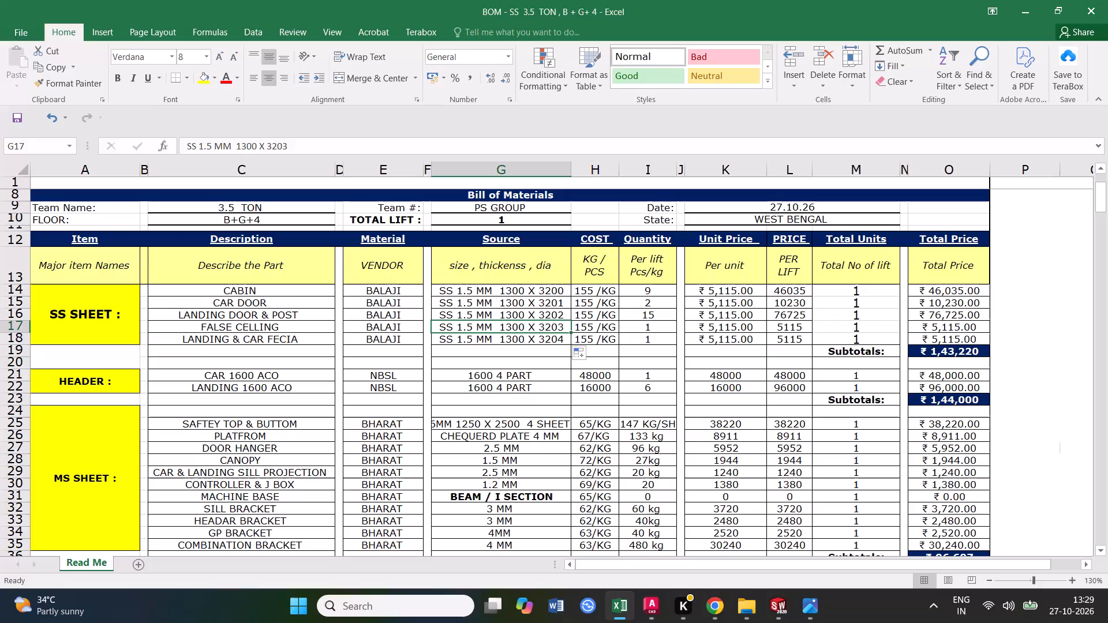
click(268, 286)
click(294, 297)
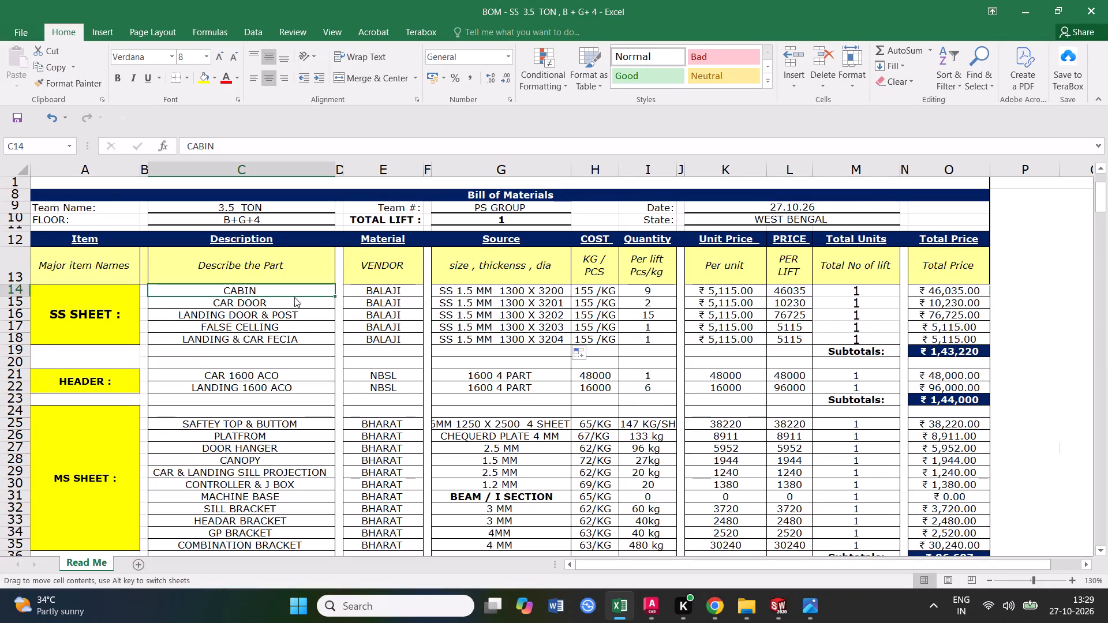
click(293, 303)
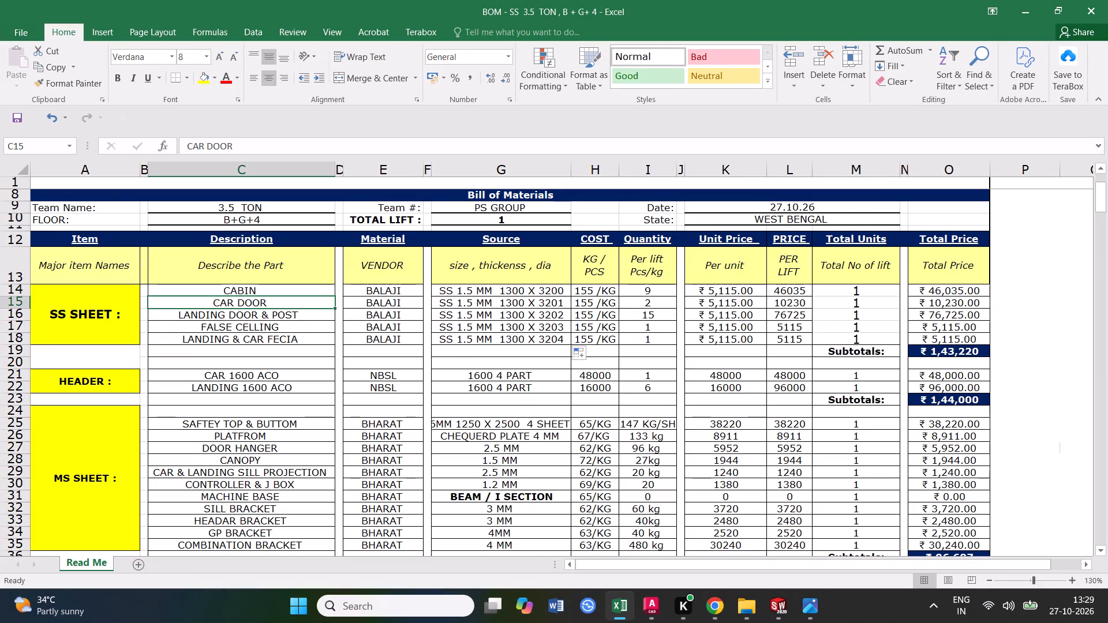
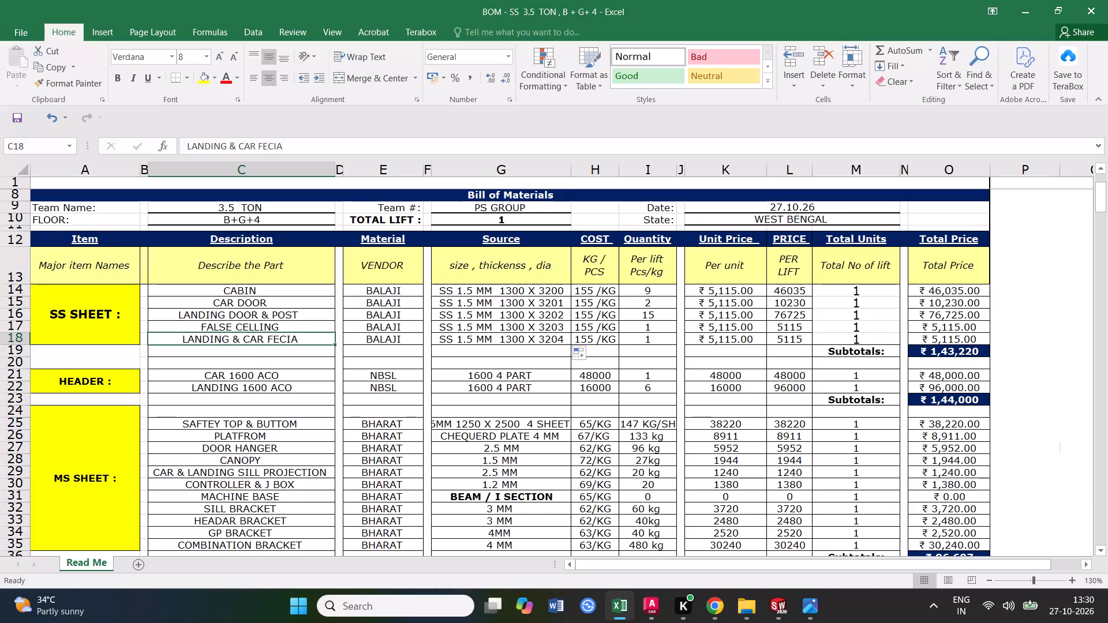
Highlight the whole CABIN row in the SS SHEET section with yellow fill and save the workbook.
click(248, 292)
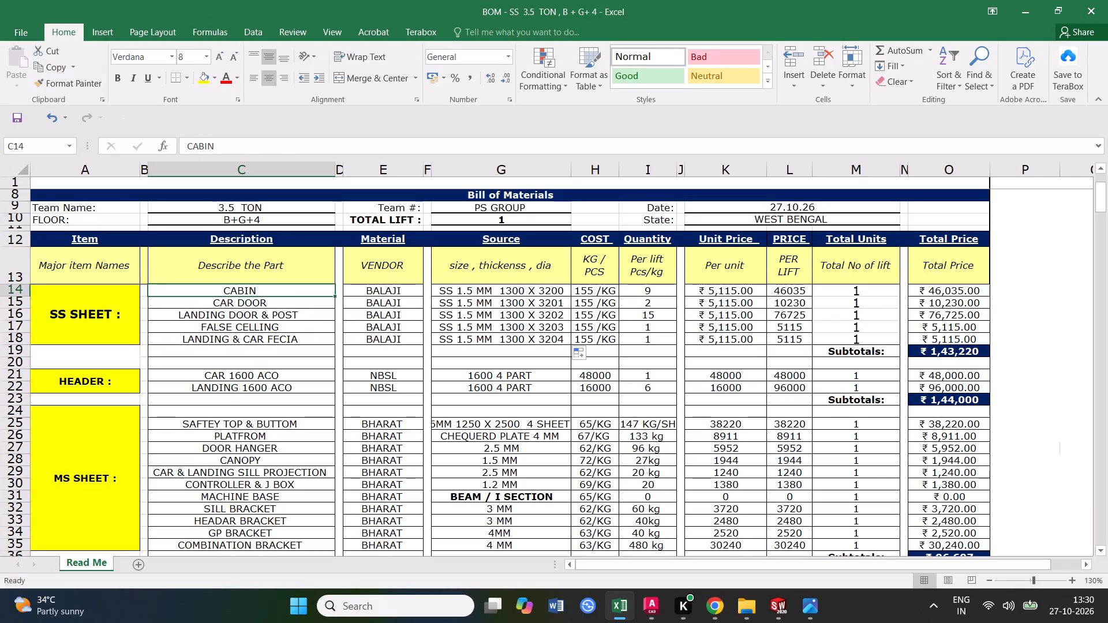
click(15, 290)
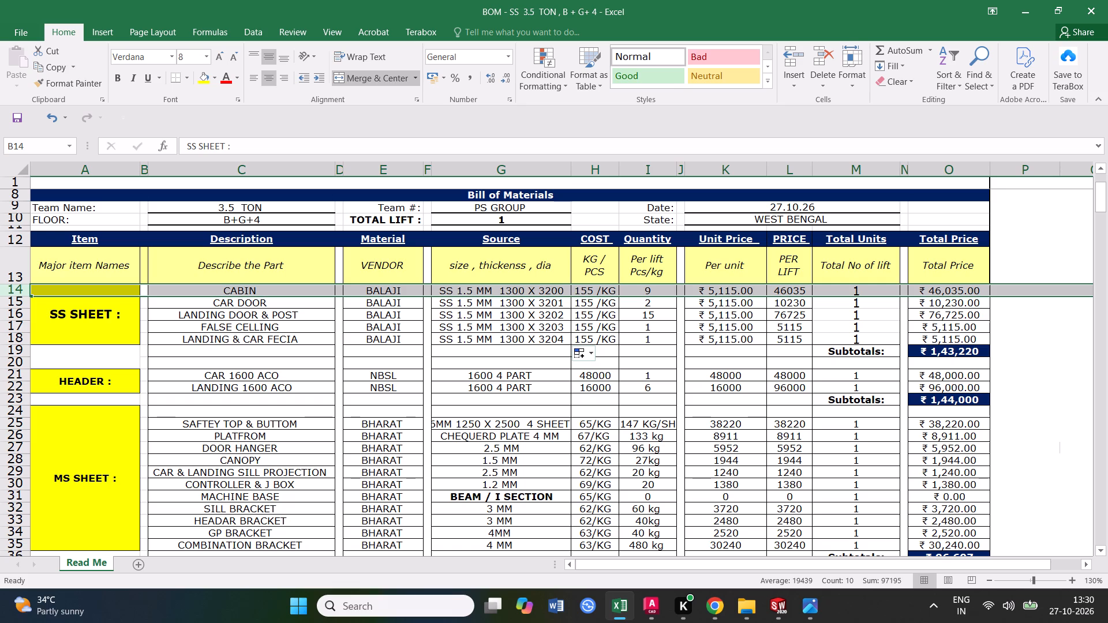
click(199, 82)
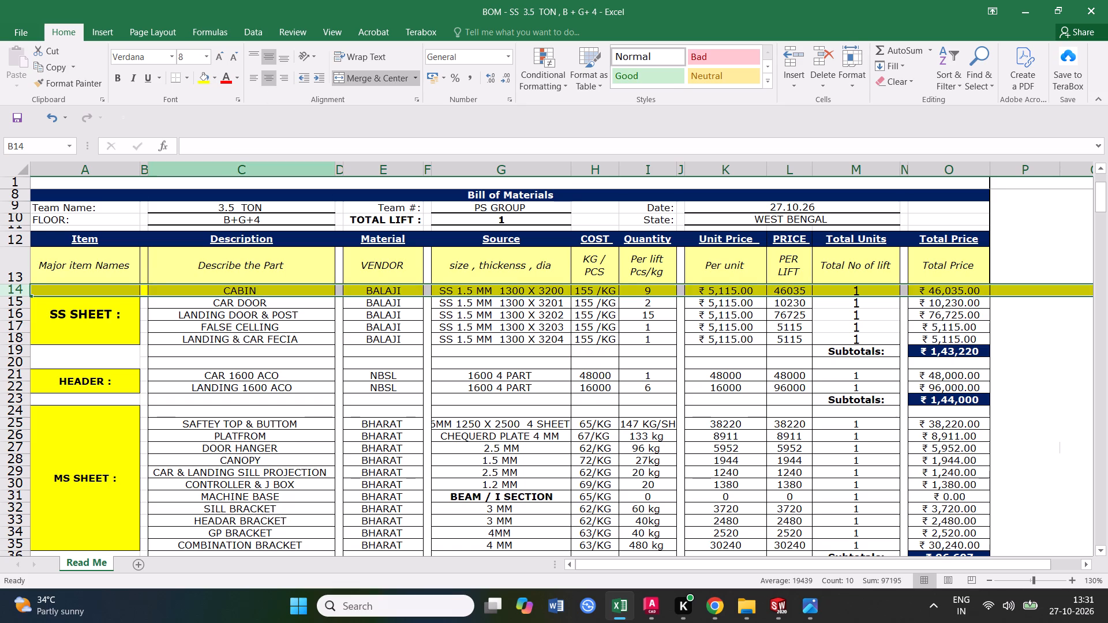
click(315, 440)
click(22, 303)
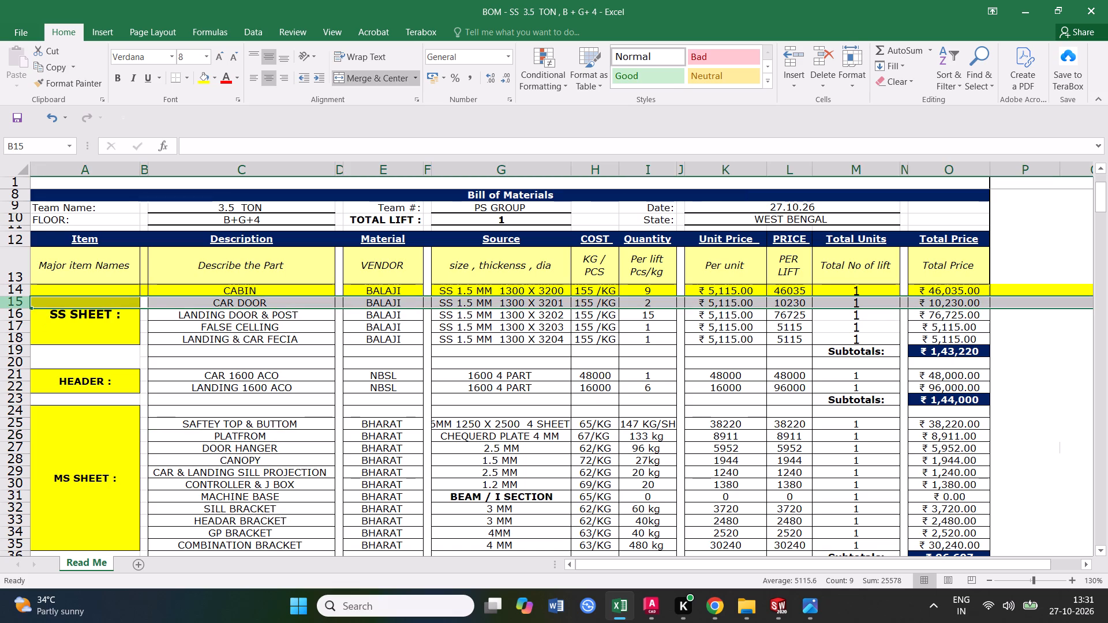
click(17, 122)
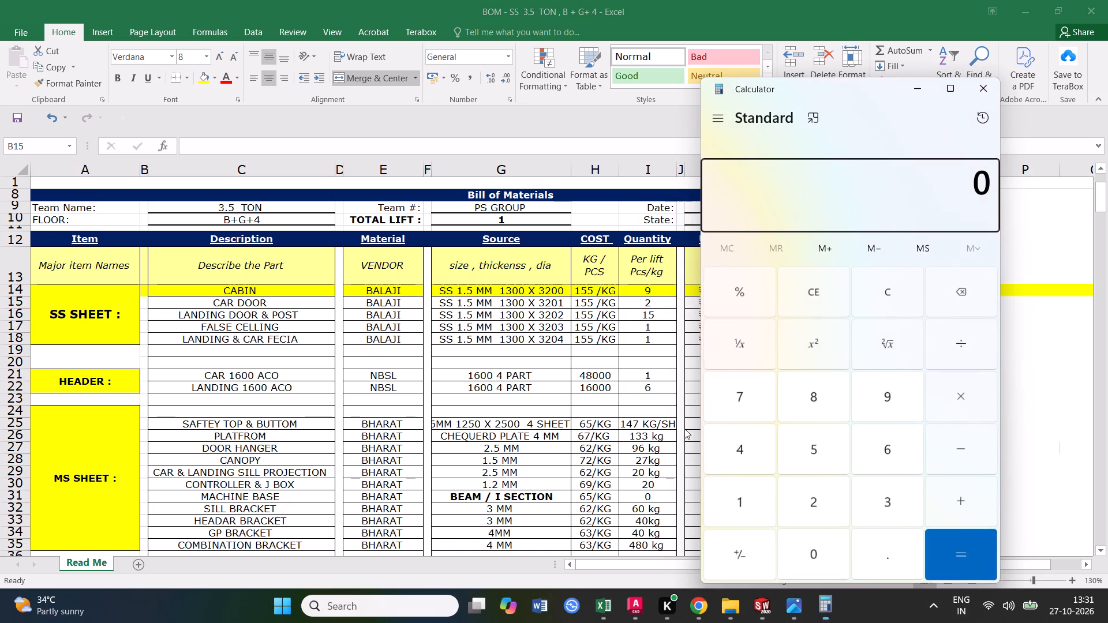
In Calculator, work out 800 / 2 + 40 + 40 + 25 + 25, and add 530 to the result.
text(16)
key(BackSpace)
key(BackSpace)
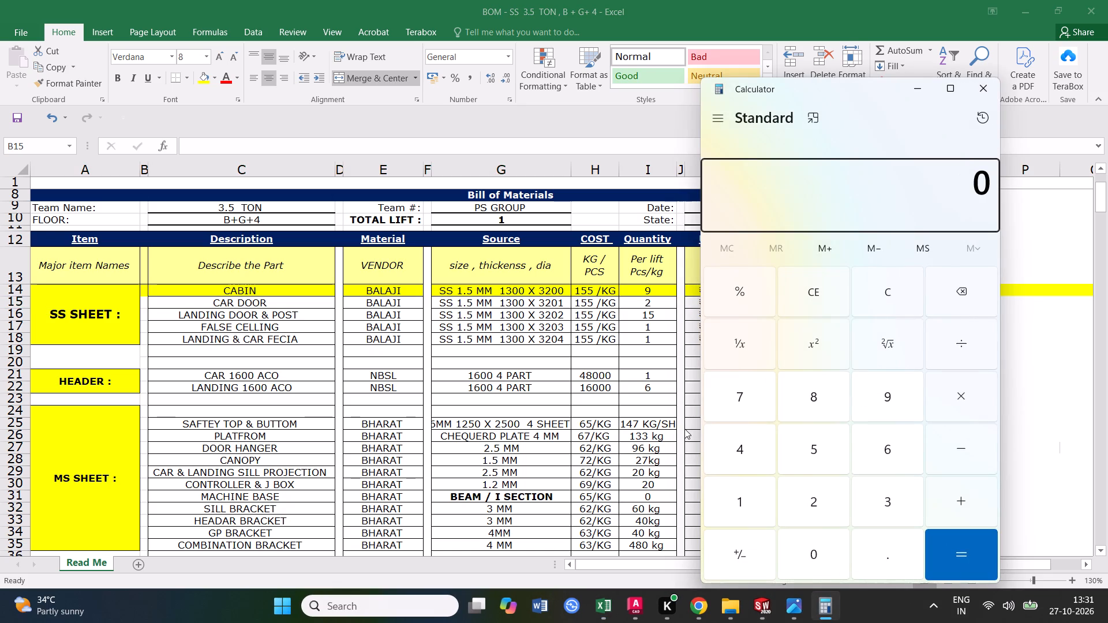
text(800)
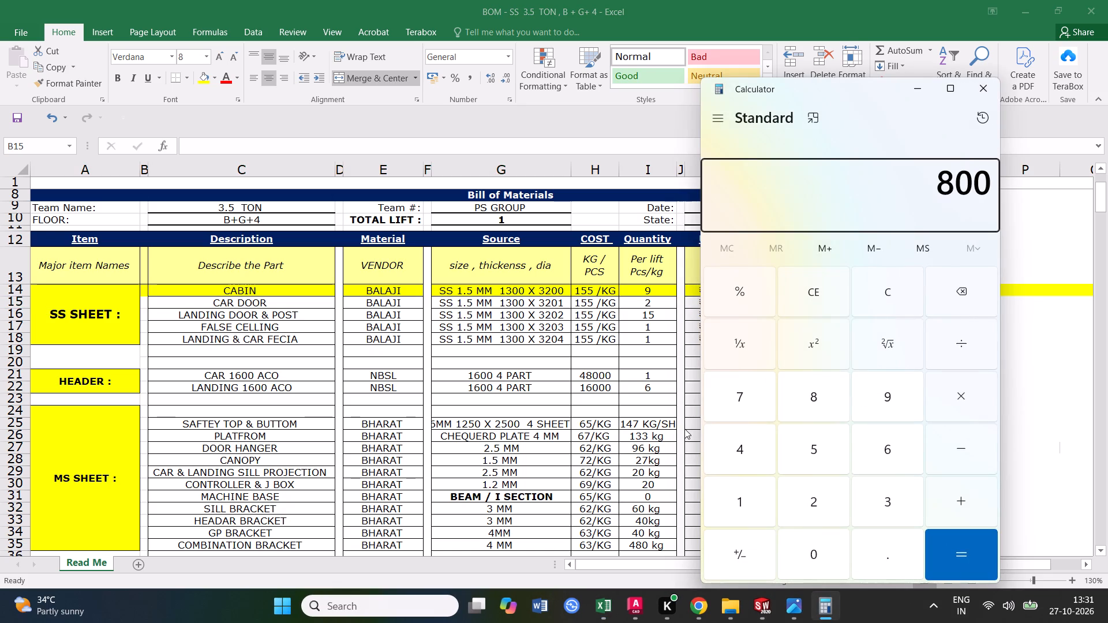
text(/2+)
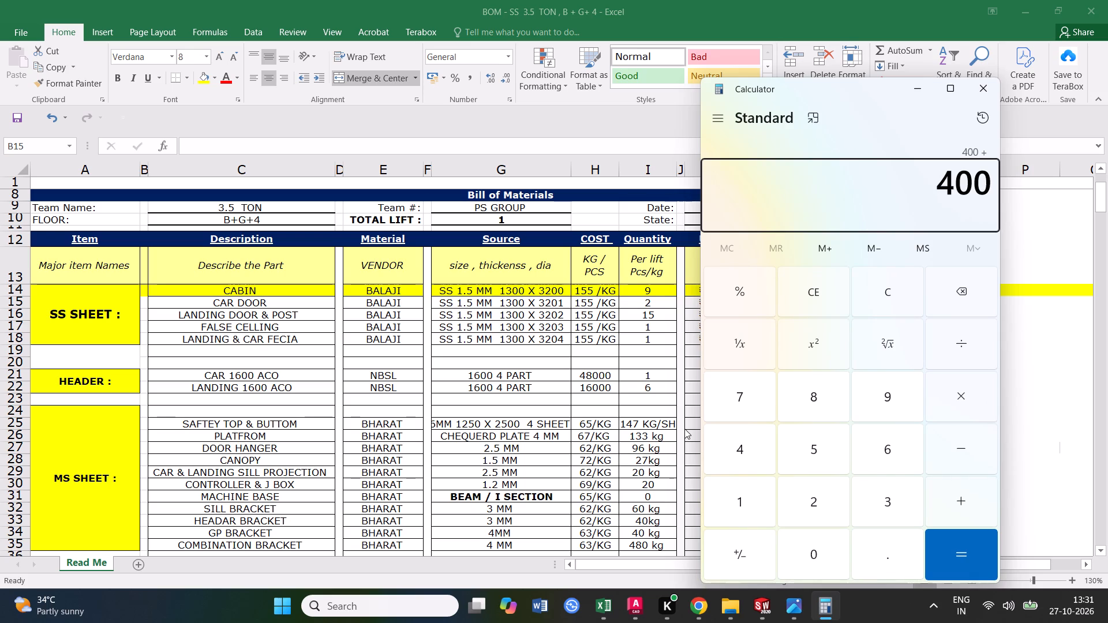
key(plus)
text(40+40+25+25)
key(Return)
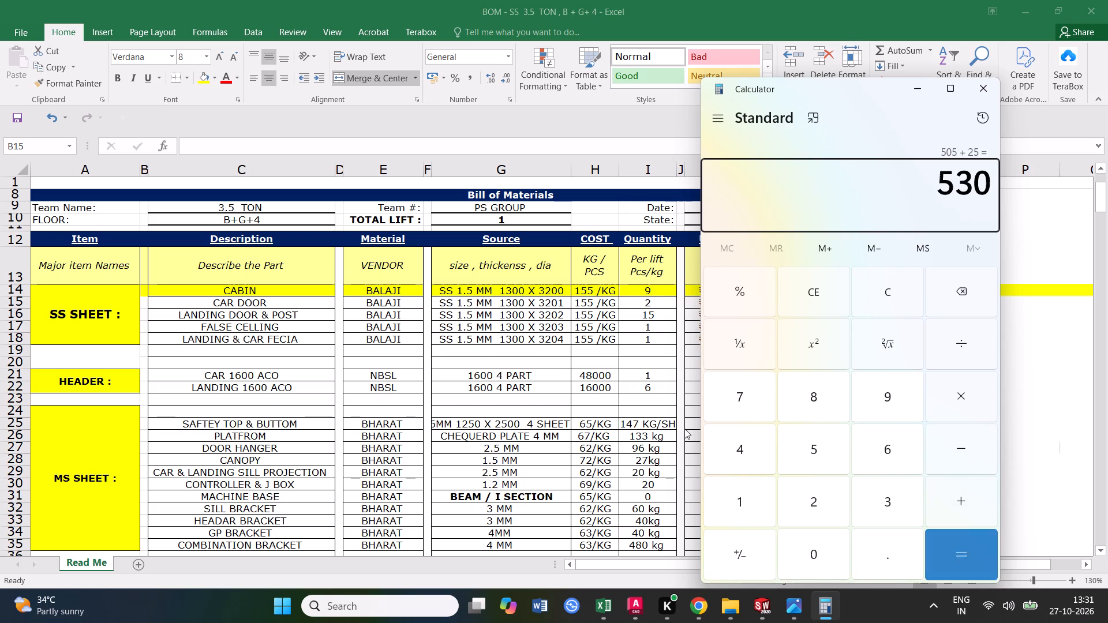
text(+530)
key(Return)
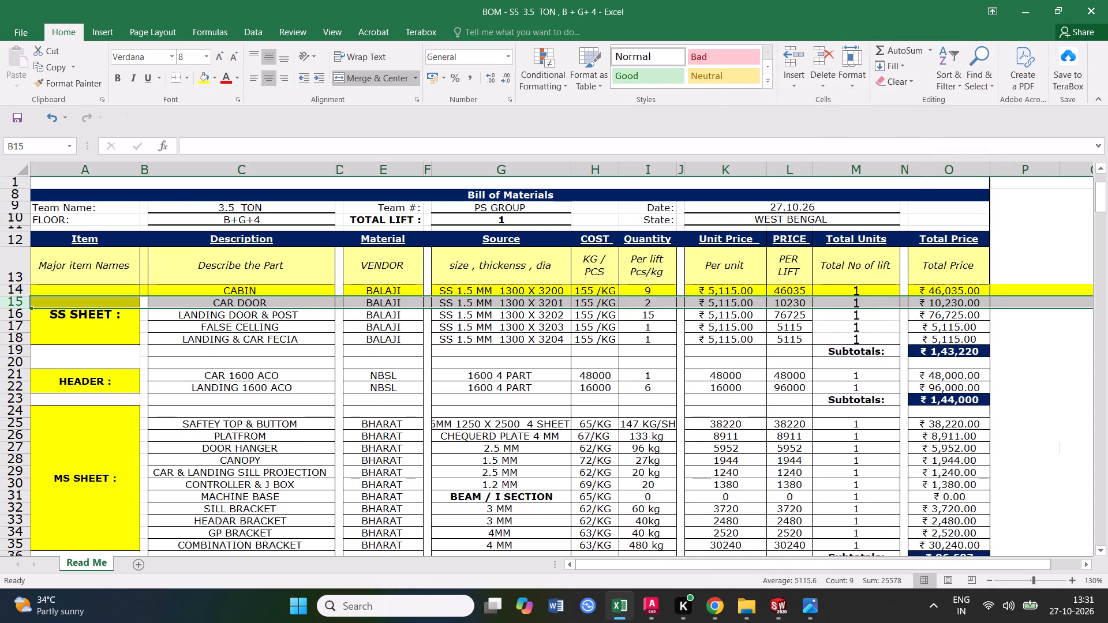
Correct the Source sizes for CAR DOOR, FALSE CELLING and LANDING DOOR & POST to SS 1.5 MM 1300 X 3200.
click(650, 304)
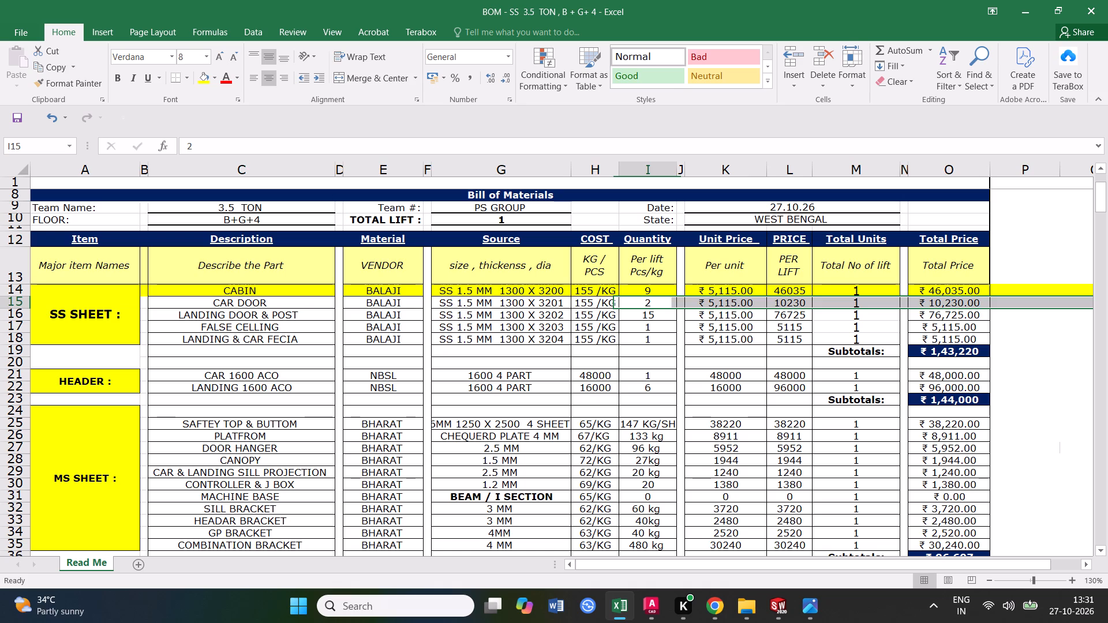
double_click(562, 305)
key(BackSpace)
key(0)
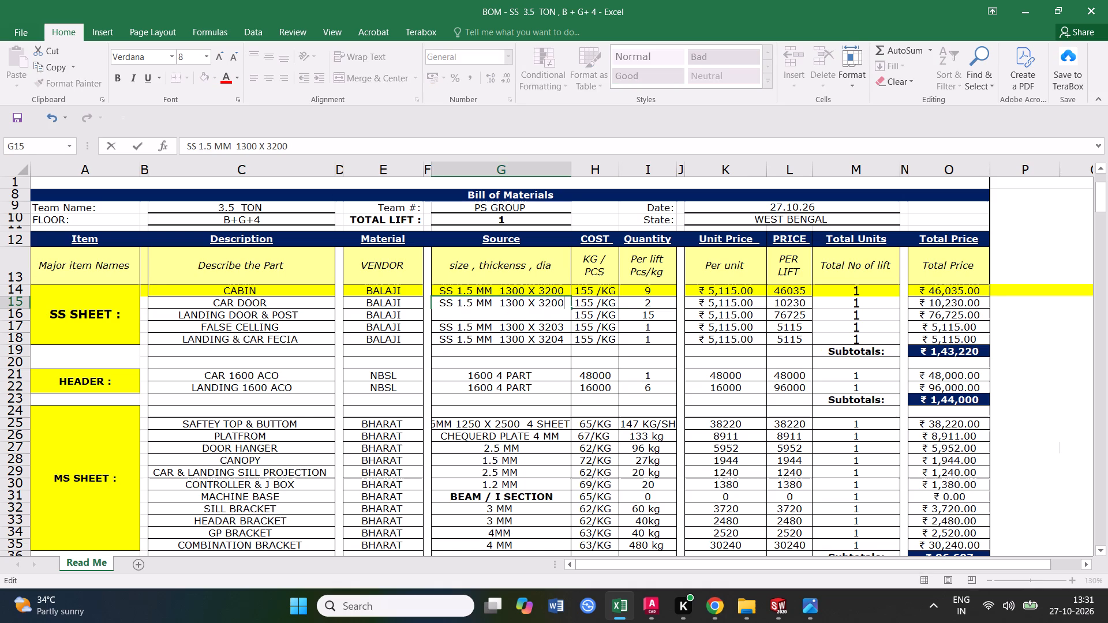
click(559, 330)
double_click(565, 325)
key(BackSpace)
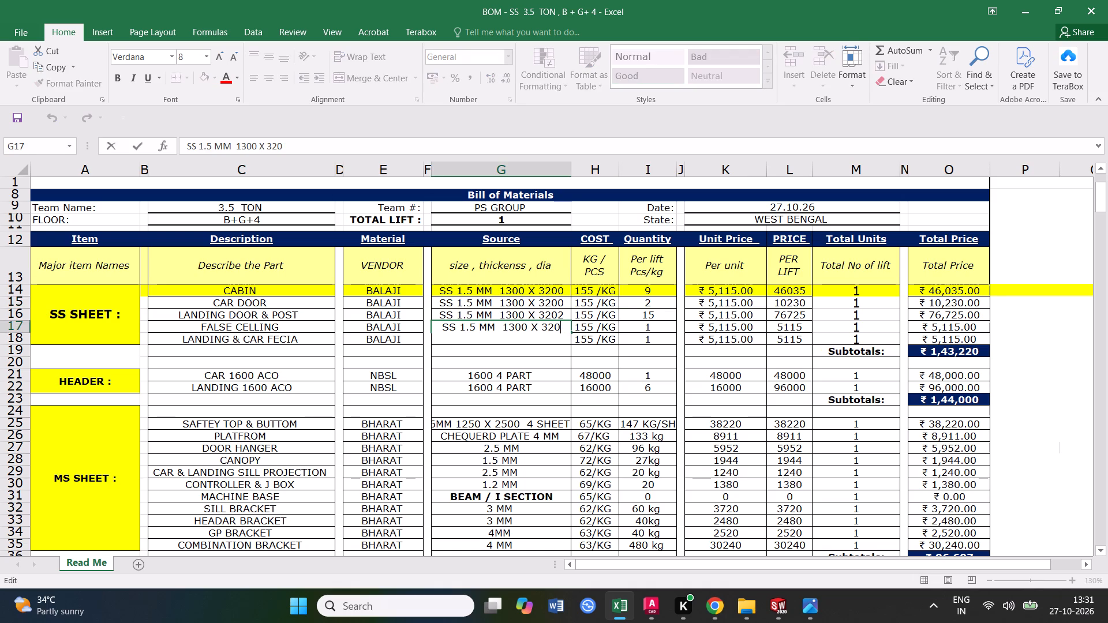
key(BackSpace)
text(00)
click(555, 370)
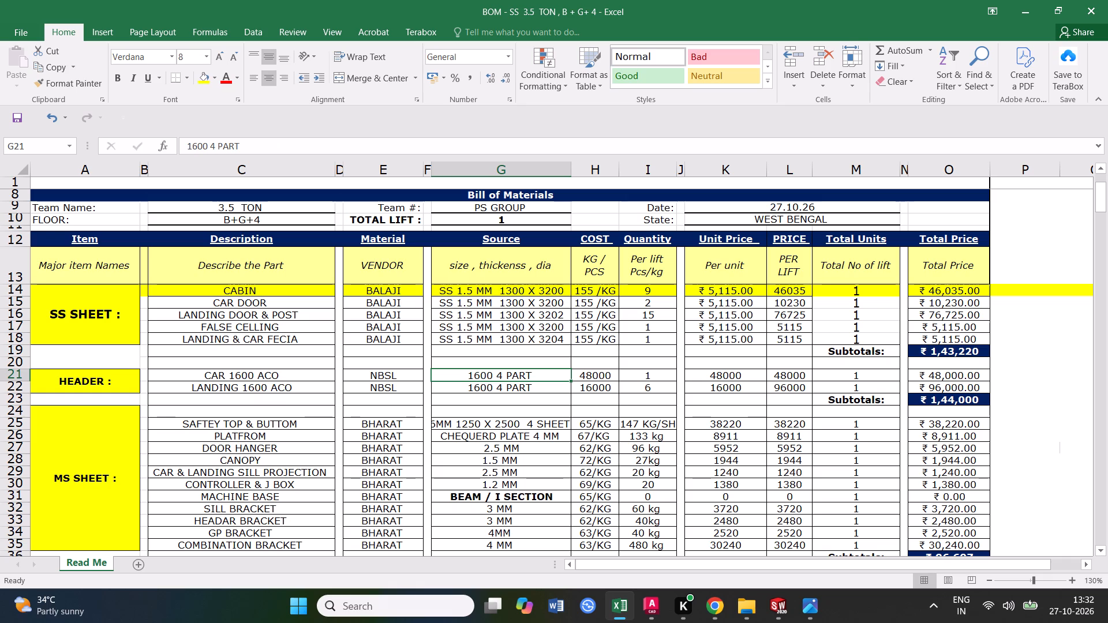
double_click(567, 316)
key(BackSpace)
key(0)
click(572, 375)
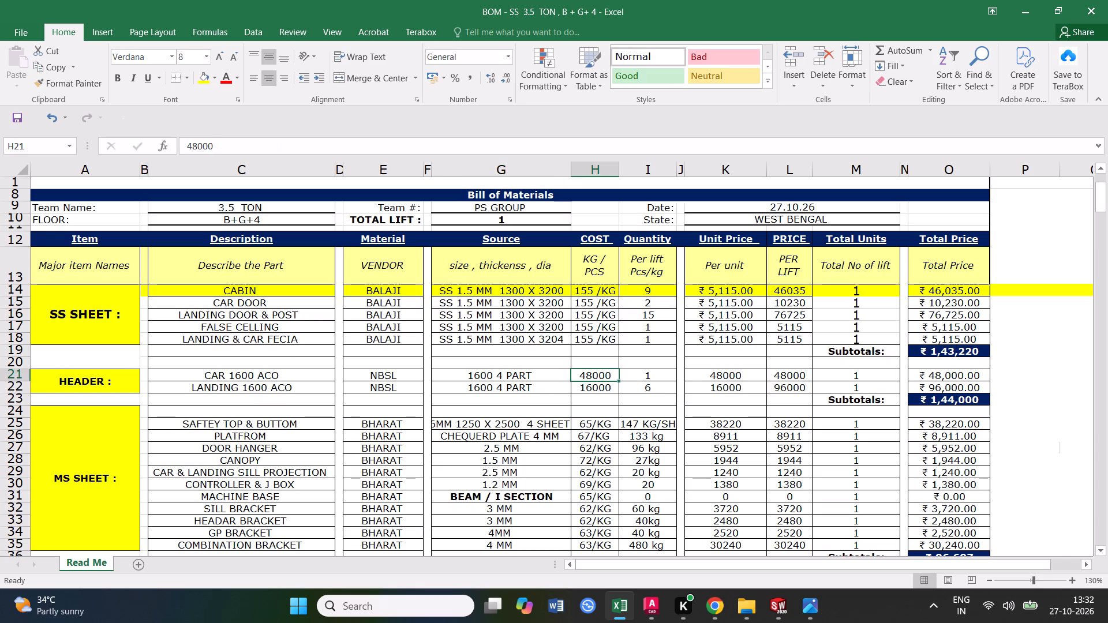
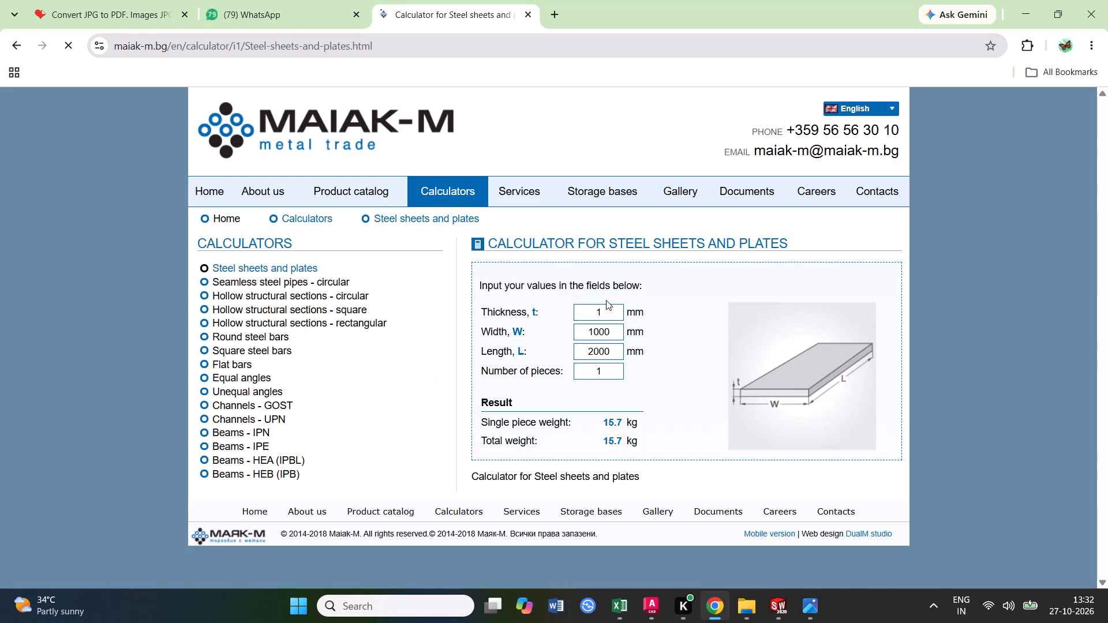
In the steel sheets and plates calculator, set the thickness to 1.5 mm and check the workbook's SS sheet size for the width entry.
click(606, 305)
text(.5)
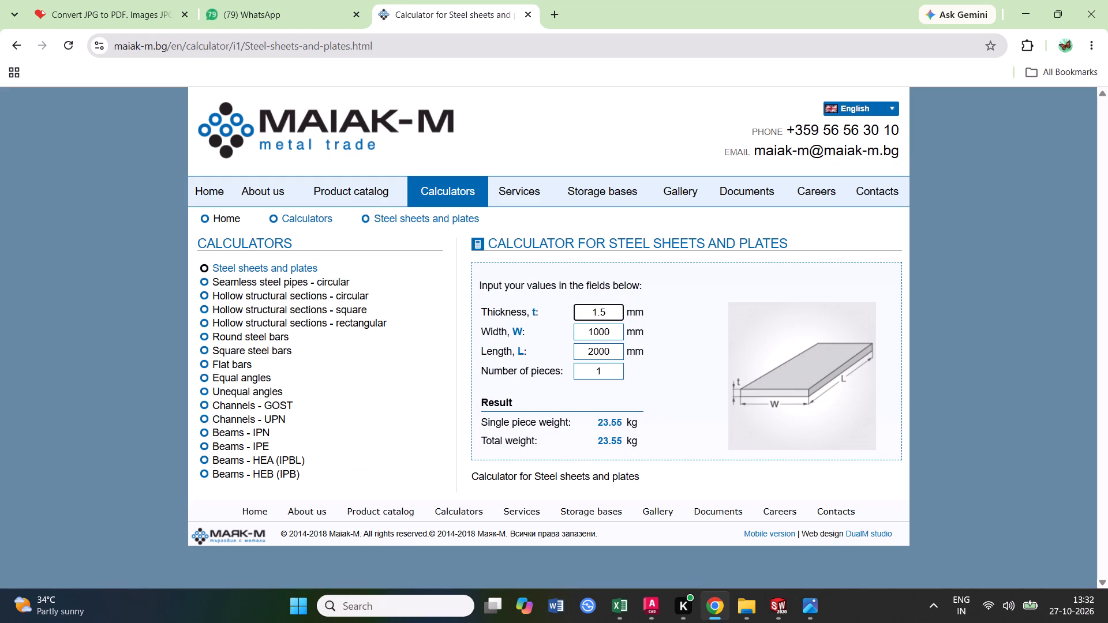
drag(614, 329, 577, 333)
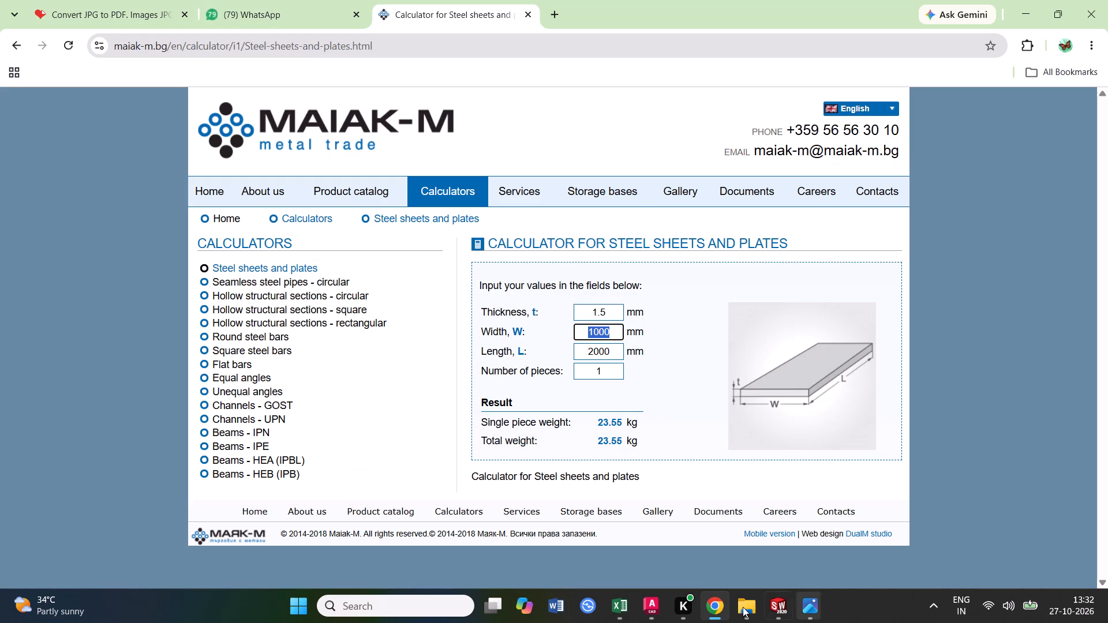
click(654, 534)
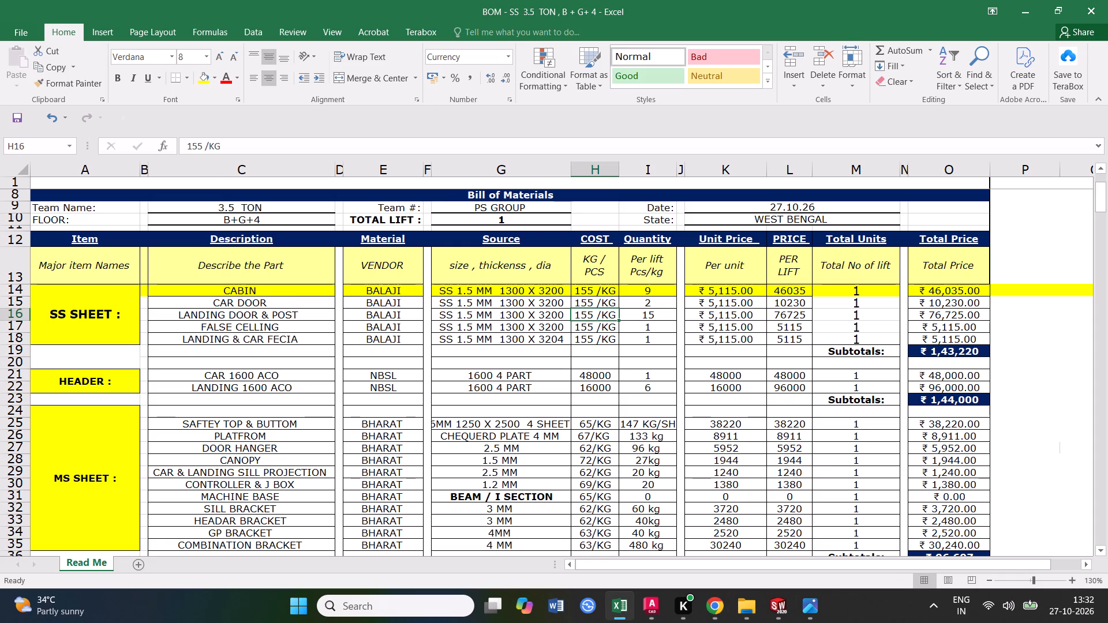
click(1022, 9)
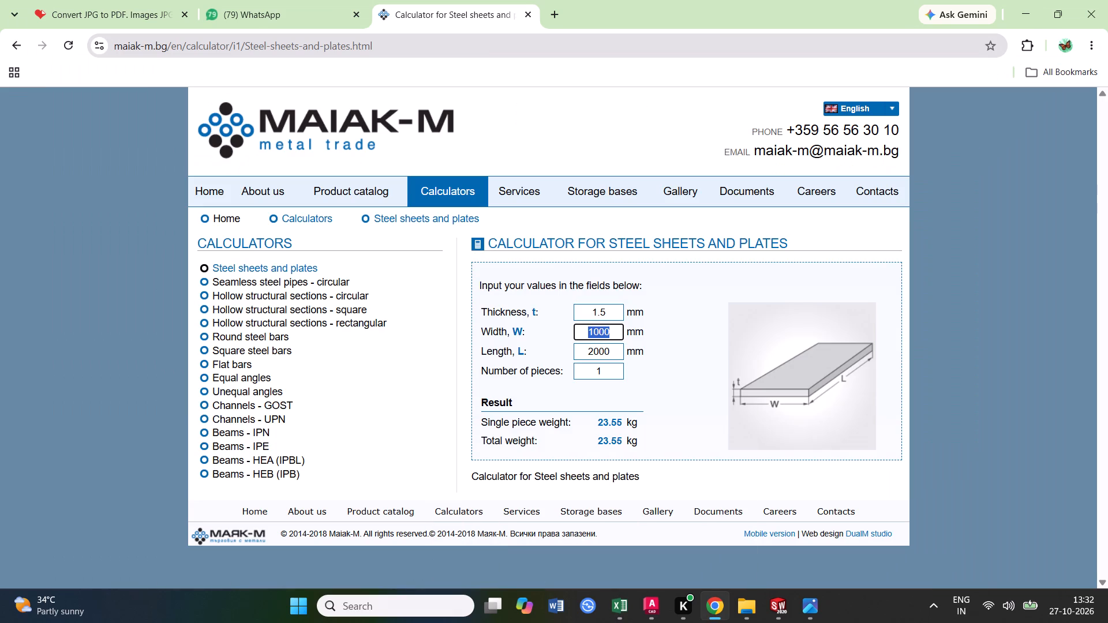
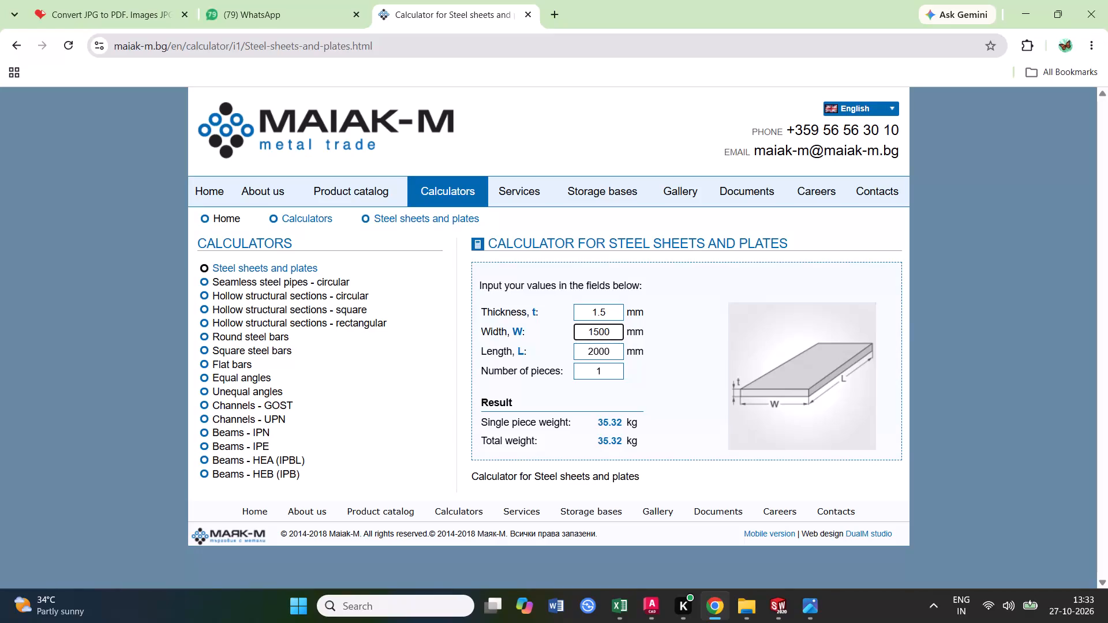
Set the sheet length to 3200 mm to calculate its weight, and return to the SS 3.5 ton bill of materials in Excel.
drag(612, 354, 577, 353)
text(3200)
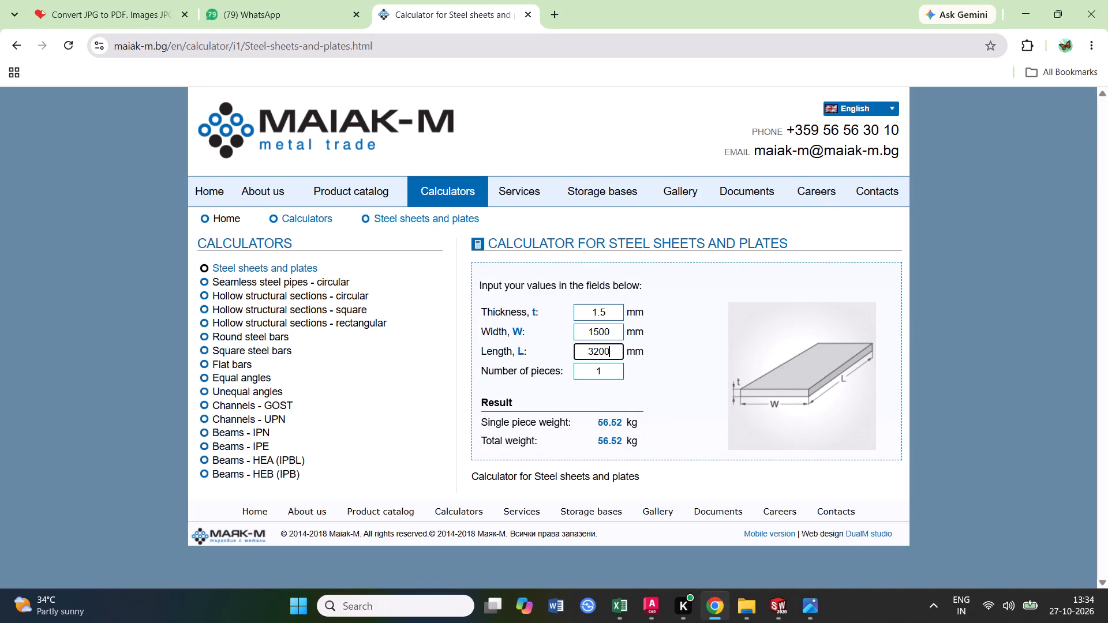
click(602, 372)
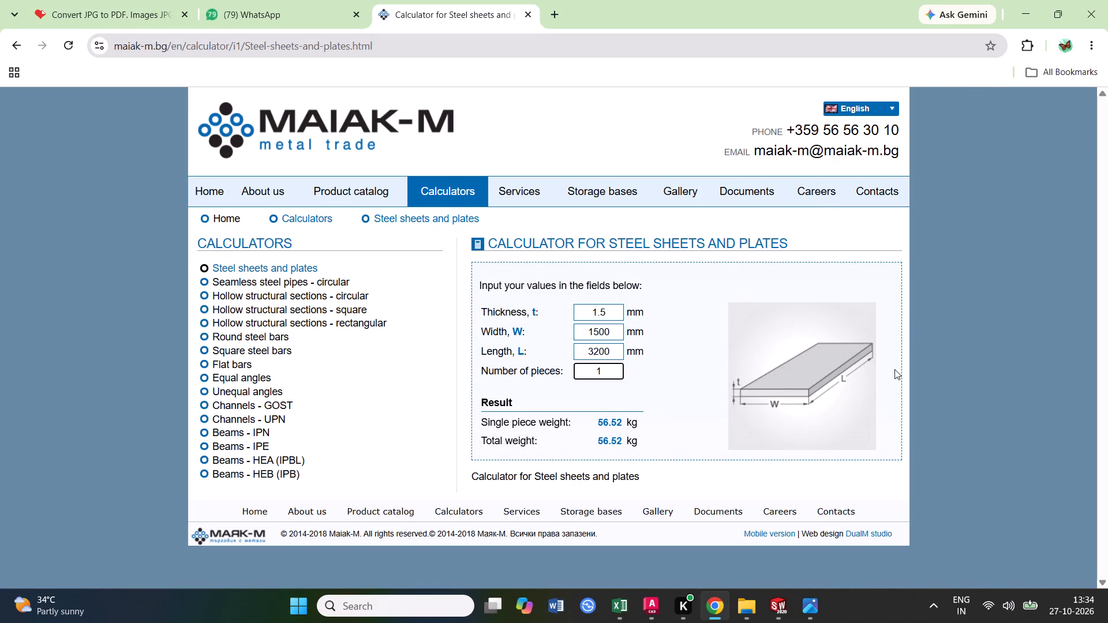
click(1028, 17)
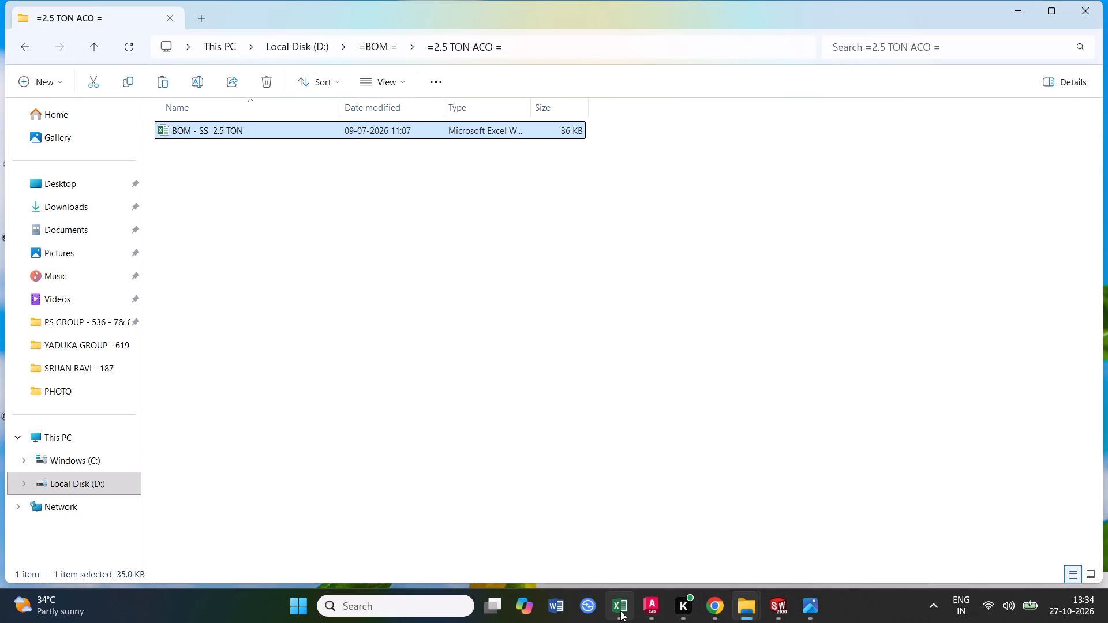
click(621, 552)
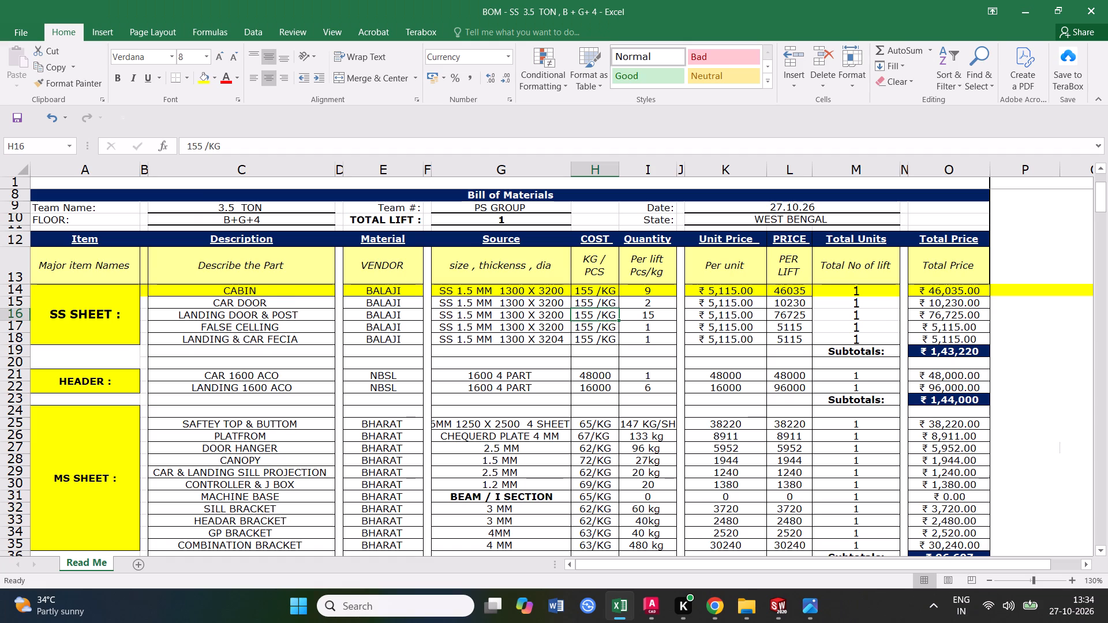
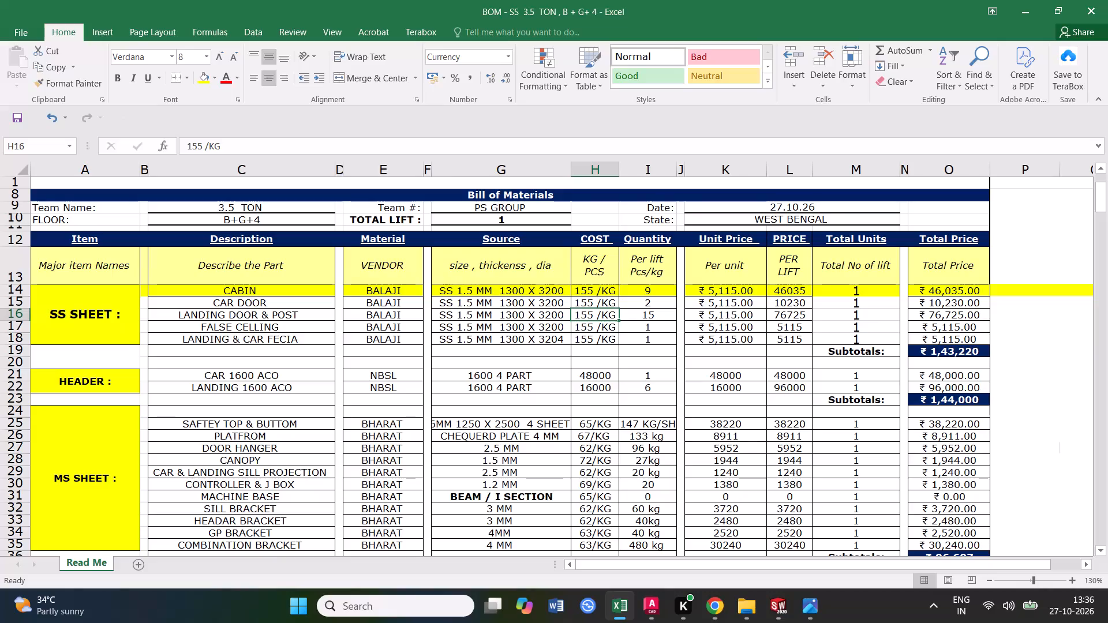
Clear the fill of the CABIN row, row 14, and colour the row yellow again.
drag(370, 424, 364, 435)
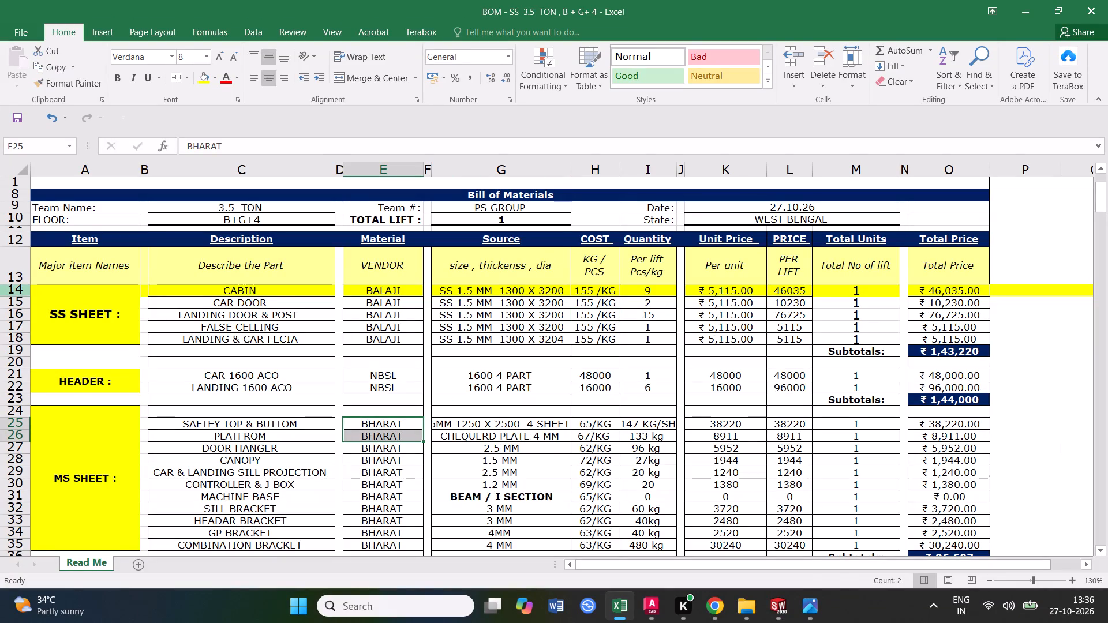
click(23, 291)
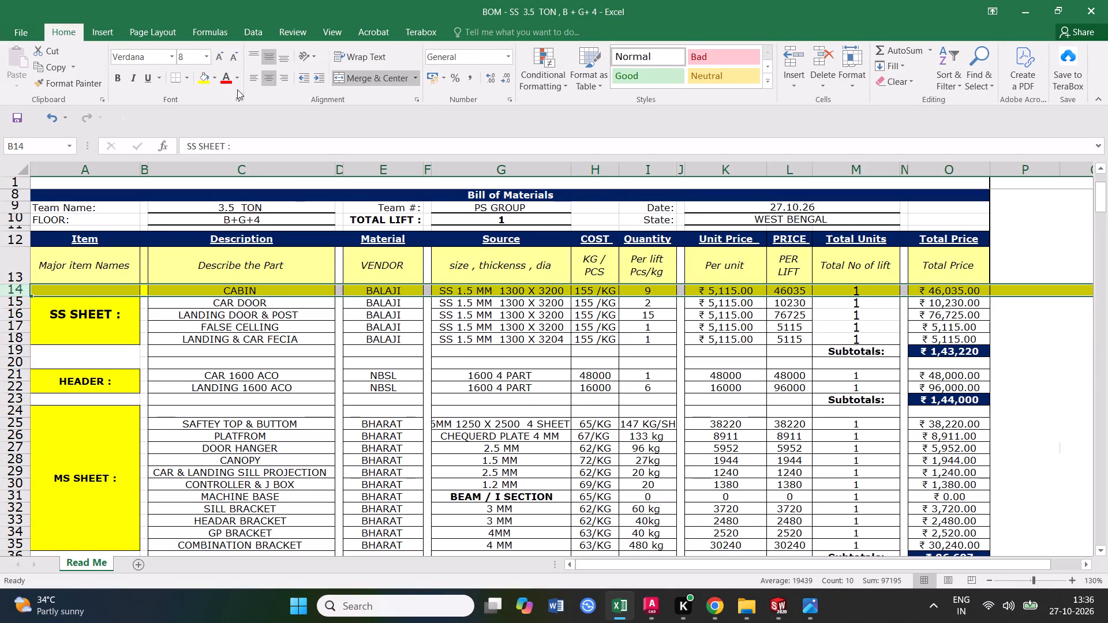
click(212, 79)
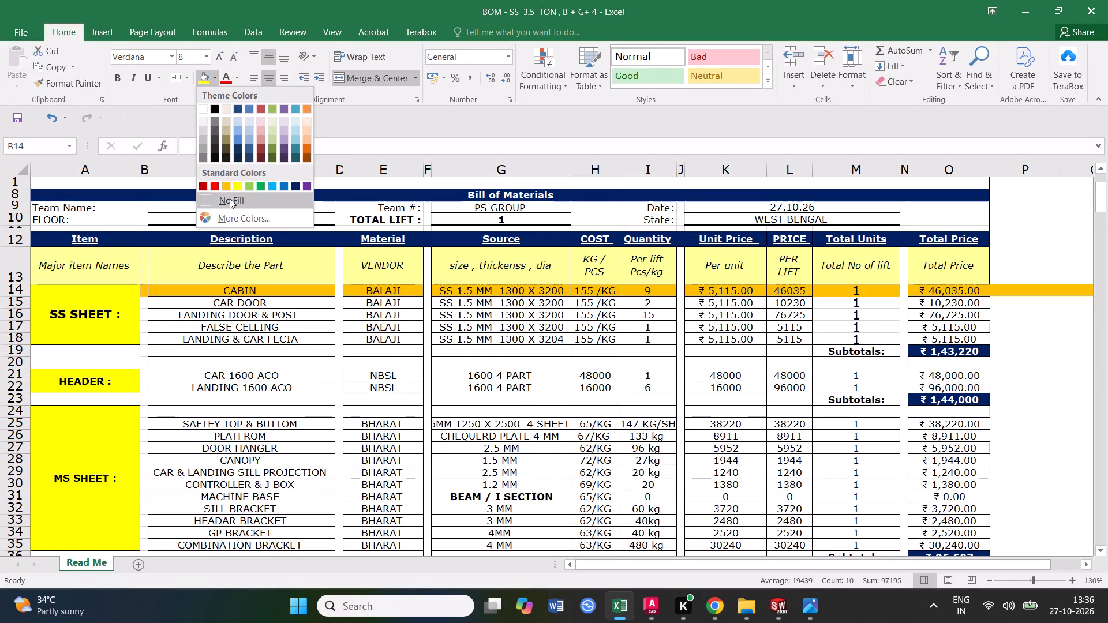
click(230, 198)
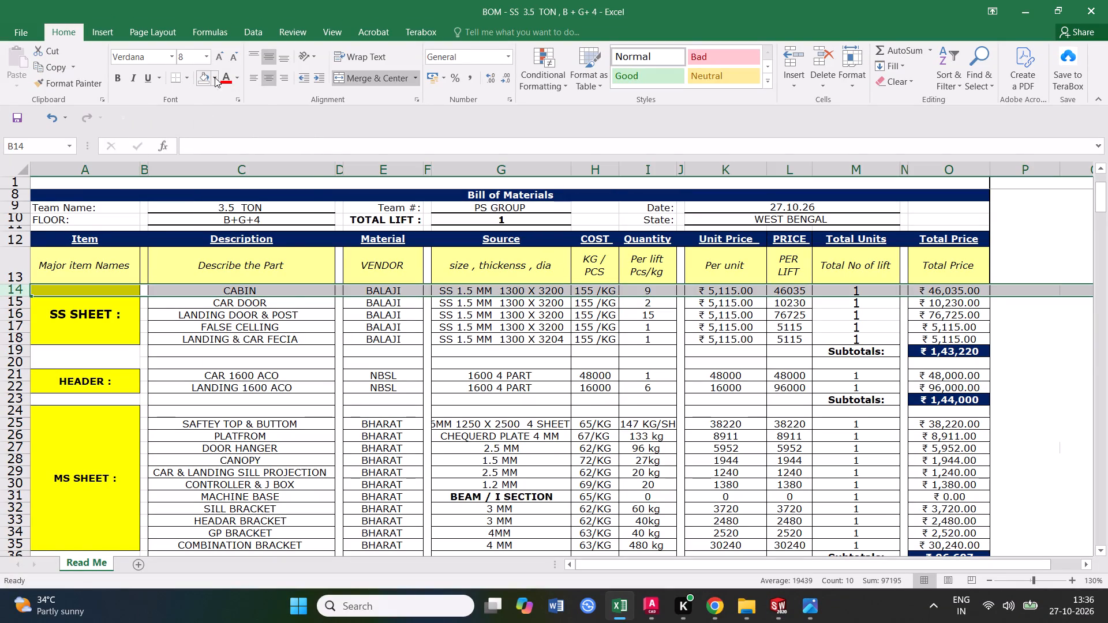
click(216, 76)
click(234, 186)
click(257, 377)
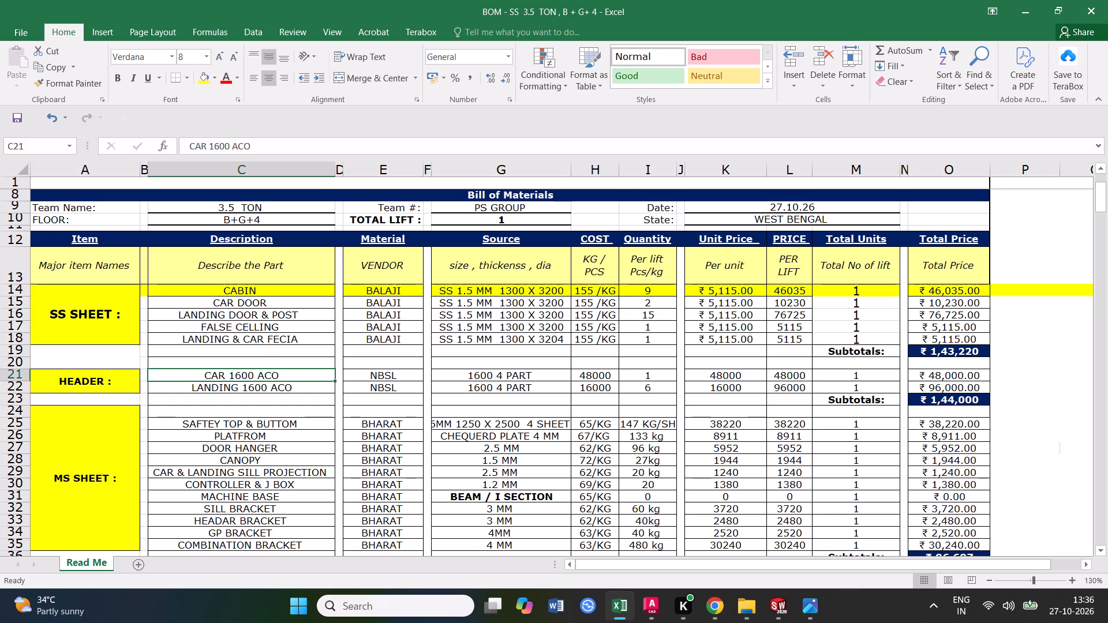
Save the bill of materials workbook.
click(18, 127)
triple_click(23, 121)
Check the 1.5 mm sheet's weight in the steel sheet calculator in Chrome, and return to the bill of materials in Excel.
click(474, 427)
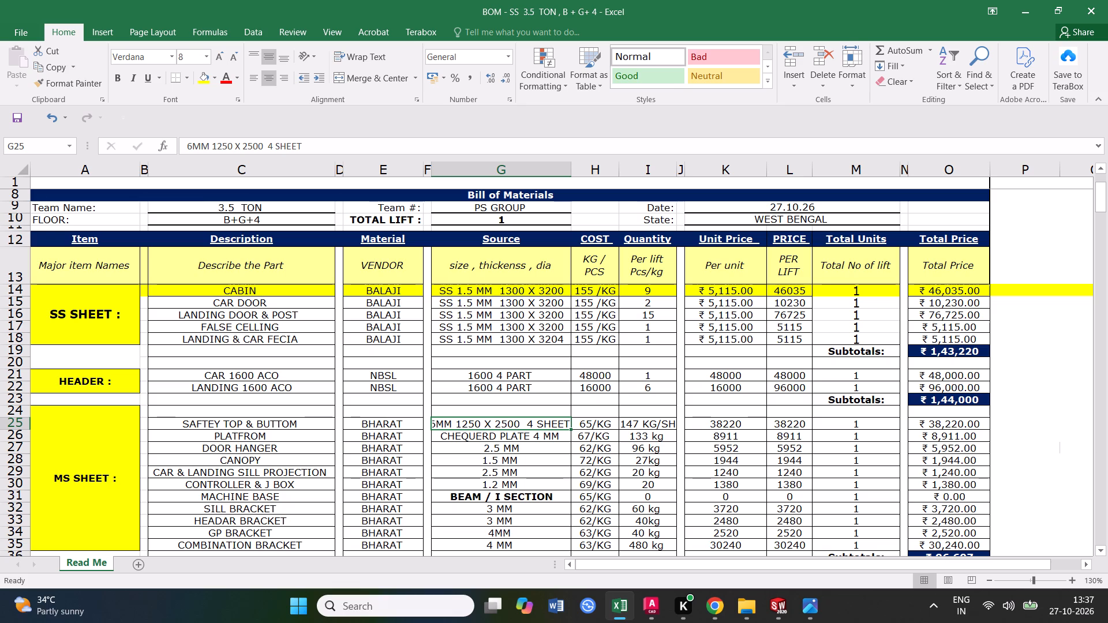
click(319, 401)
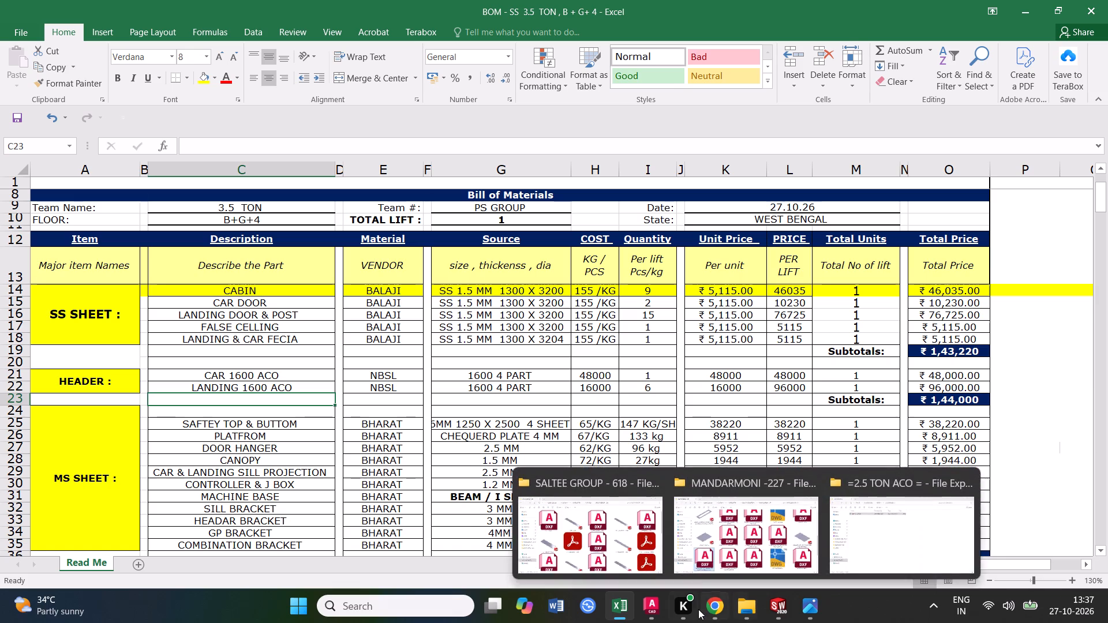
click(724, 554)
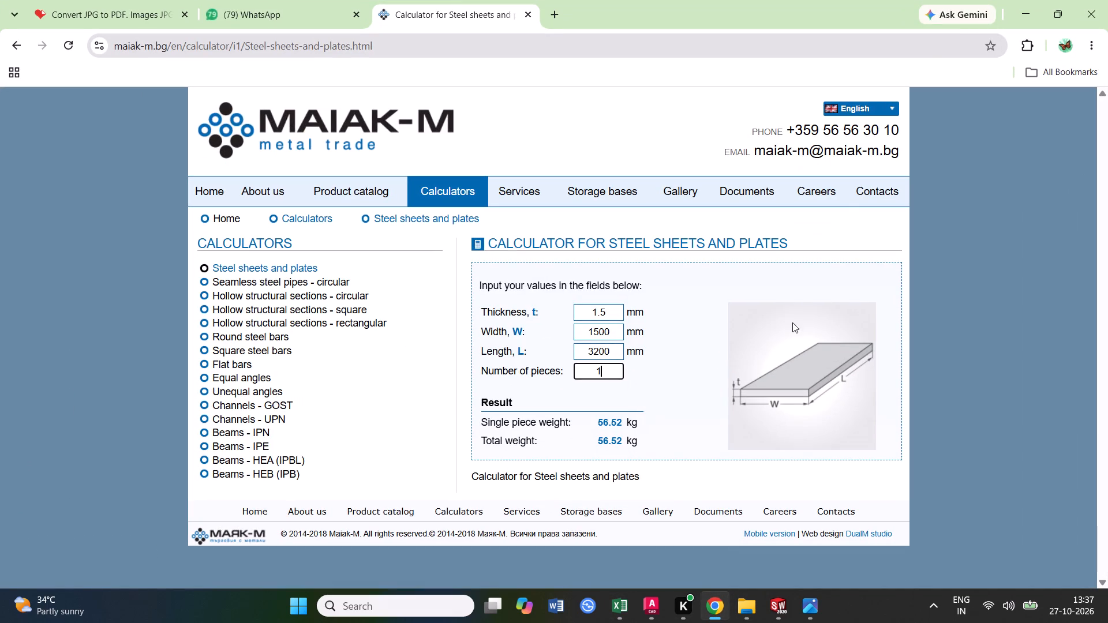
click(1023, 11)
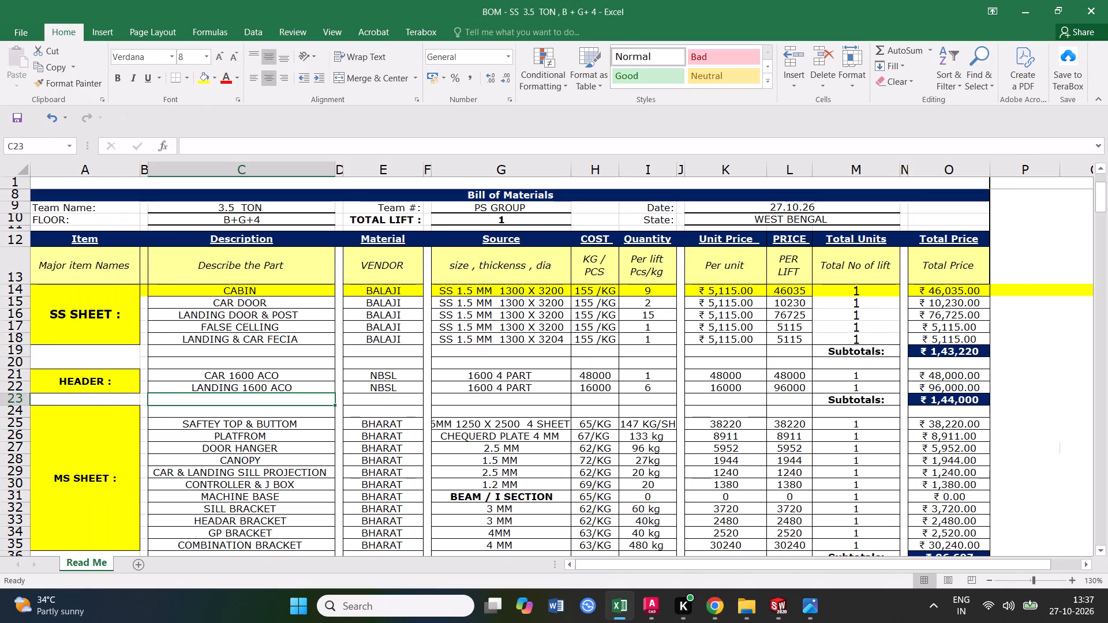
Calculate 56 × 2 in Calculator and set the CAR DOOR quantity in the SS SHEET section to 112.
click(659, 305)
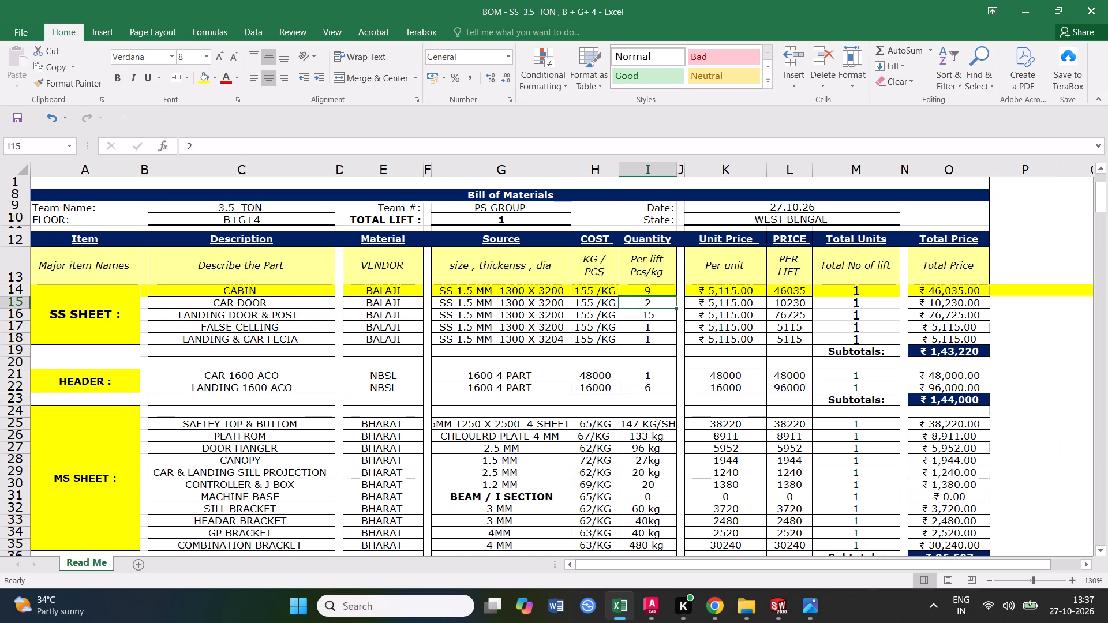
double_click(657, 304)
click(656, 351)
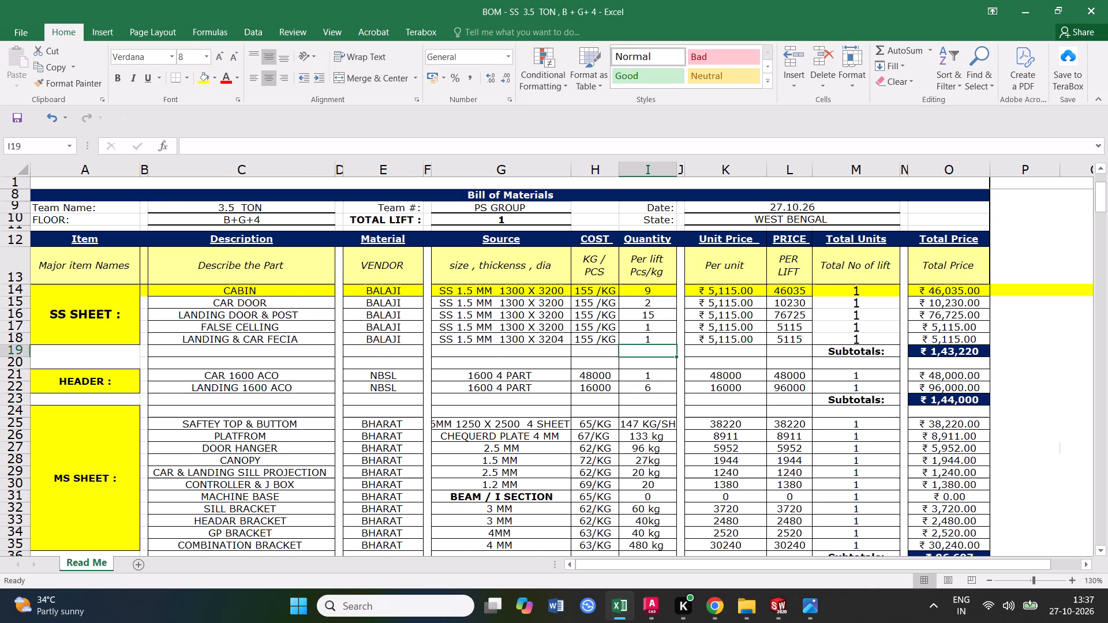
click(655, 305)
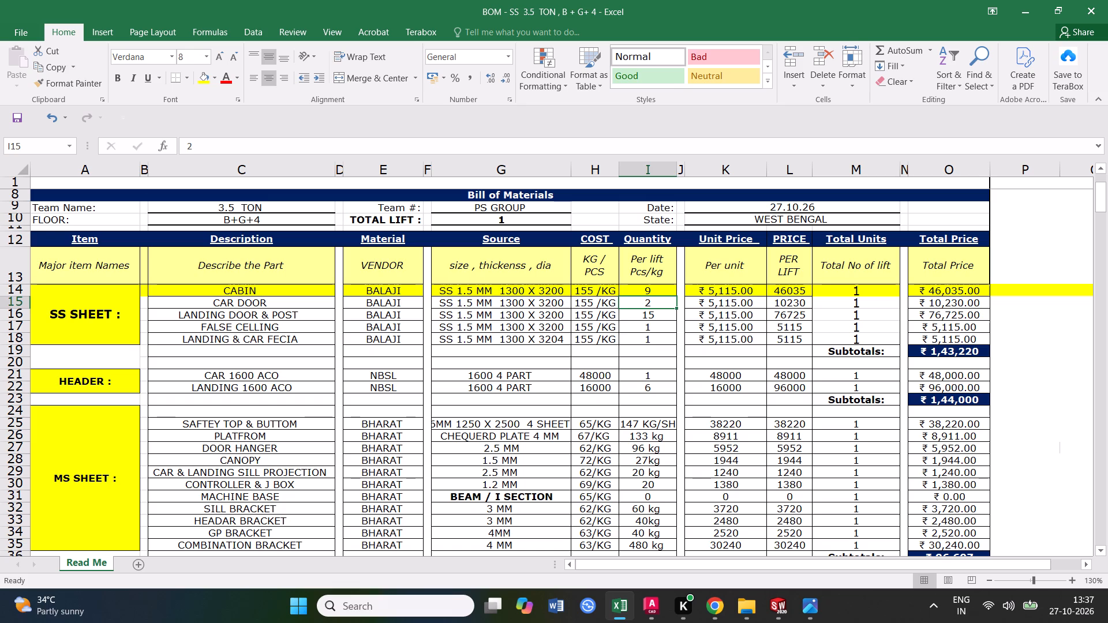
click(650, 324)
click(652, 304)
key(BackSpace)
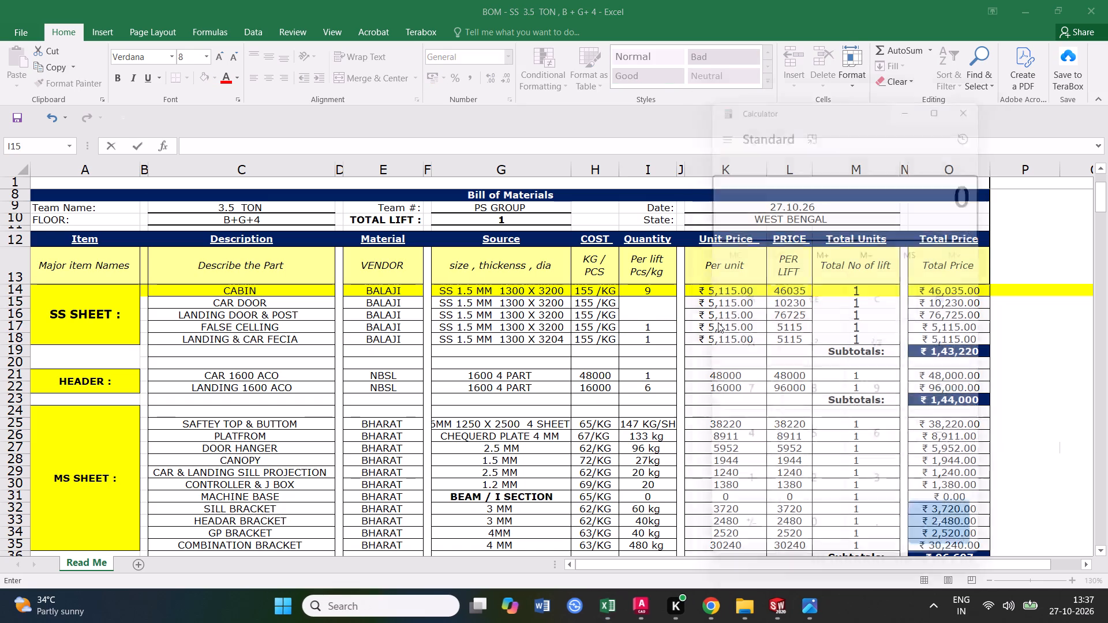
text(56*2)
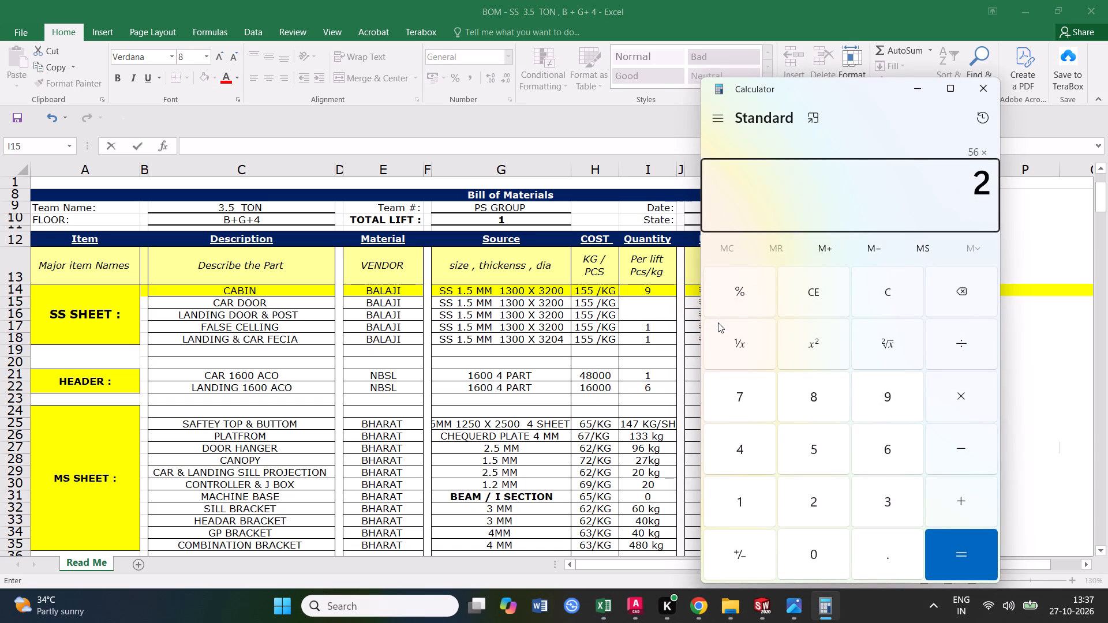
key(Return)
click(995, 91)
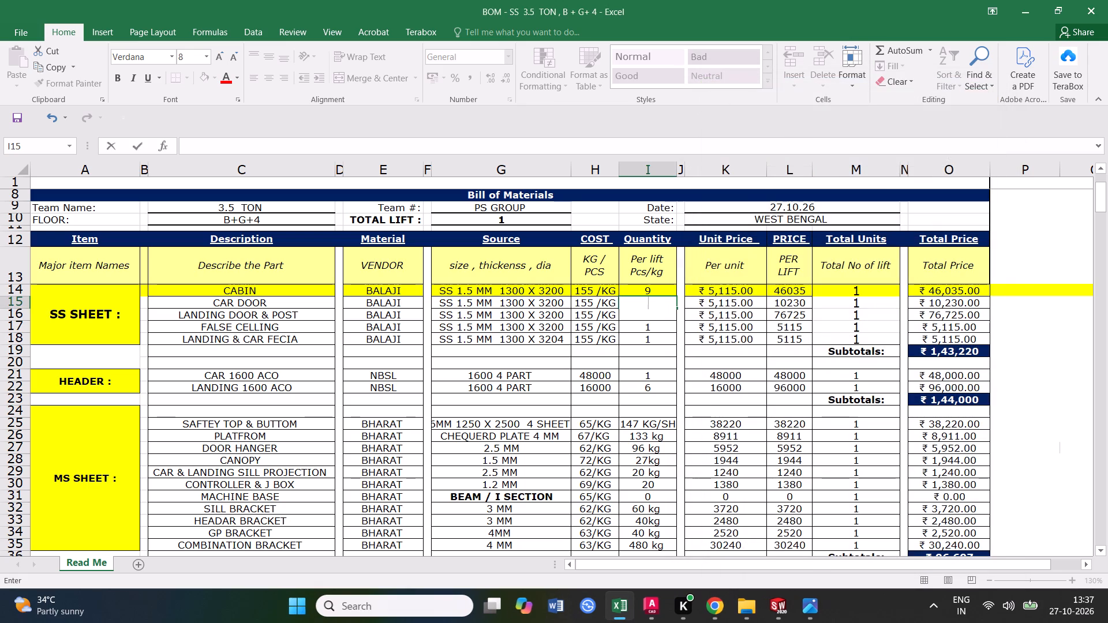
text(112)
click(677, 392)
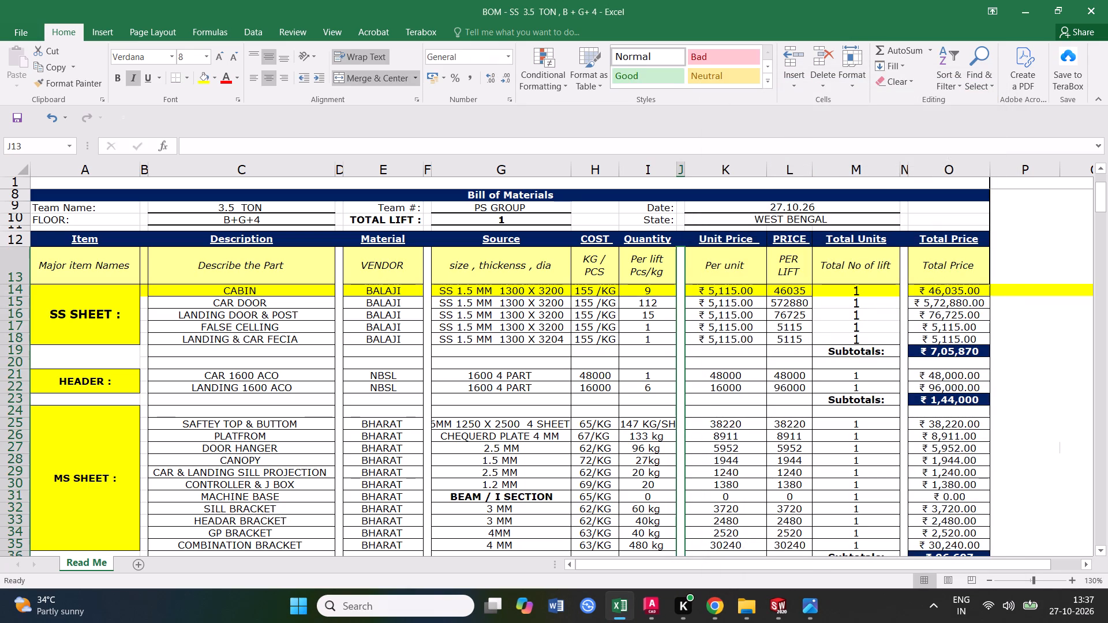
Calculate the CAR DOOR price as 112 × 155 in Calculator, keeping the bill's price columns in view.
click(727, 305)
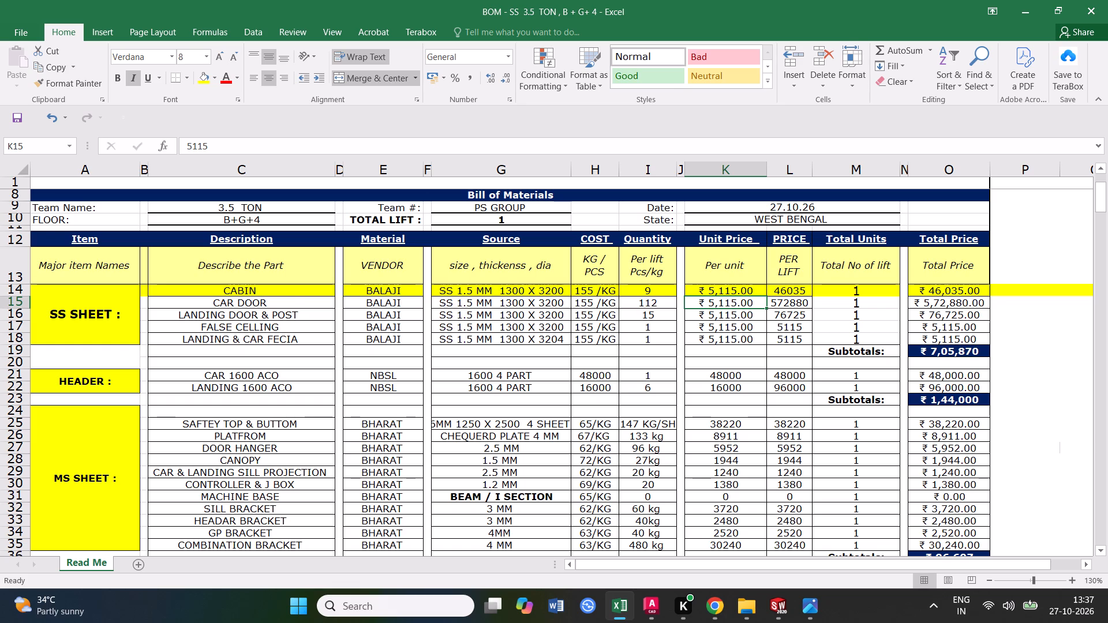
text(112*)
text(155)
key(Return)
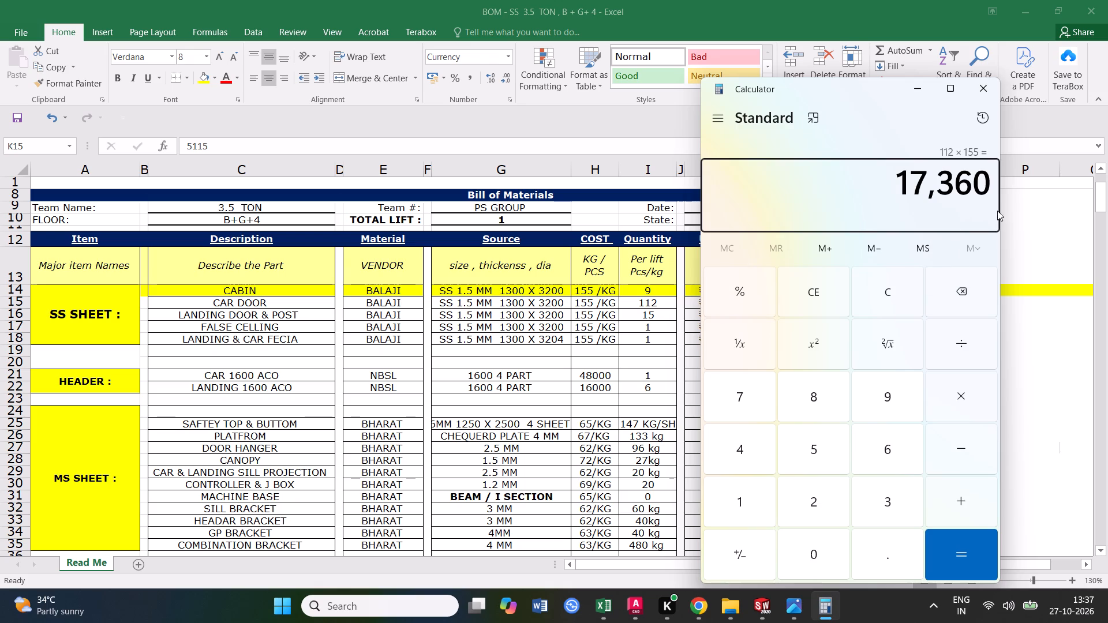
drag(825, 91, 280, 219)
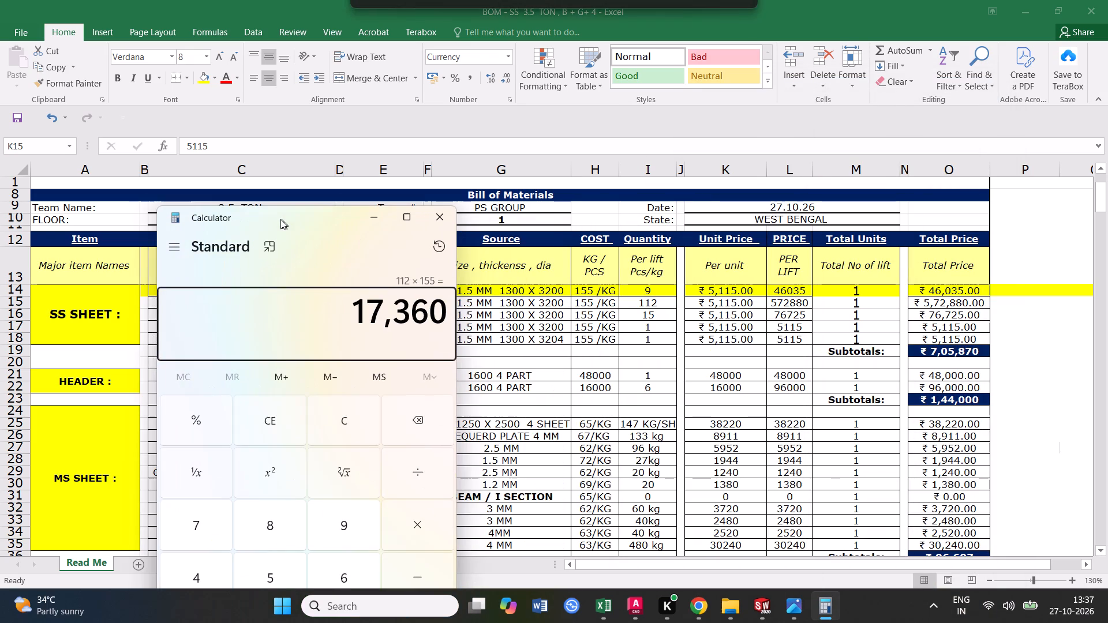
drag(280, 219, 280, 219)
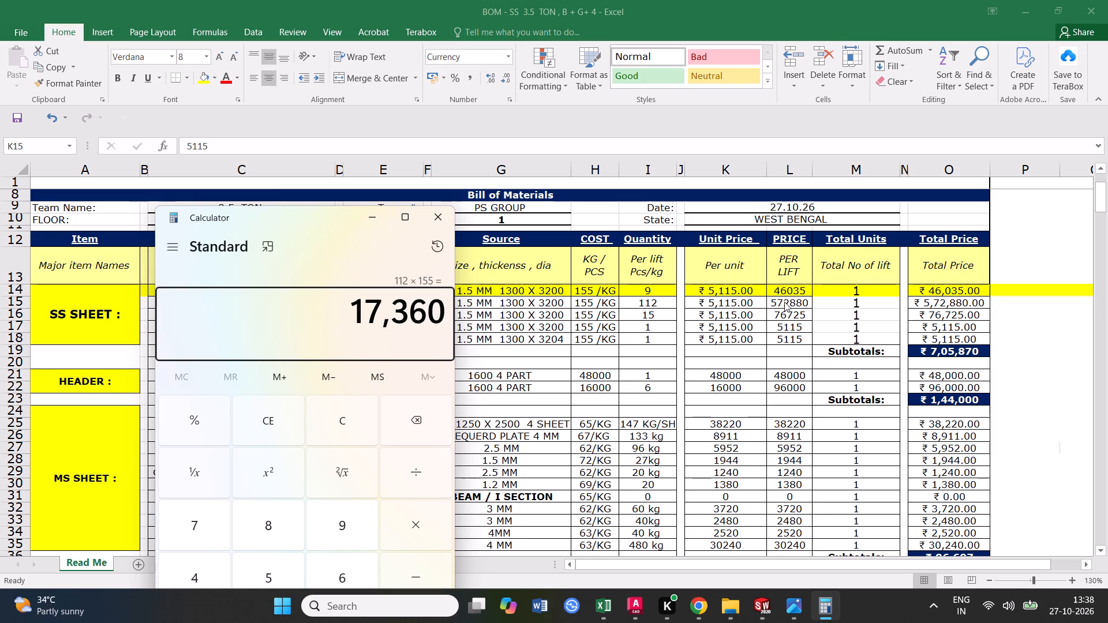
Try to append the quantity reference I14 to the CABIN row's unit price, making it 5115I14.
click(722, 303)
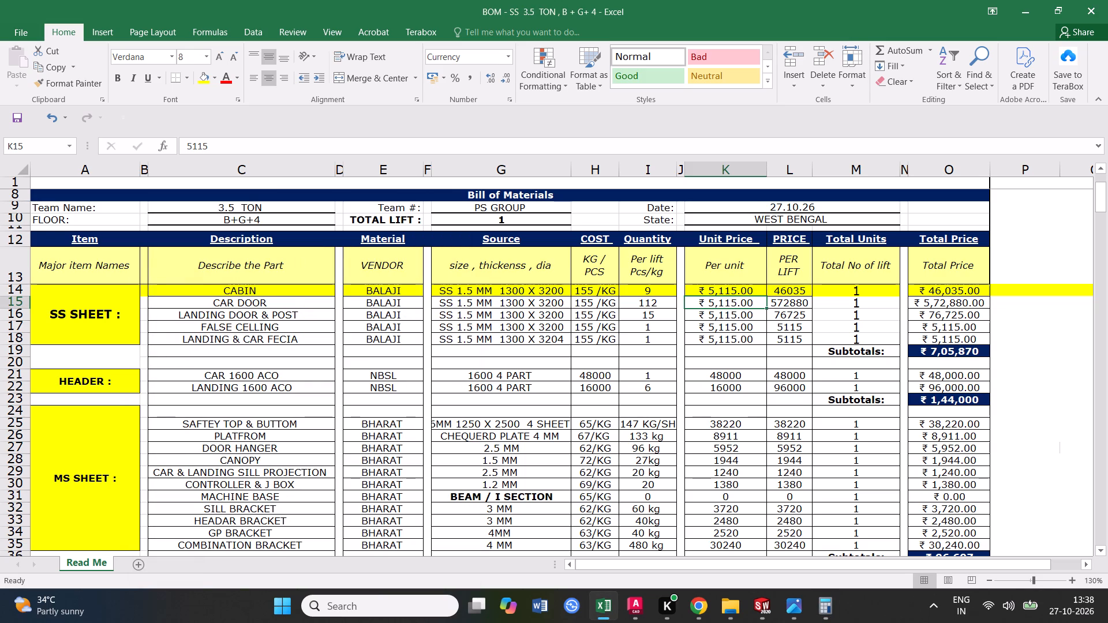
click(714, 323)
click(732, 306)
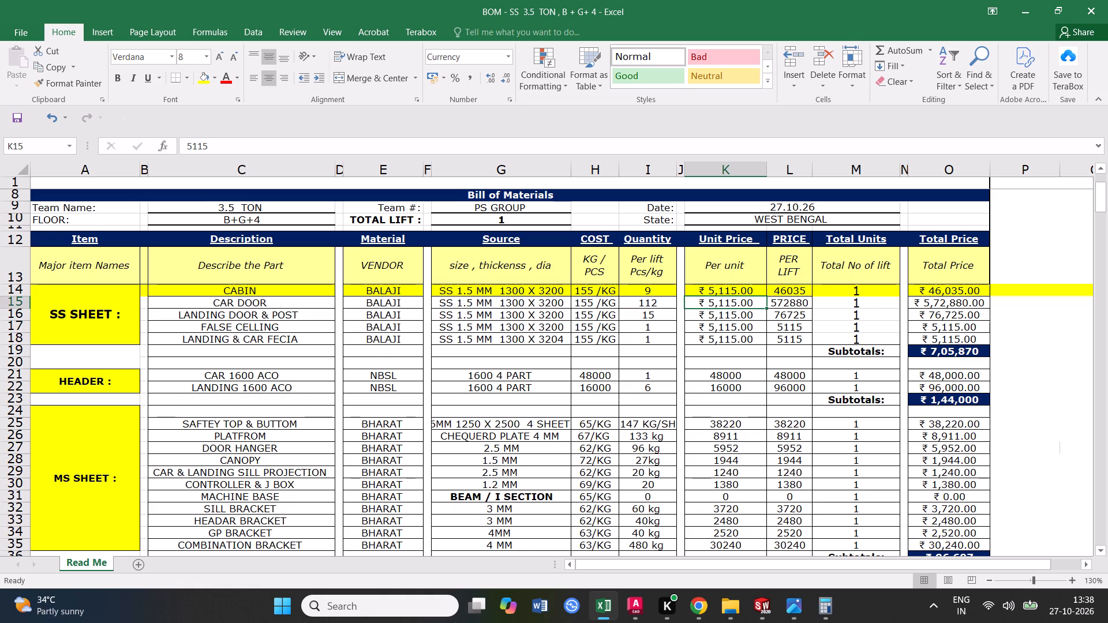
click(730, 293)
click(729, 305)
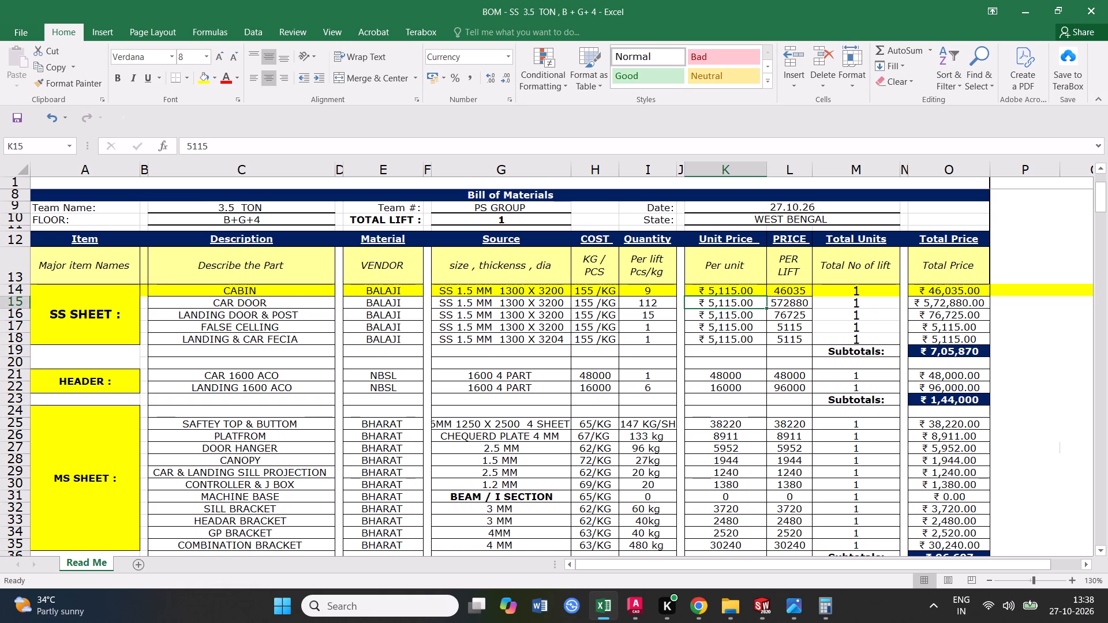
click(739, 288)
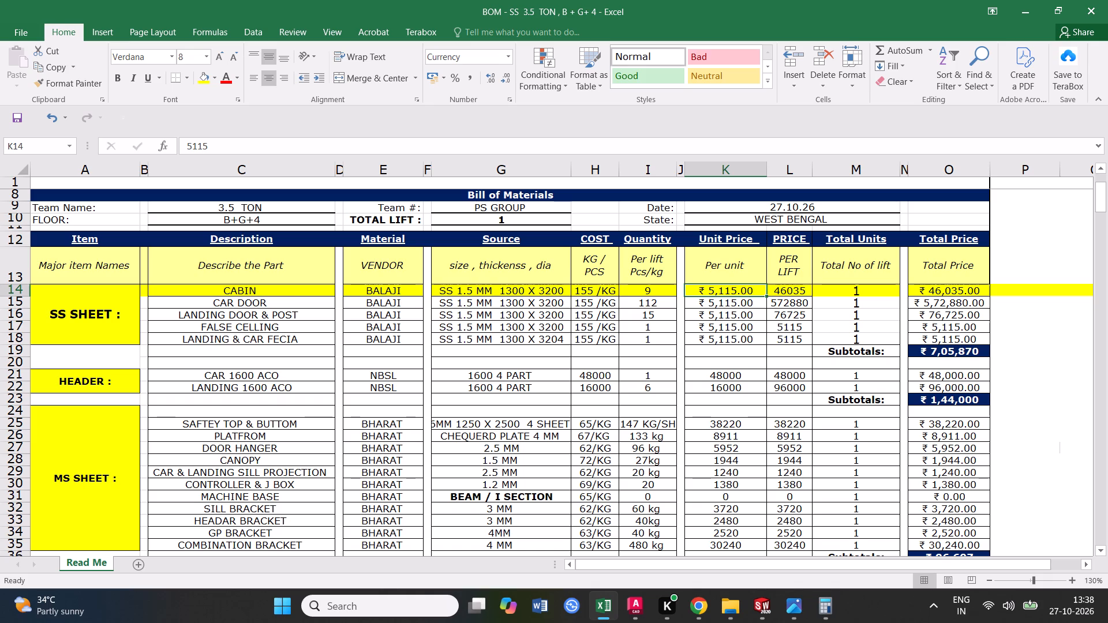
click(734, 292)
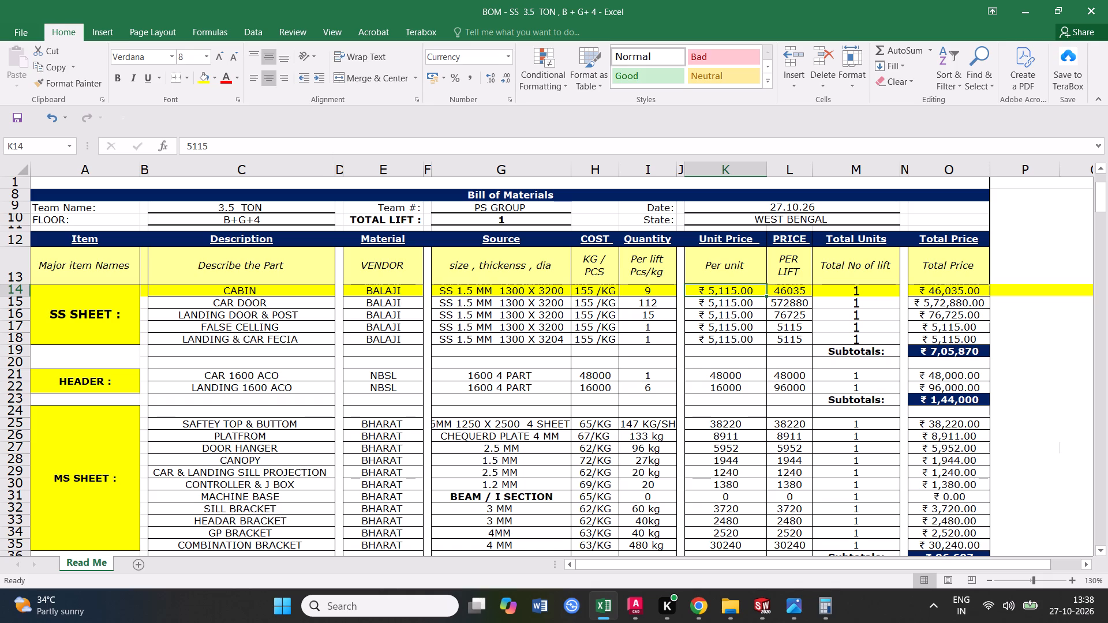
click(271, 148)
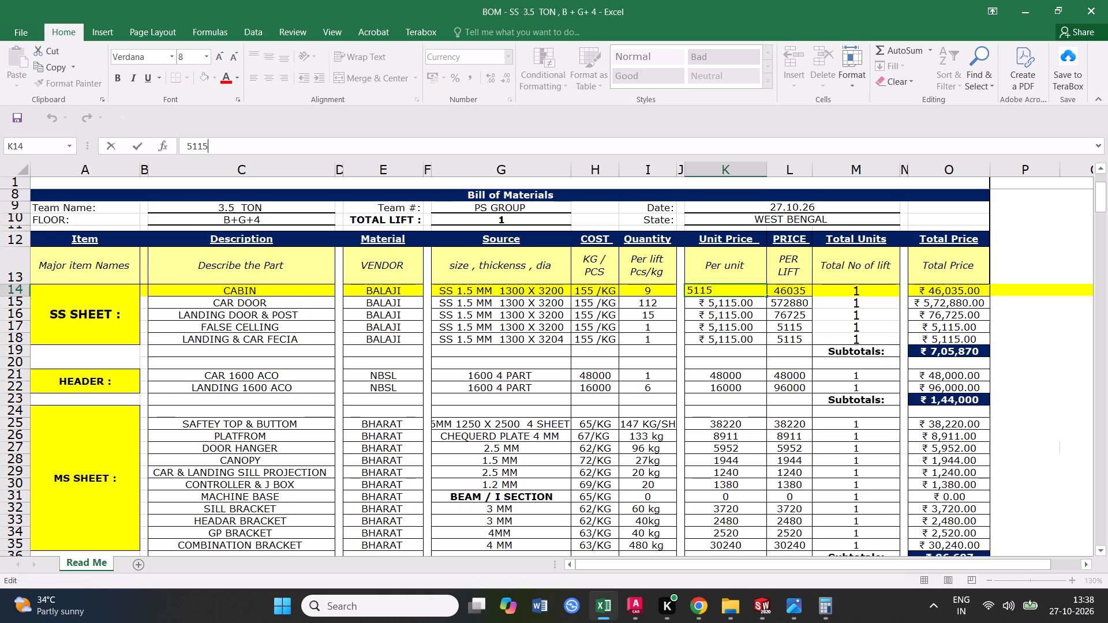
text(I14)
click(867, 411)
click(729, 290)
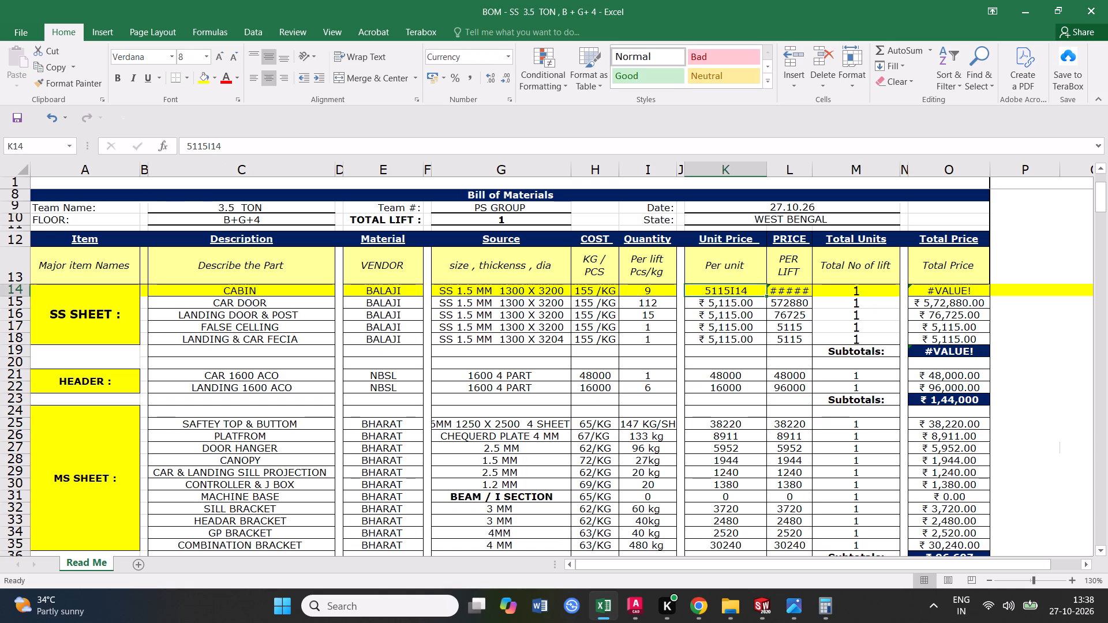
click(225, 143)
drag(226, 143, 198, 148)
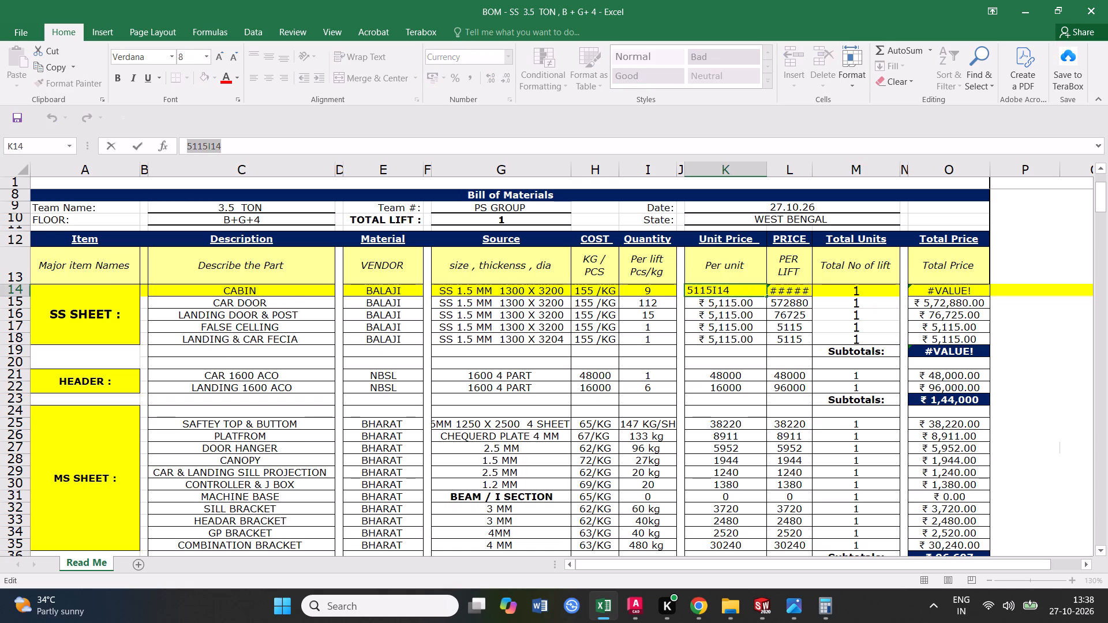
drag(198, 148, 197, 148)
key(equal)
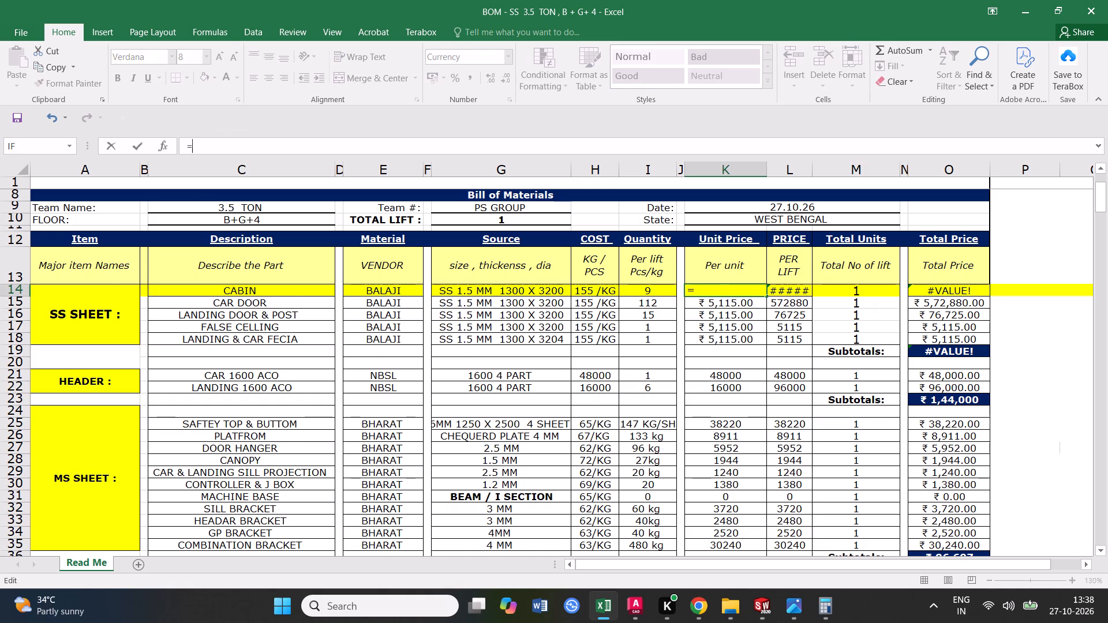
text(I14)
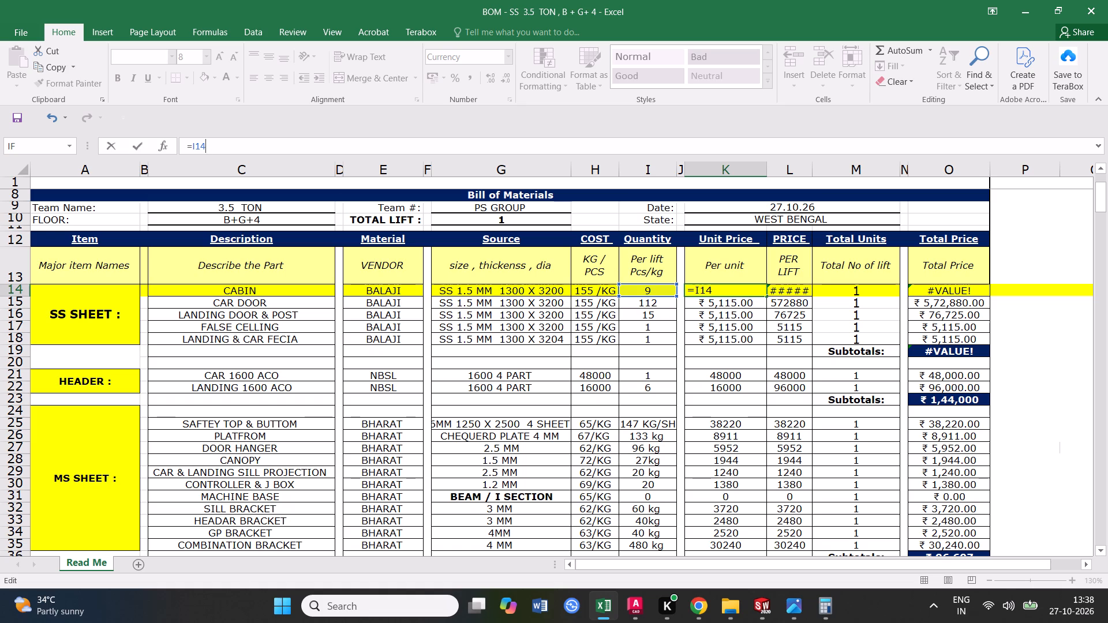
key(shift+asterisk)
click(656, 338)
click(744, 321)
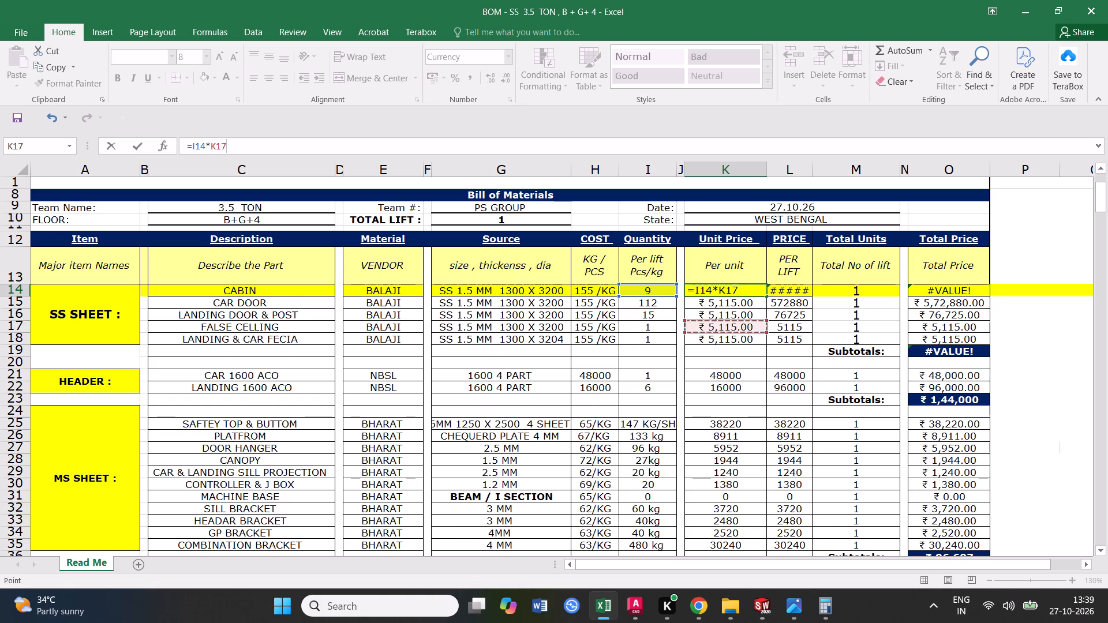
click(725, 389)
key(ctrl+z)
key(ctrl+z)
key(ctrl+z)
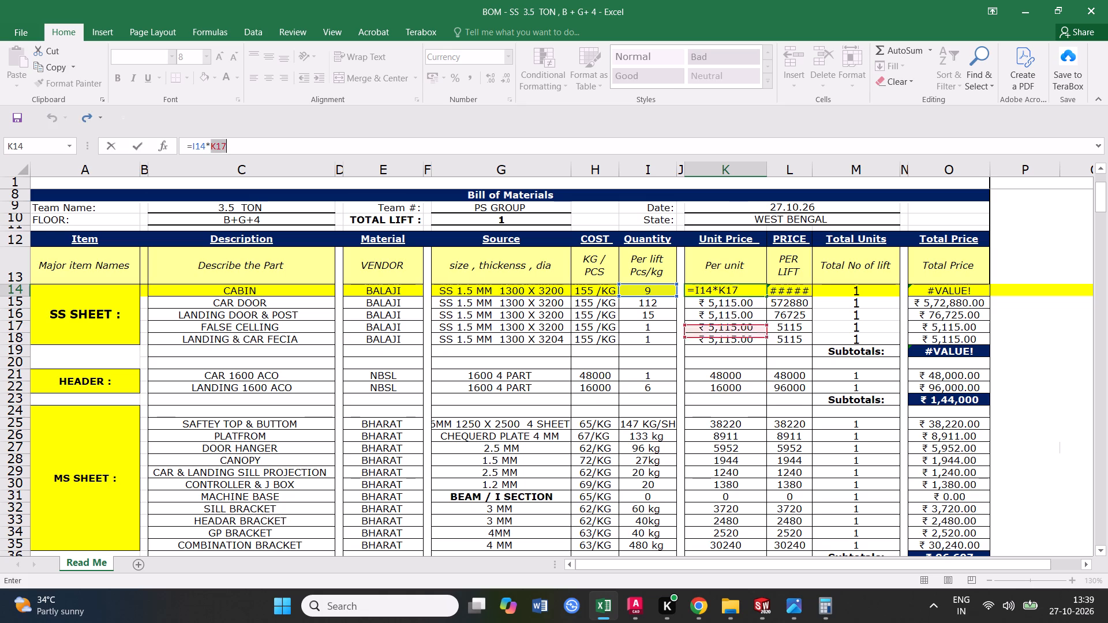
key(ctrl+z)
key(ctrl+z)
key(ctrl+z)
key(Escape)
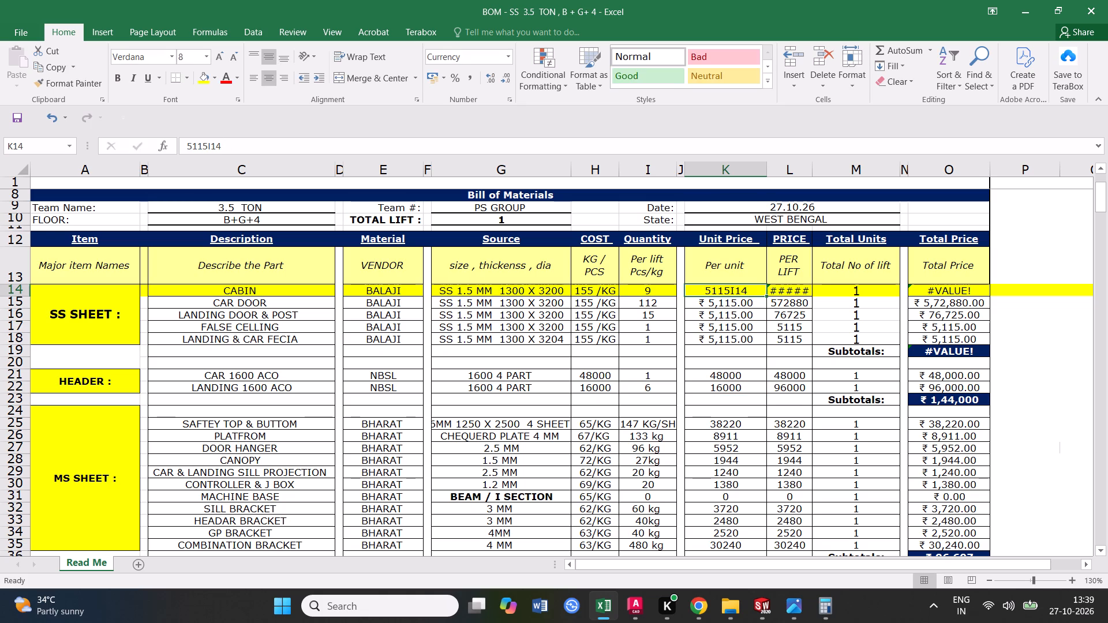
Undo the CABIN unit price edit and the CAR DOOR quantity change in the SS SHEET section.
key(ctrl+z)
key(ctrl+z)
click(722, 359)
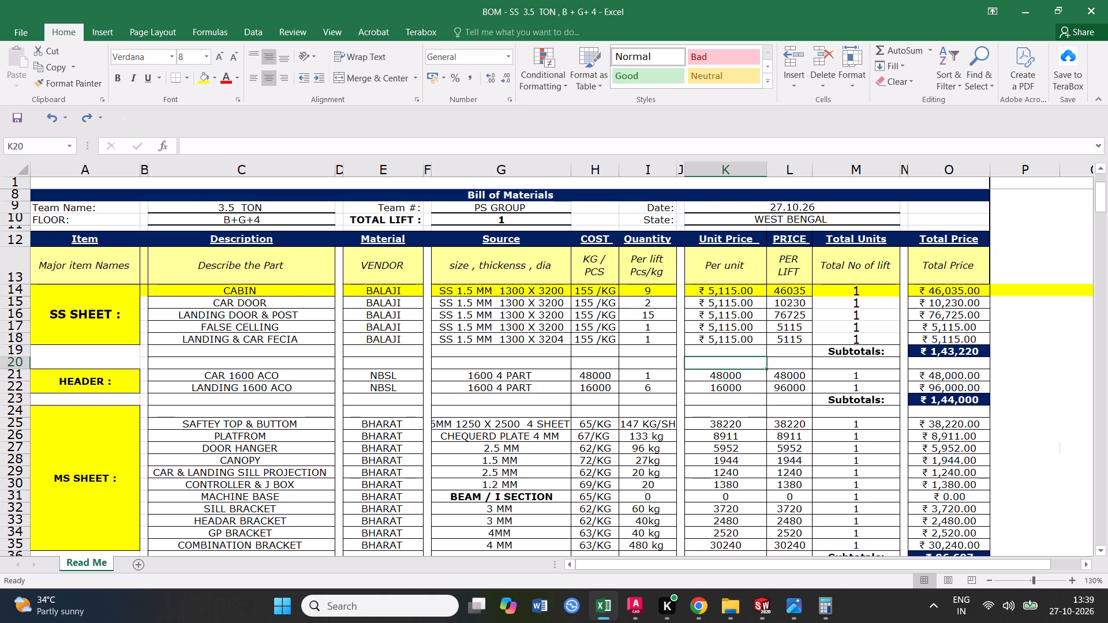
Review the CAR DOOR row, check the 1.5 mm sheet's weight in Chrome's steel sheet calculator, and return to Excel.
click(728, 306)
click(639, 302)
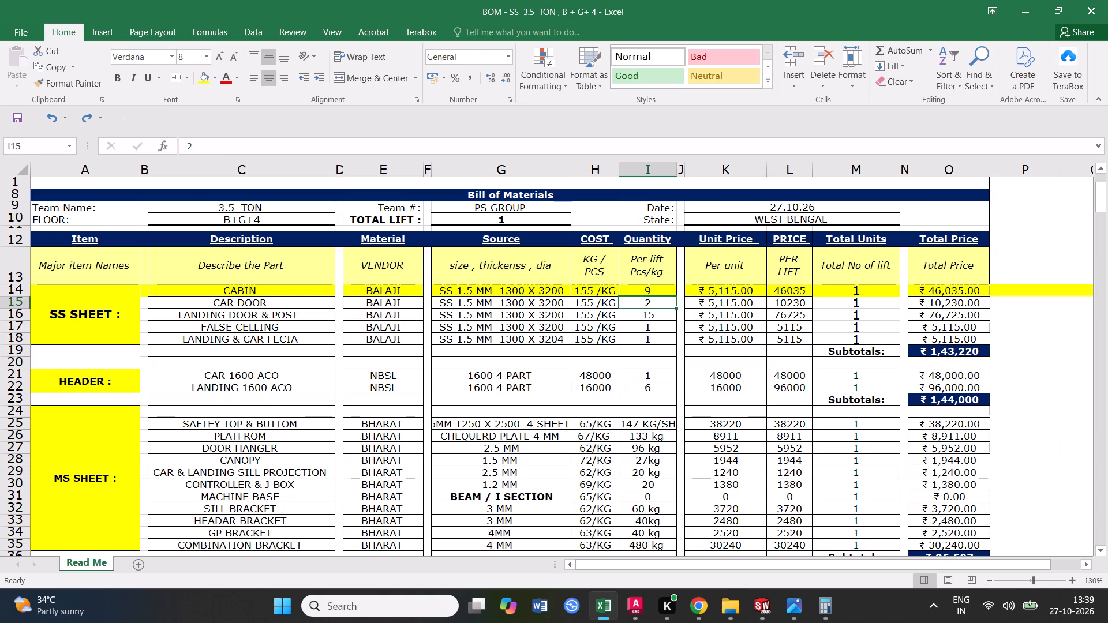
double_click(657, 302)
click(647, 349)
click(656, 303)
click(733, 301)
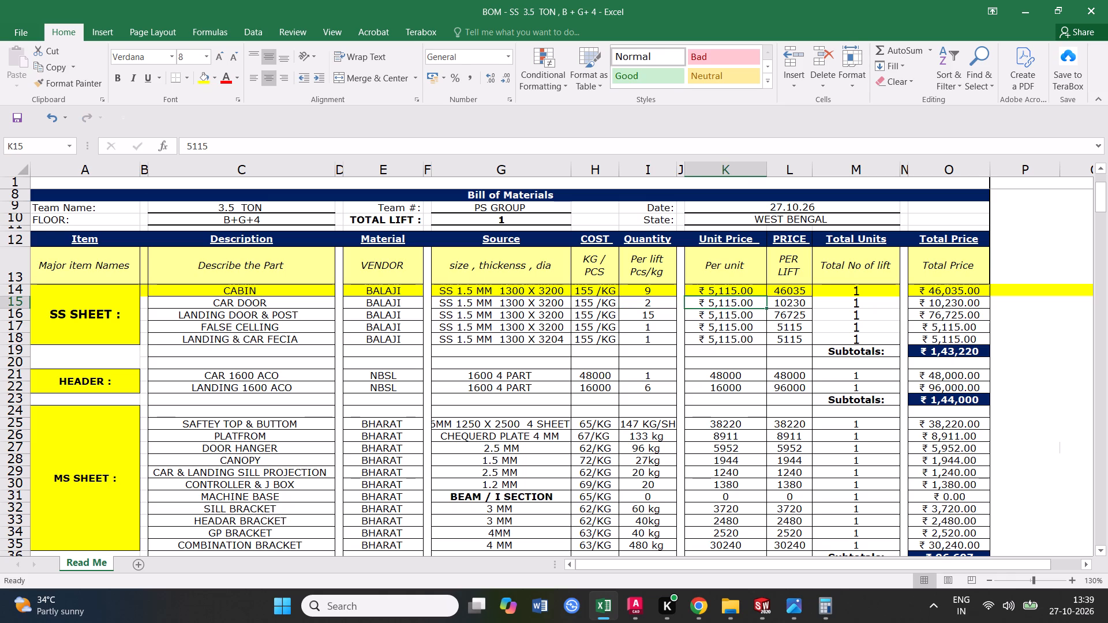
click(9, 303)
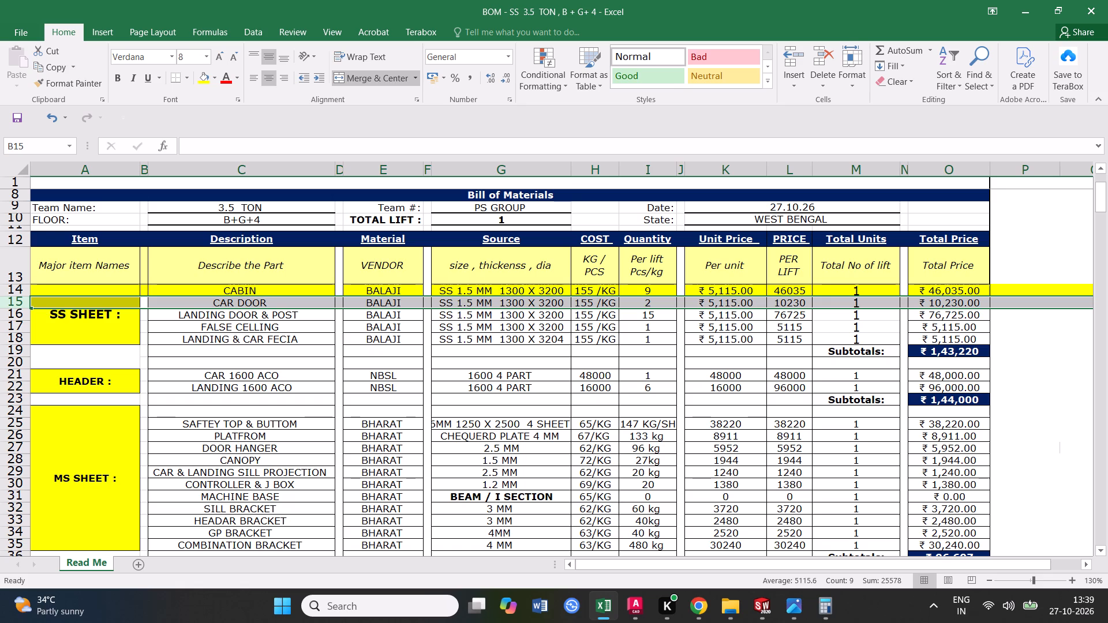
click(706, 617)
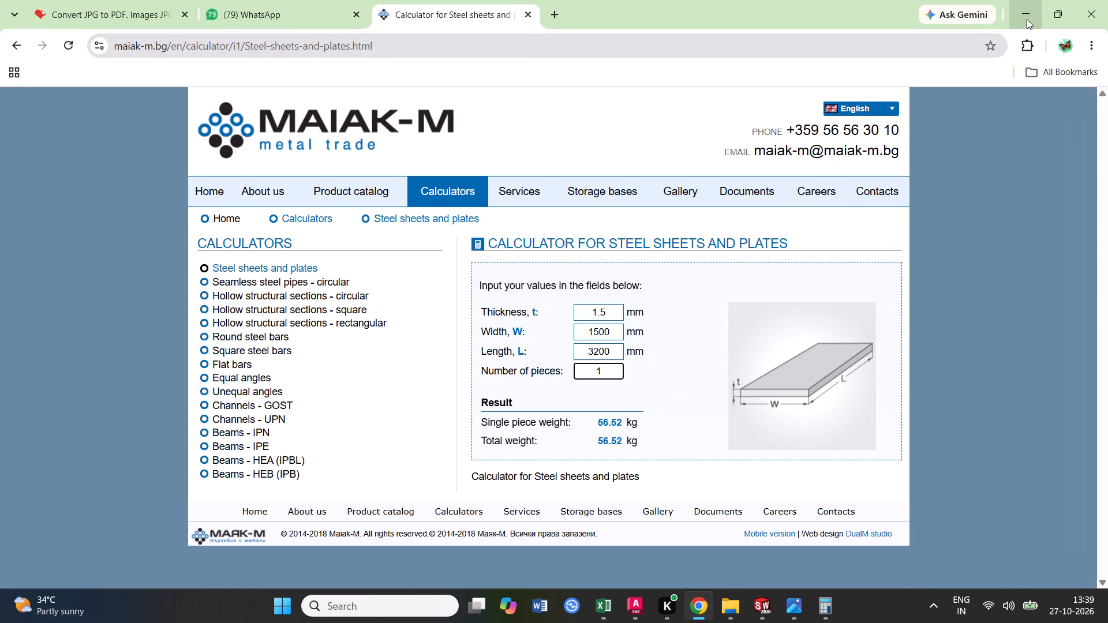
click(1027, 19)
Calculate 56 × 2 in Calculator and set the CAR DOOR quantity in the SS SHEET section to 112.
click(661, 302)
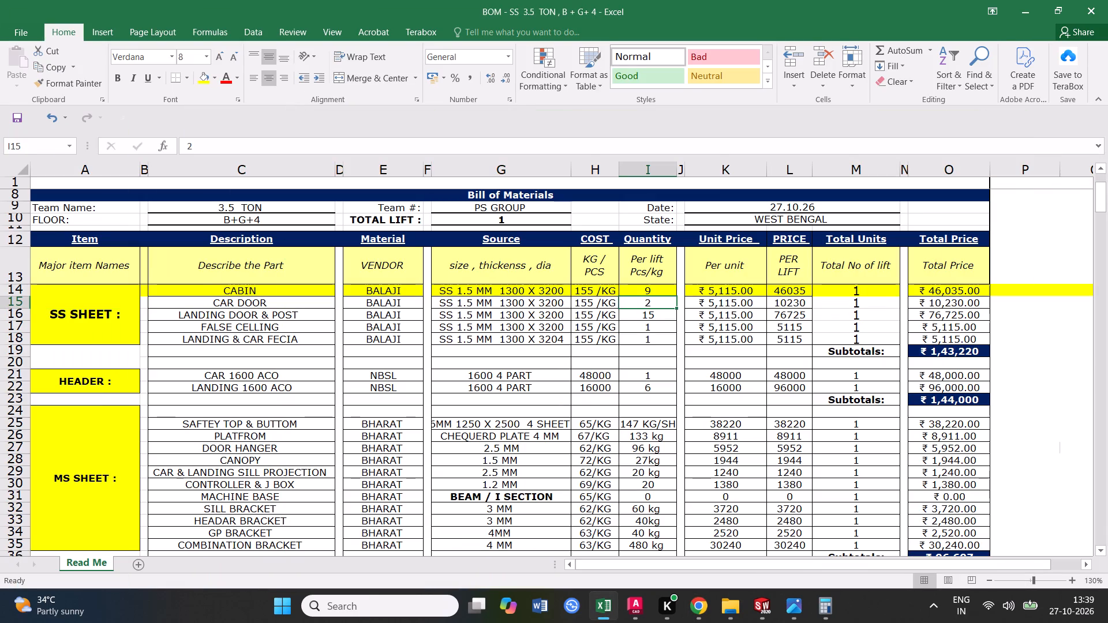
click(727, 306)
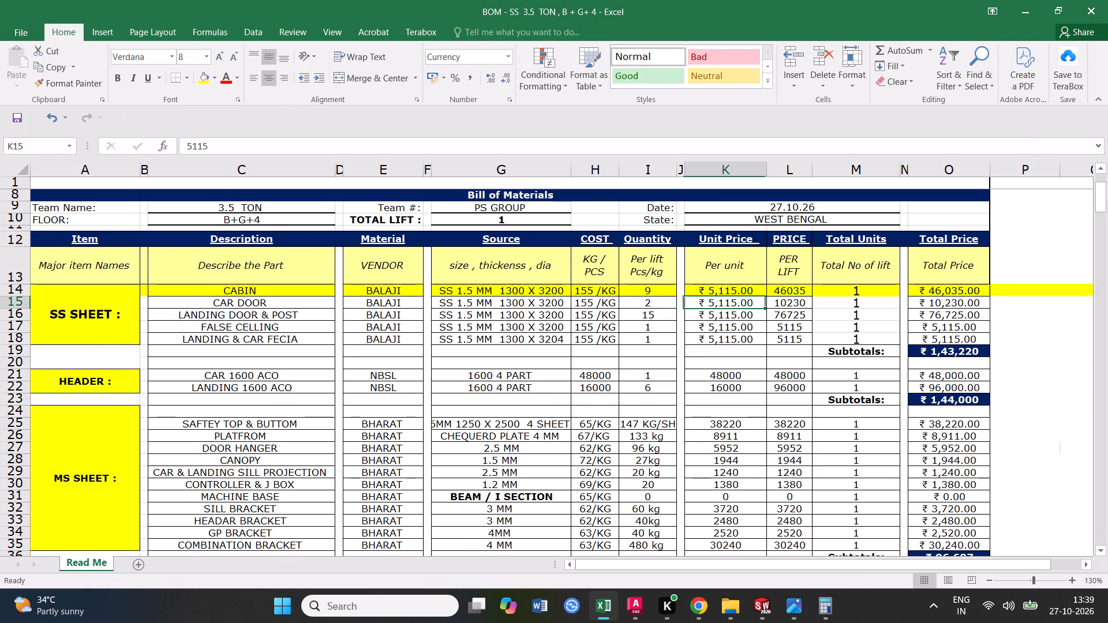
text(56)
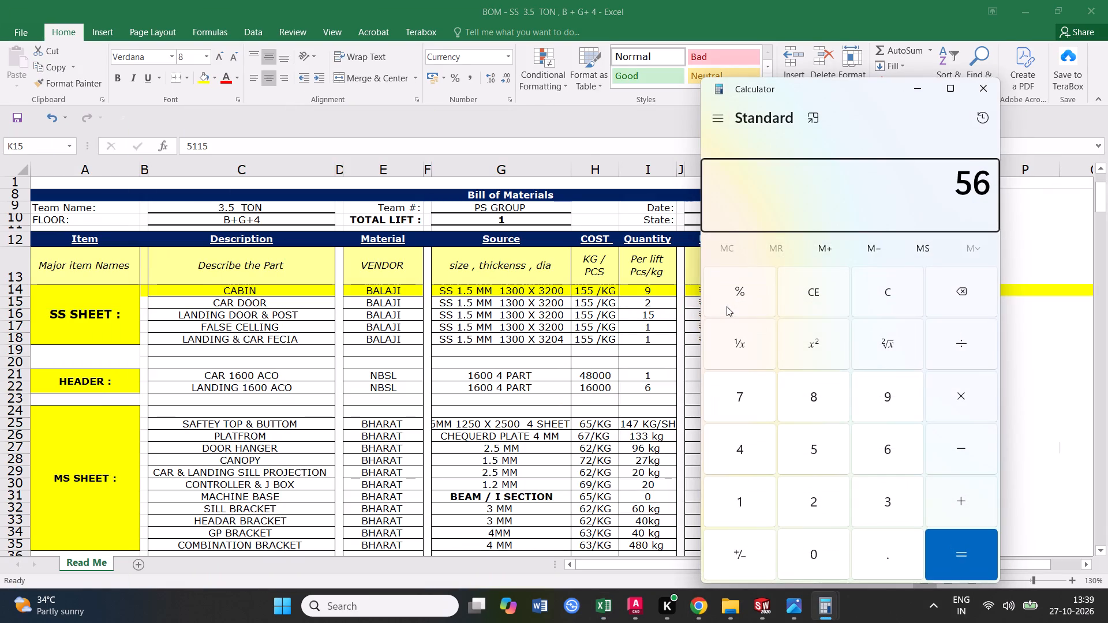
key(asterisk)
key(4)
key(BackSpace)
key(2)
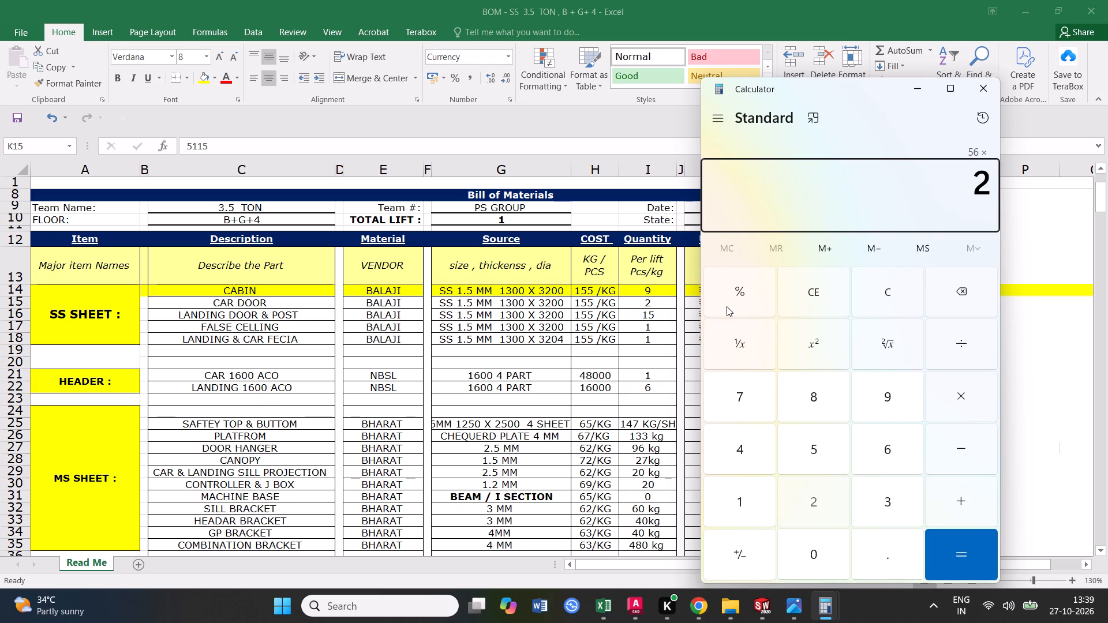
key(Return)
click(982, 88)
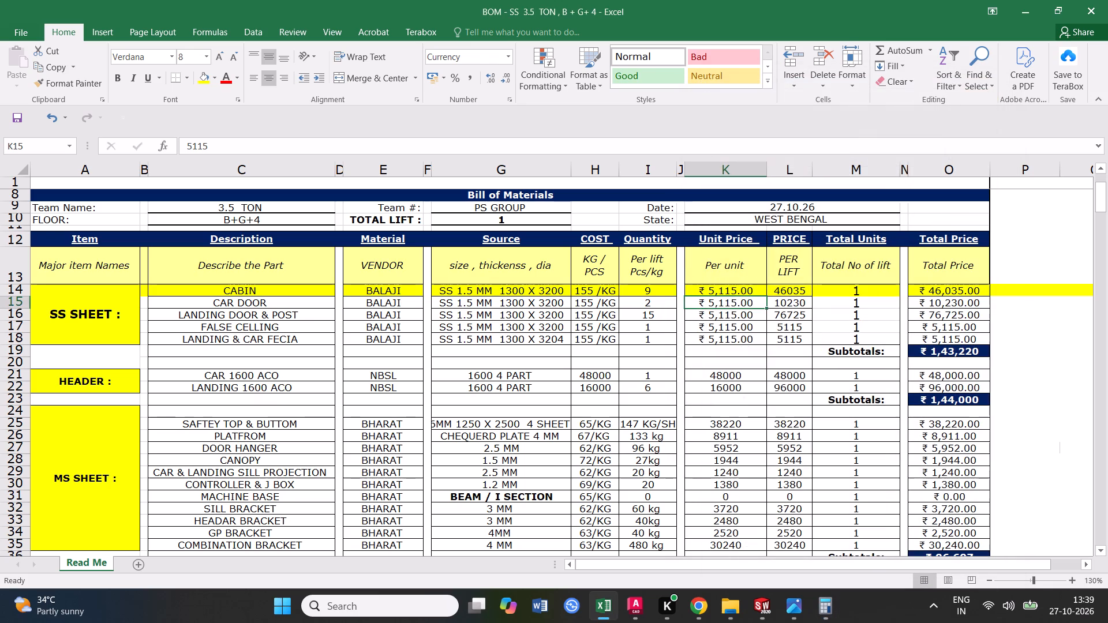
click(695, 370)
click(665, 299)
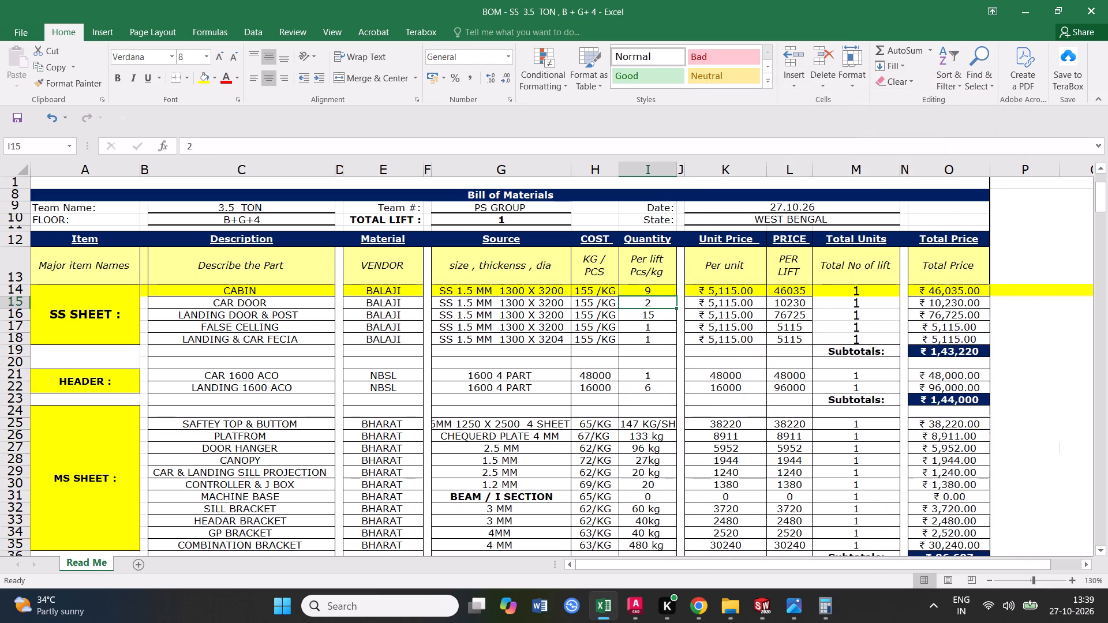
click(718, 303)
click(654, 305)
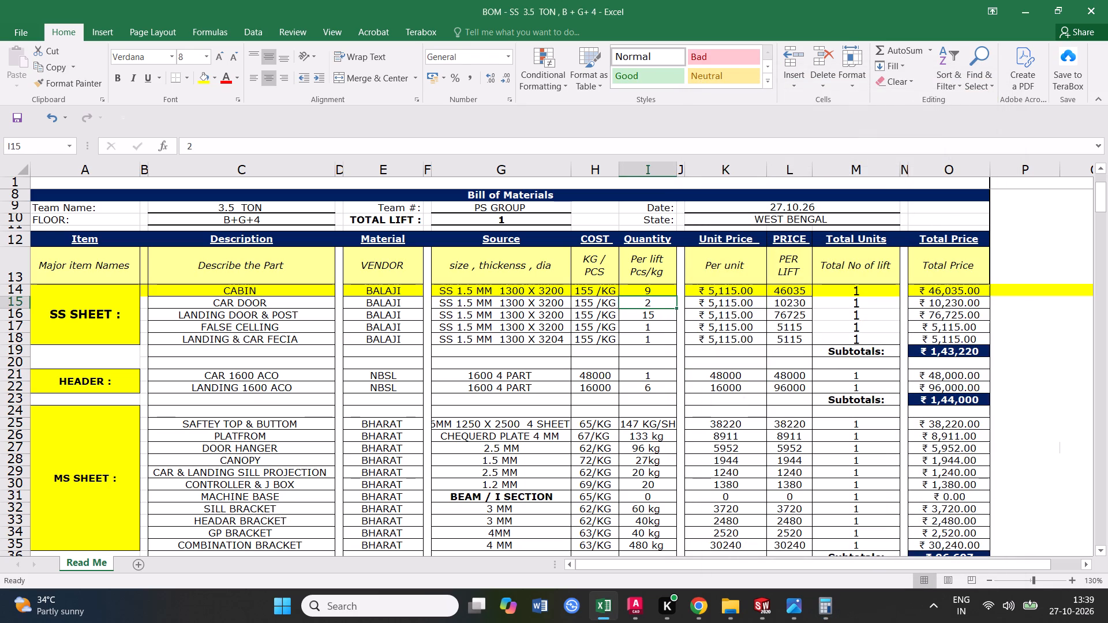
text(112)
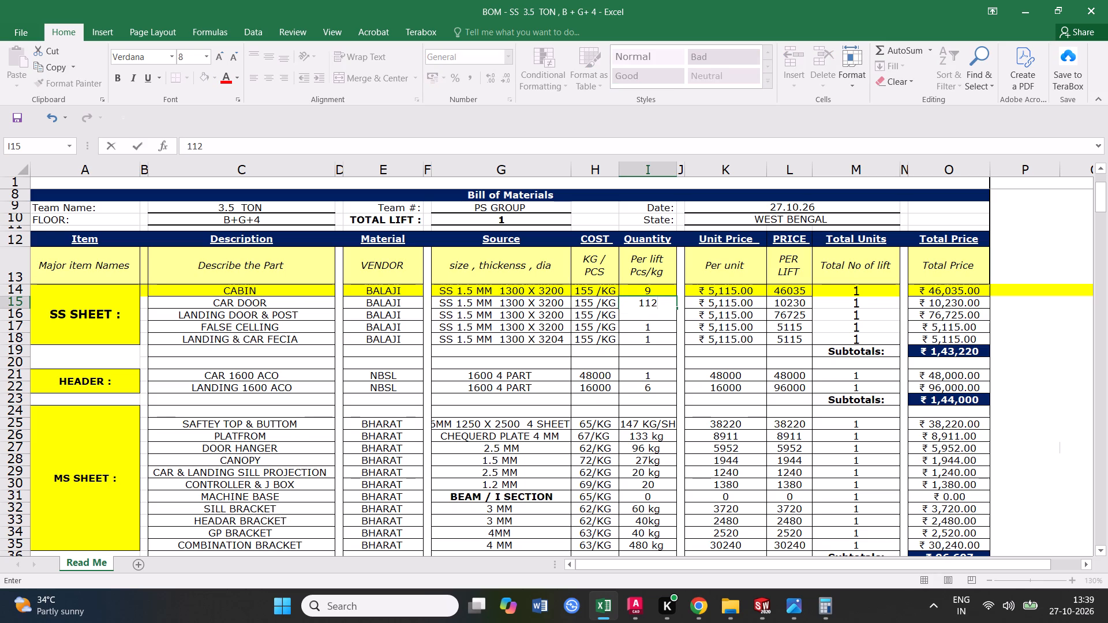
click(647, 360)
click(662, 305)
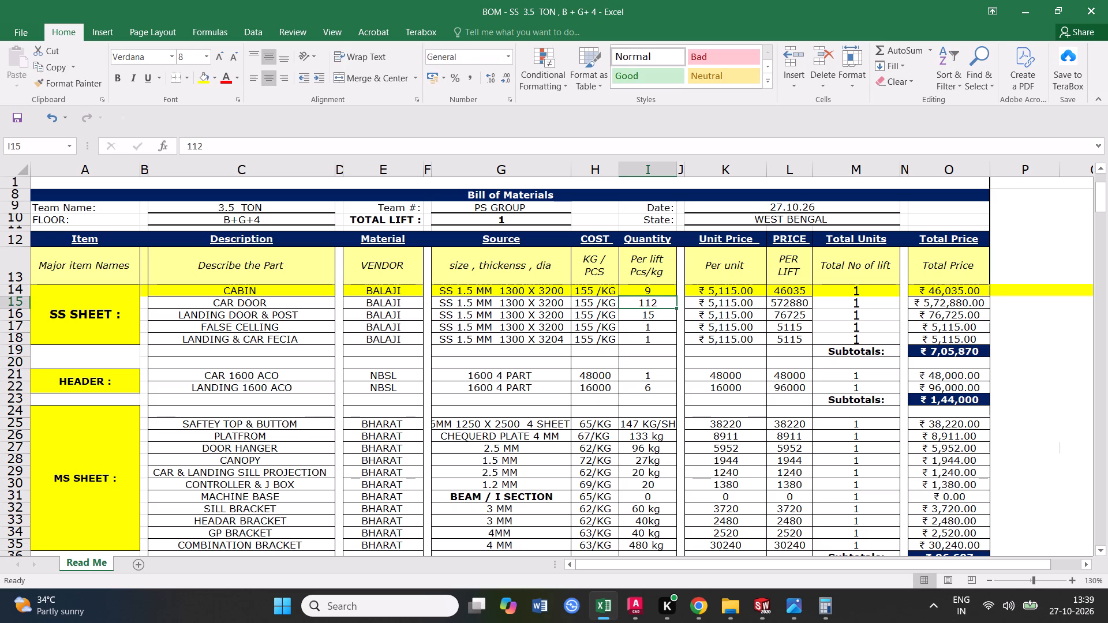
Calculate 112 × 155 in Calculator and set the CAR DOOR unit price in the SS SHEET section to 17360.
click(723, 306)
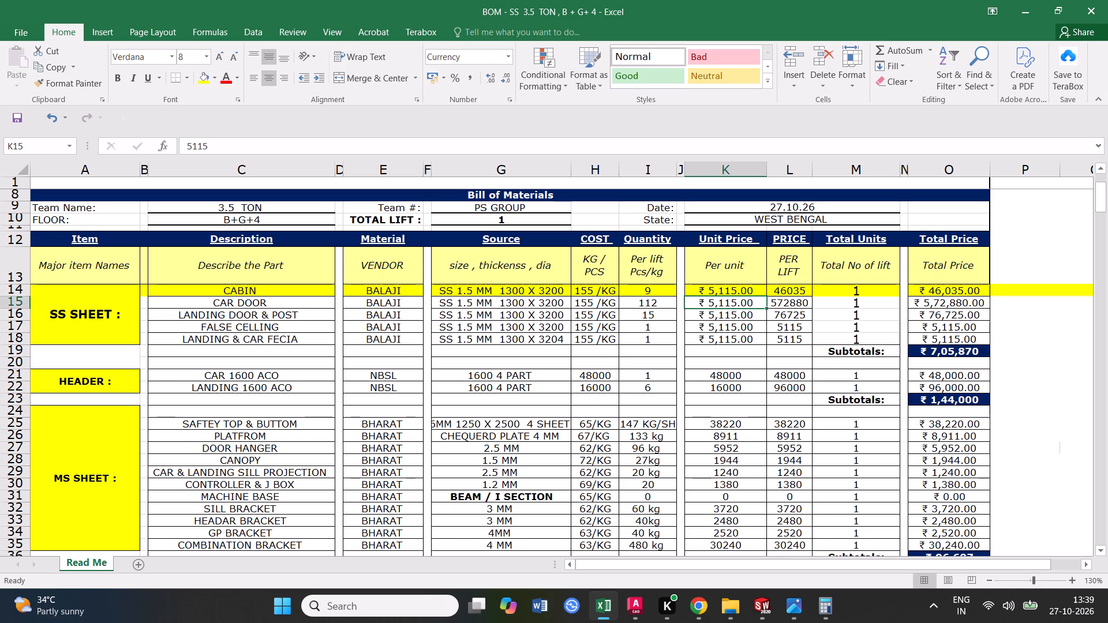
text(112)
text(*155)
key(Return)
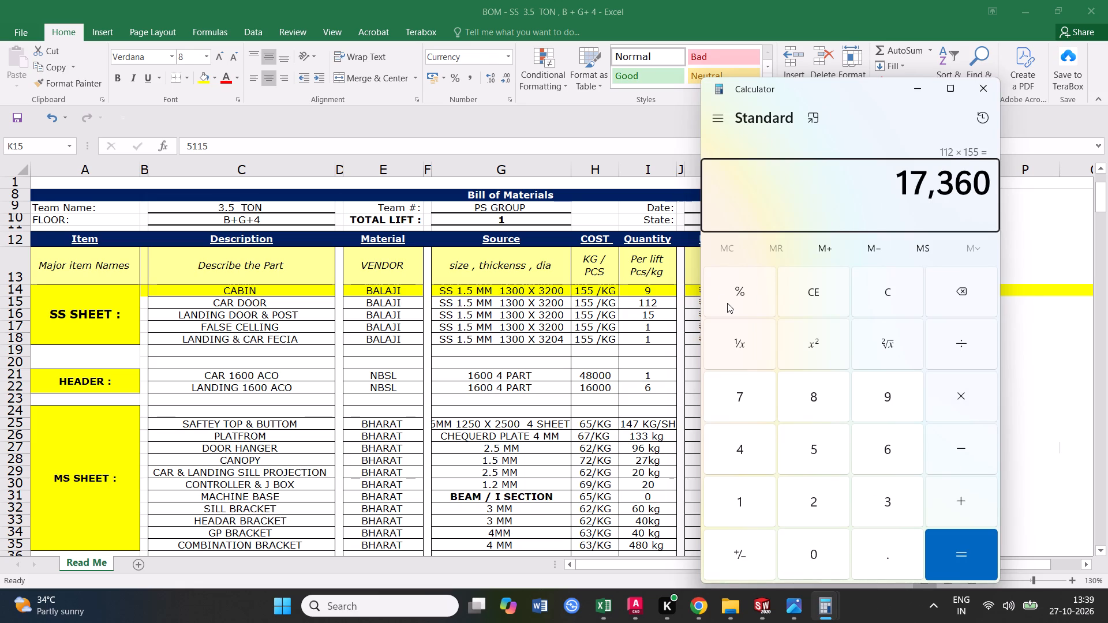
click(978, 88)
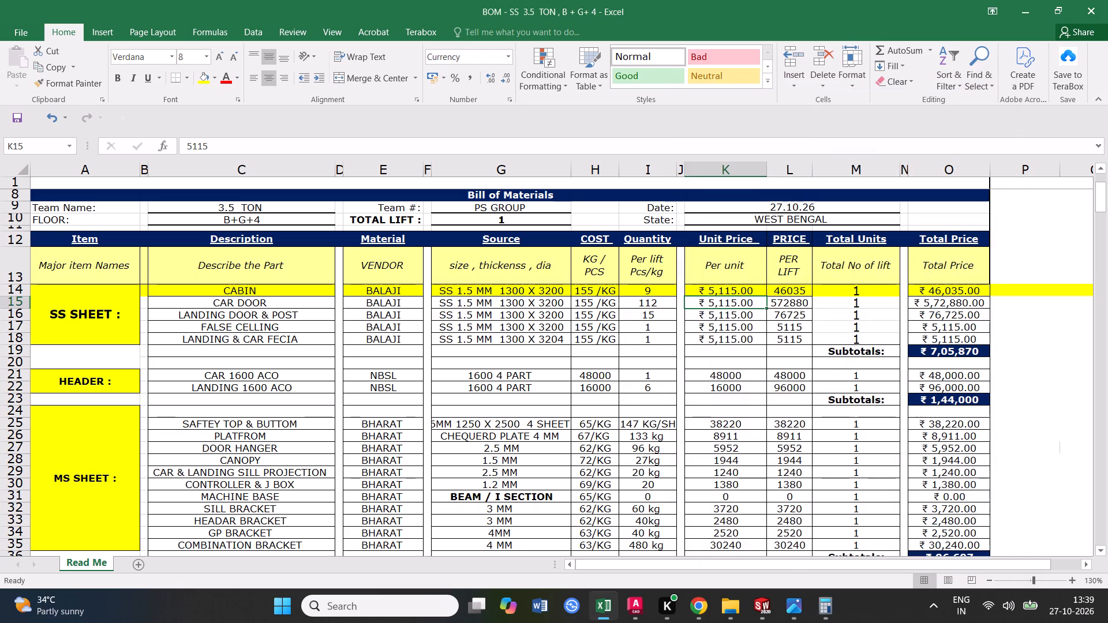
text(17360)
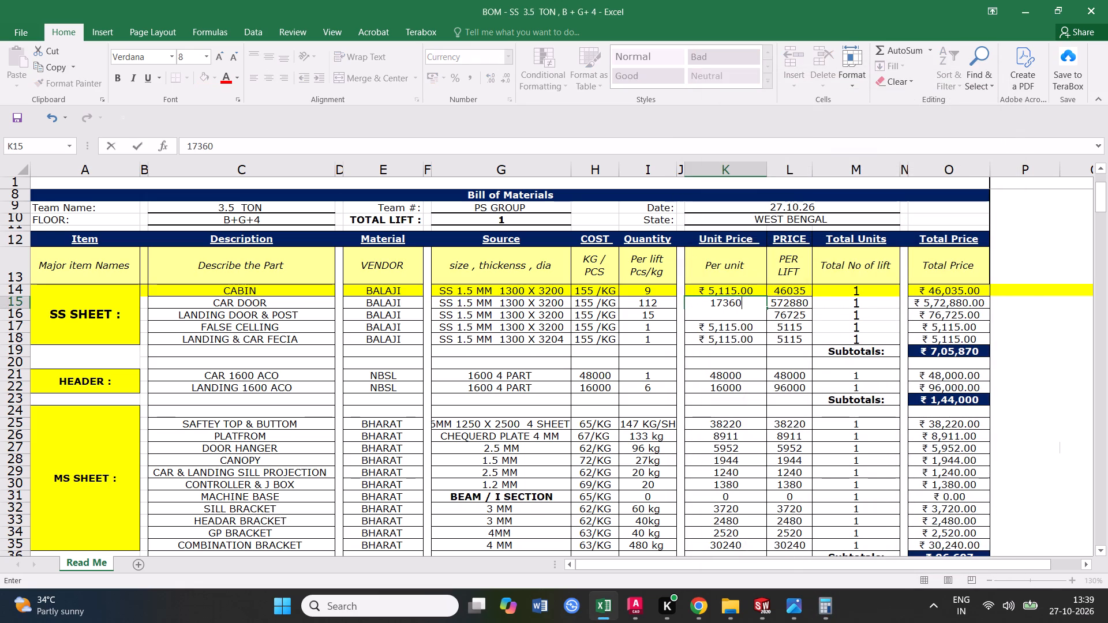
click(748, 429)
Fill the CAR DOOR unit price across into its PRICE PER LIFT cell, and re-enter that cell as 17360.
click(745, 305)
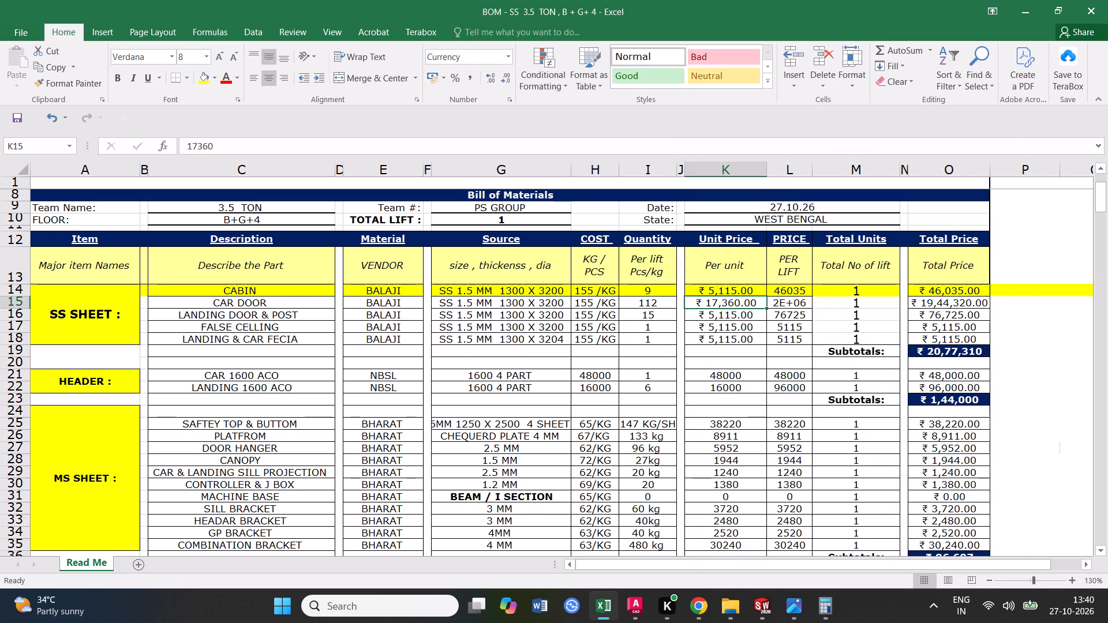
drag(767, 307, 799, 306)
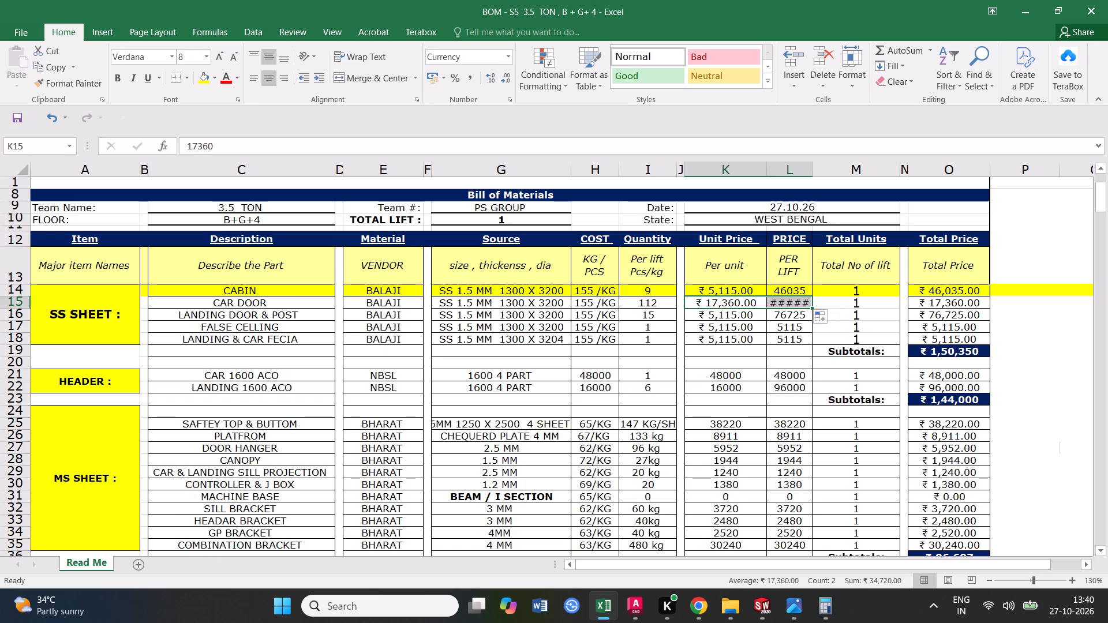
click(775, 329)
click(785, 307)
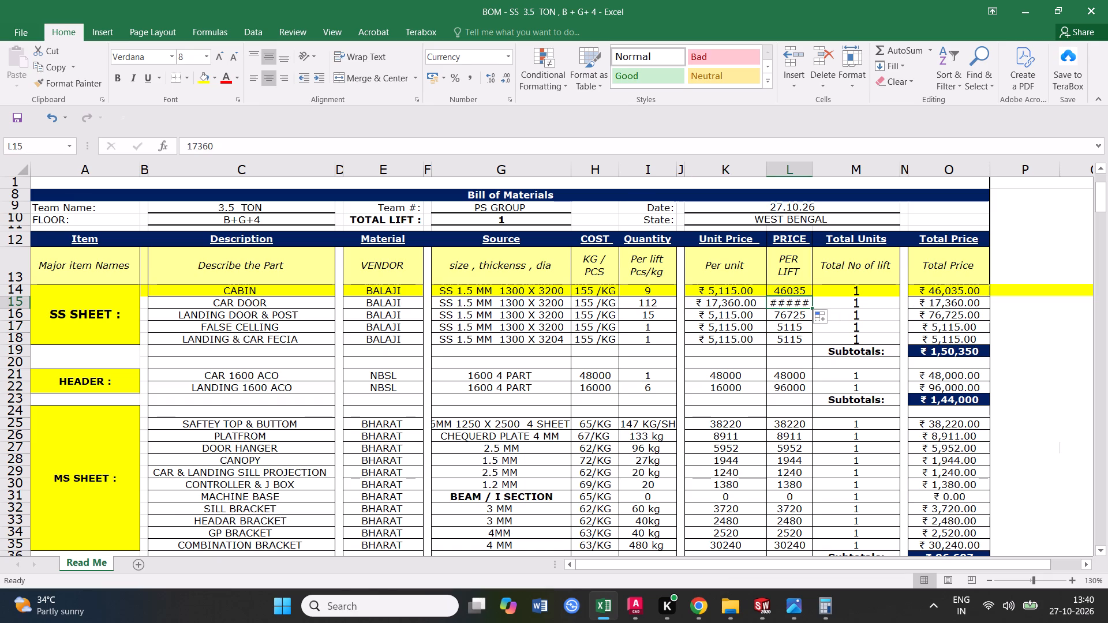
text(17360)
click(761, 363)
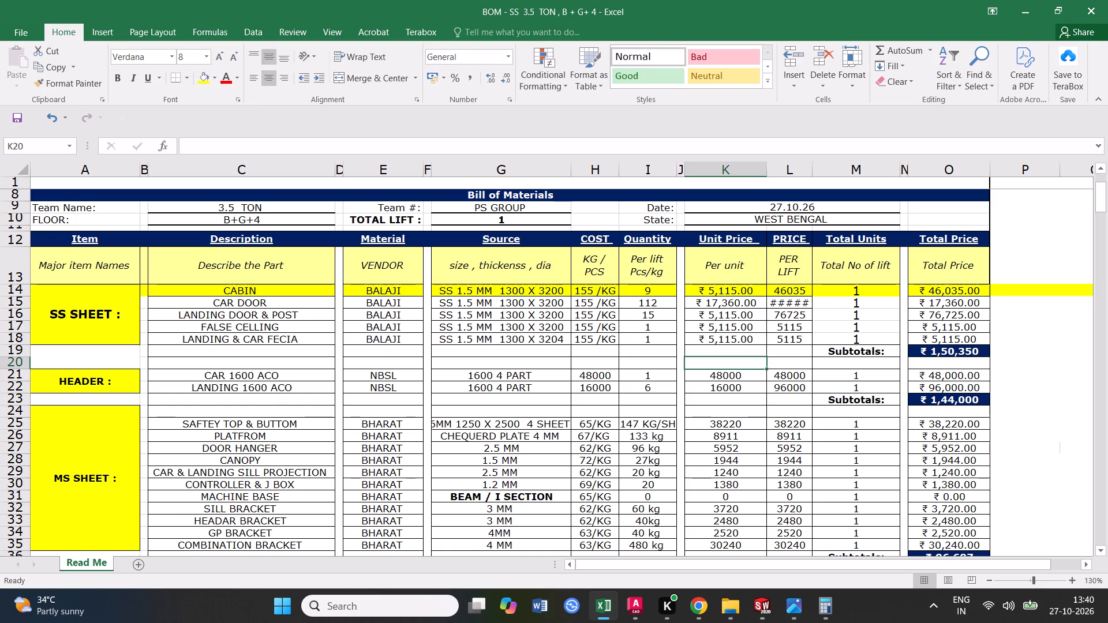
Check the CAR DOOR PRICE PER LIFT entry and refill it from the row's unit price cell.
click(792, 301)
click(297, 151)
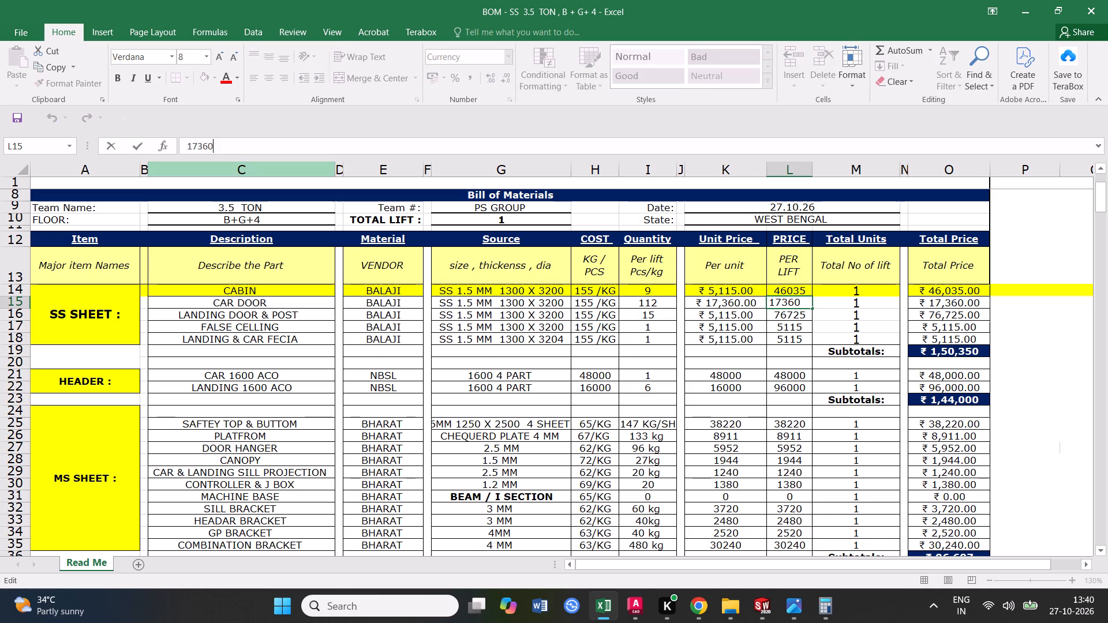
click(751, 371)
click(793, 302)
click(758, 302)
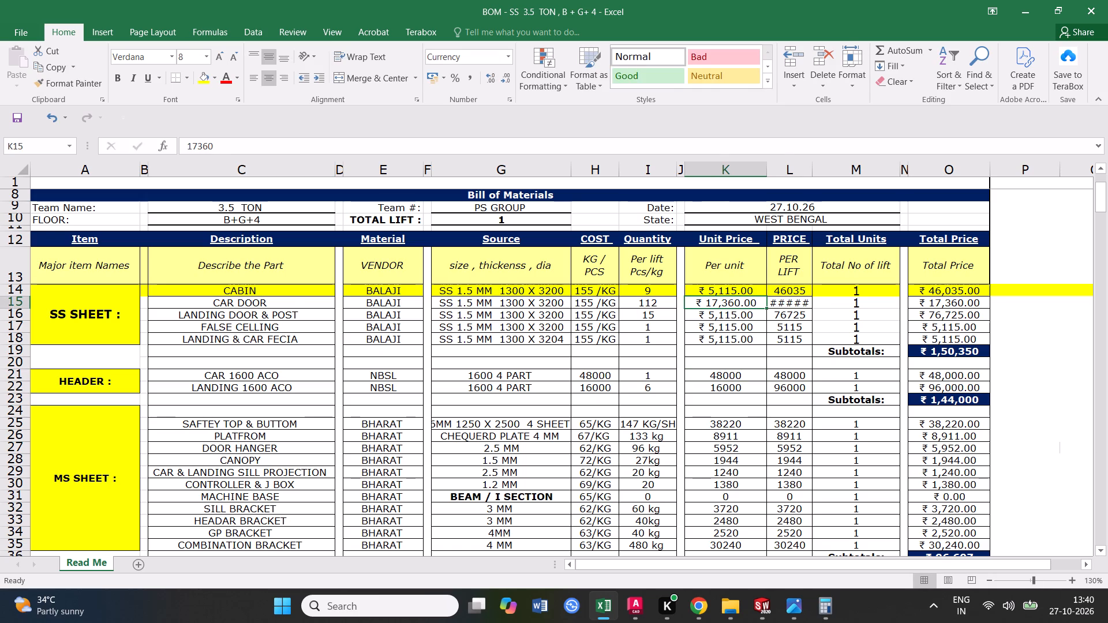
drag(765, 308, 795, 309)
click(777, 335)
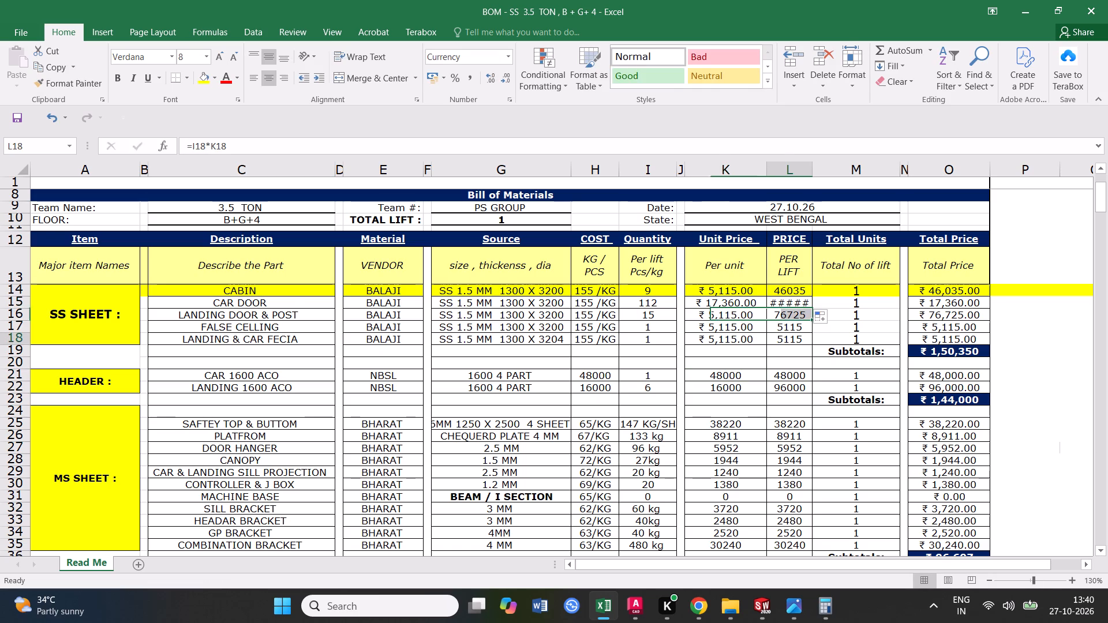
click(788, 305)
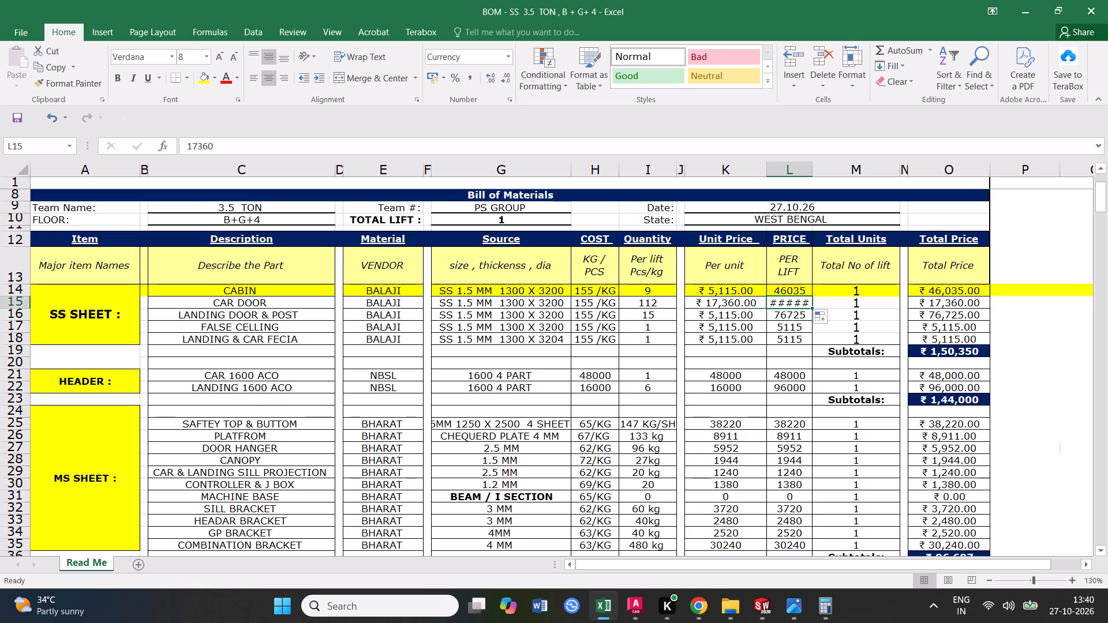
click(747, 359)
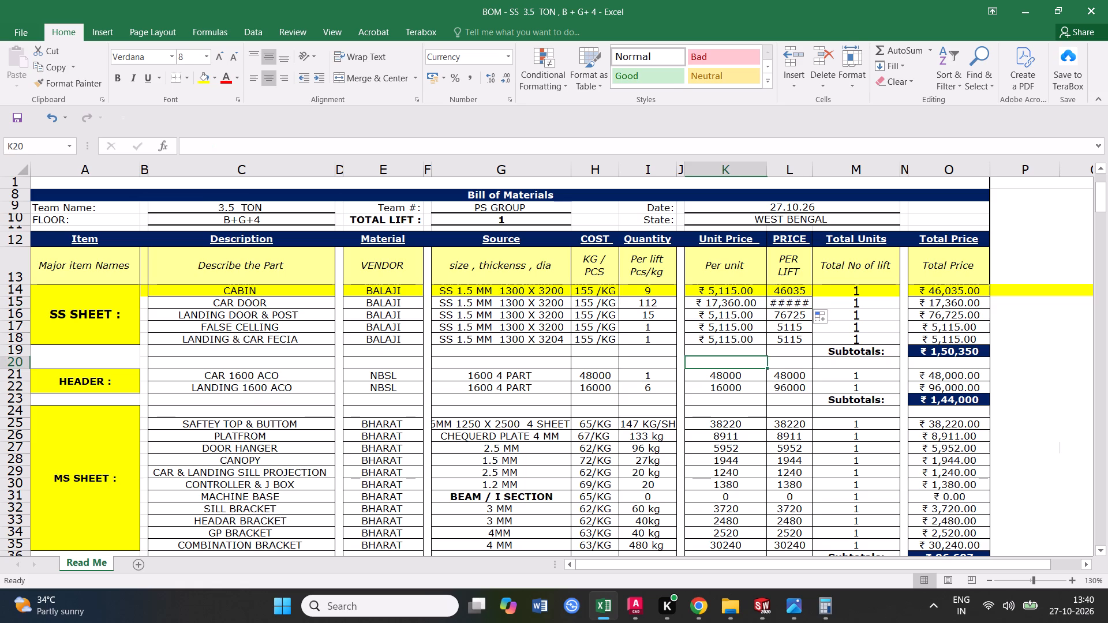
Compare the PRICE PER LIFT entries of the CABIN and CAR DOOR rows in the SS SHEET section.
click(794, 299)
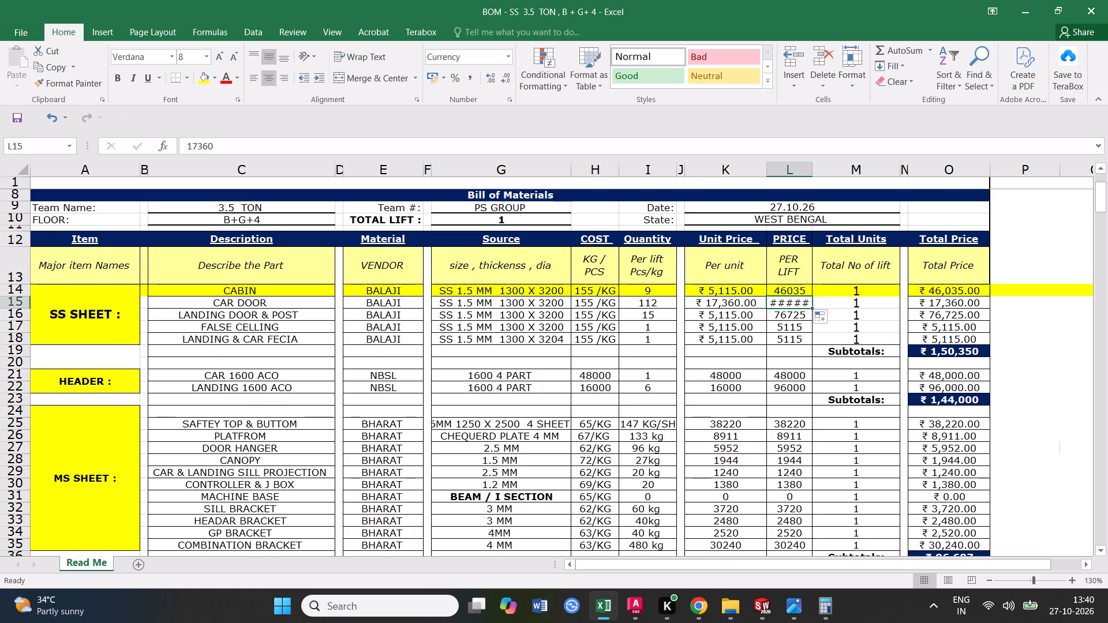
click(792, 292)
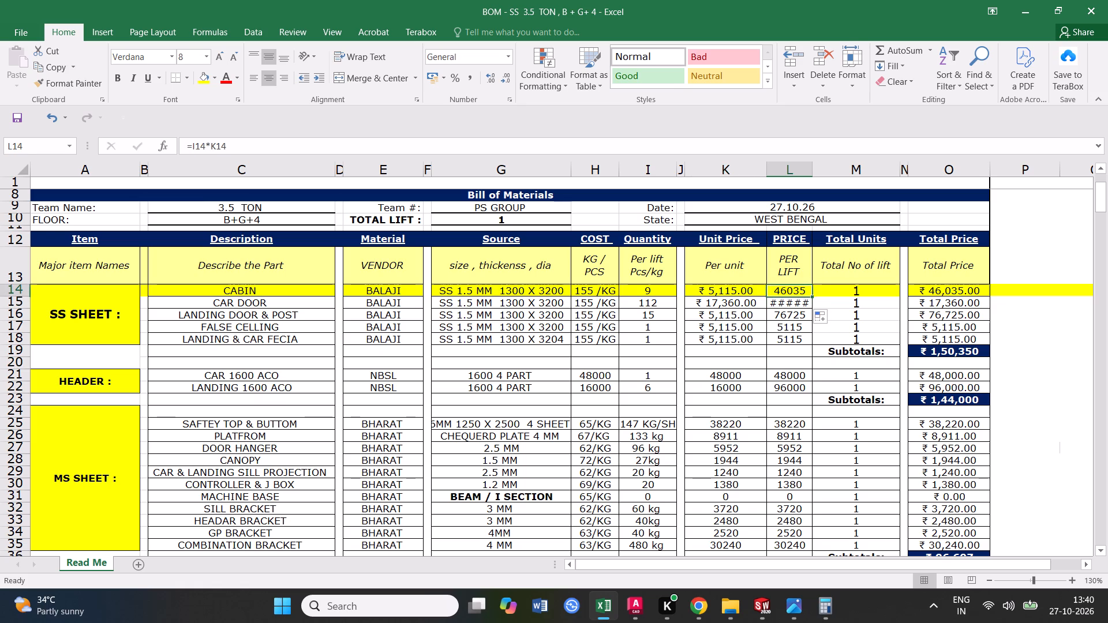
click(785, 305)
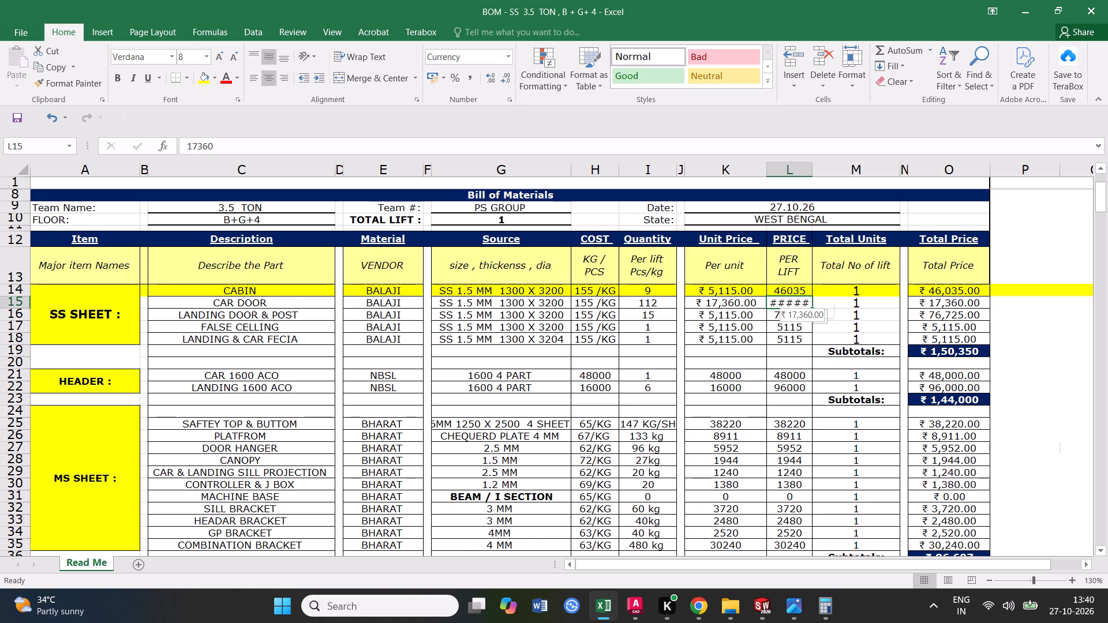
click(731, 377)
click(784, 306)
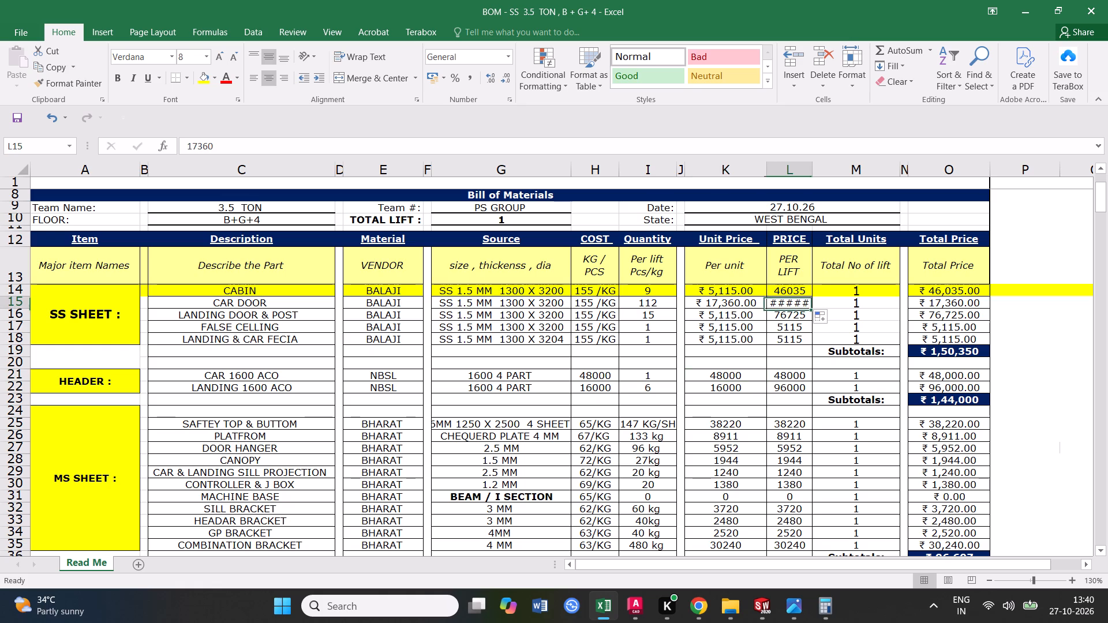
click(778, 347)
Save the bill of materials workbook.
click(12, 304)
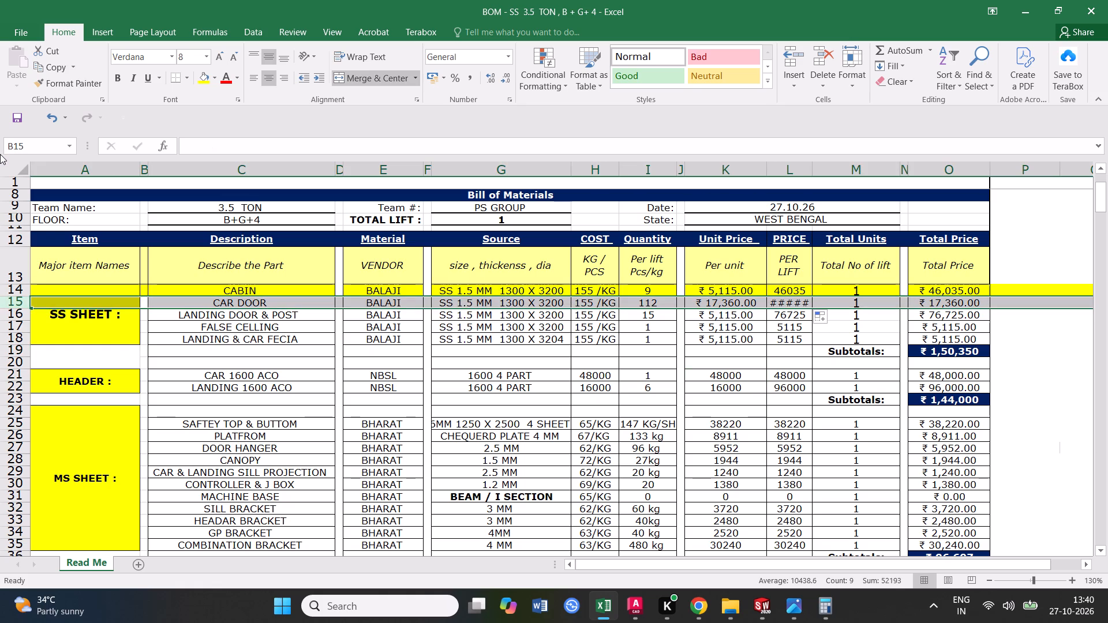
click(16, 117)
Clear the CAR DOOR row's PRICE PER LIFT cell in the SS SHEET section and re-enter it as 17360.
click(746, 336)
click(791, 301)
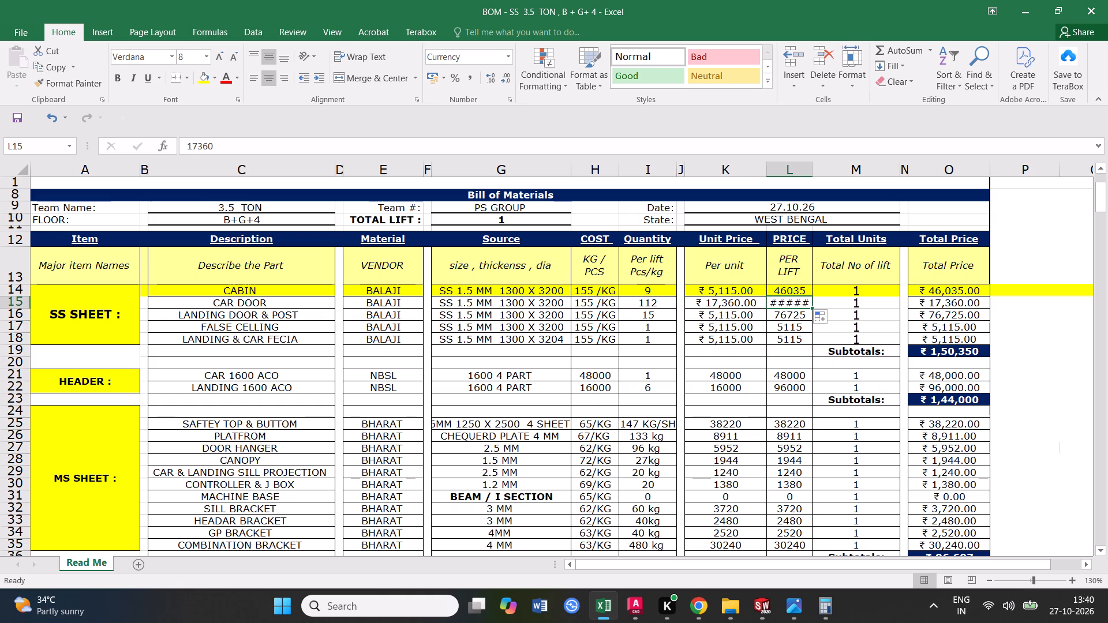
key(BackSpace)
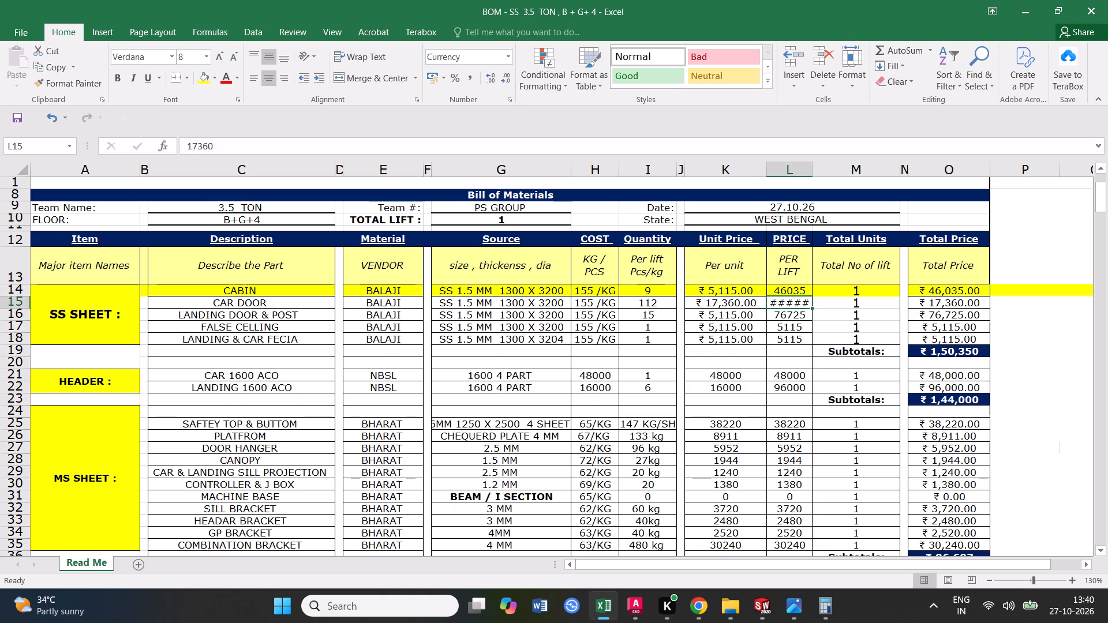
click(784, 414)
click(792, 302)
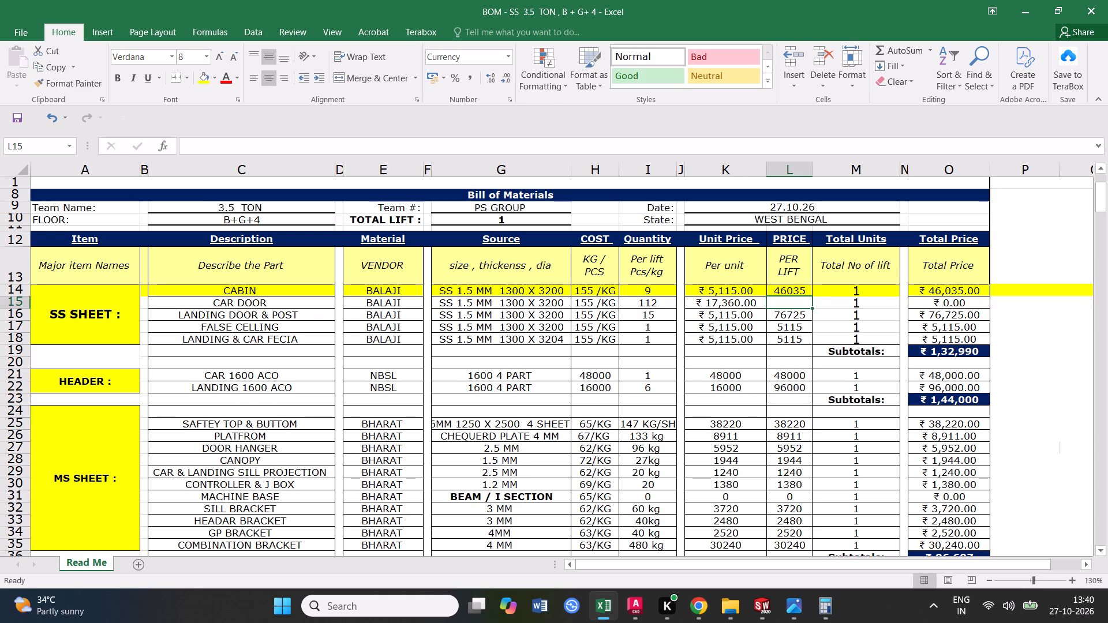
text(17)
text(360)
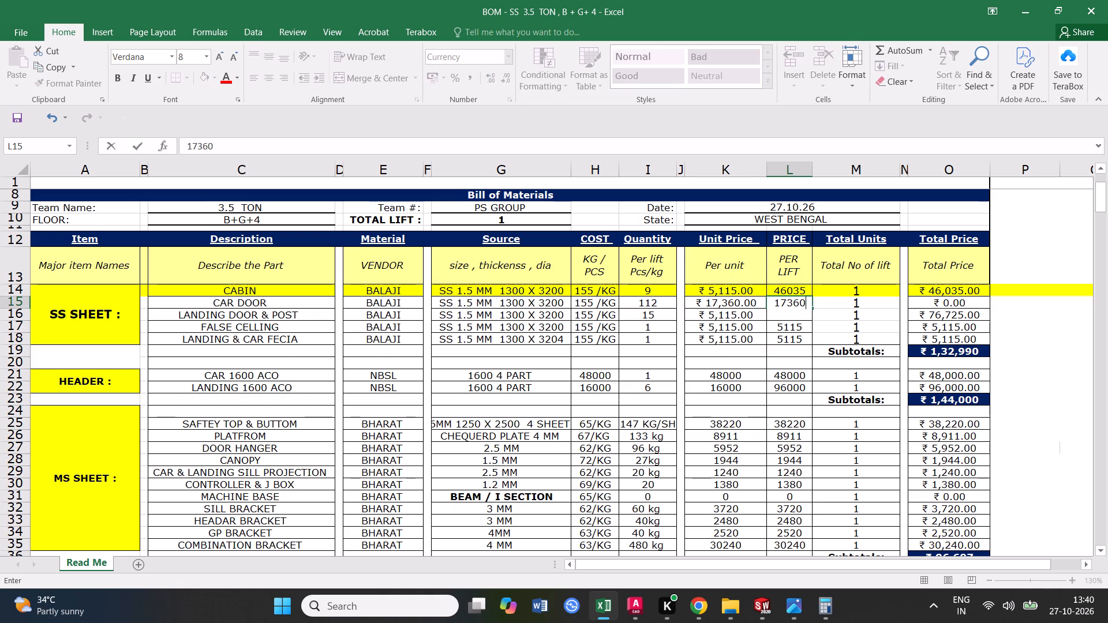
click(792, 395)
Compare the CAR DOOR PRICE PER LIFT entry with those of the LANDING DOOR & POST and FALSE CELLING rows.
click(792, 303)
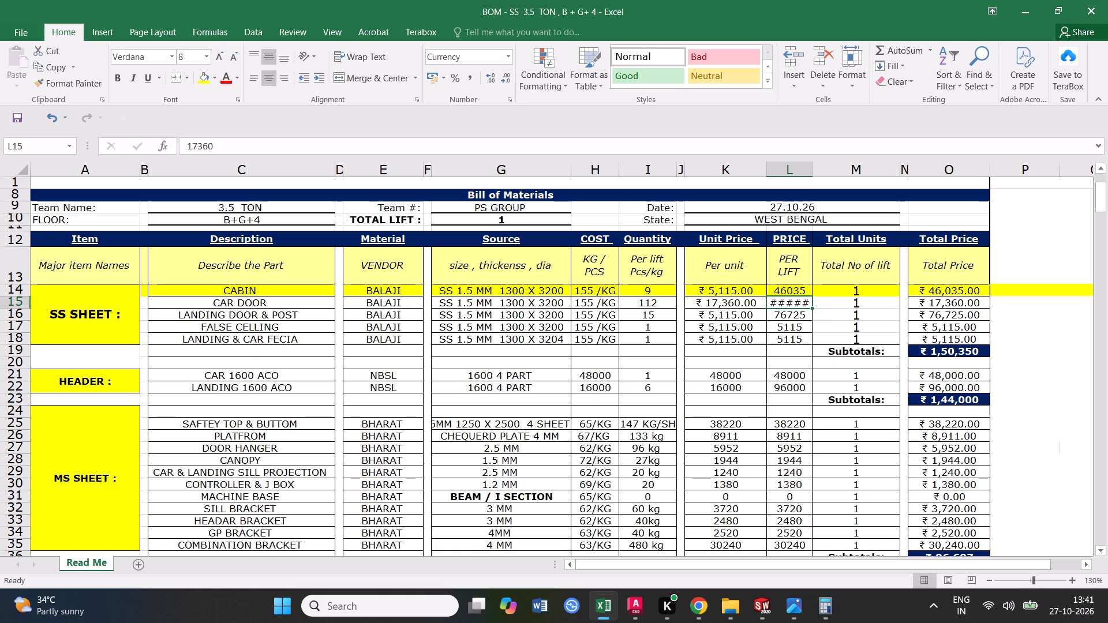
click(787, 332)
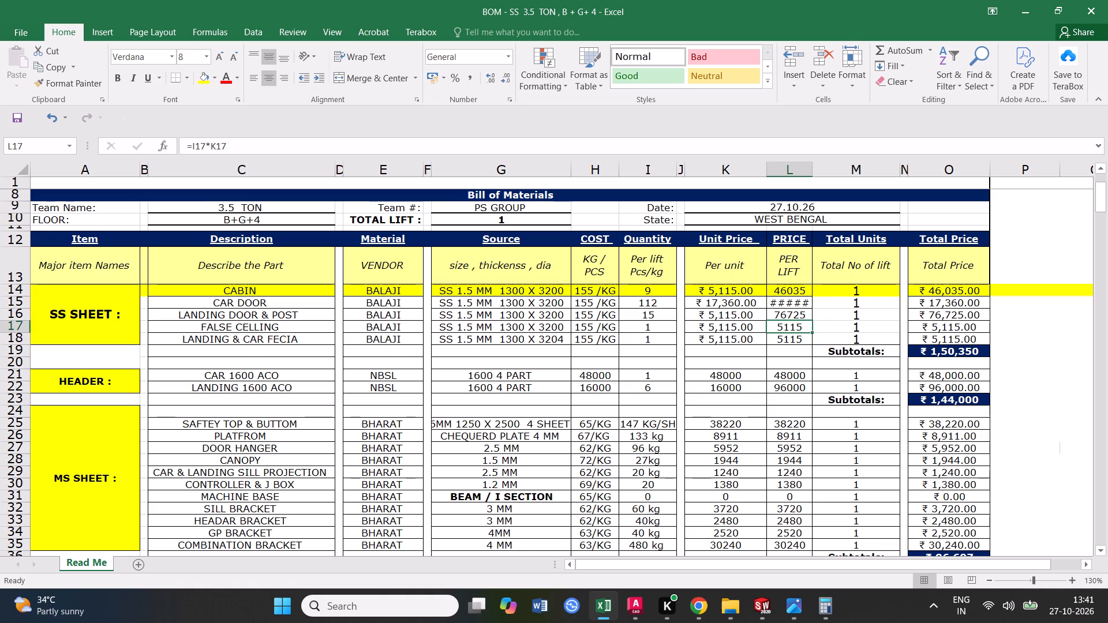
click(785, 304)
click(785, 335)
click(787, 301)
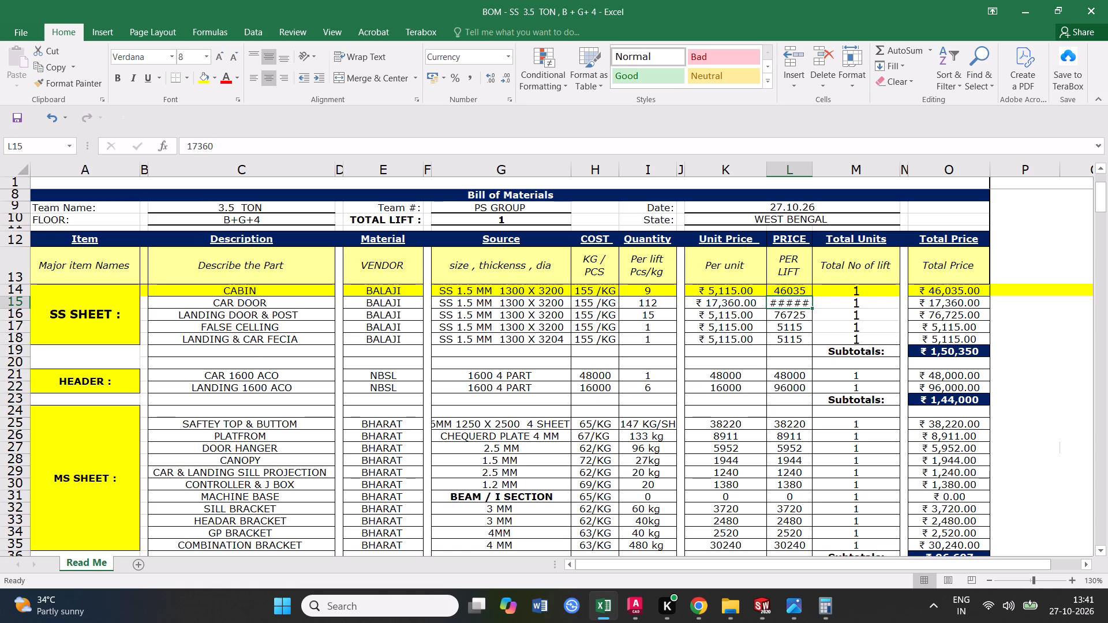
click(791, 302)
click(788, 316)
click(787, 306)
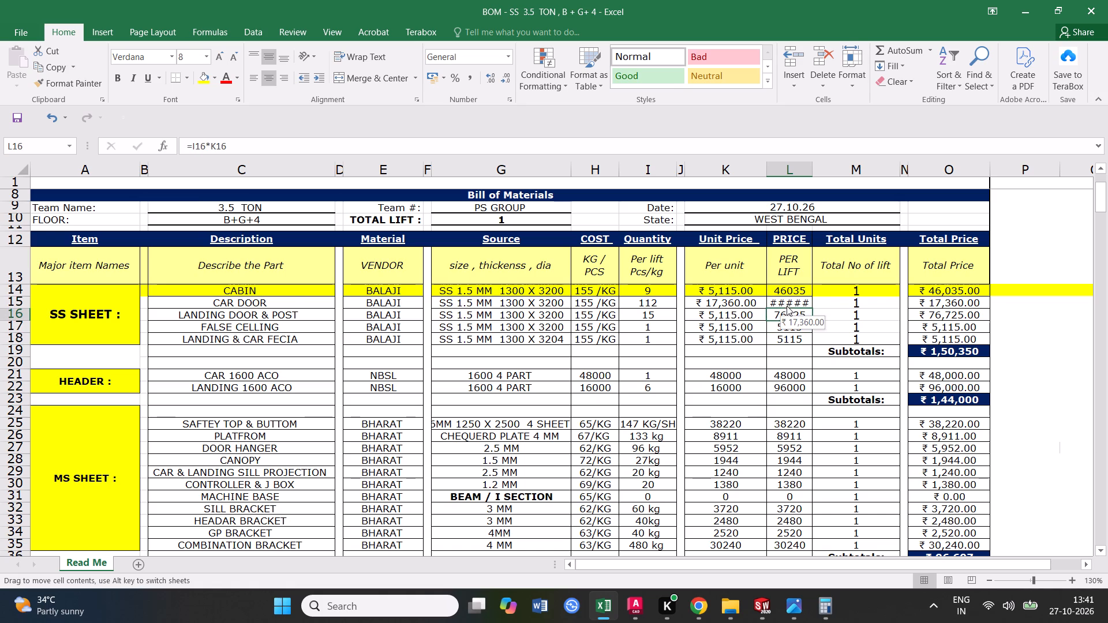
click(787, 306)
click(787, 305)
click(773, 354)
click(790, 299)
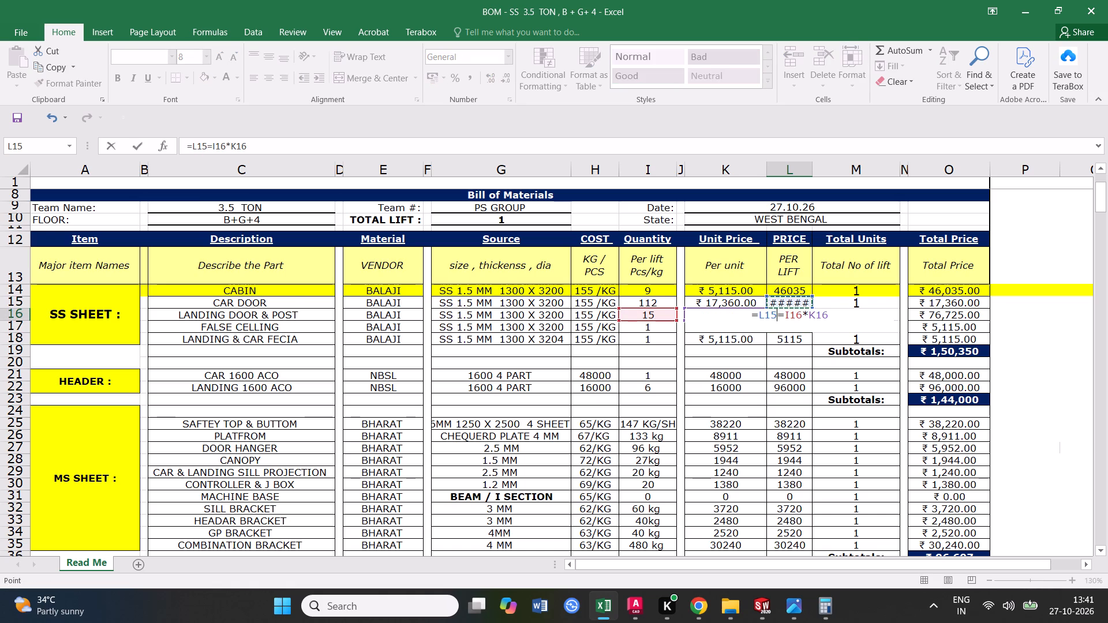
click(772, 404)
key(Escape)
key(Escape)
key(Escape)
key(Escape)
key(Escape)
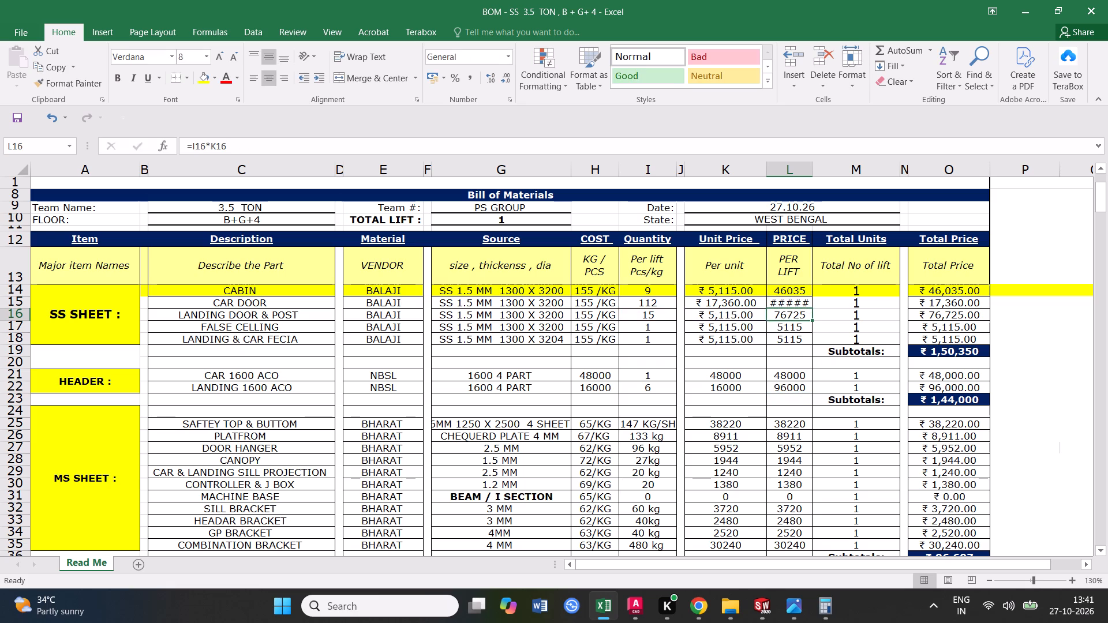
Open the CAR DOOR PRICE PER LIFT entry for editing, keep it at 17360 and save the workbook.
click(781, 301)
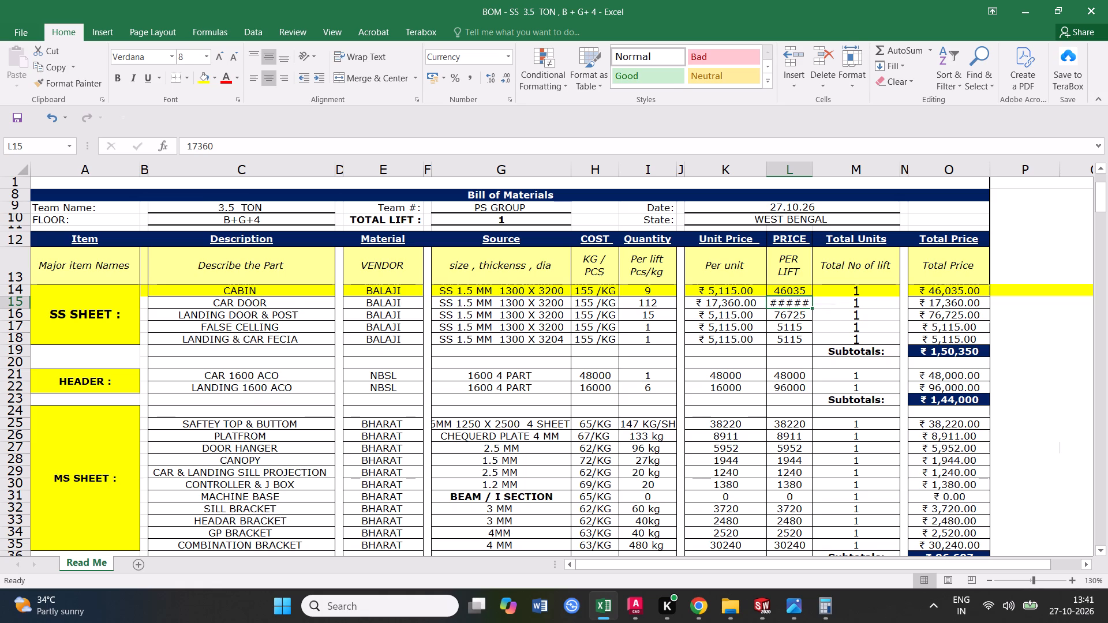
click(219, 141)
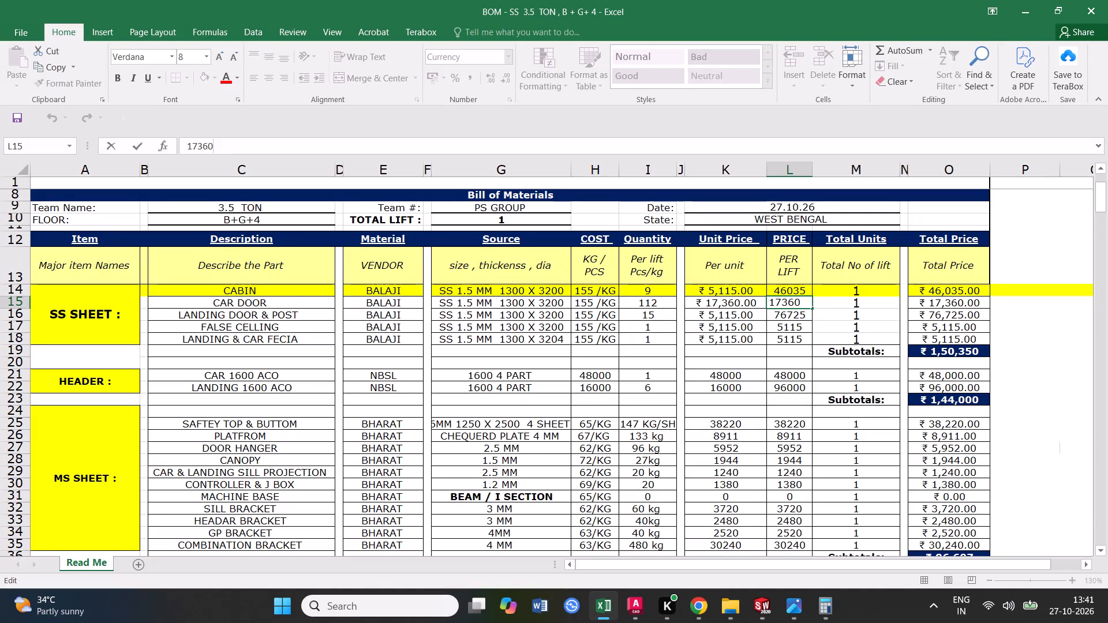
double_click(24, 107)
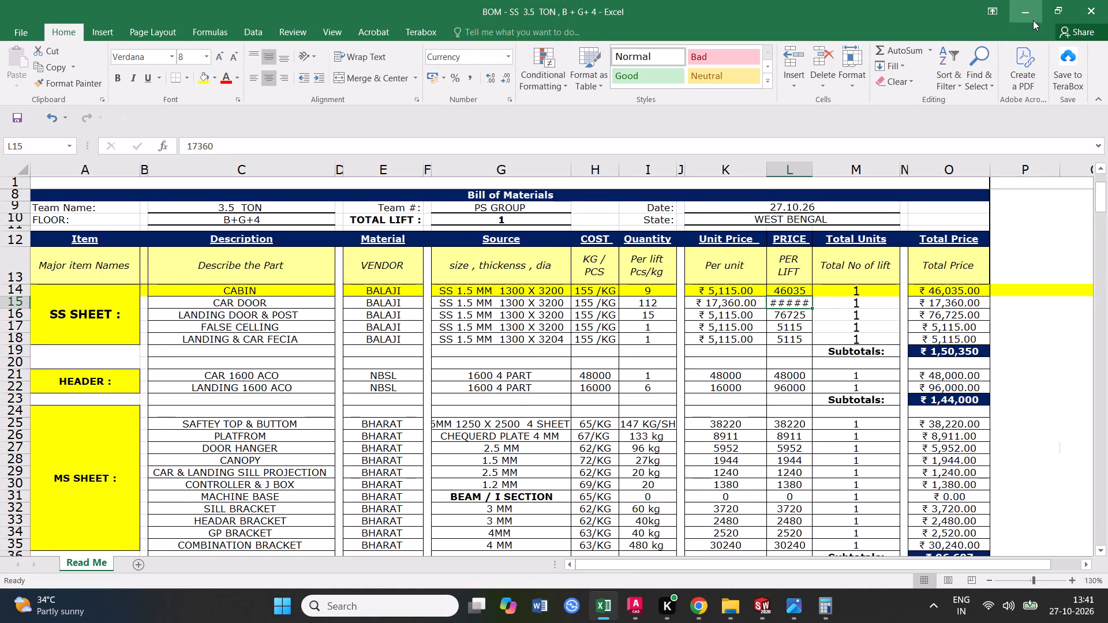
Minimise the bill of materials workbook to get back to the desktop.
click(1028, 16)
click(1019, 9)
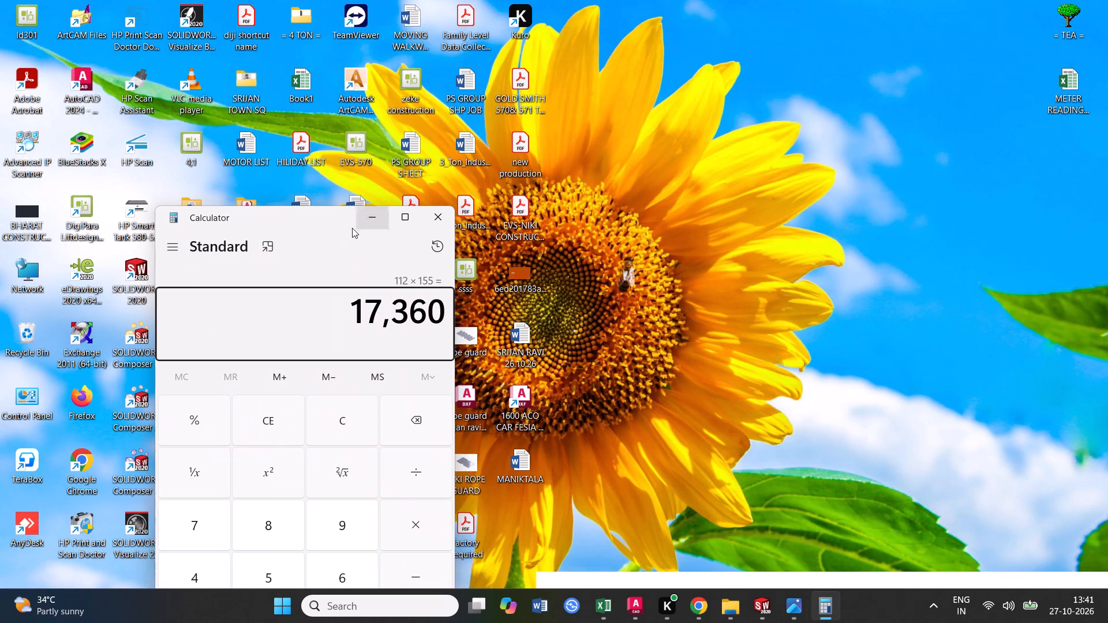
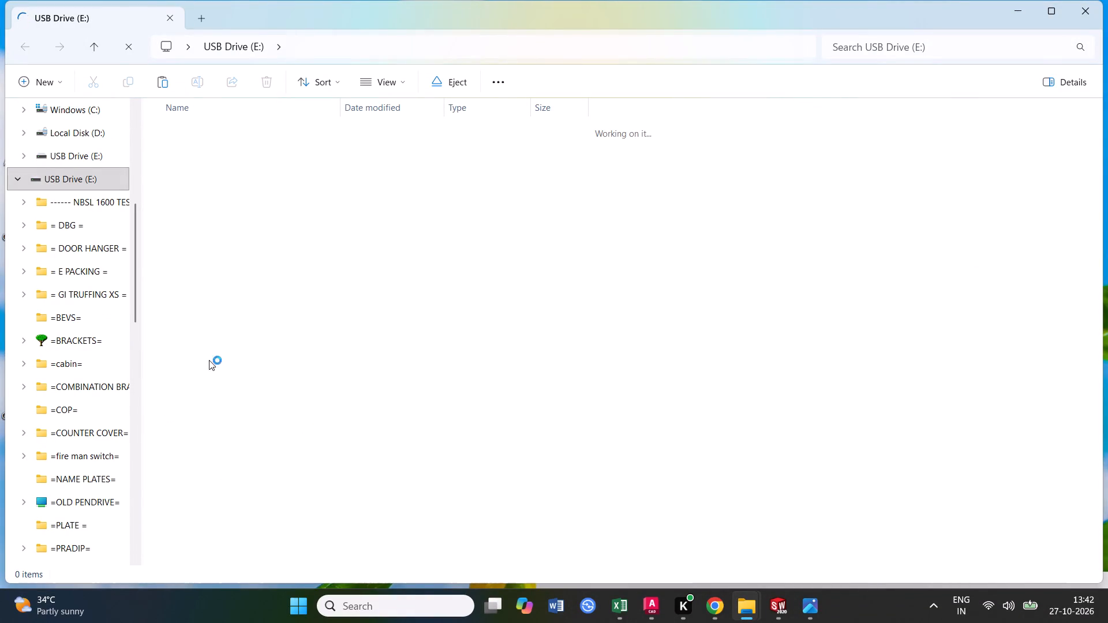
Open the = FERMATOR = folder on Local Disk (D:), inside =EVS DRAWING 2024=, =Laser Cutting= and ==CABIN==.
scroll(0, 334, up, 5)
scroll(111, 336, up, 5)
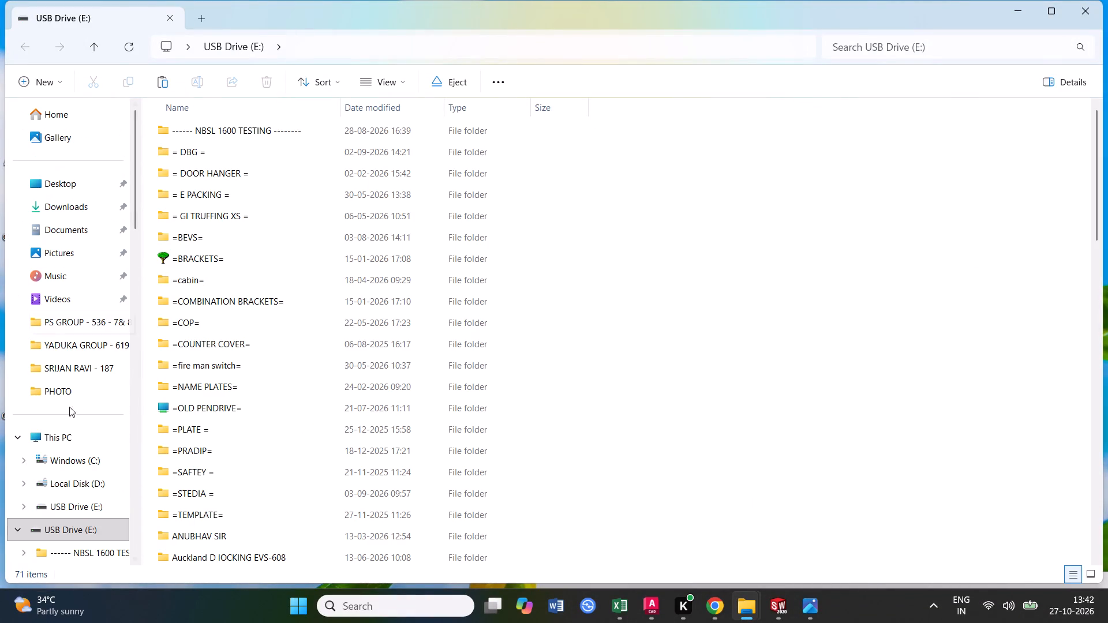
click(97, 482)
click(104, 485)
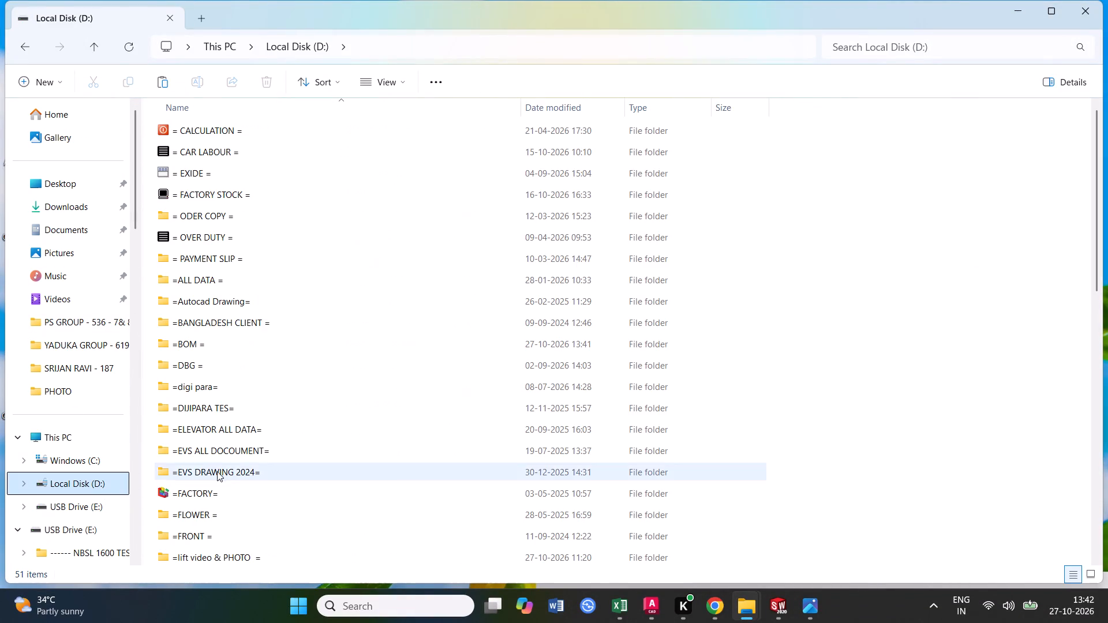
double_click(219, 471)
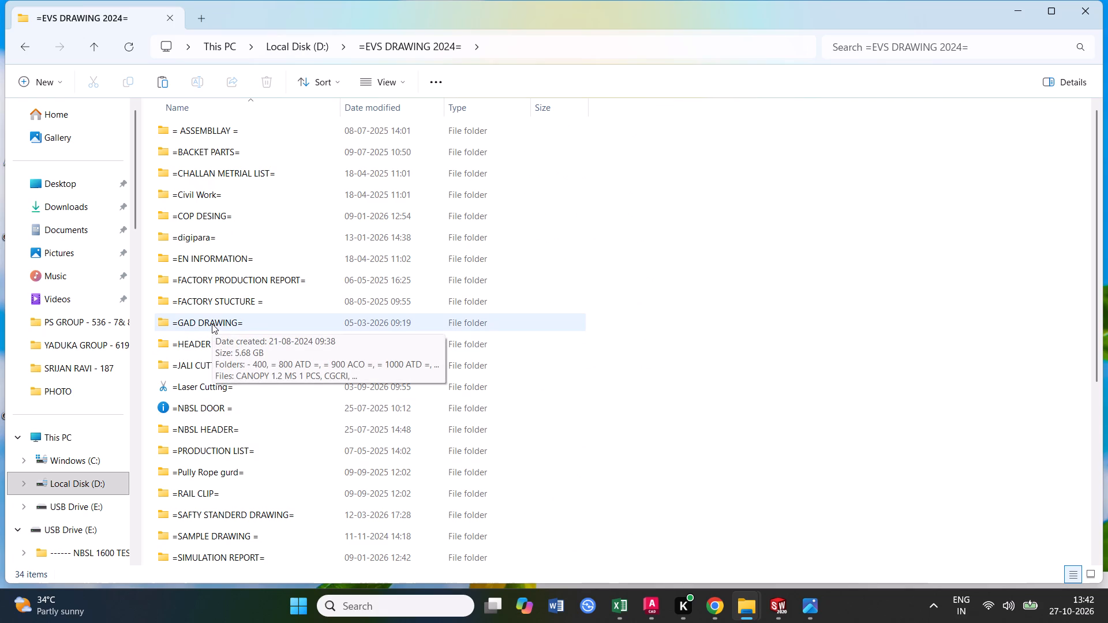
double_click(201, 385)
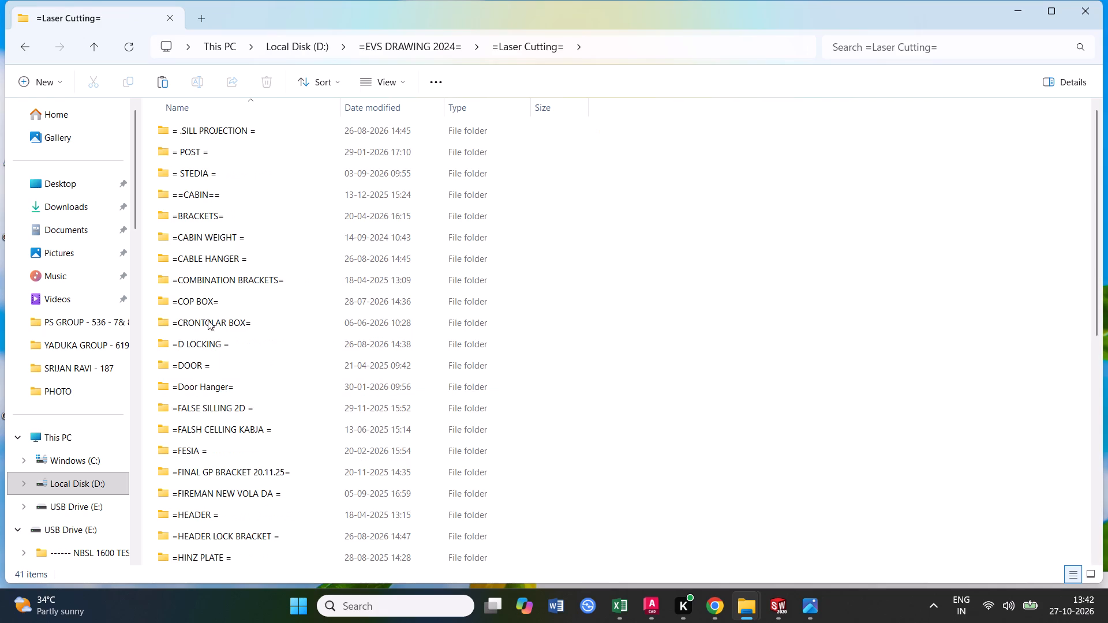
double_click(199, 197)
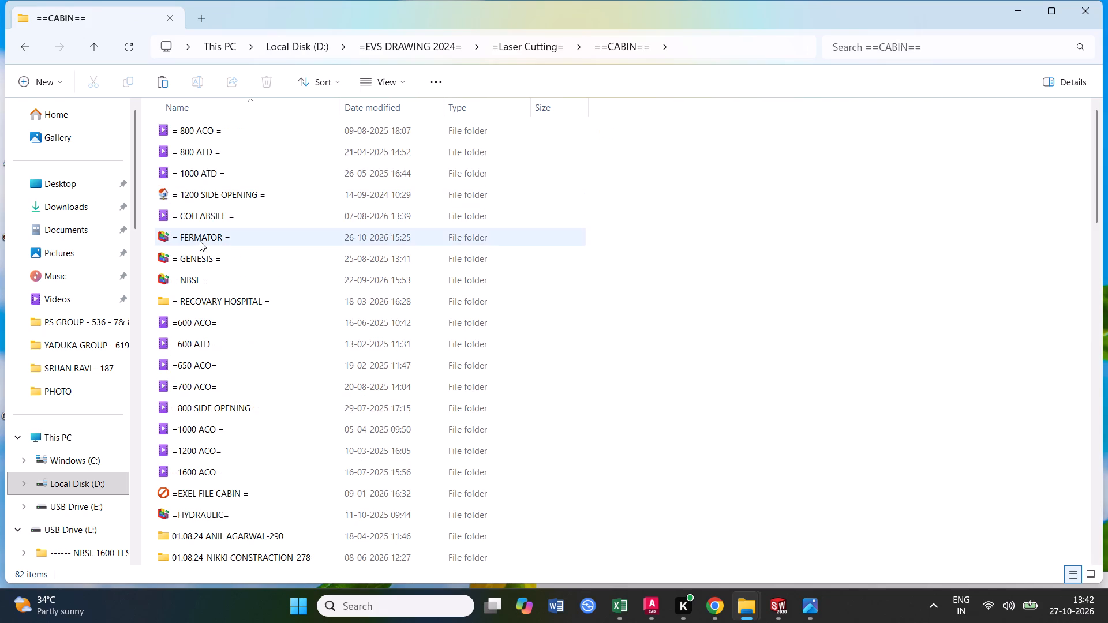
double_click(200, 241)
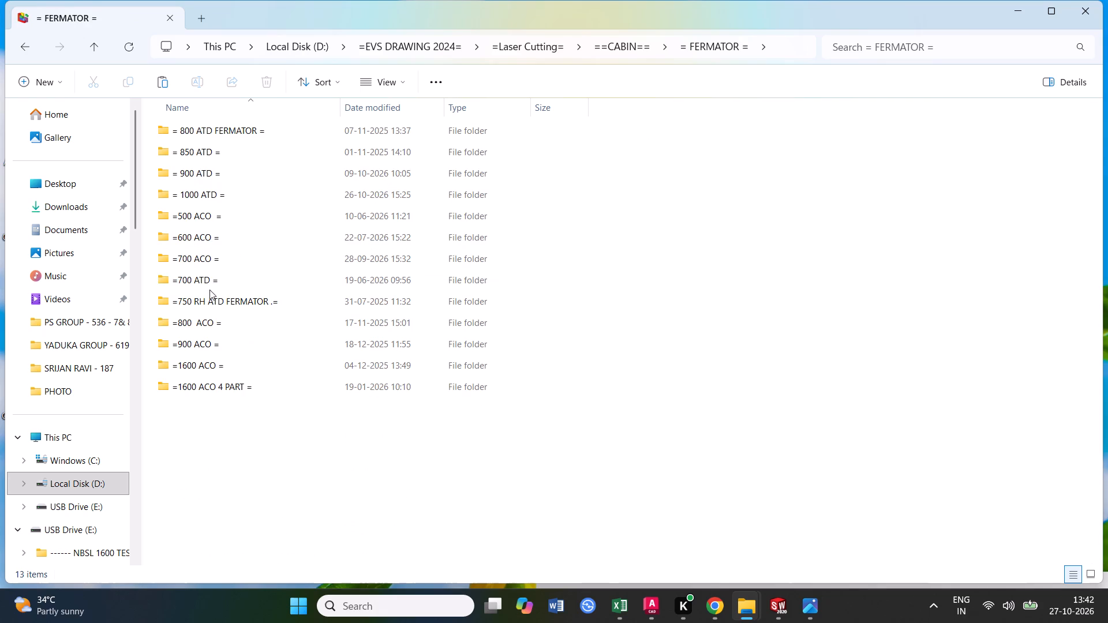
Look through the project folders in =700 ATD = and = 900 ATD =, including SALTEE GROUP - 618.
double_click(211, 280)
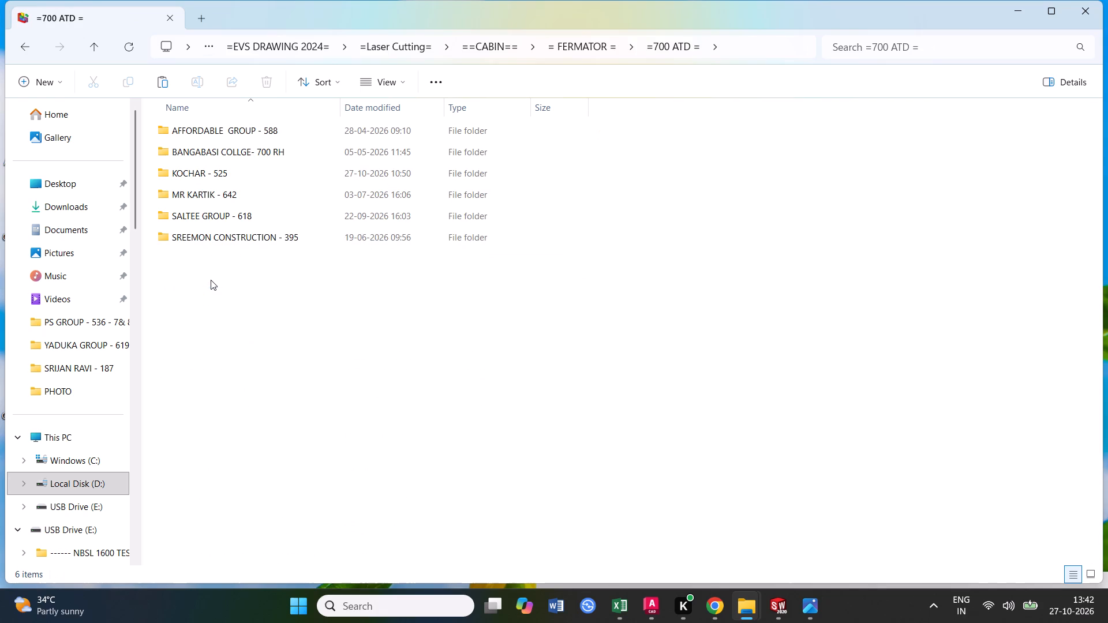
click(89, 46)
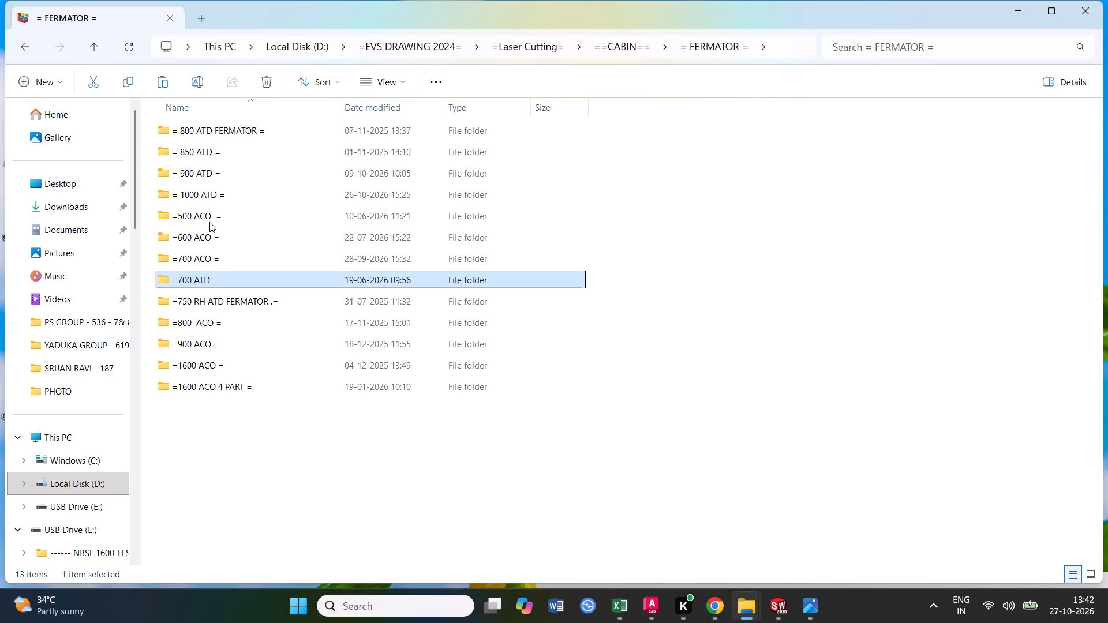
double_click(214, 174)
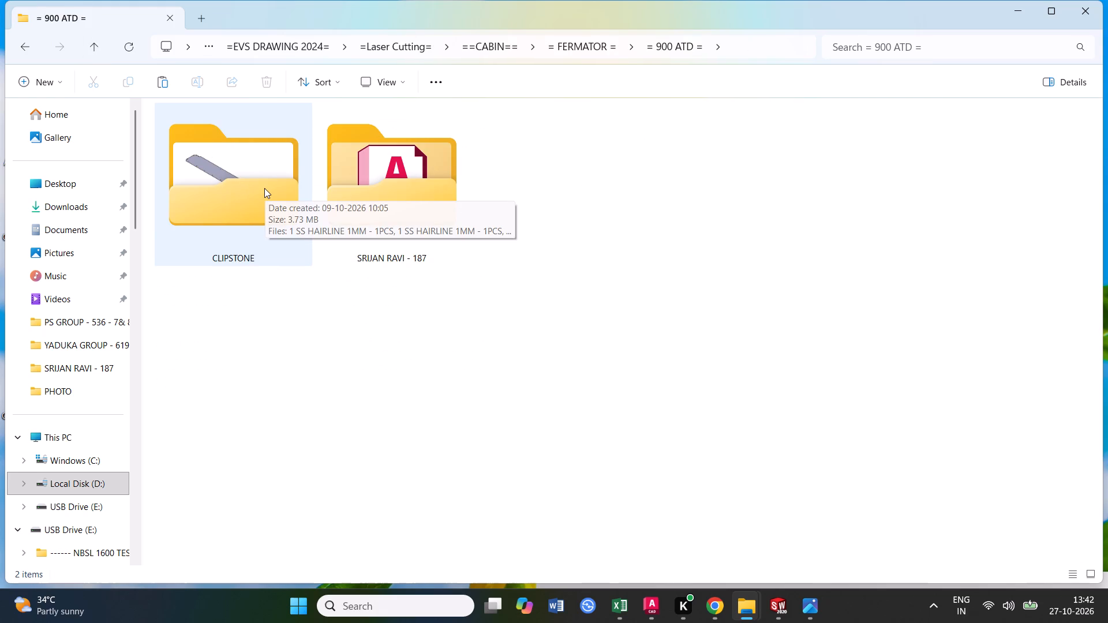
click(91, 49)
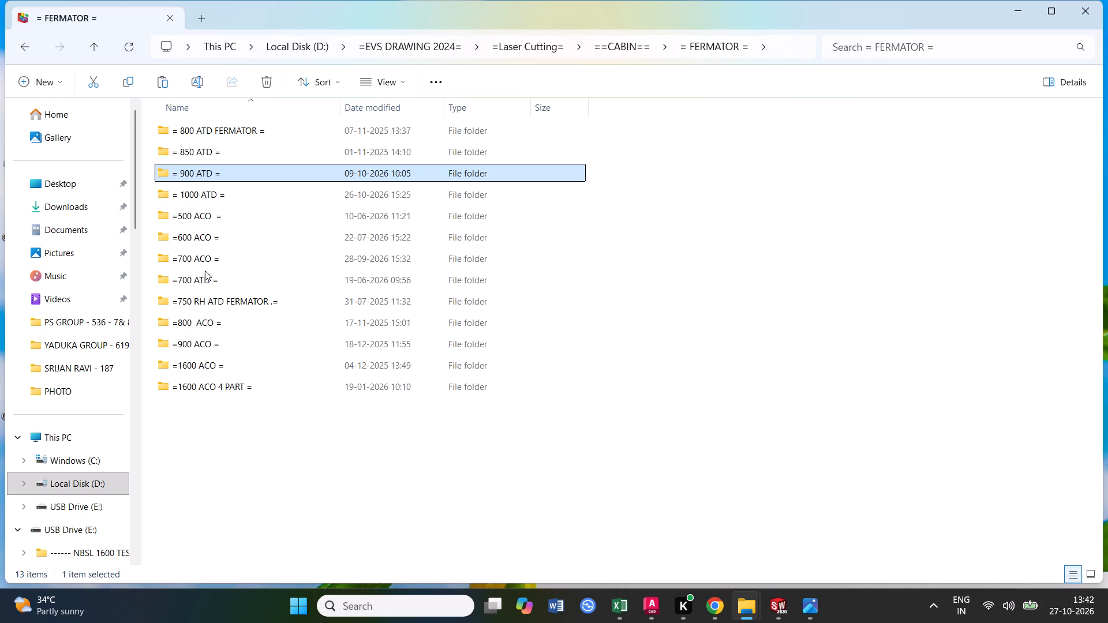
double_click(222, 277)
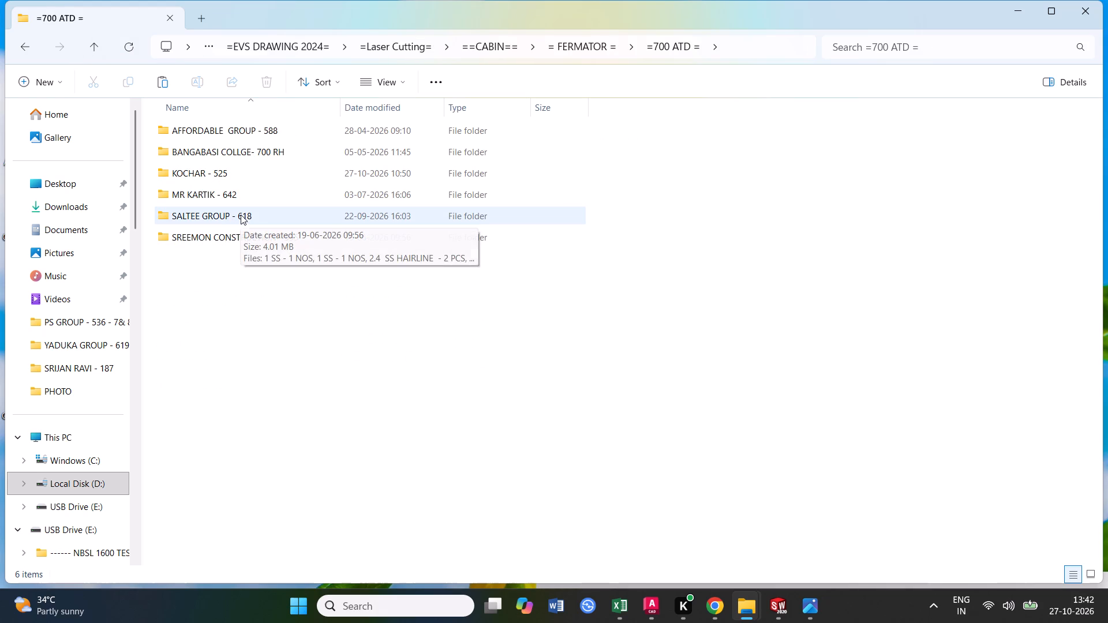
double_click(241, 215)
click(102, 46)
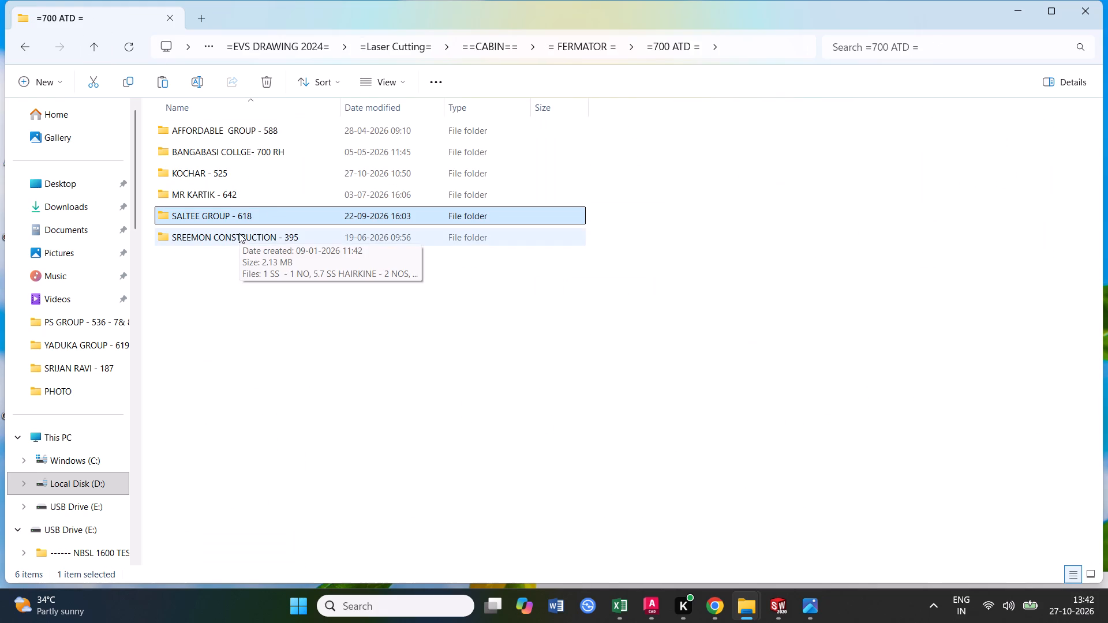
click(263, 136)
click(266, 151)
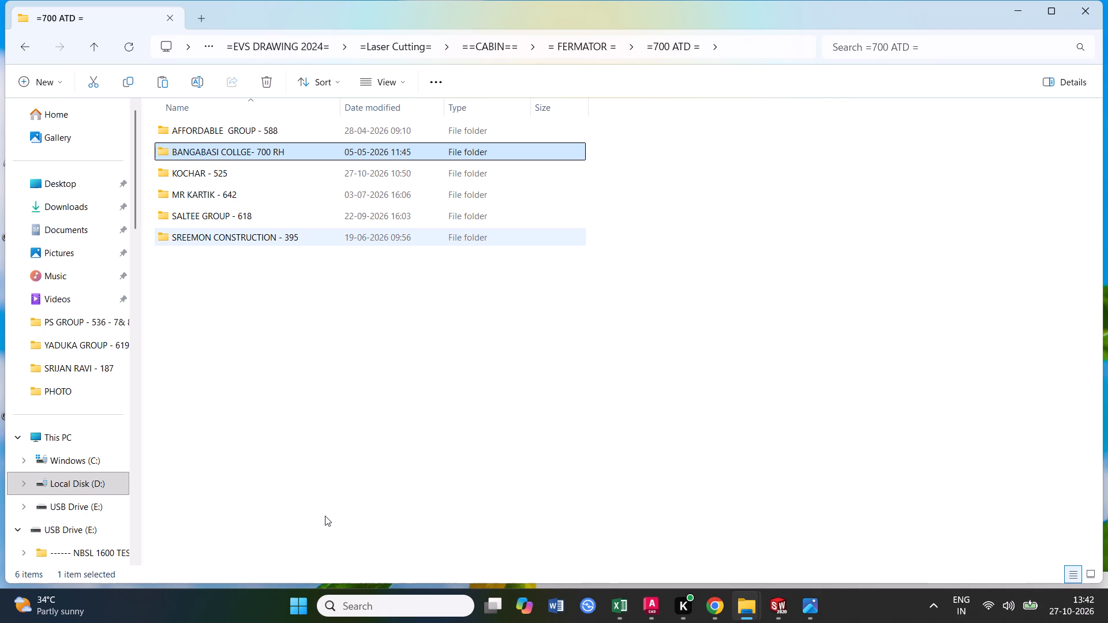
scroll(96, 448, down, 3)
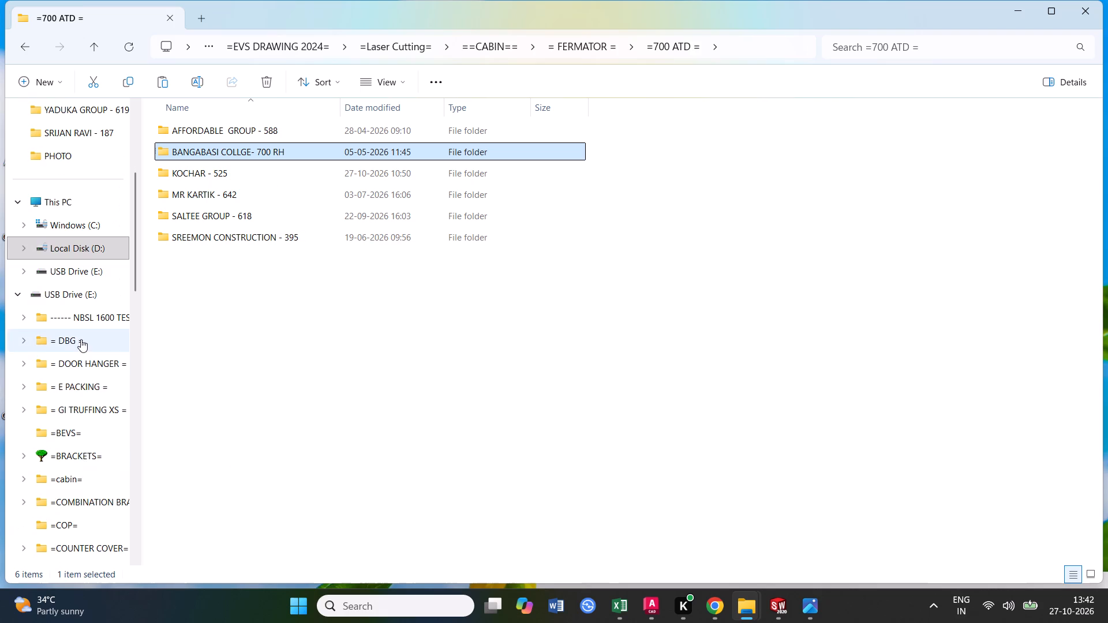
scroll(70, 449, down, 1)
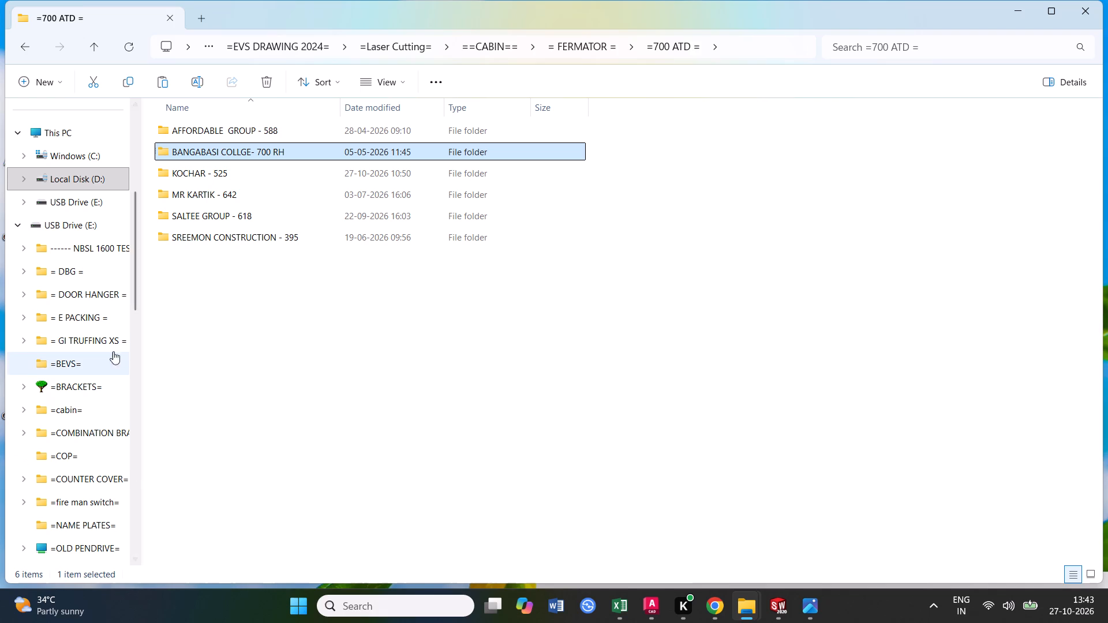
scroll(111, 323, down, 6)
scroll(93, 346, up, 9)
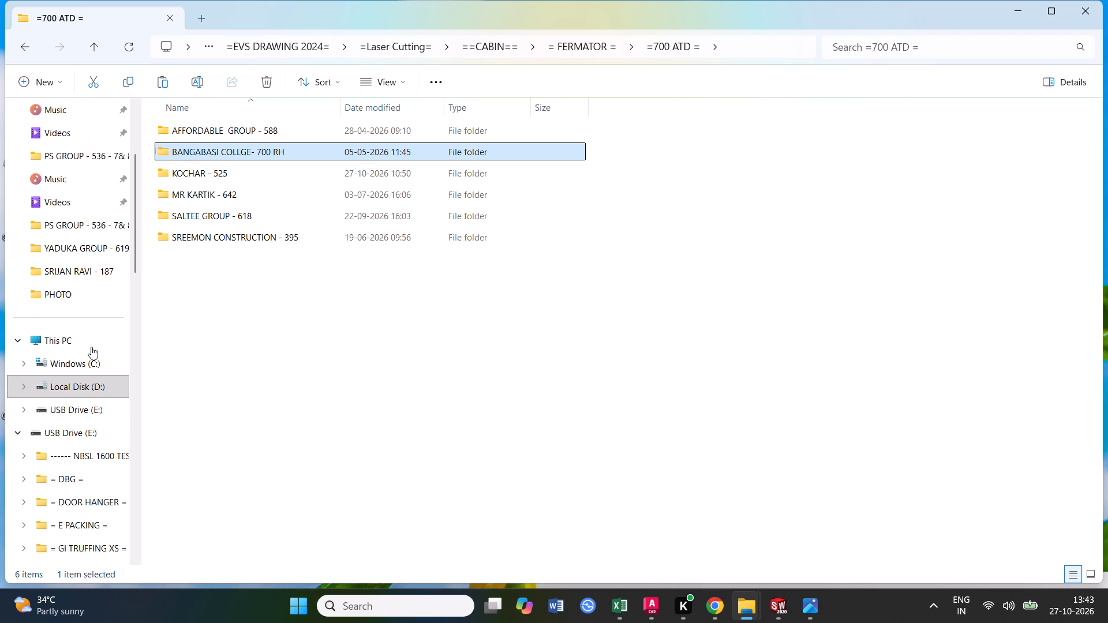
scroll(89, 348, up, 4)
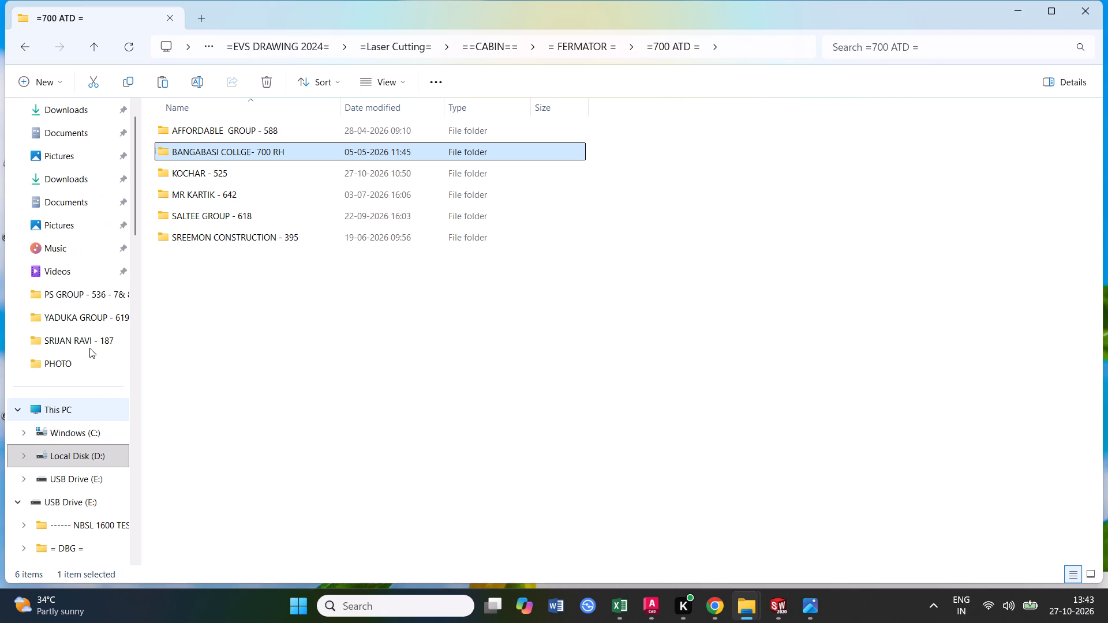
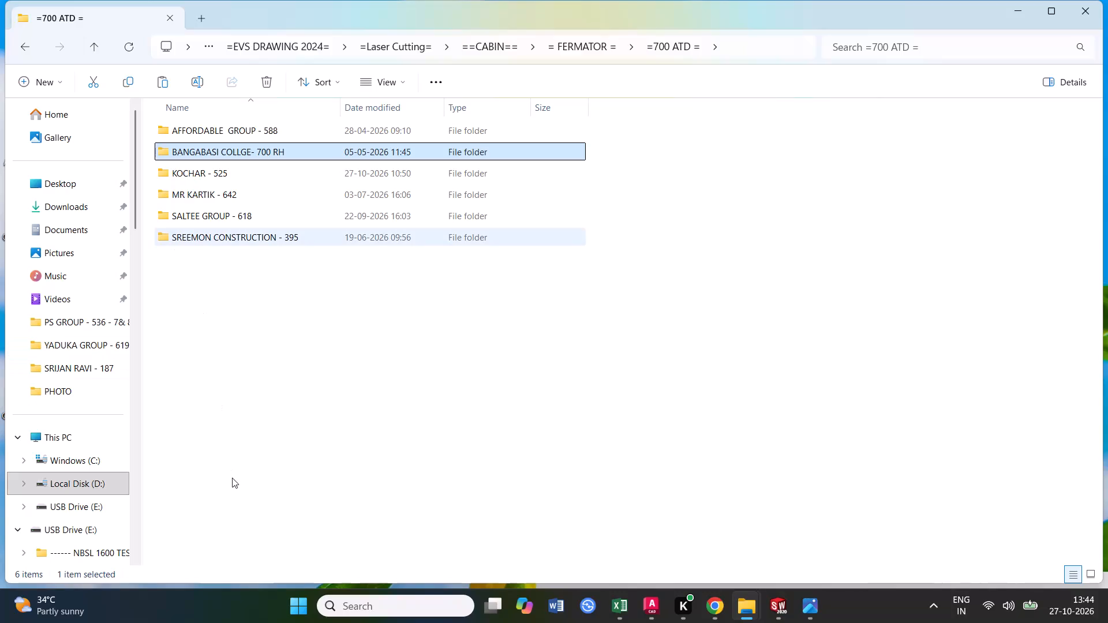
Copy the FERMATOR 1000 SIDE OPENING D LOC... drawing from YADUKA GROUP - 619, in = 1000 ATD = of the = FERMATOR = cabin folder on Local Disk (D:).
click(101, 478)
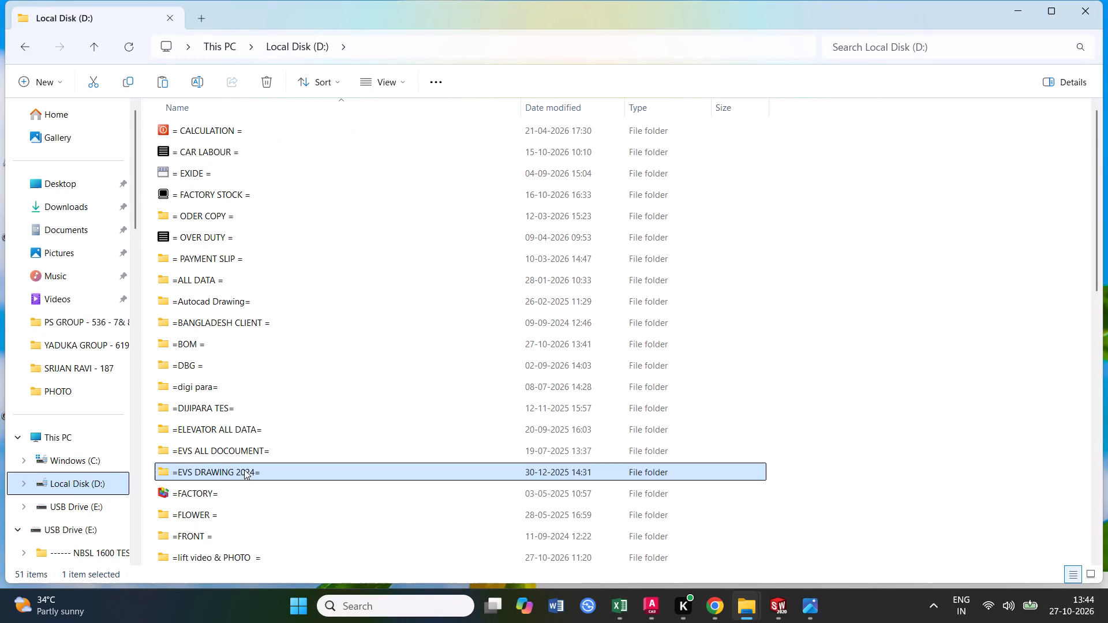
double_click(245, 471)
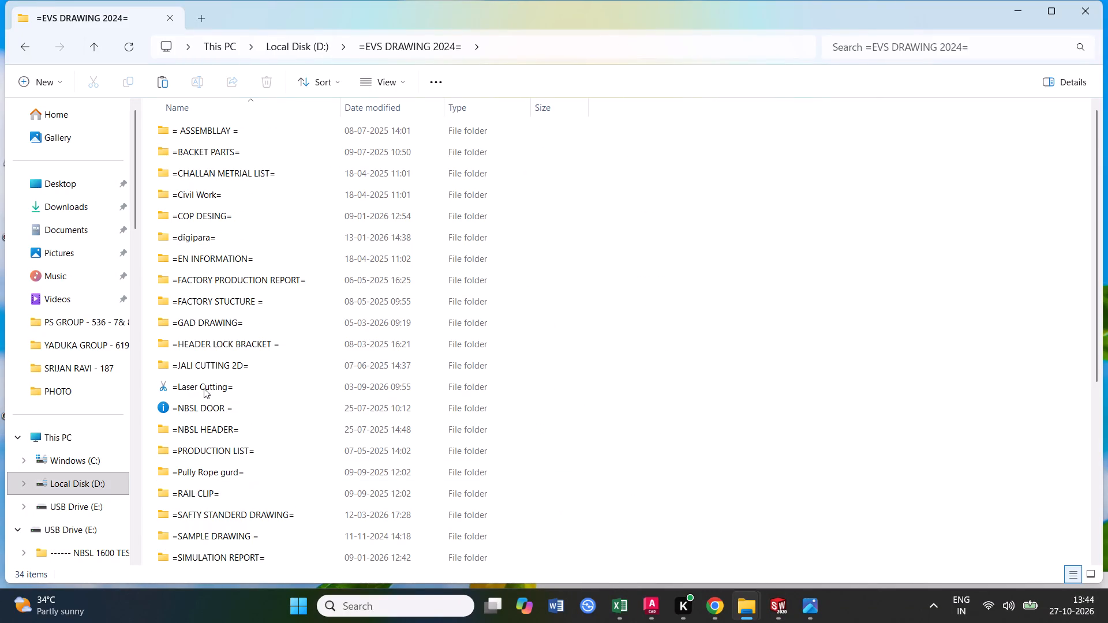
double_click(219, 387)
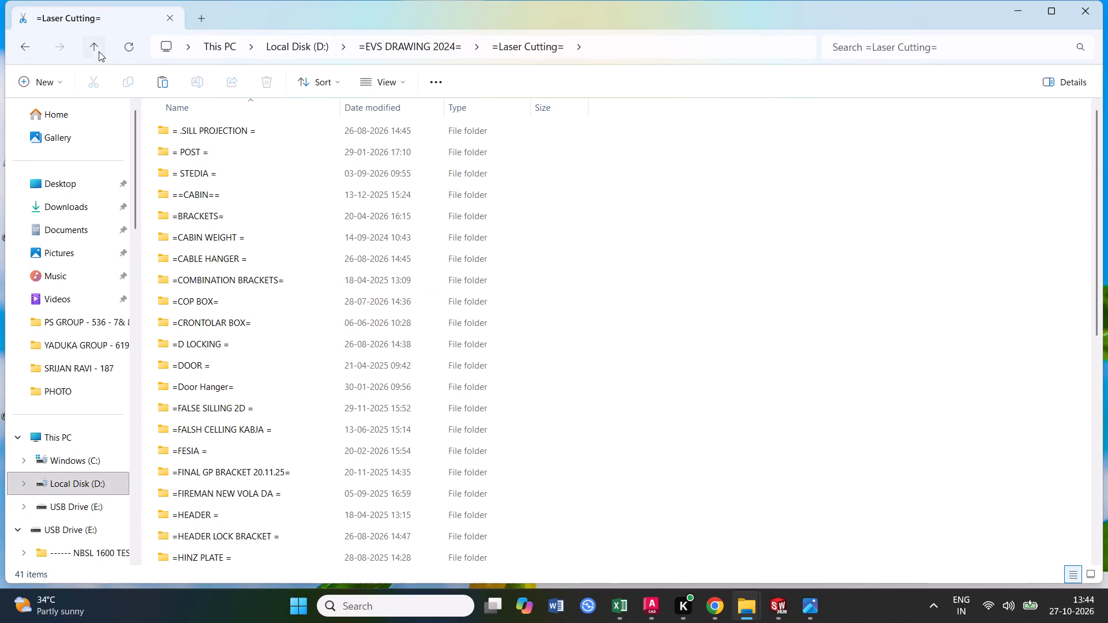
double_click(208, 193)
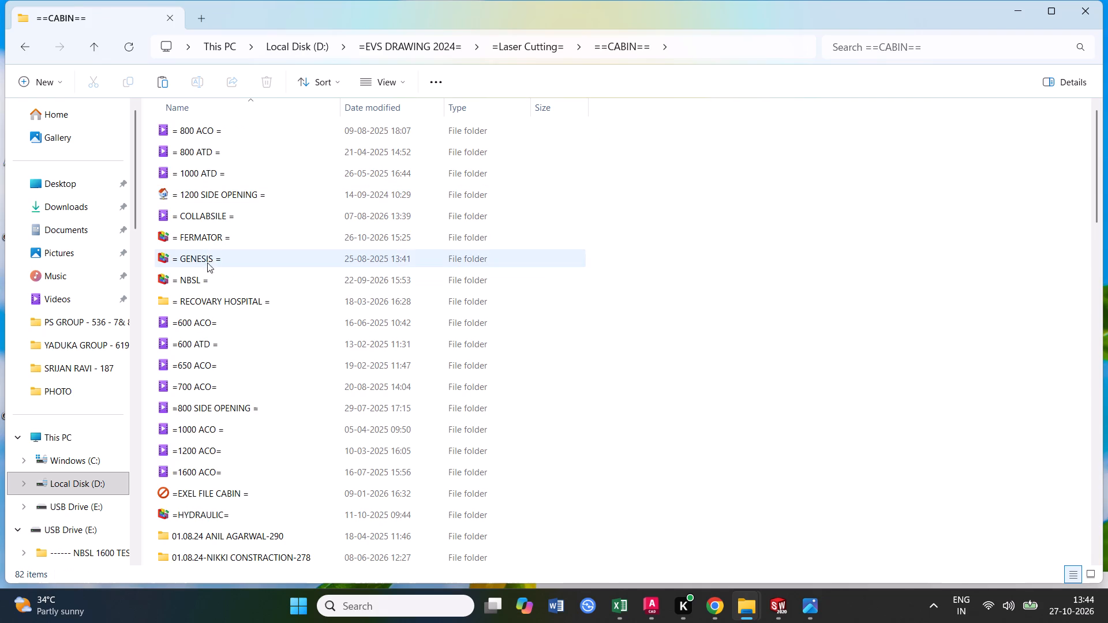
double_click(211, 237)
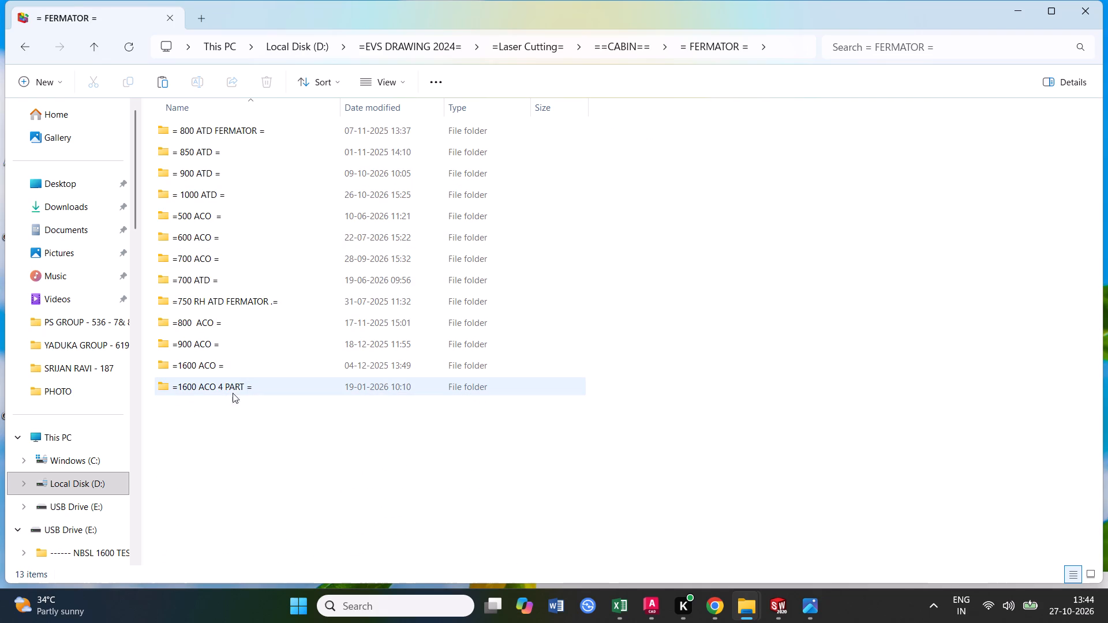
click(224, 385)
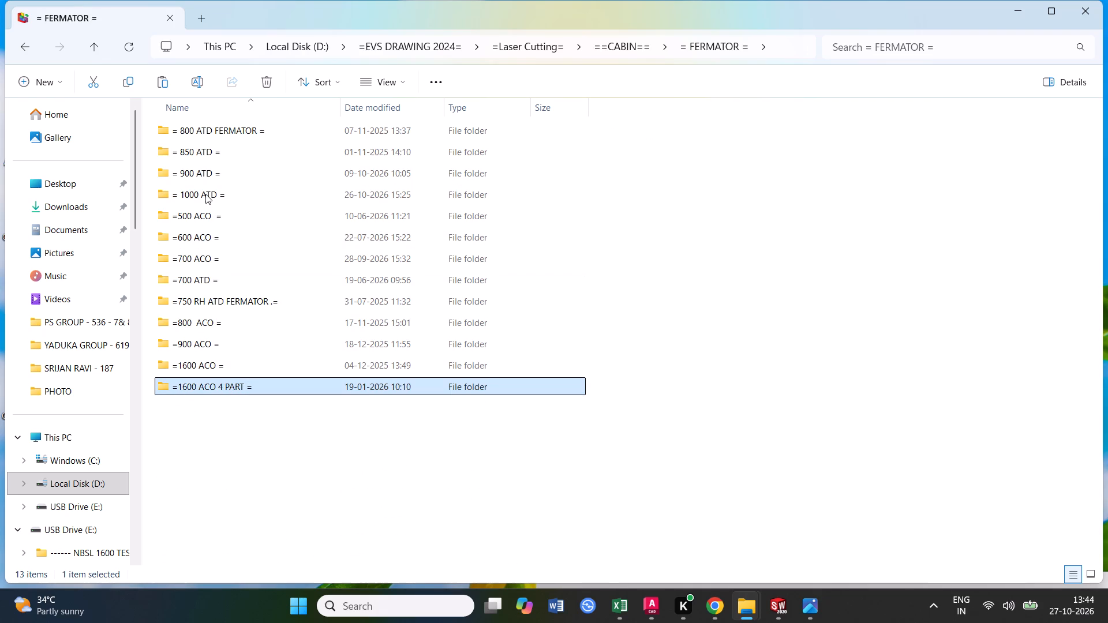
double_click(209, 193)
double_click(220, 128)
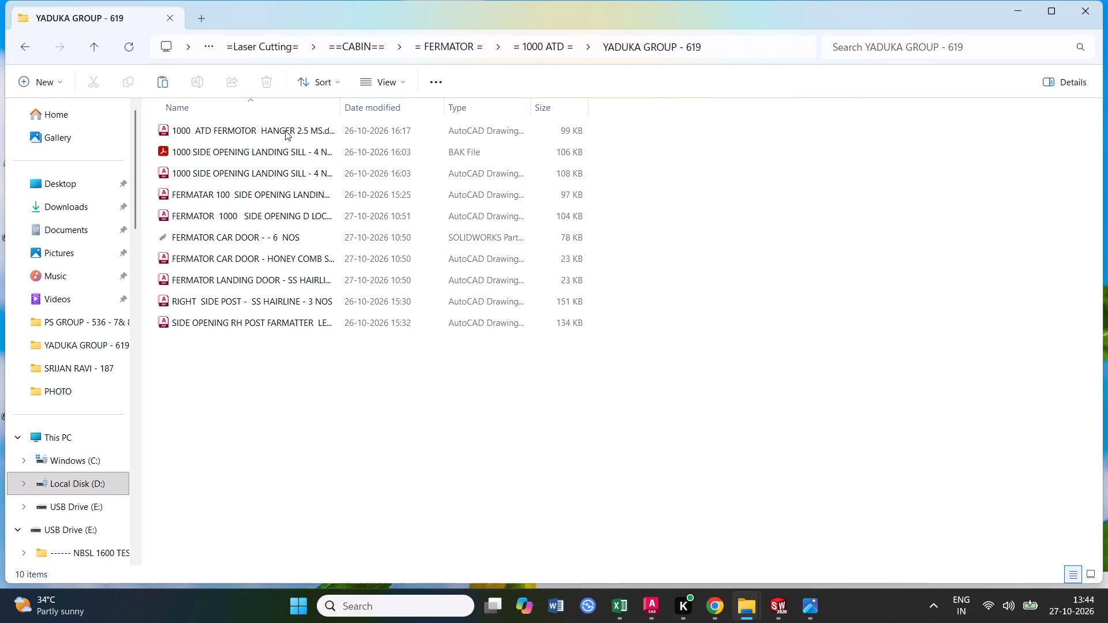
click(301, 213)
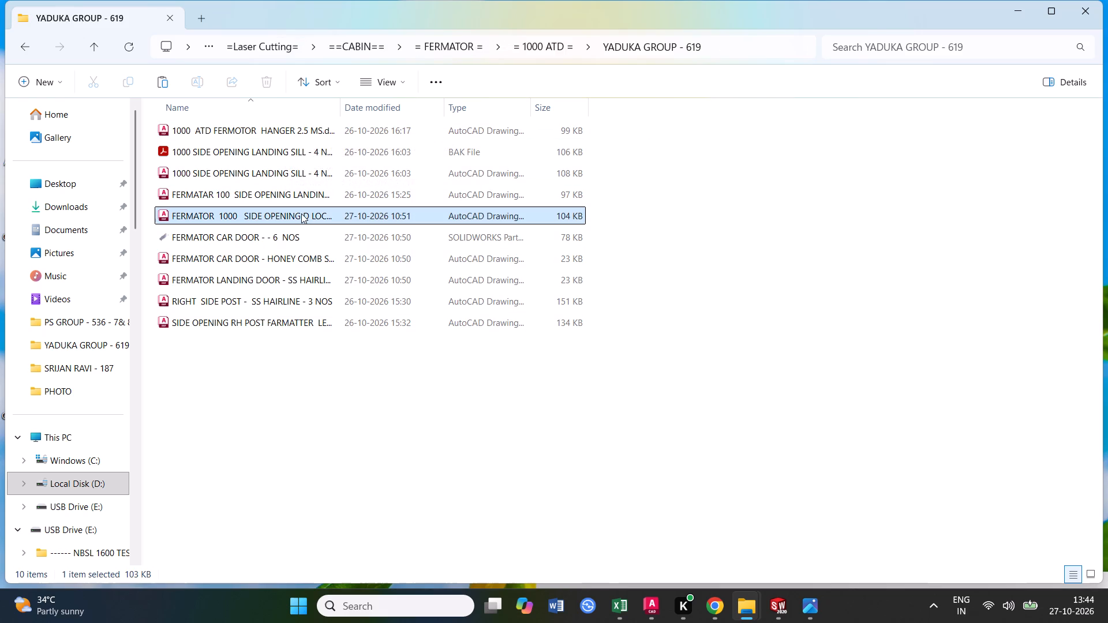
key(ctrl+c)
Look through the folders on USB Drive (E:) for the one holding the cabin files.
click(89, 520)
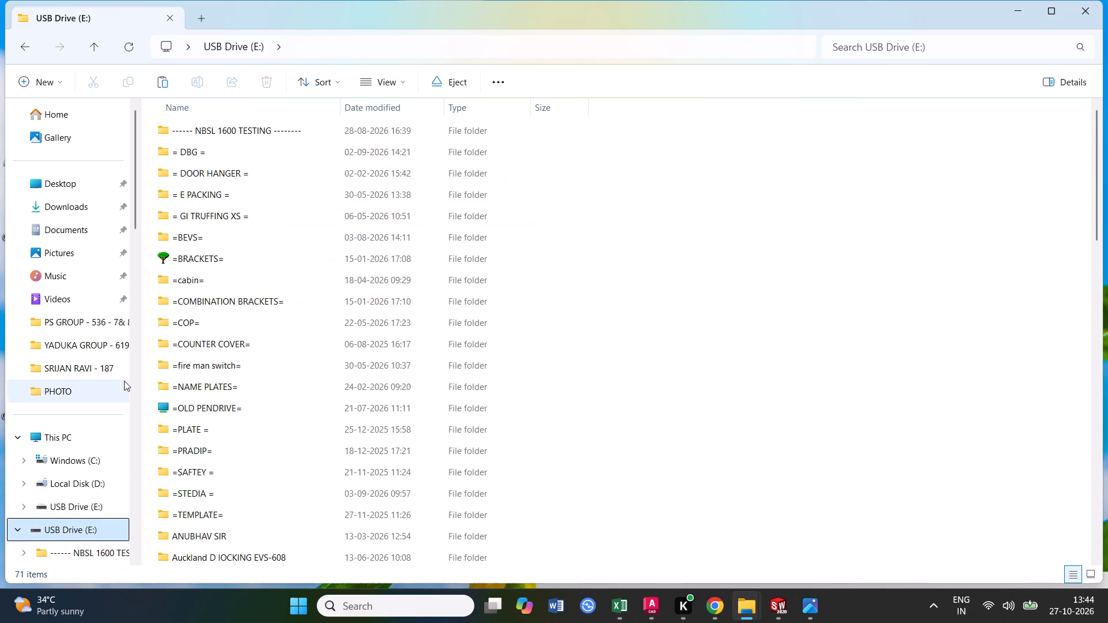
scroll(128, 380, down, 3)
scroll(220, 384, down, 8)
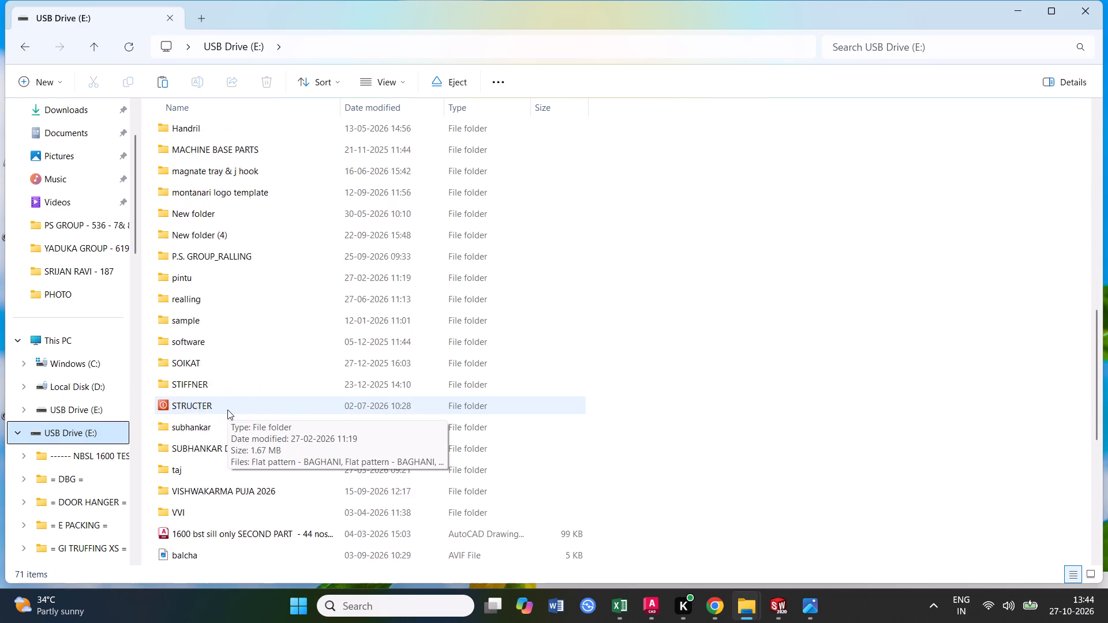
scroll(227, 410, down, 2)
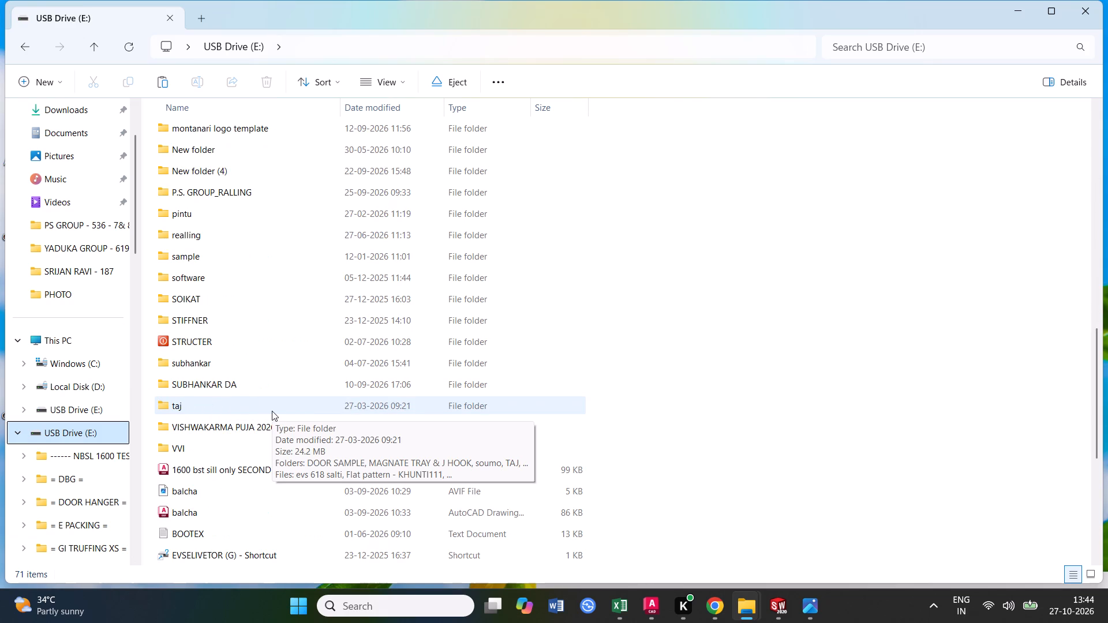
scroll(271, 347, down, 3)
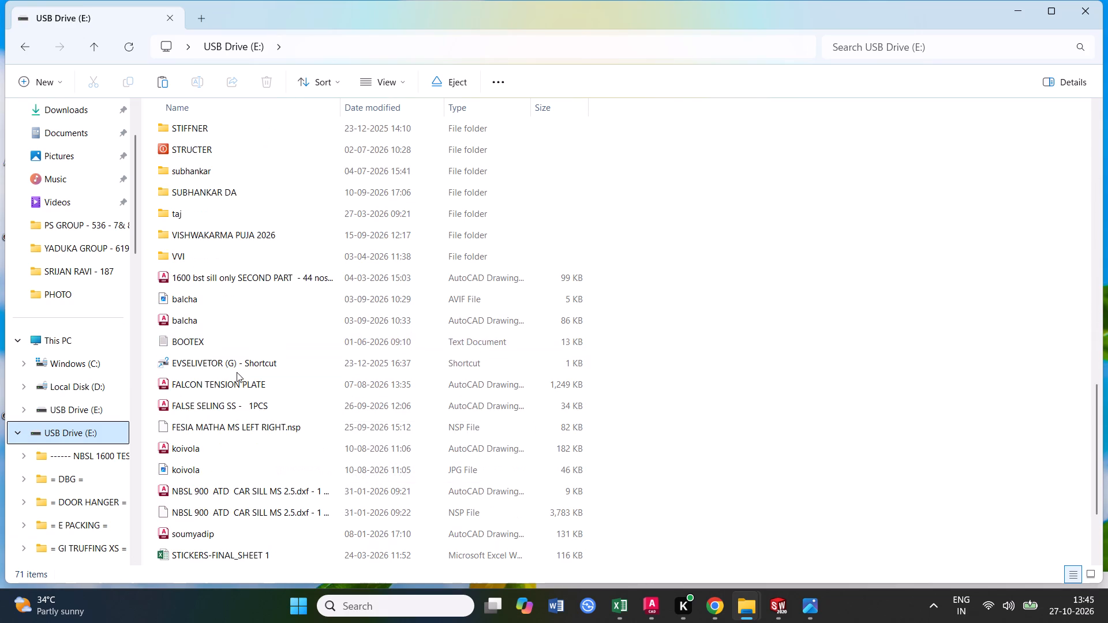
scroll(237, 372, down, 4)
scroll(237, 391, up, 10)
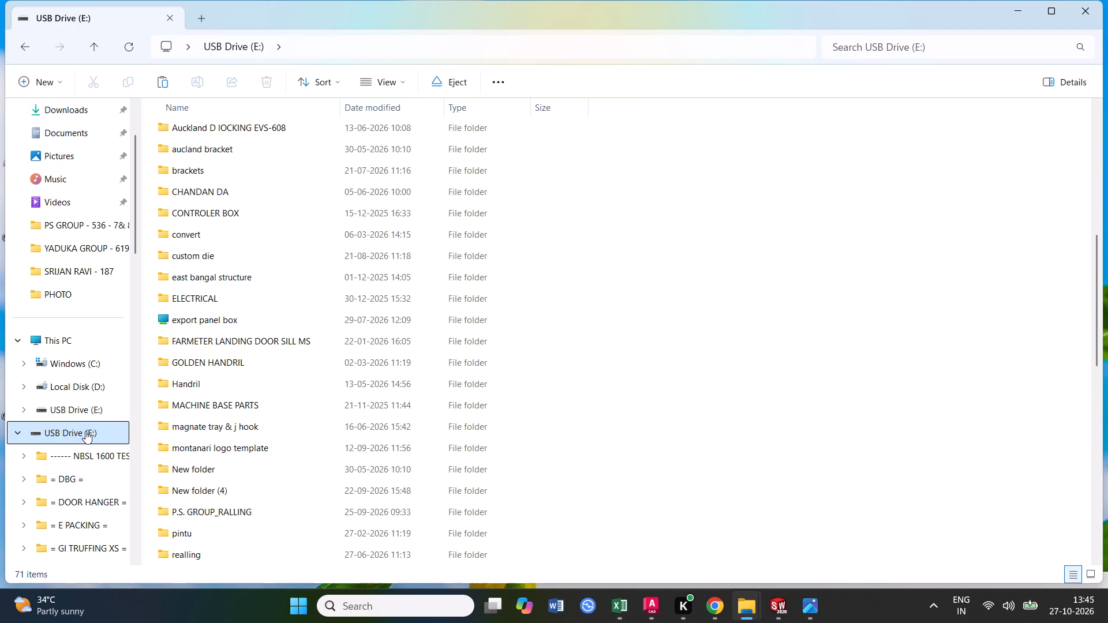
click(85, 431)
scroll(90, 454, down, 2)
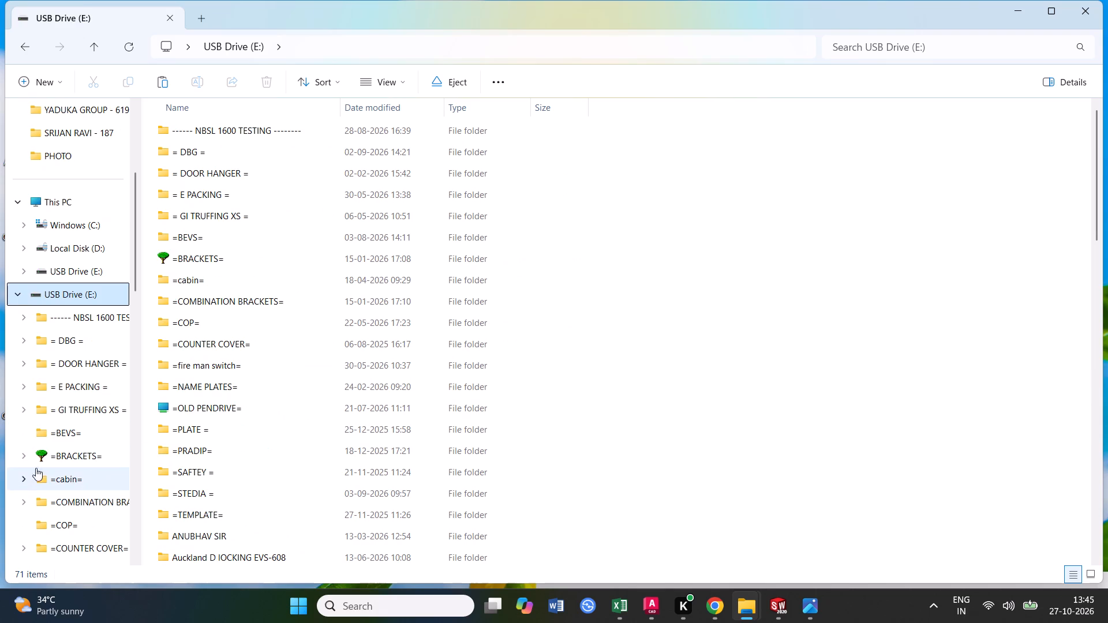
scroll(75, 394, down, 2)
scroll(94, 505, down, 1)
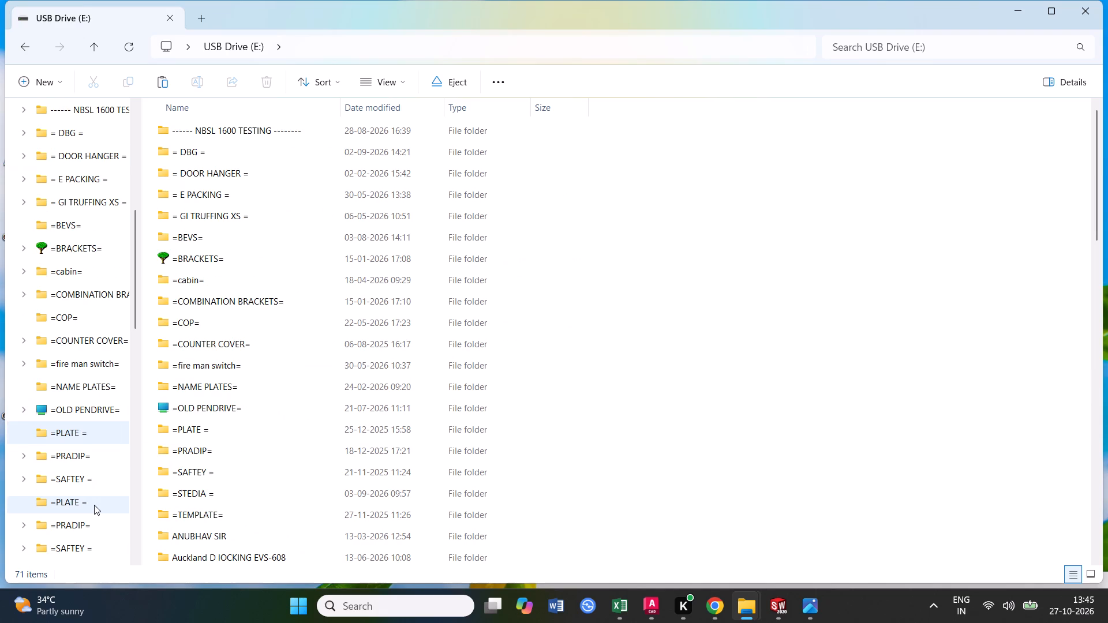
scroll(88, 403, down, 3)
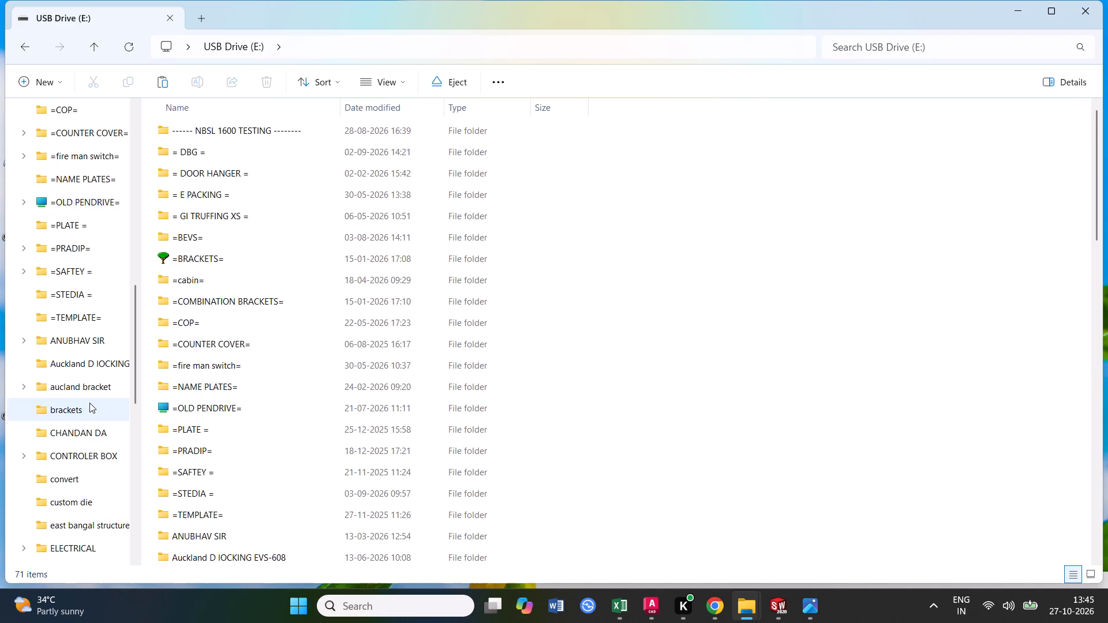
scroll(68, 360, down, 2)
scroll(81, 429, up, 6)
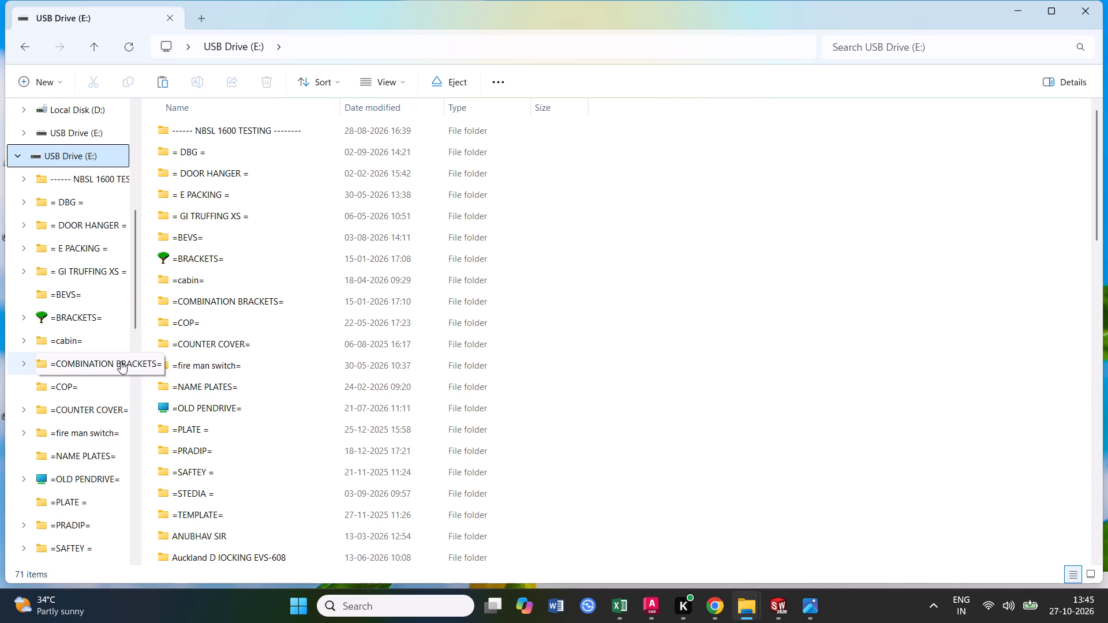
scroll(105, 305, up, 5)
scroll(70, 440, down, 2)
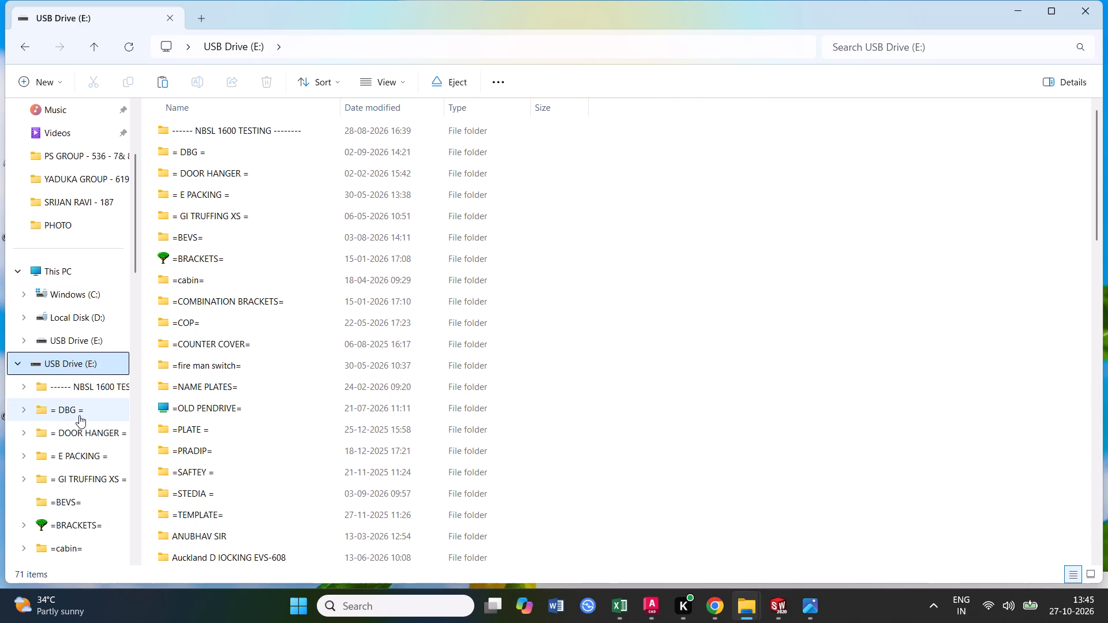
scroll(79, 415, down, 1)
Paste the copied drawing into YADUKA GROUP - 619 on USB Drive (E:), inside =cabin=, = FERMATOR = and = 1000 ATD =.
click(87, 474)
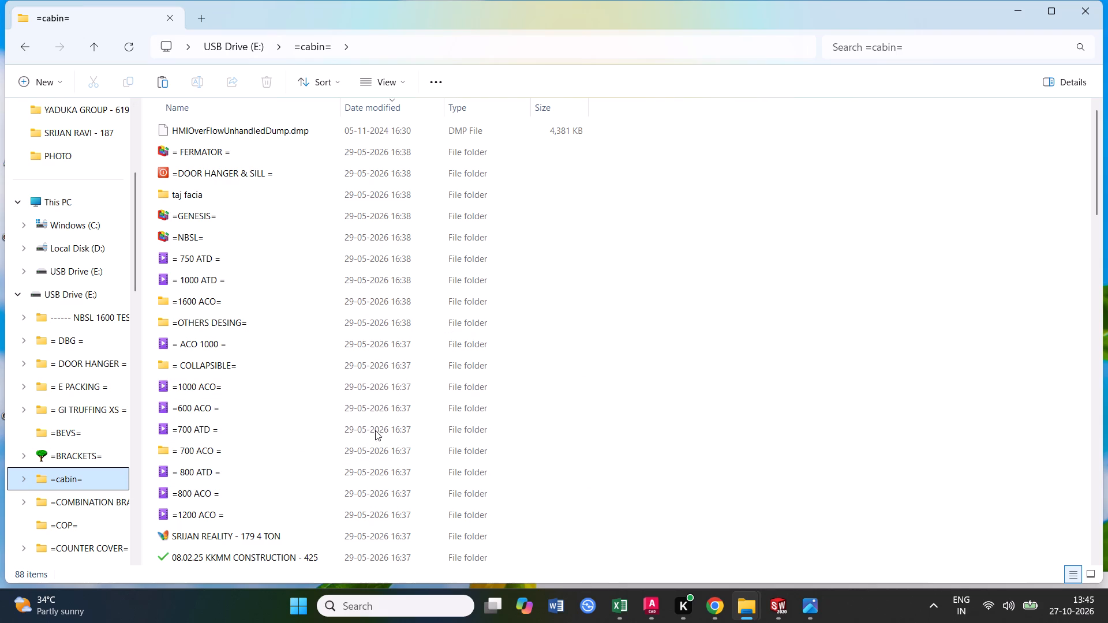
scroll(407, 381, down, 2)
scroll(339, 413, up, 2)
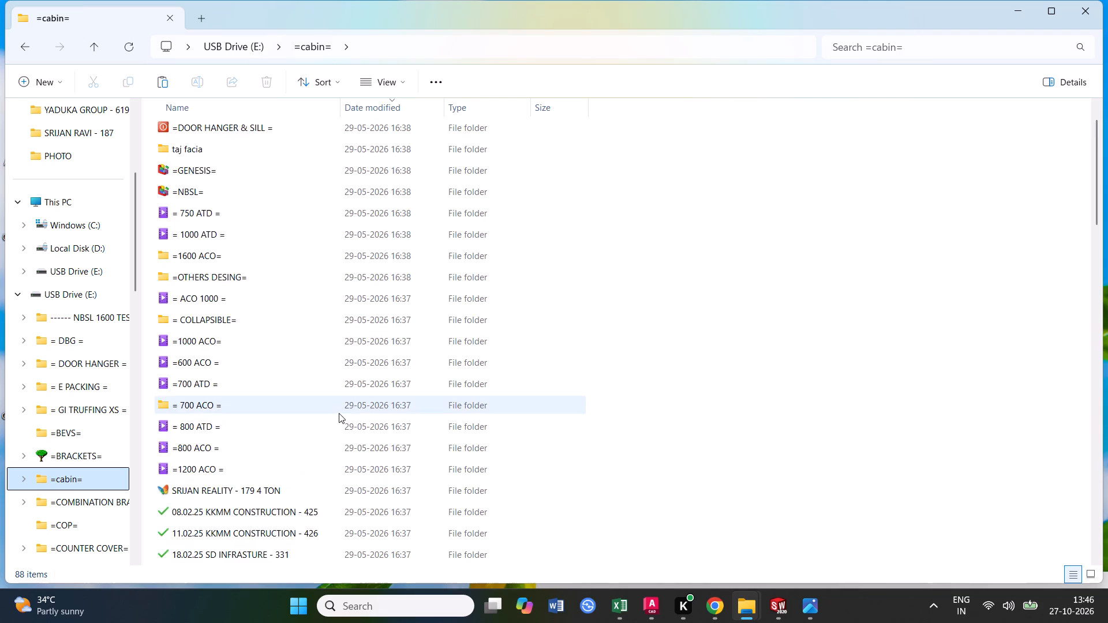
scroll(339, 413, up, 8)
double_click(204, 153)
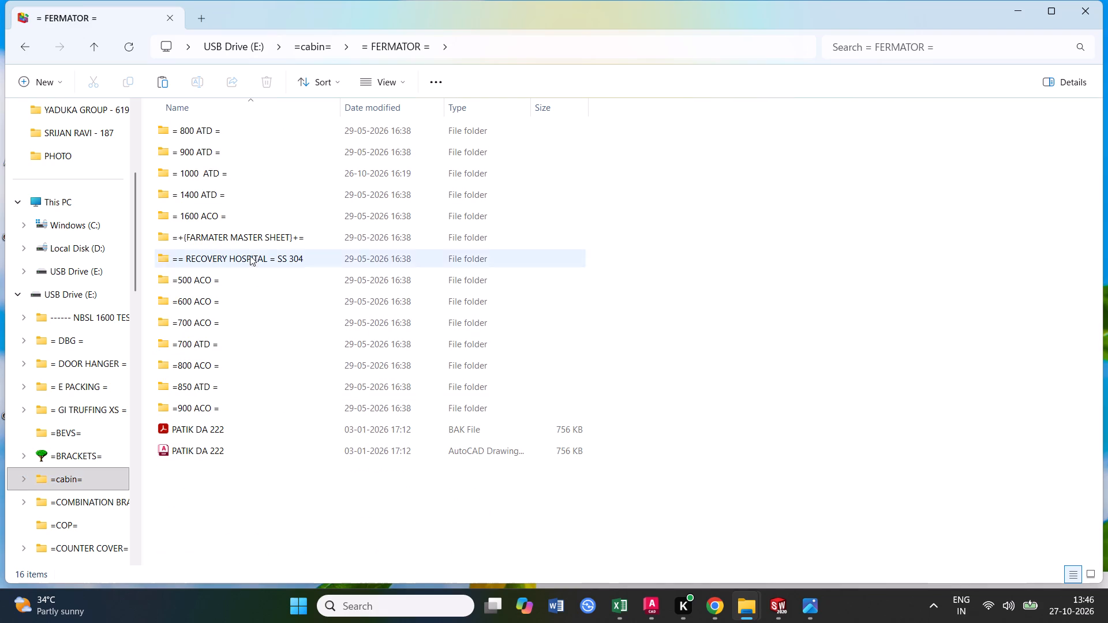
double_click(213, 174)
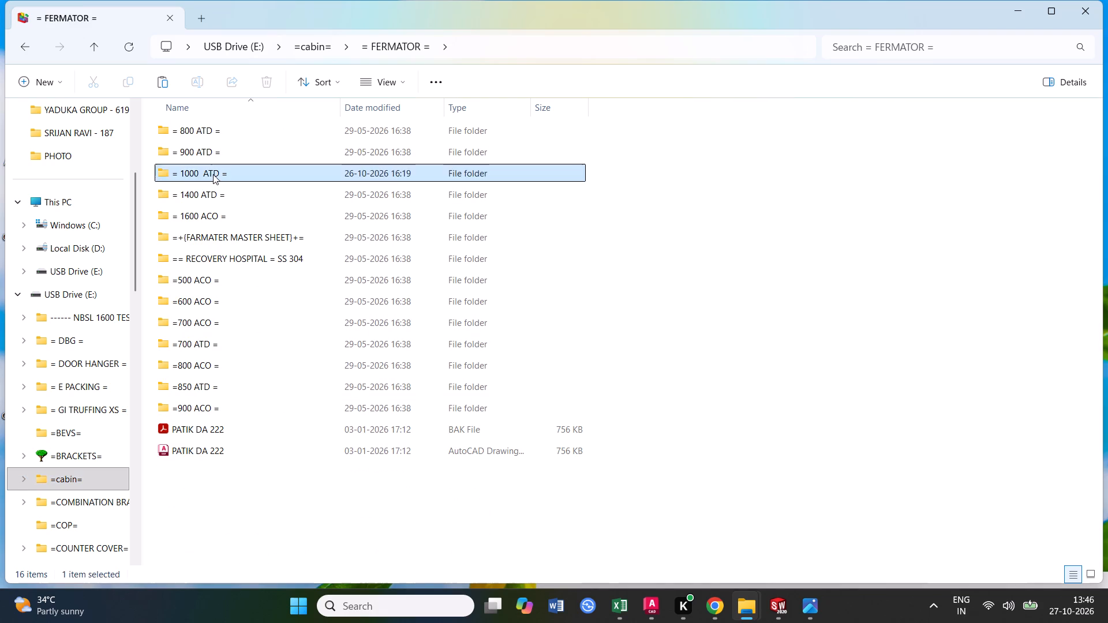
double_click(207, 137)
key(ctrl+v)
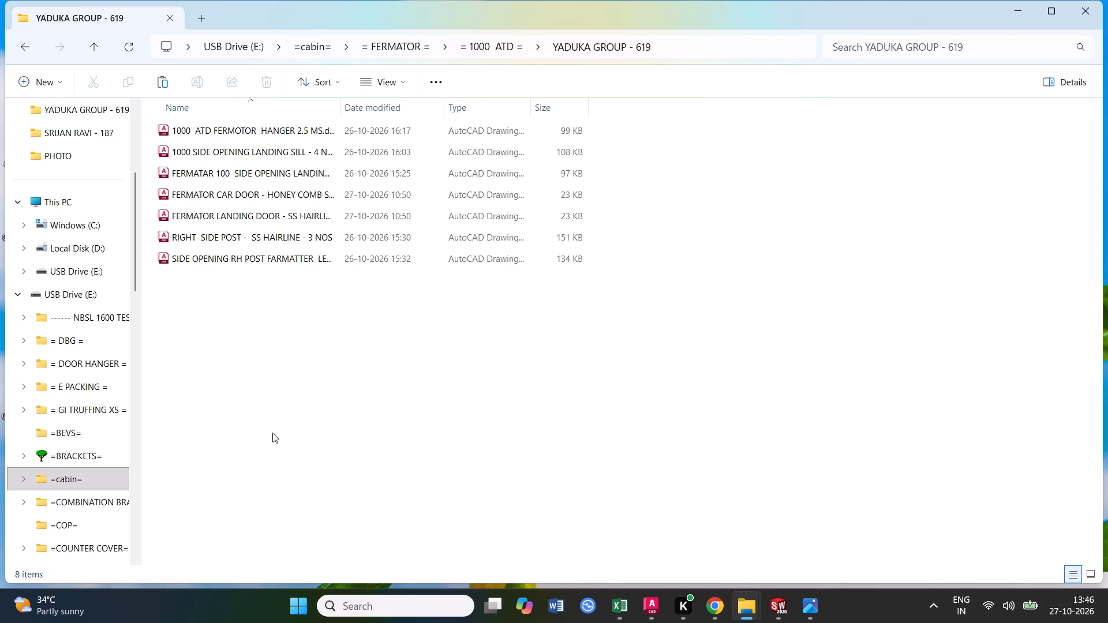
click(289, 412)
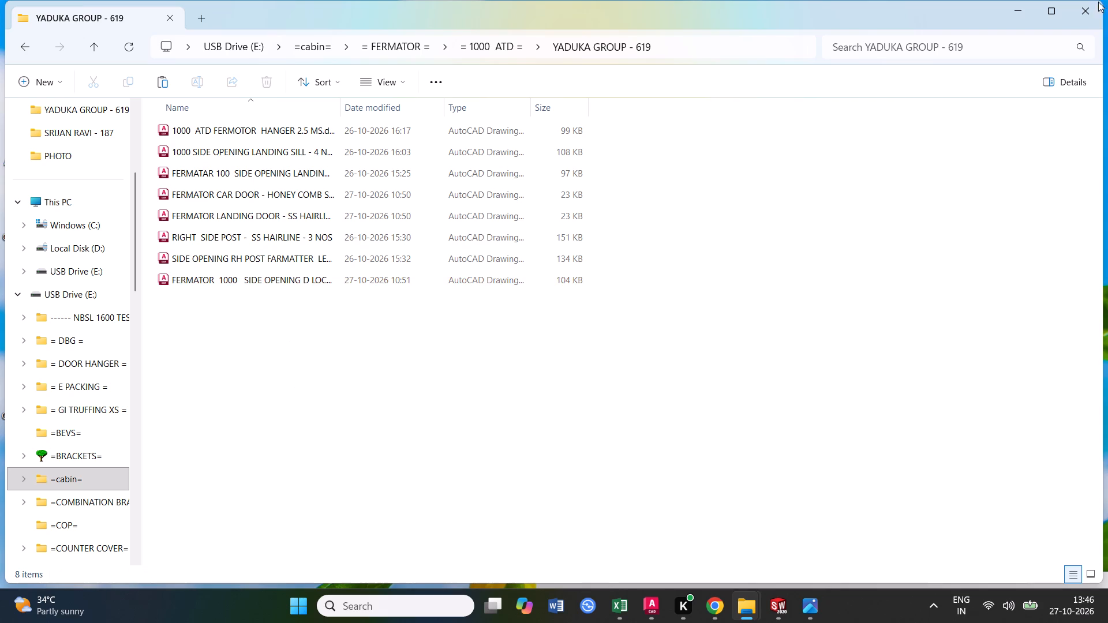
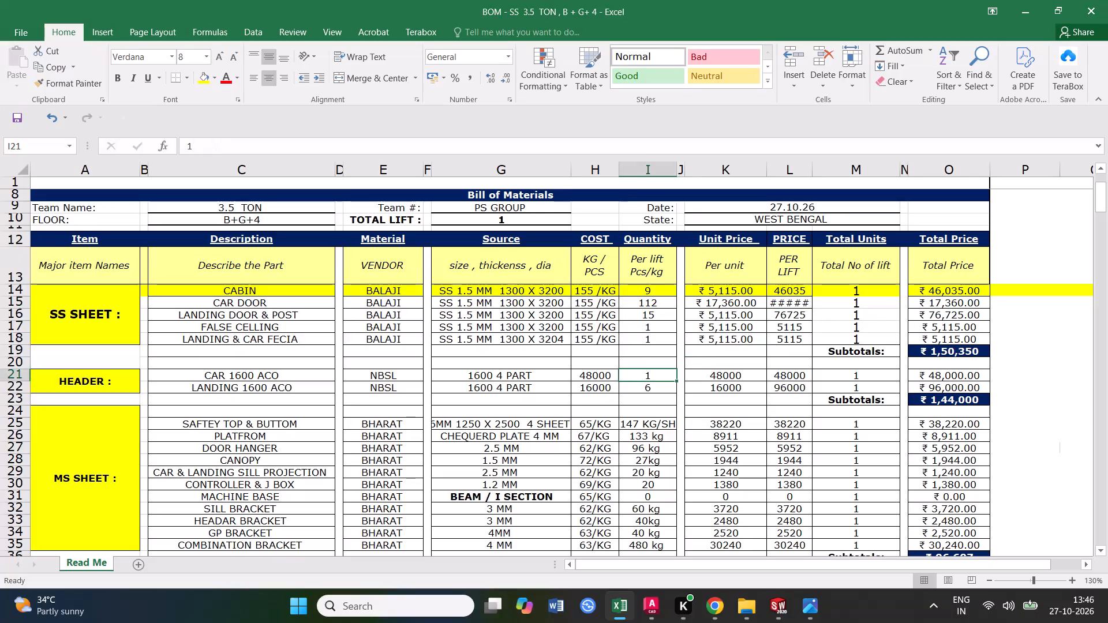
Auto-fit the width of the PRICE PER LIFT column so the CAR DOOR price fits in its cell.
click(789, 304)
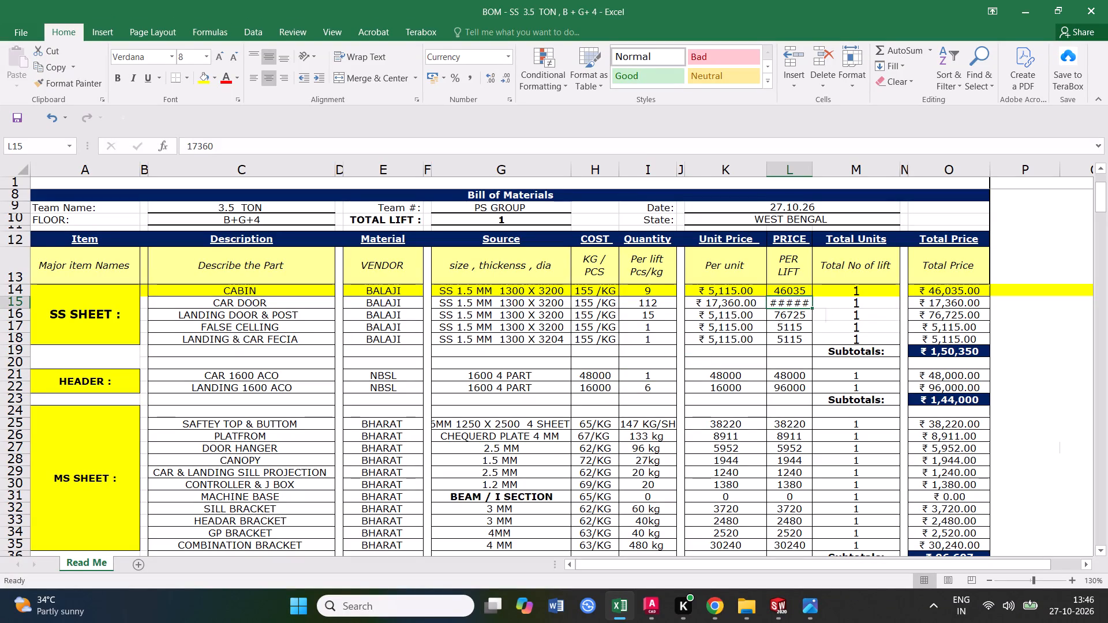
double_click(813, 170)
click(804, 346)
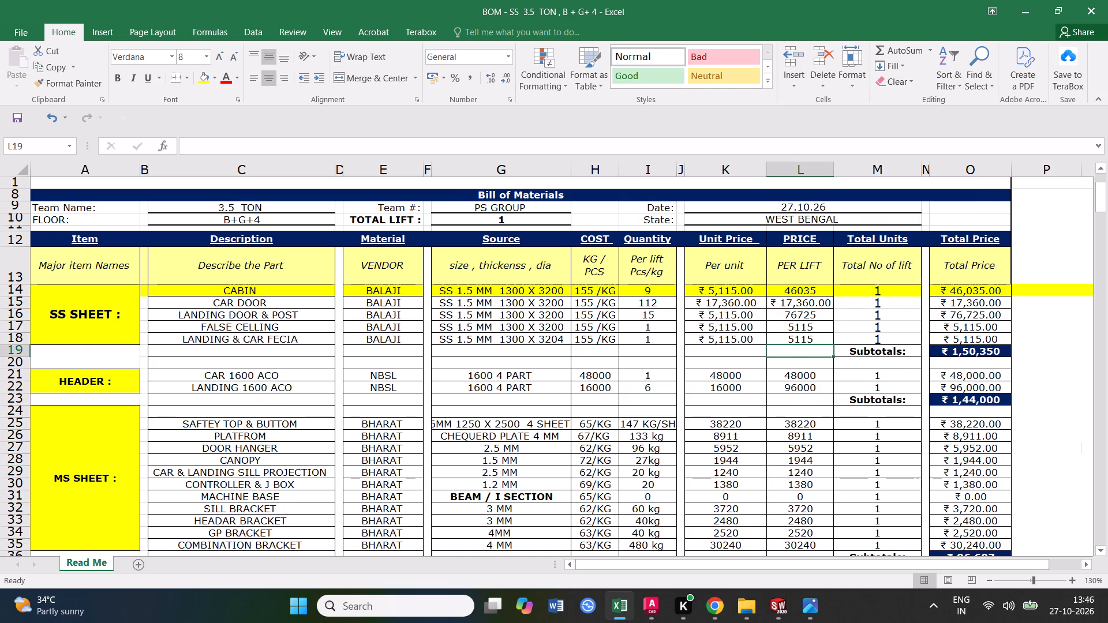
Check the print preview of the bill of materials and return to the sheet.
key(ctrl+p)
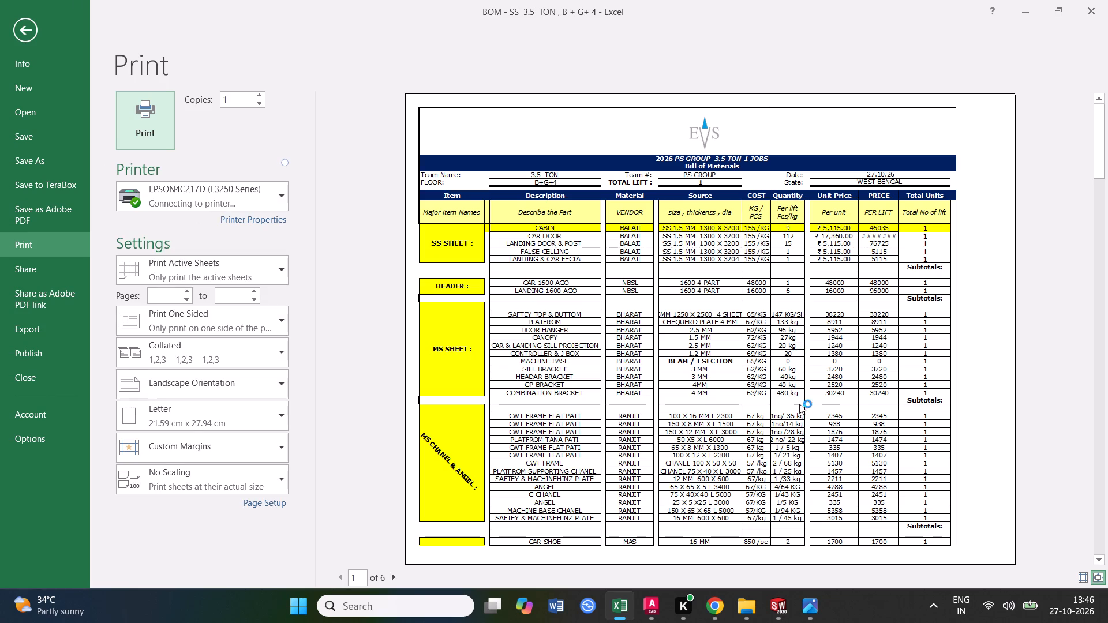
click(20, 26)
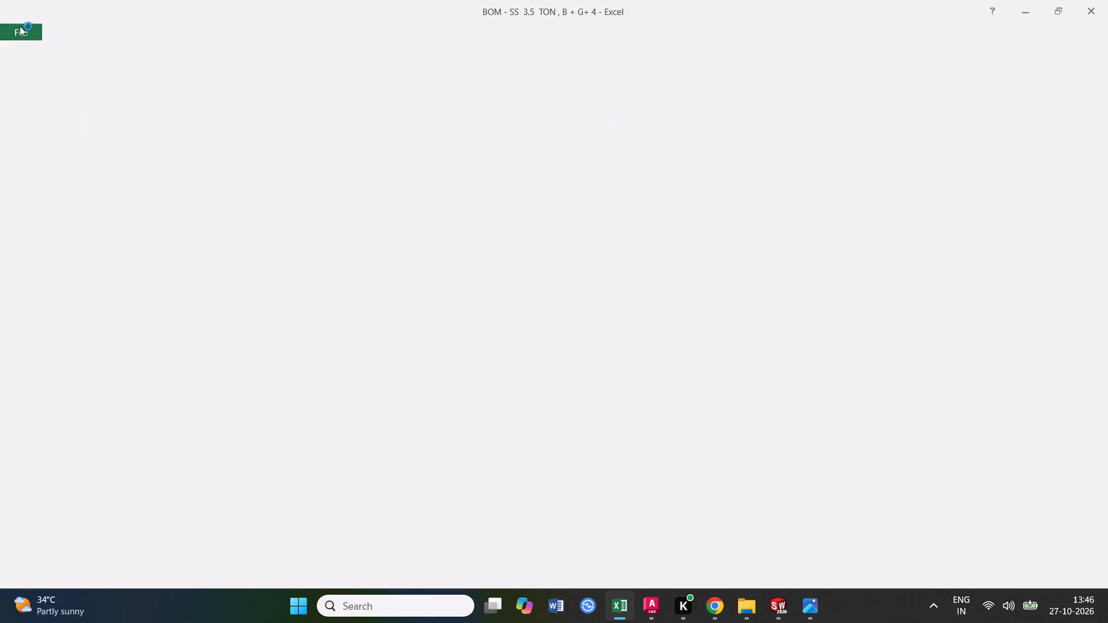
Examine the unit price and per-lift price cells of the SS SHEET rows, especially the CAR DOOR price.
click(806, 363)
click(803, 307)
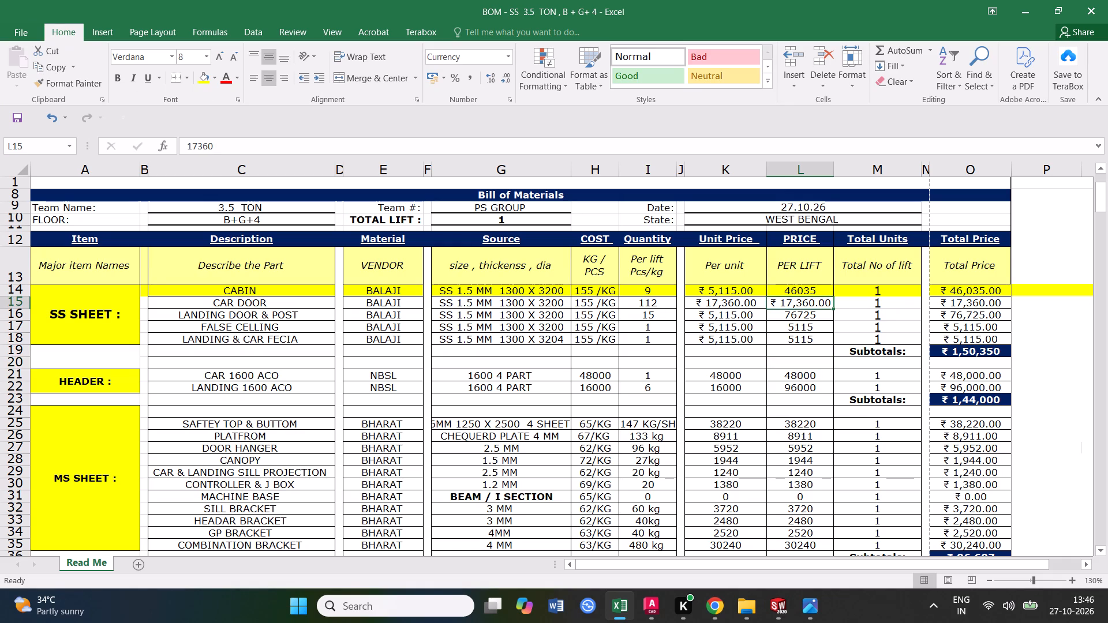
click(808, 295)
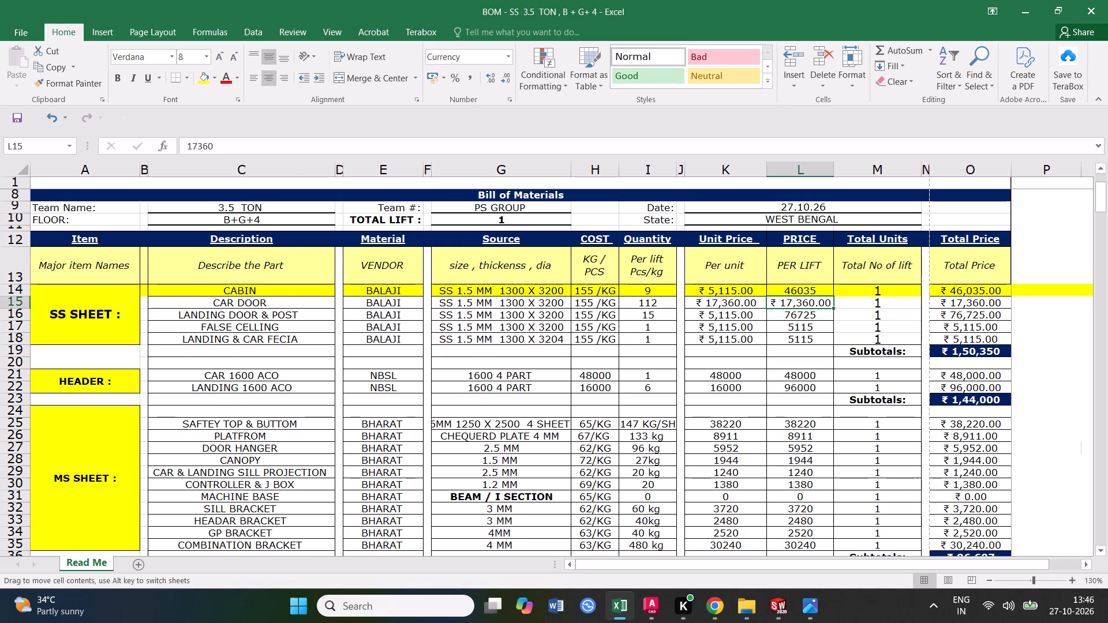
click(800, 322)
click(791, 294)
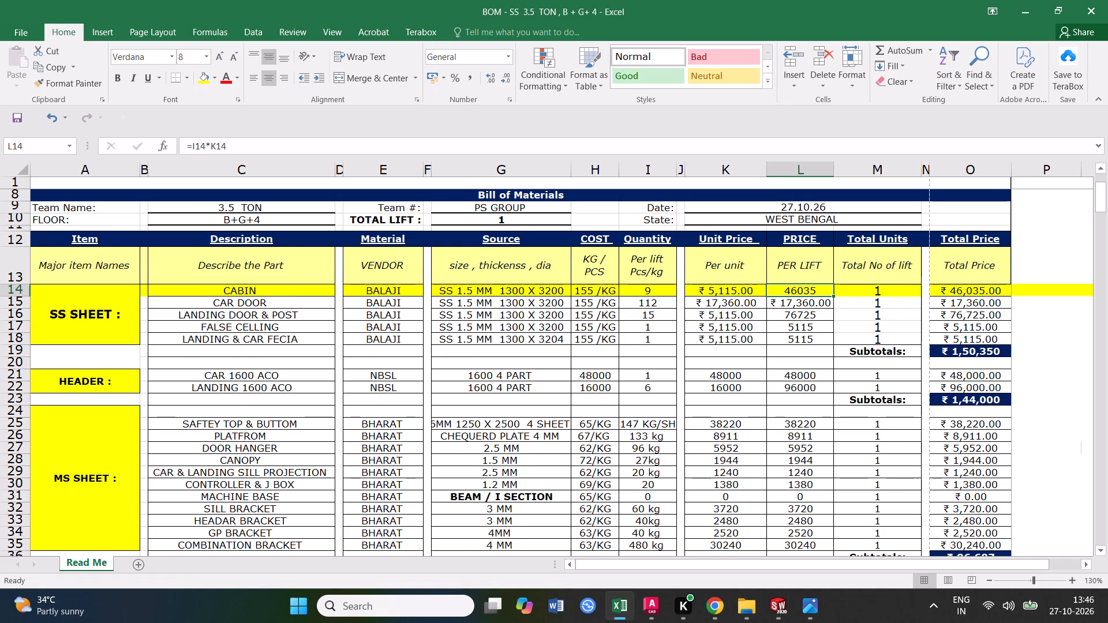
click(737, 314)
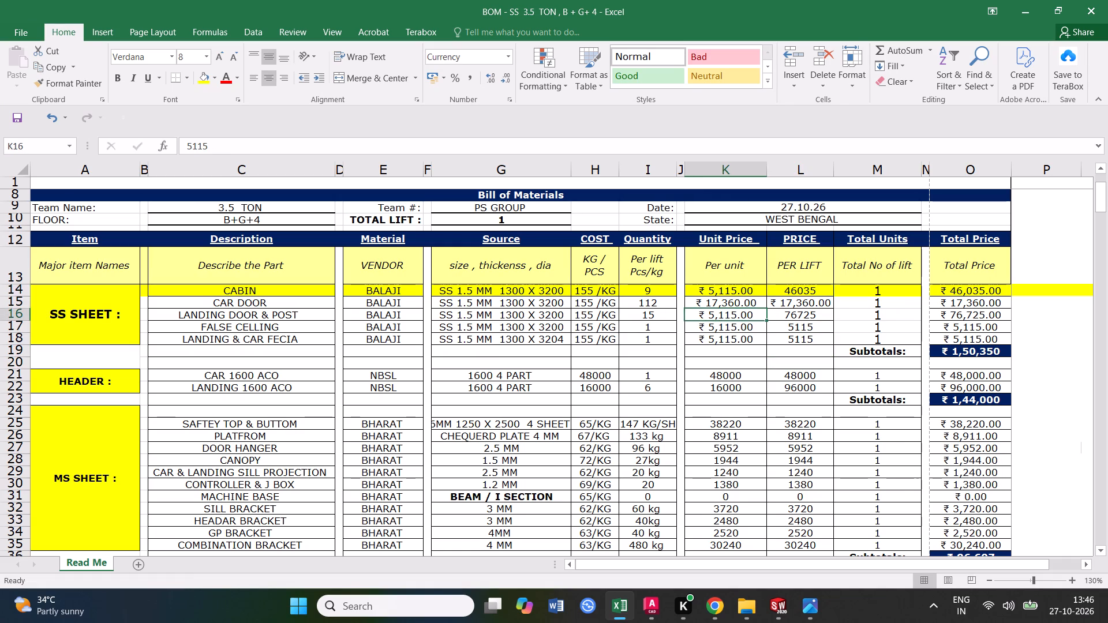
click(758, 303)
click(804, 307)
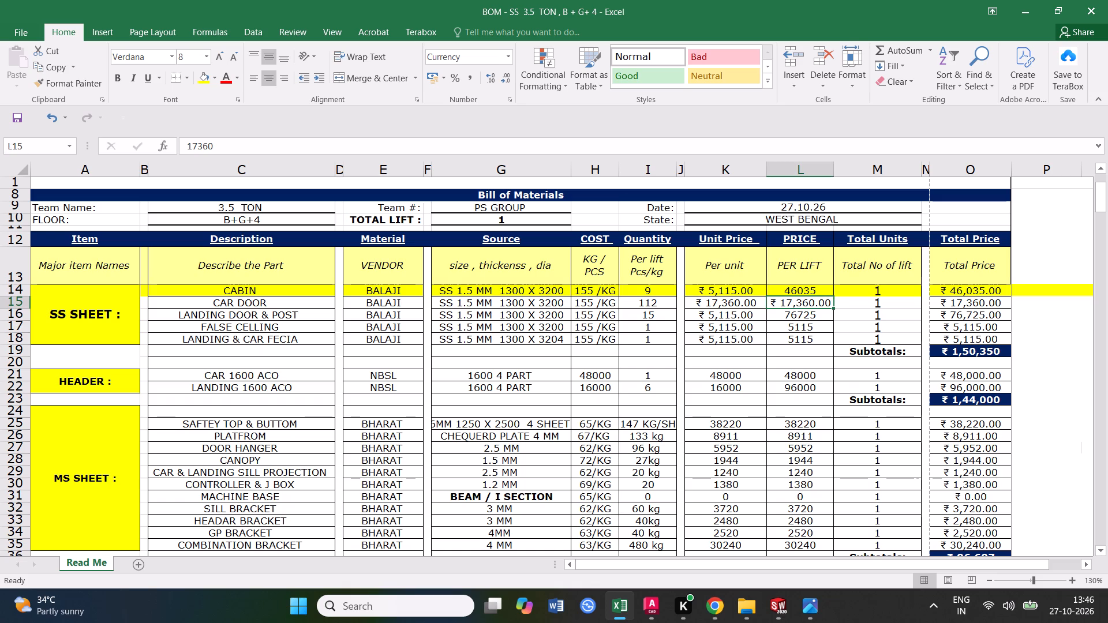
right_click(803, 306)
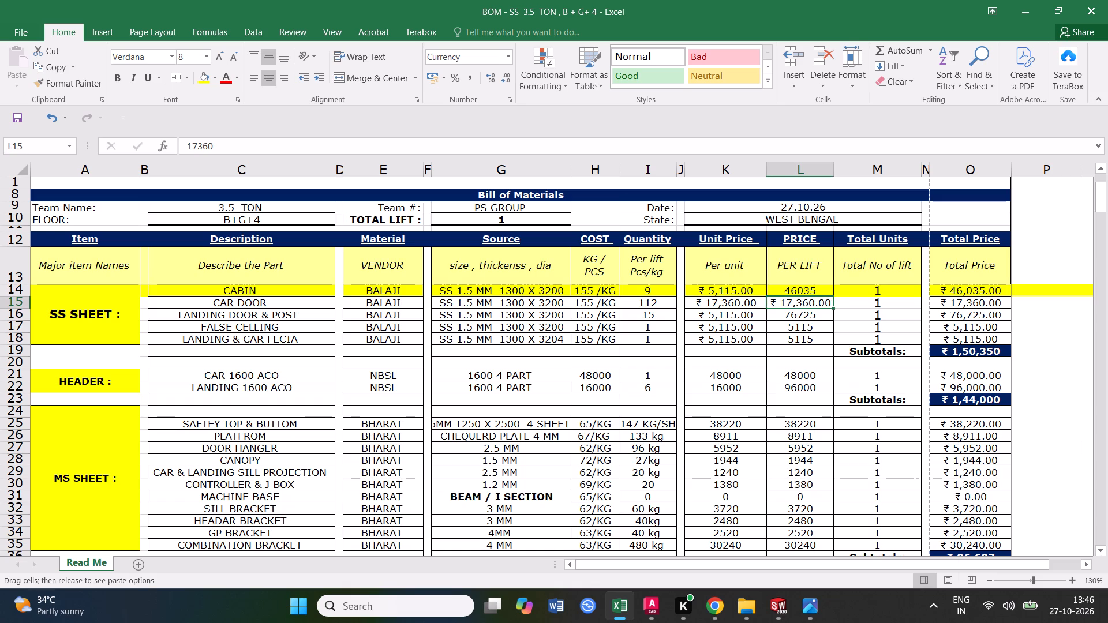
right_click(814, 302)
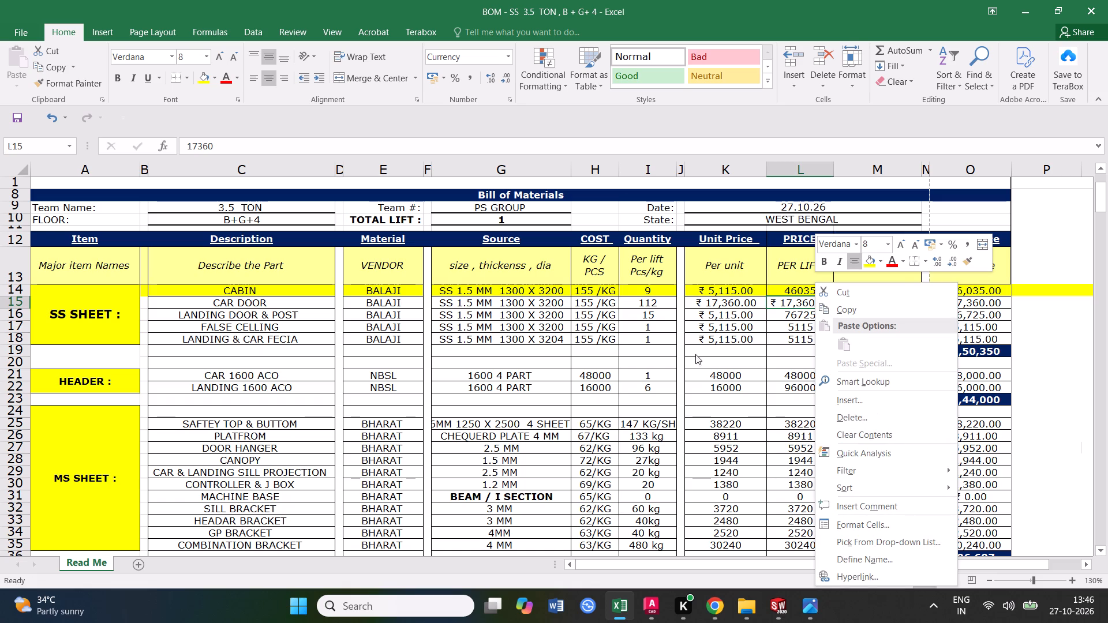
click(672, 381)
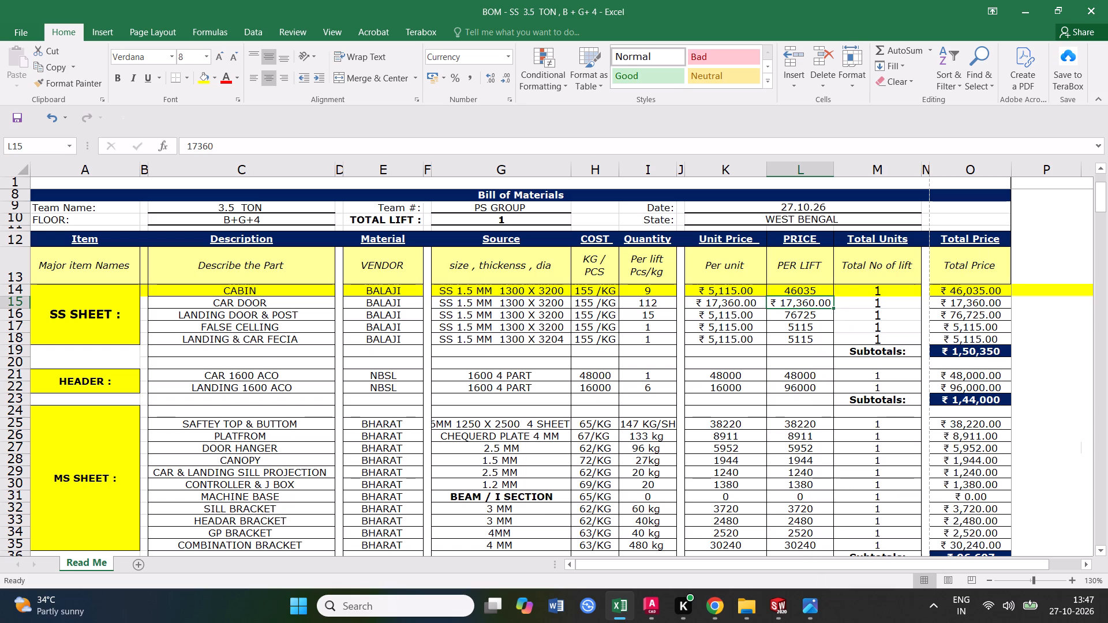
click(758, 376)
click(799, 337)
click(814, 305)
click(803, 348)
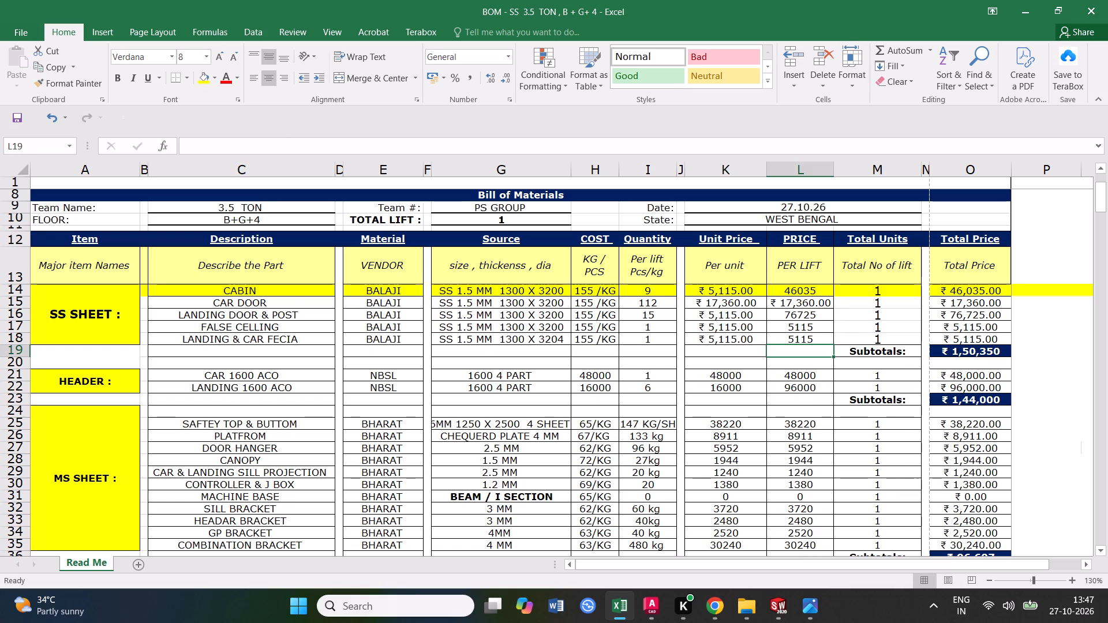
Set the source size of the CAR DOOR and LANDING DOOR & POST rows to SS 1.5 MM 1500 X 3200.
click(406, 317)
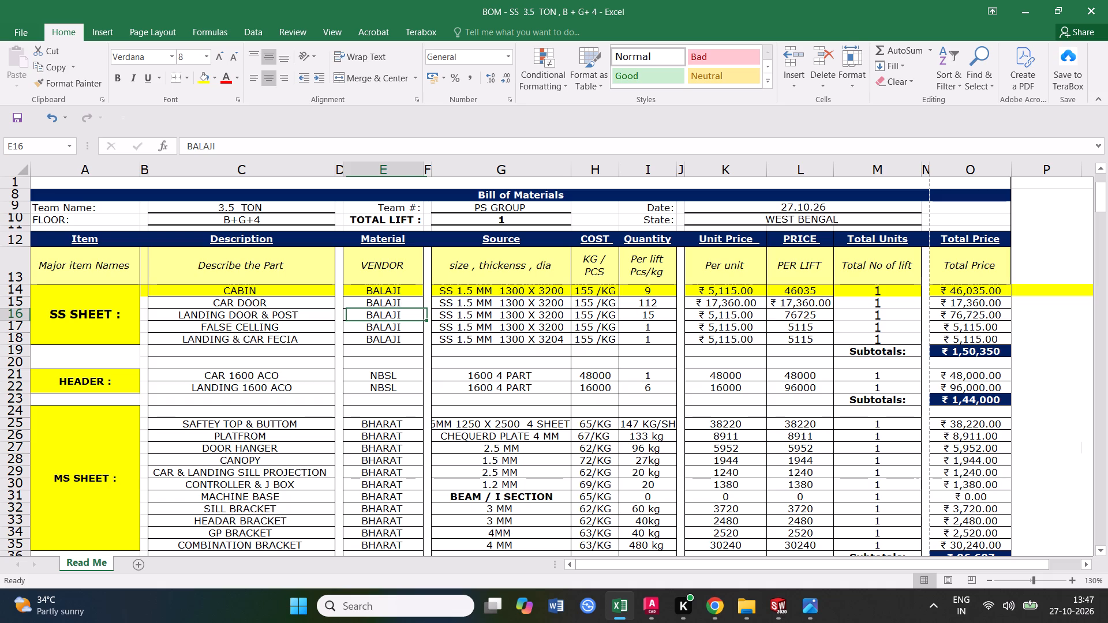
double_click(512, 303)
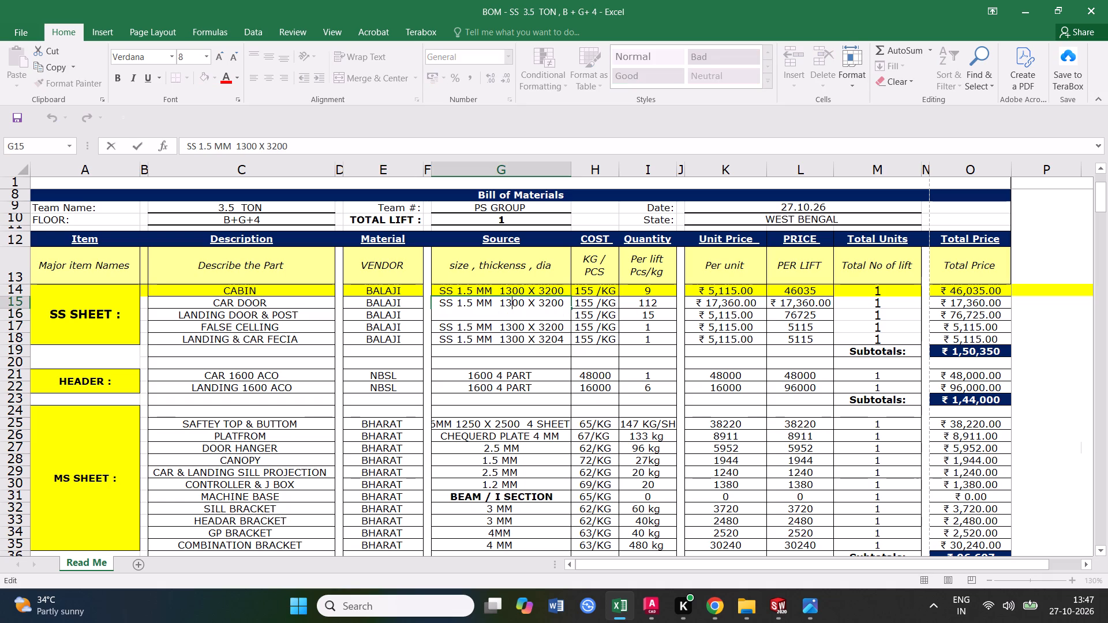
key(BackSpace)
key(5)
click(518, 381)
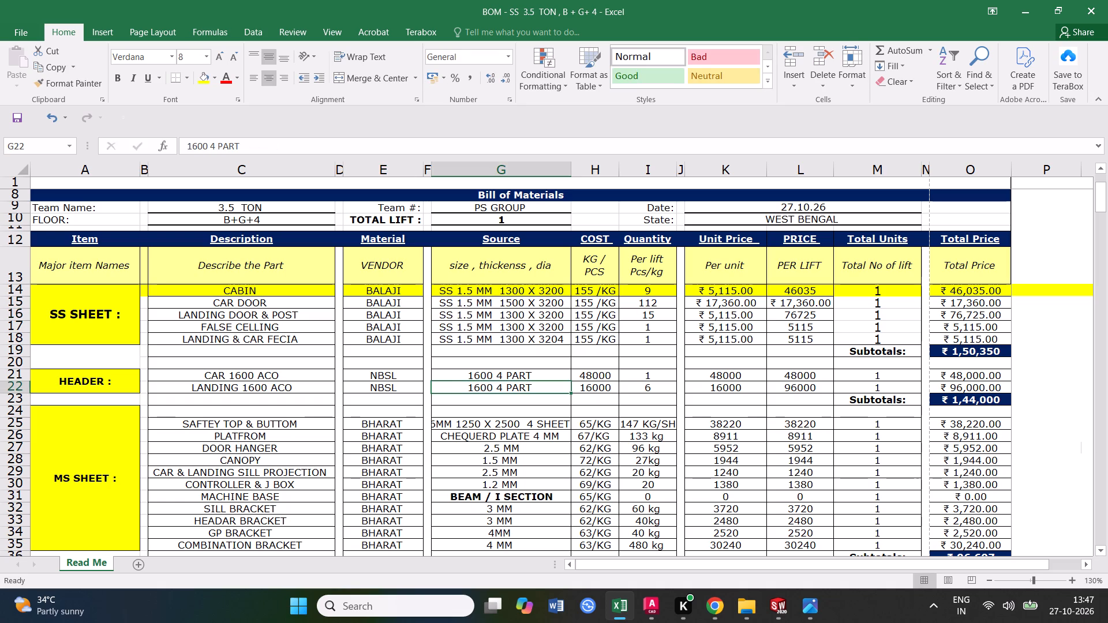
double_click(510, 316)
key(BackSpace)
key(5)
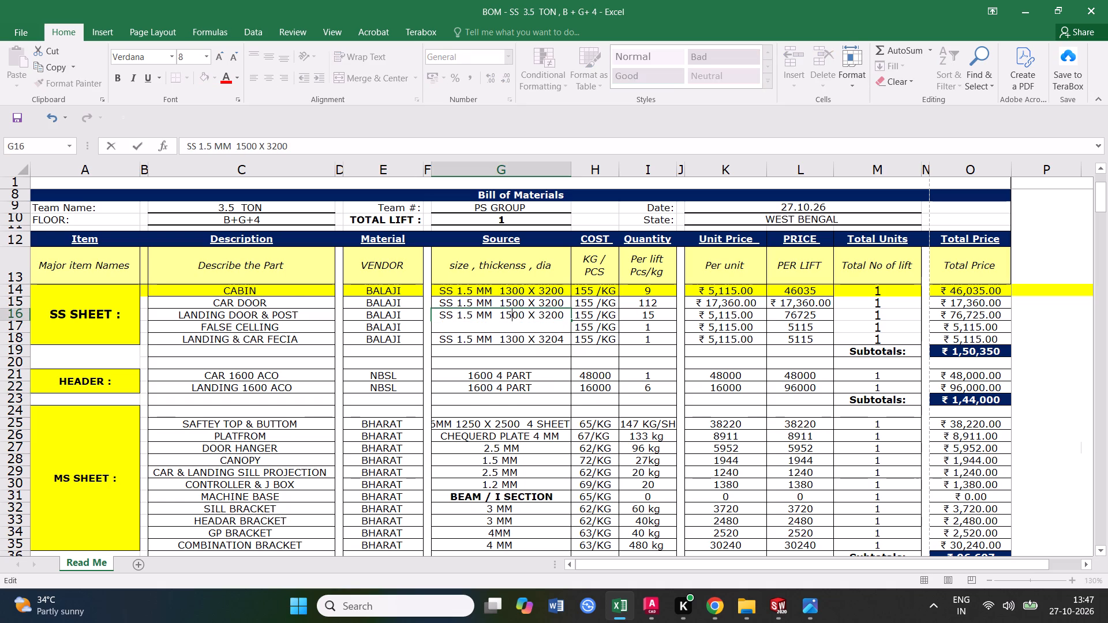
click(533, 395)
Change the source size to SS 1.5 MM 1500 X 3200 for FALSE CELLING and SS 1.5 MM 1500 X 3204 for LANDING & CAR FECIA.
double_click(513, 328)
key(BackSpace)
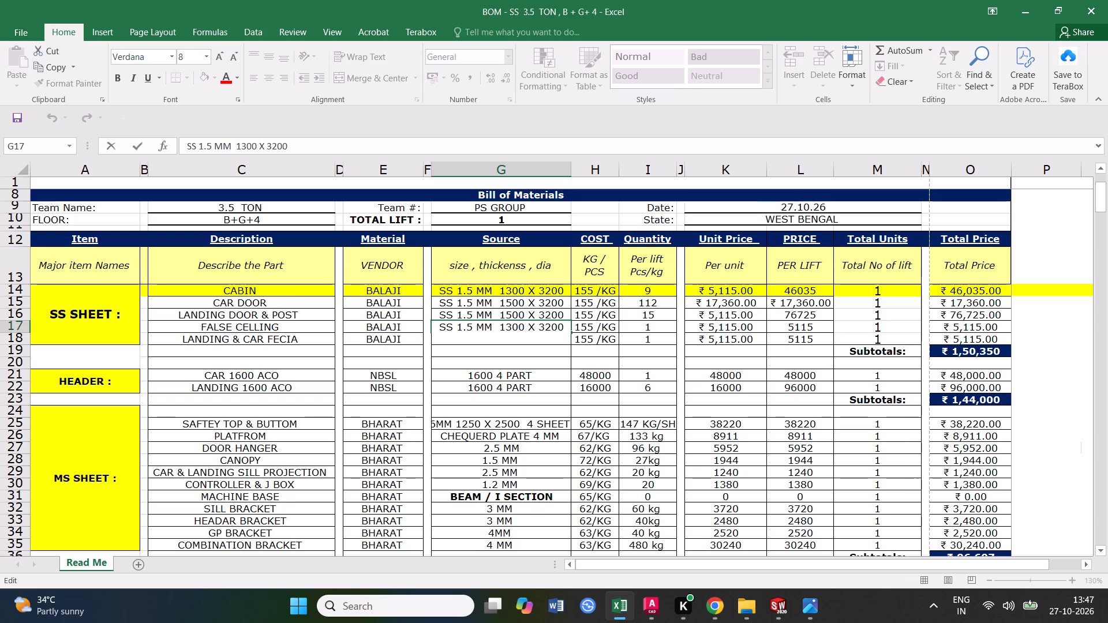
key(5)
click(538, 391)
double_click(512, 339)
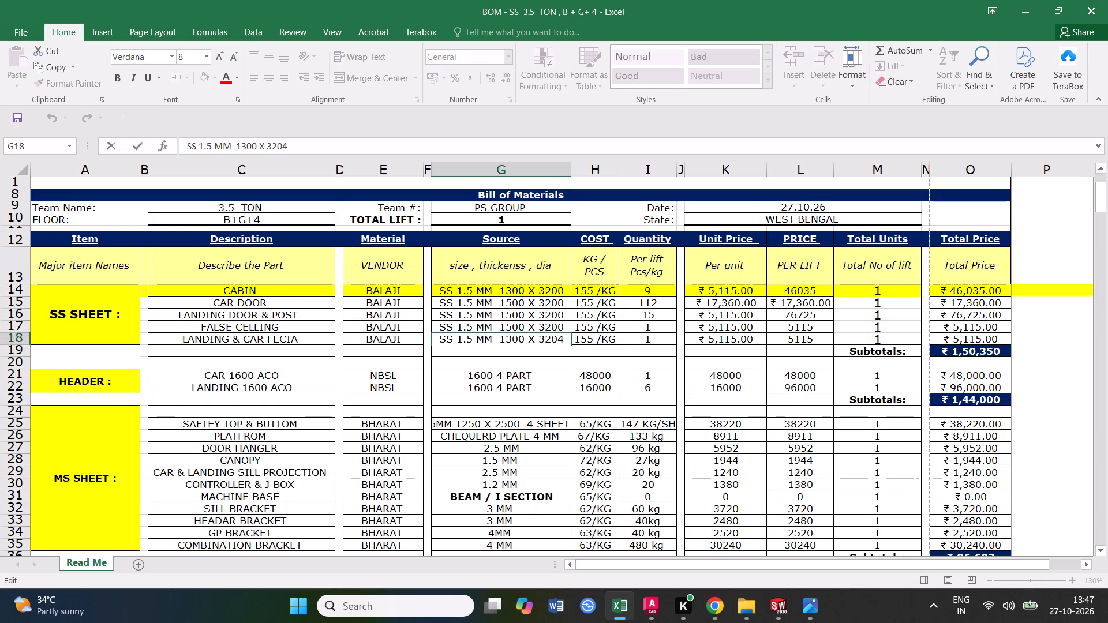
key(BackSpace)
key(5)
click(583, 419)
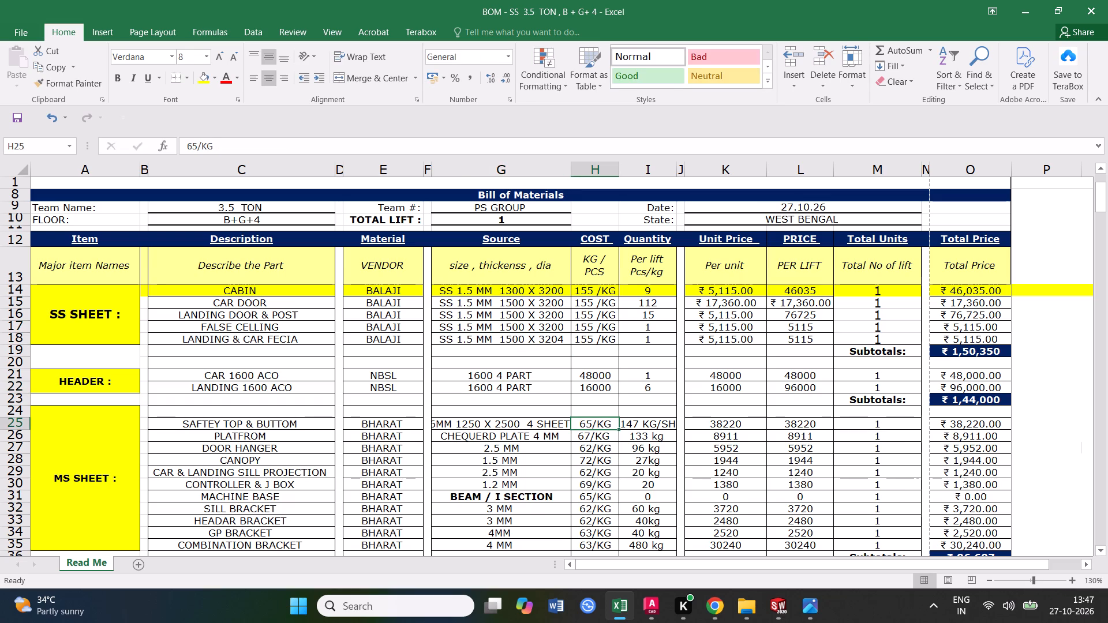
Select the entire LANDING DOOR & POST row in the SS SHEET section.
click(657, 315)
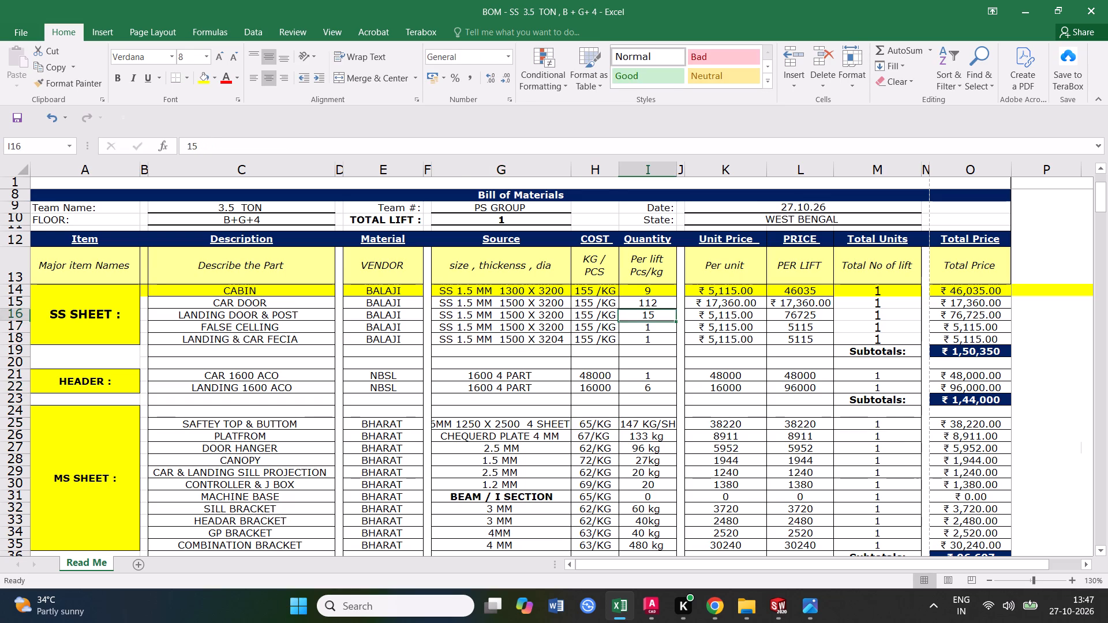
click(650, 305)
click(23, 301)
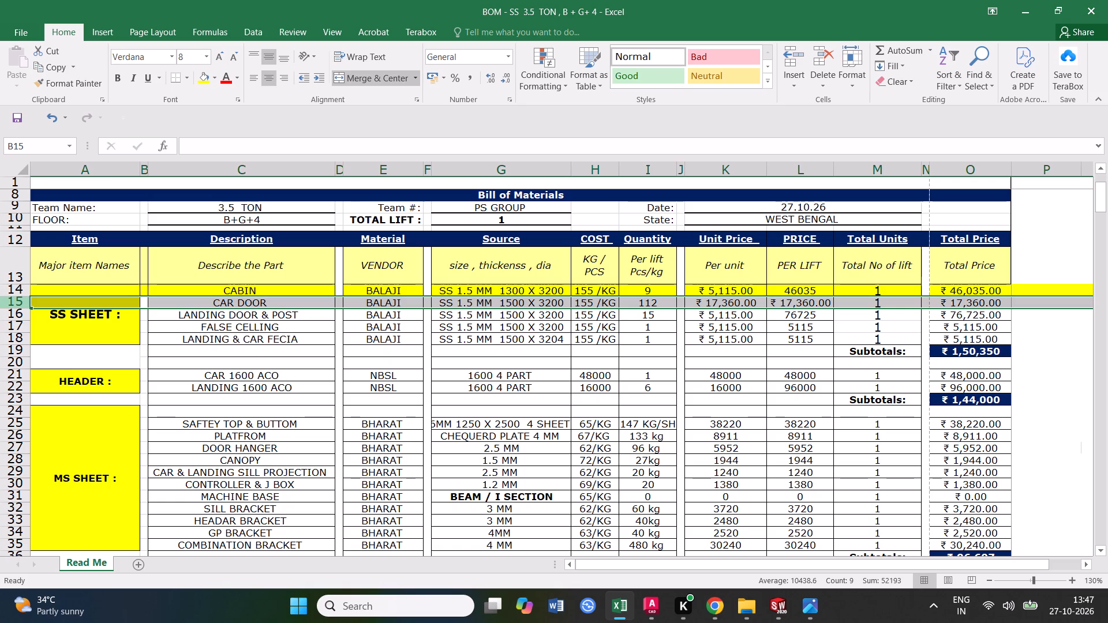
click(17, 313)
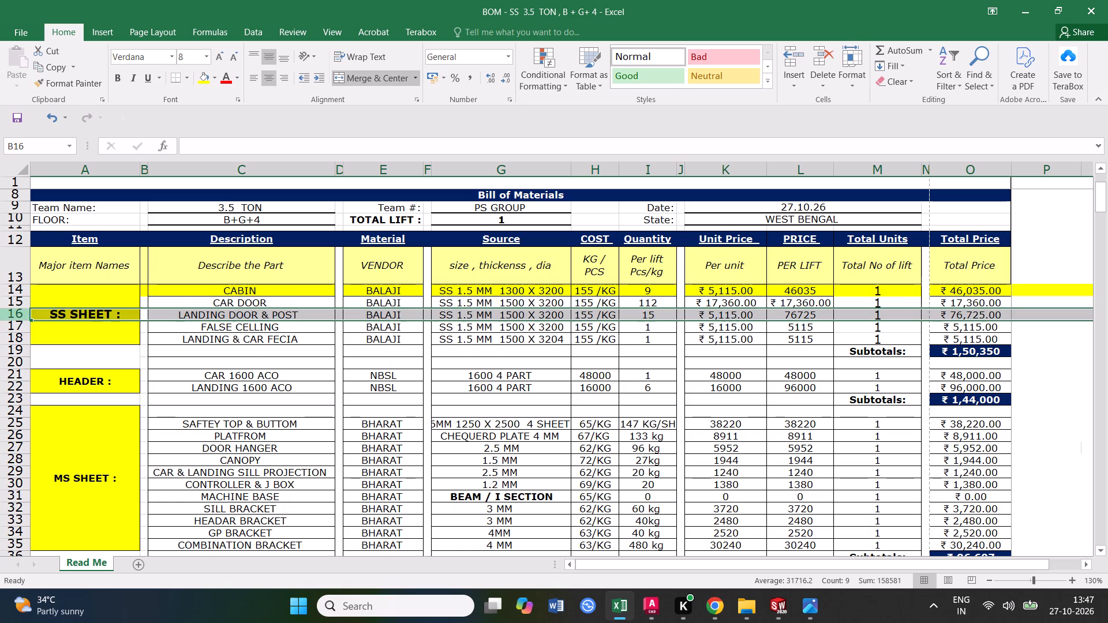
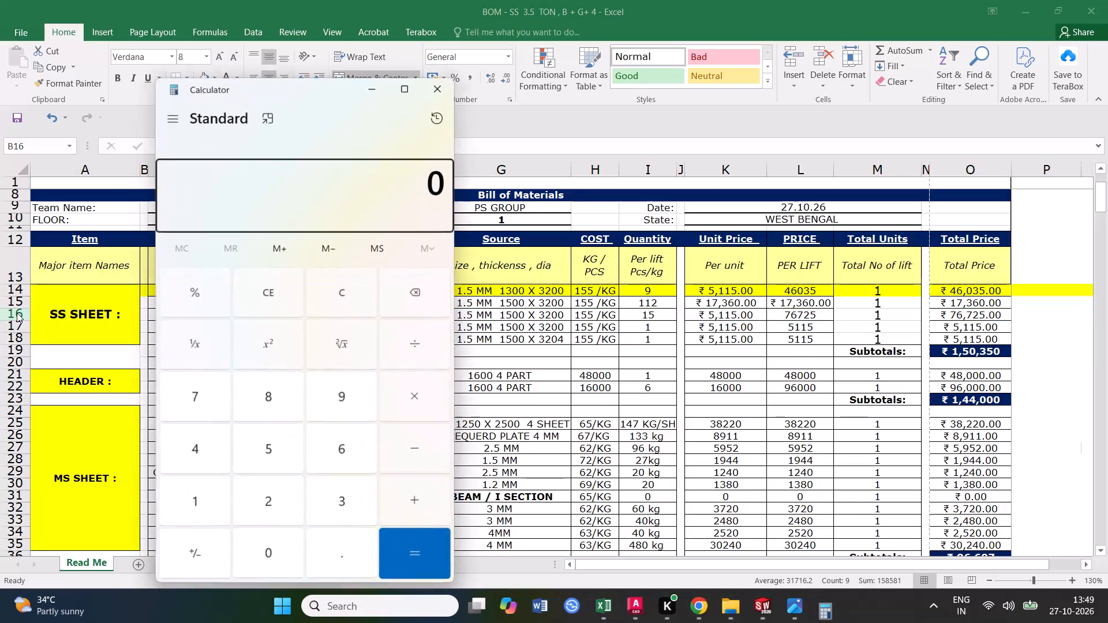
Calculate 14 × 155 and set the LANDING DOOR & POST quantity to 2170.
text(14*155)
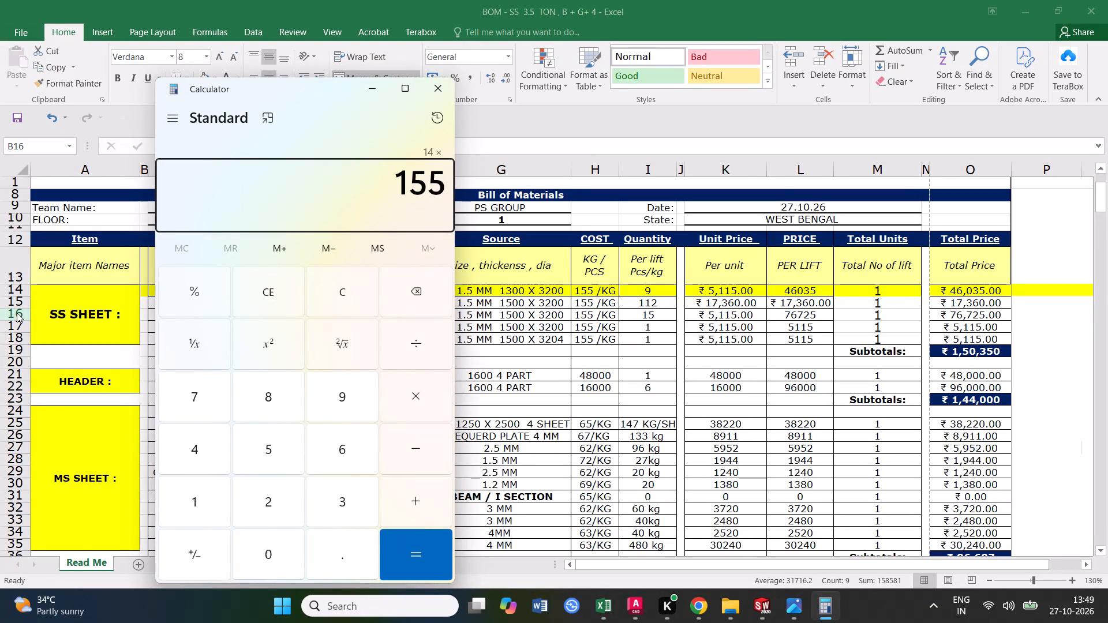
key(Return)
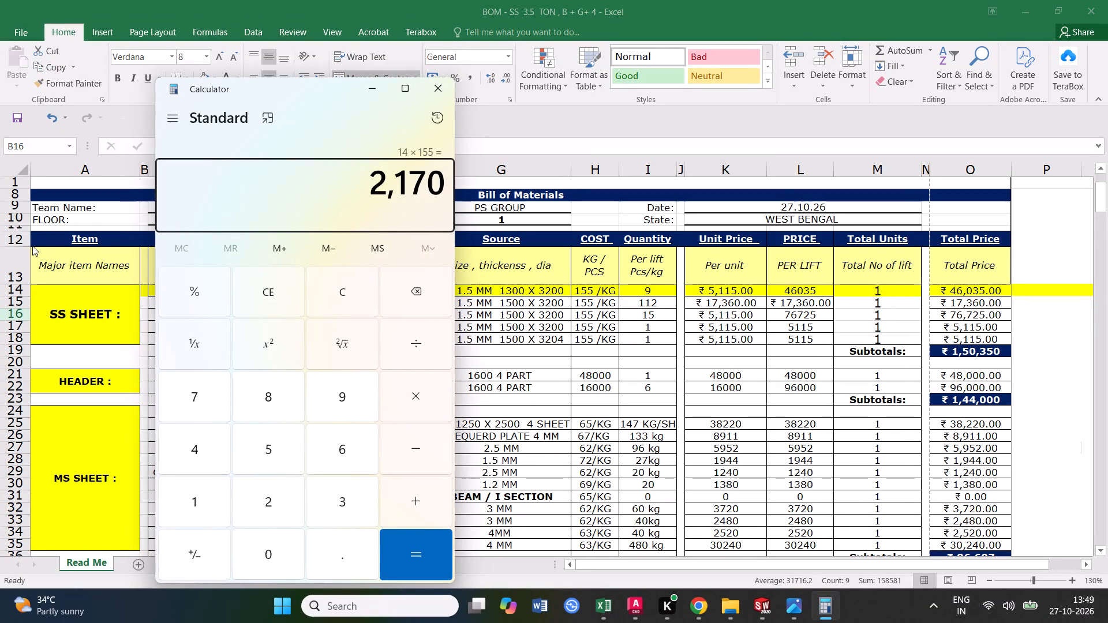
click(439, 81)
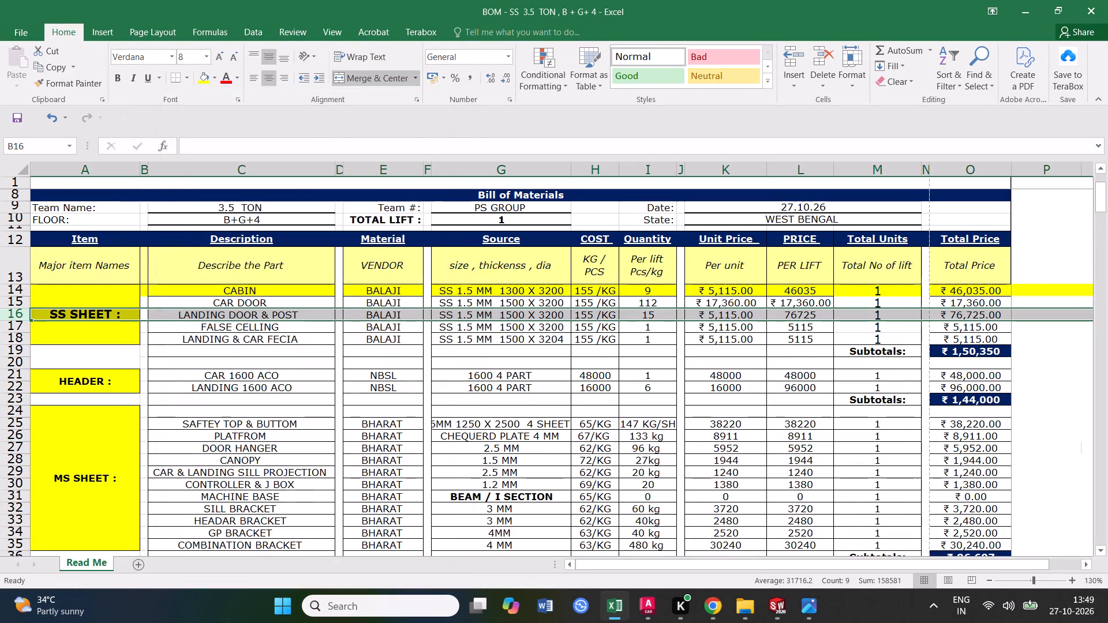
double_click(661, 314)
drag(661, 314, 650, 314)
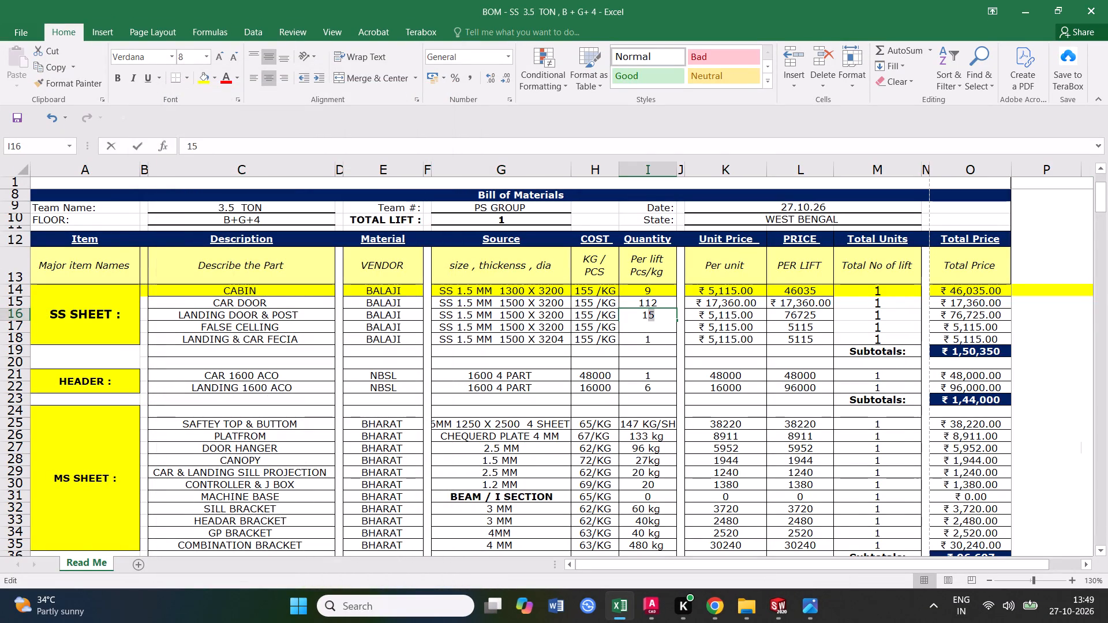
drag(650, 314, 640, 314)
key(2)
text(170)
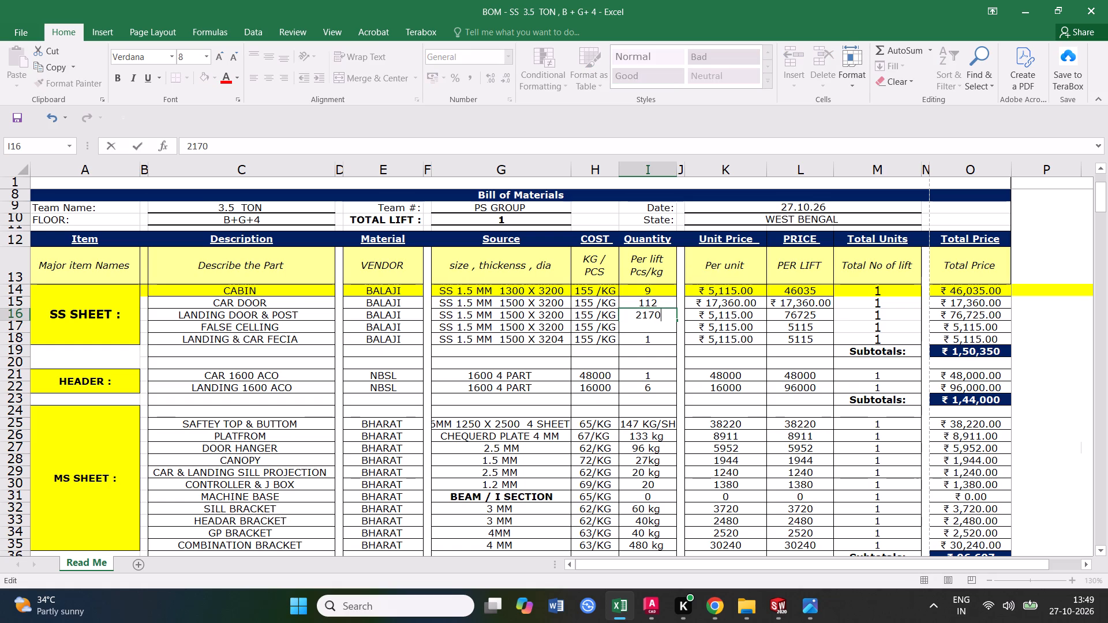
click(664, 430)
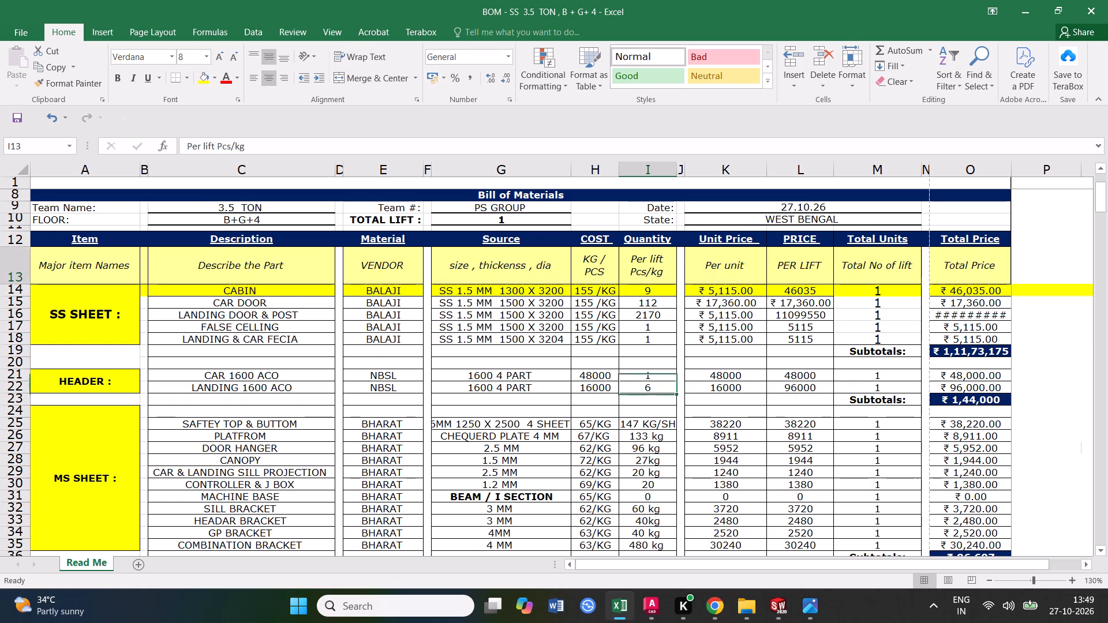
Add a space after the slash in the quantity subheading so it reads Per lift Pcs/ kg.
double_click(645, 272)
click(650, 272)
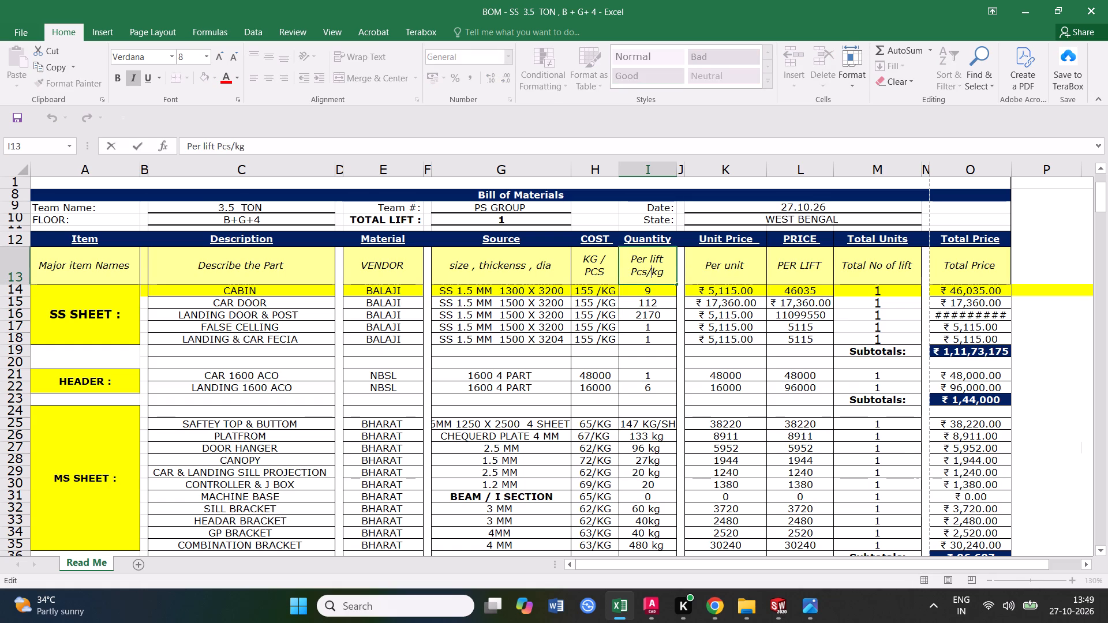
key(BackSpace)
text(/)
key(space)
click(663, 361)
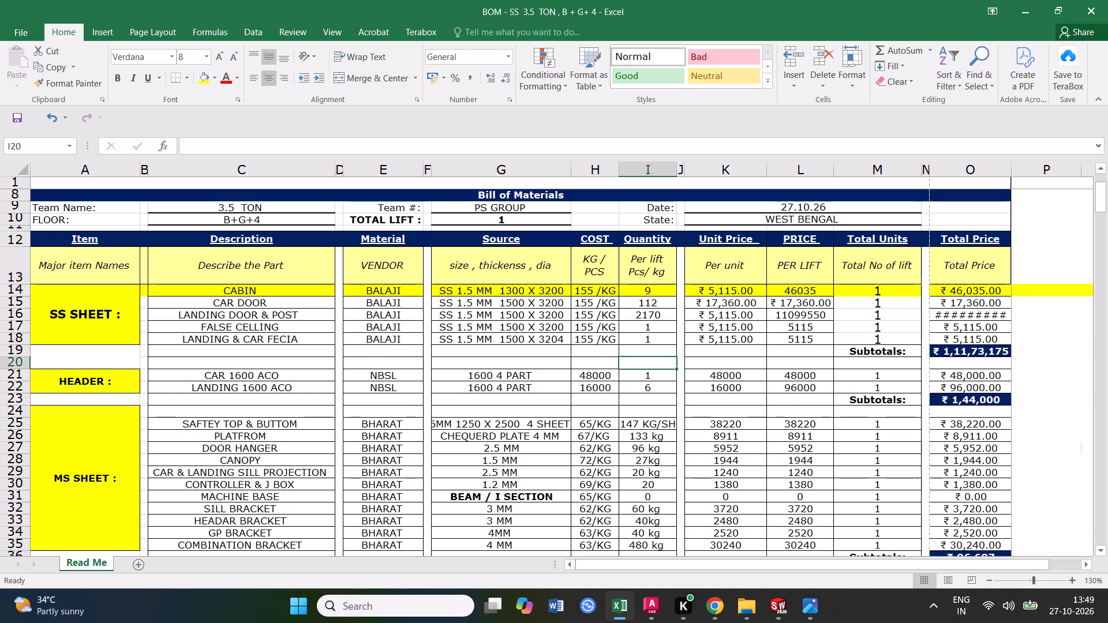
Calculate 2170 × 155 and set the LANDING DOOR & POST unit price to 336350.
click(739, 314)
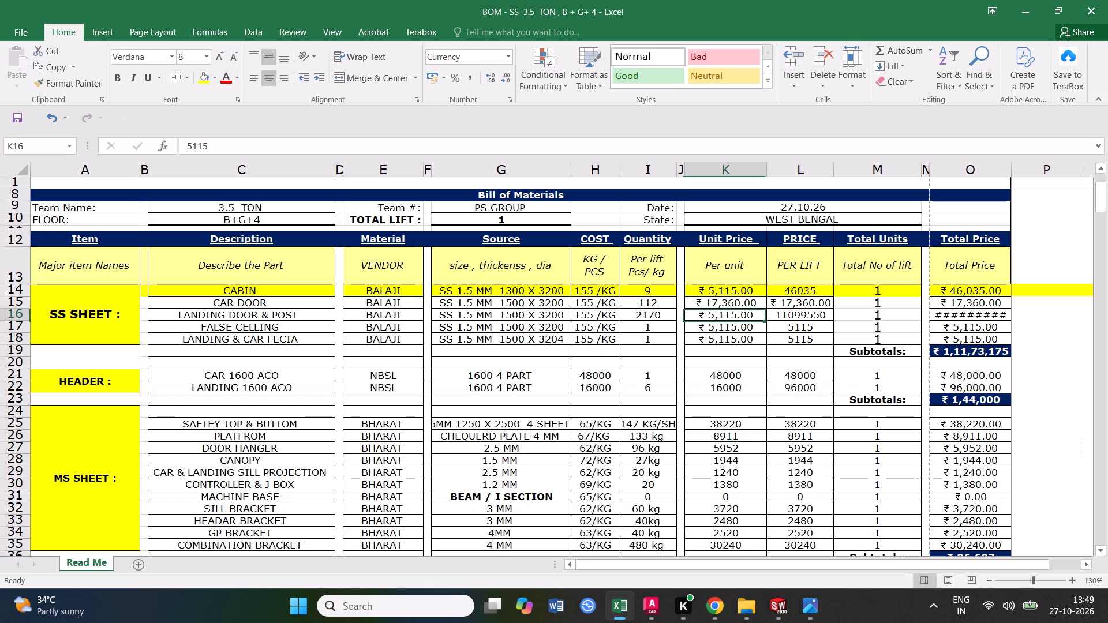
text(2170)
text(*155)
key(Return)
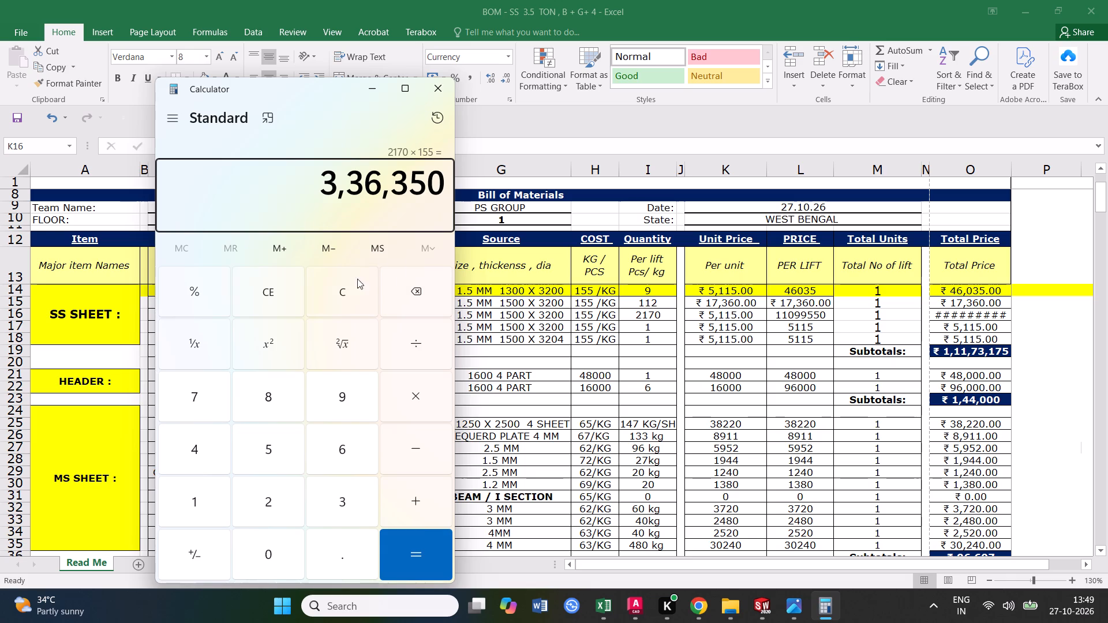
click(439, 87)
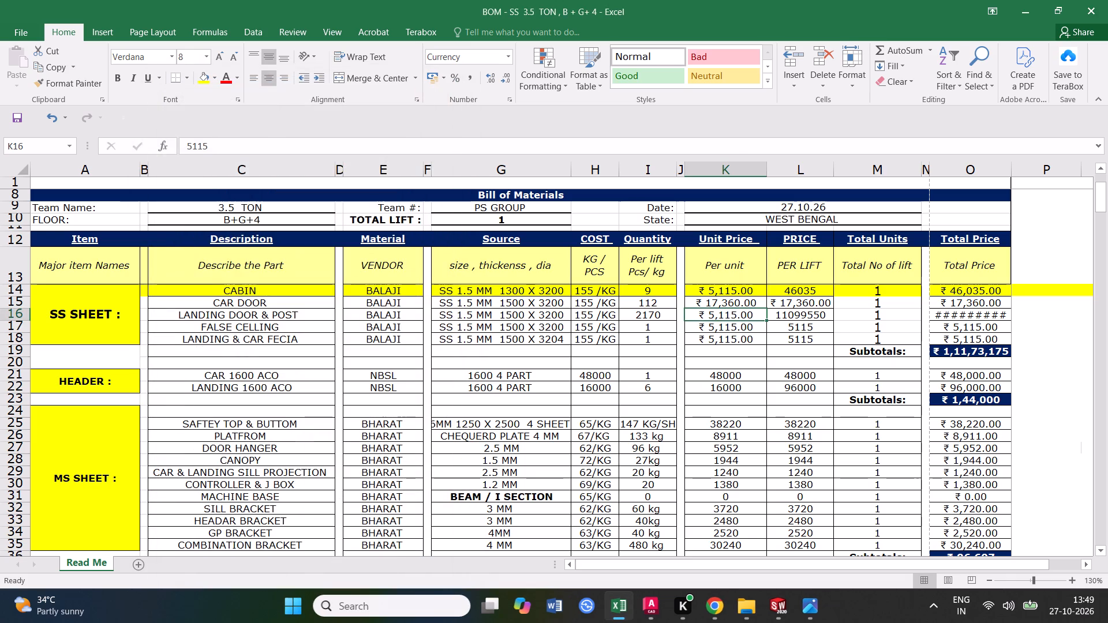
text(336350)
click(732, 403)
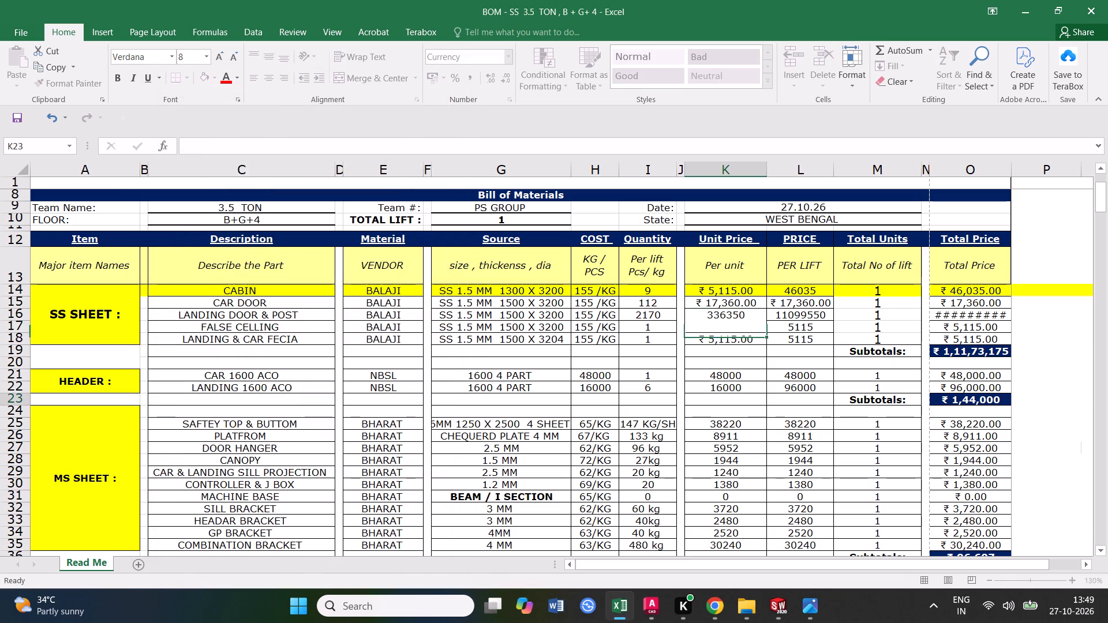
Fill the LANDING DOOR & POST unit price across into its PER LIFT price cell.
click(814, 315)
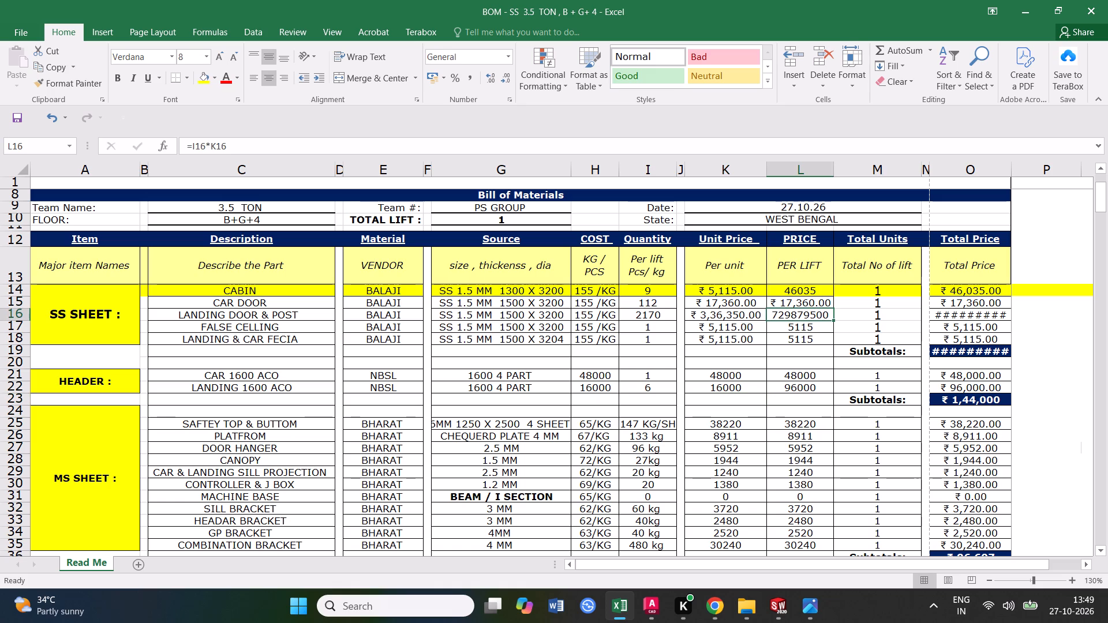
click(751, 313)
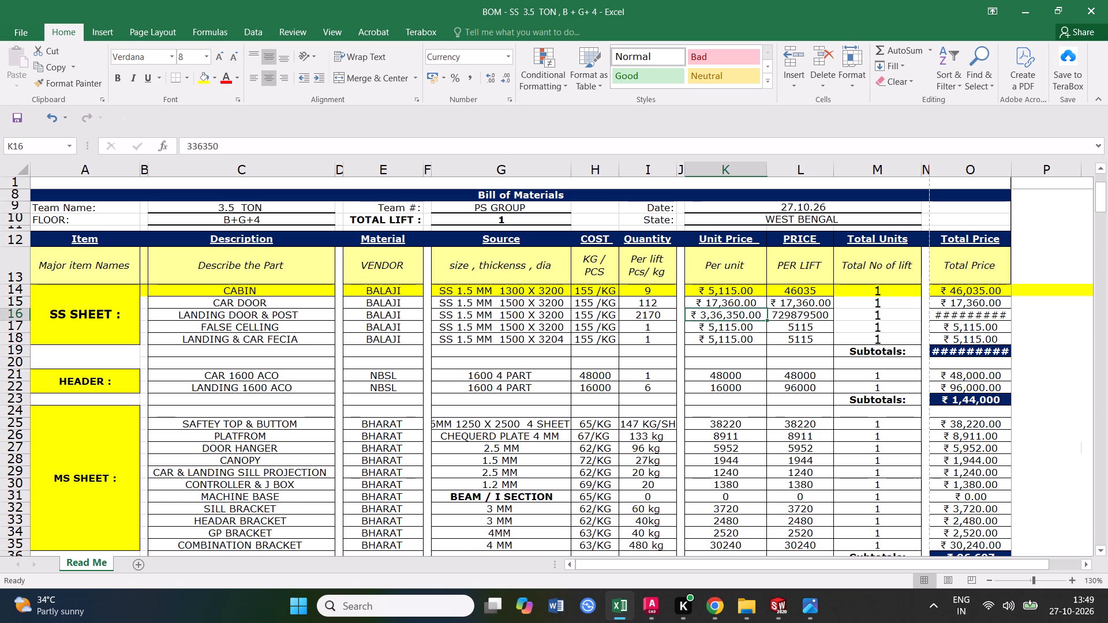
drag(769, 321, 815, 320)
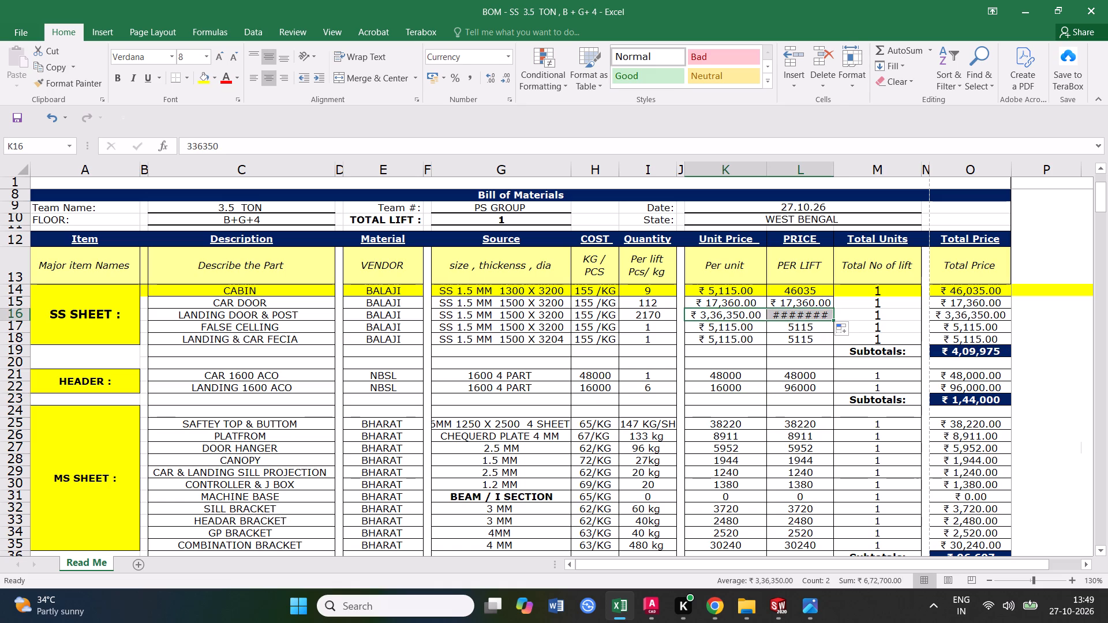
click(792, 313)
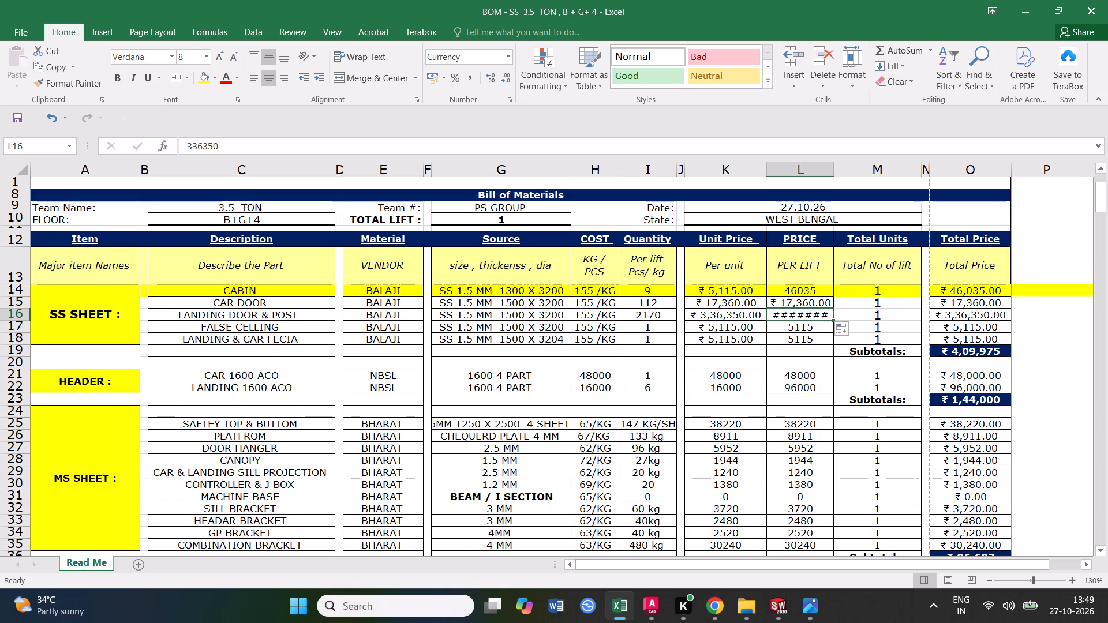
Auto-fit the Total Units and PRICE column widths, refilling the LANDING DOOR & POST per-lift price from its unit price.
double_click(922, 163)
click(754, 316)
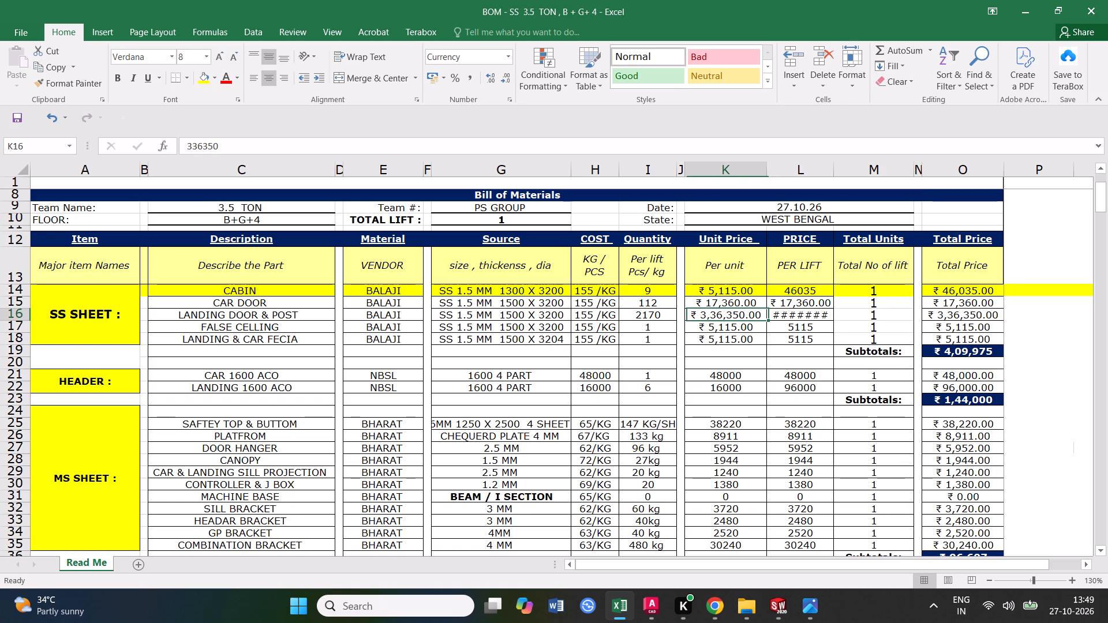
drag(766, 321, 811, 319)
click(793, 341)
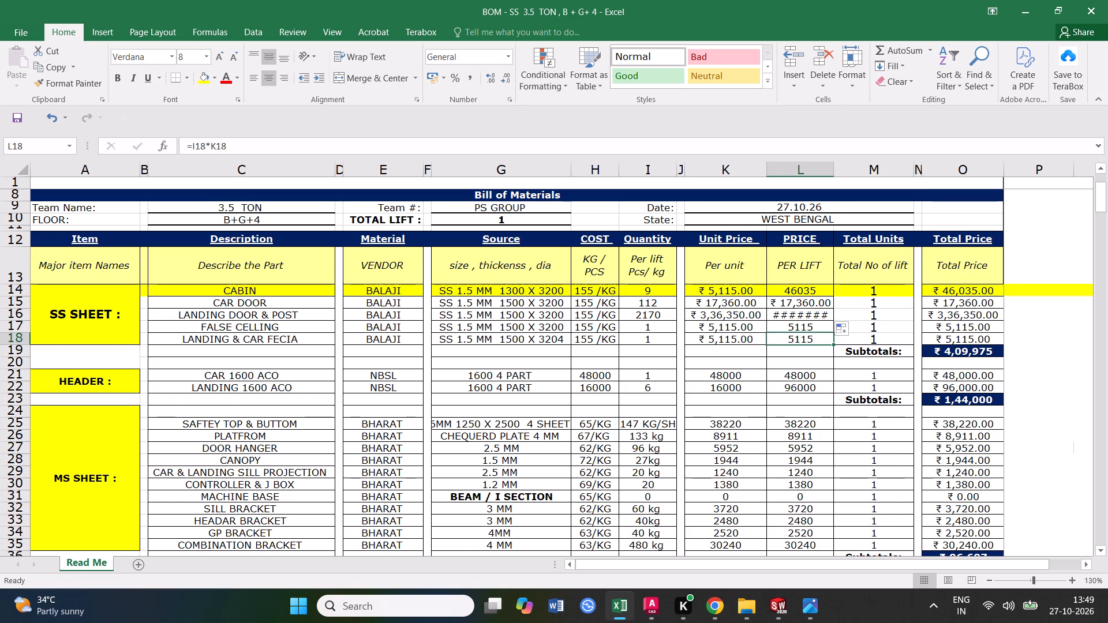
double_click(835, 166)
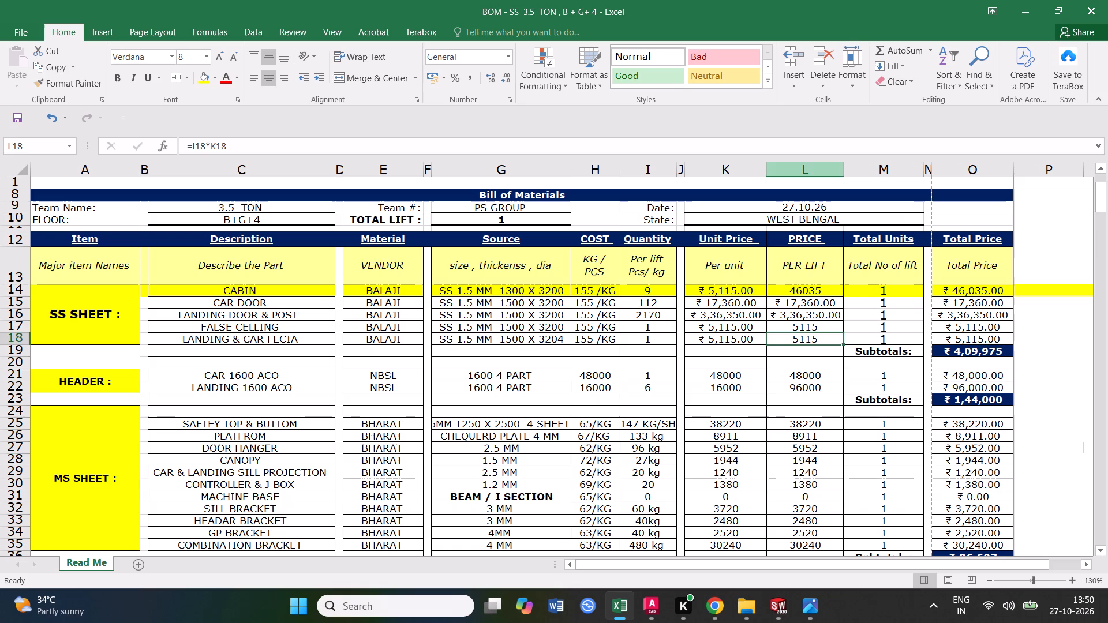
click(784, 372)
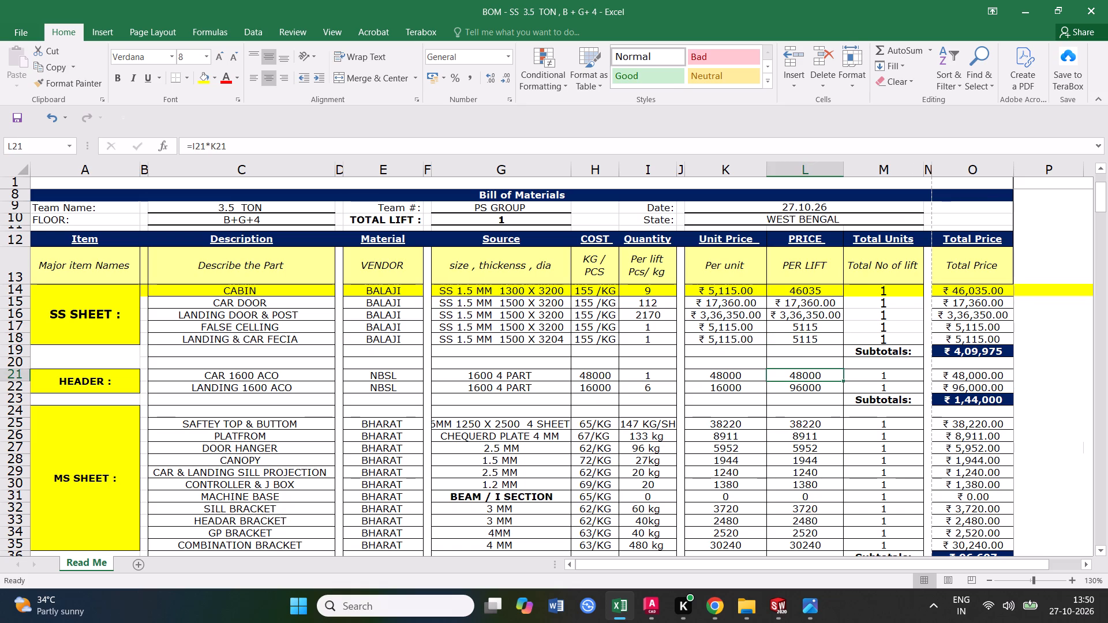
Check the print preview of the bill of materials and return to the sheet.
key(ctrl+p)
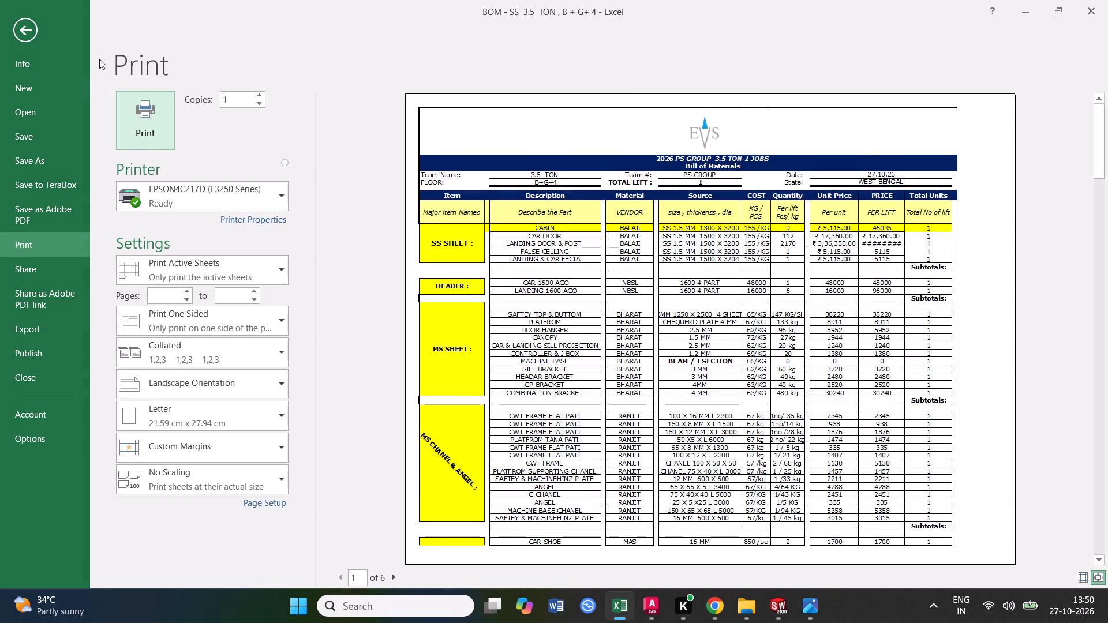
click(27, 28)
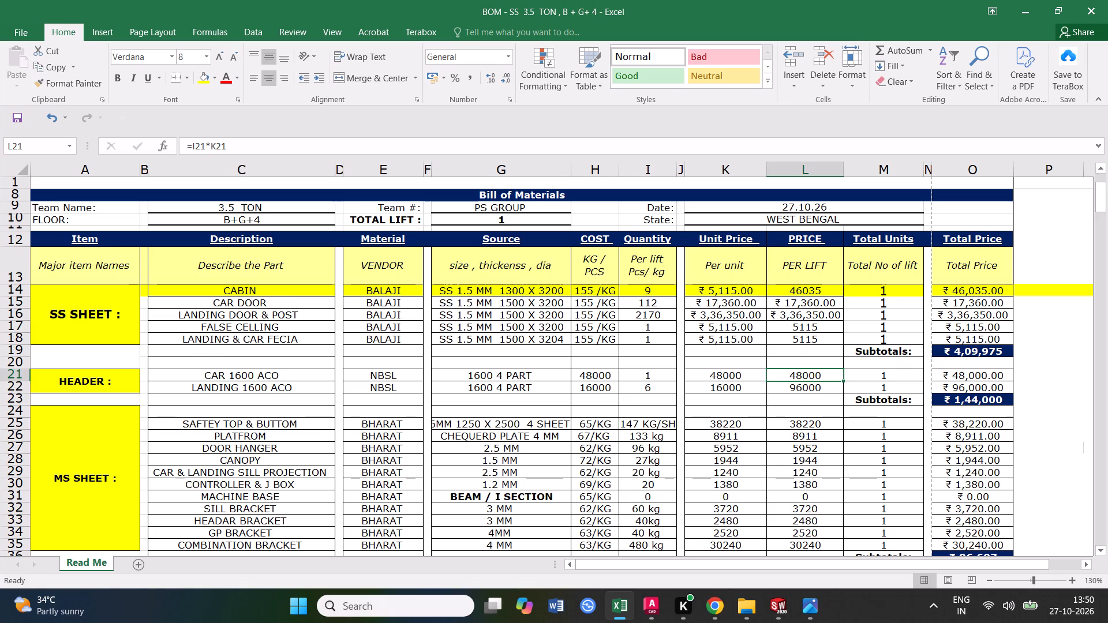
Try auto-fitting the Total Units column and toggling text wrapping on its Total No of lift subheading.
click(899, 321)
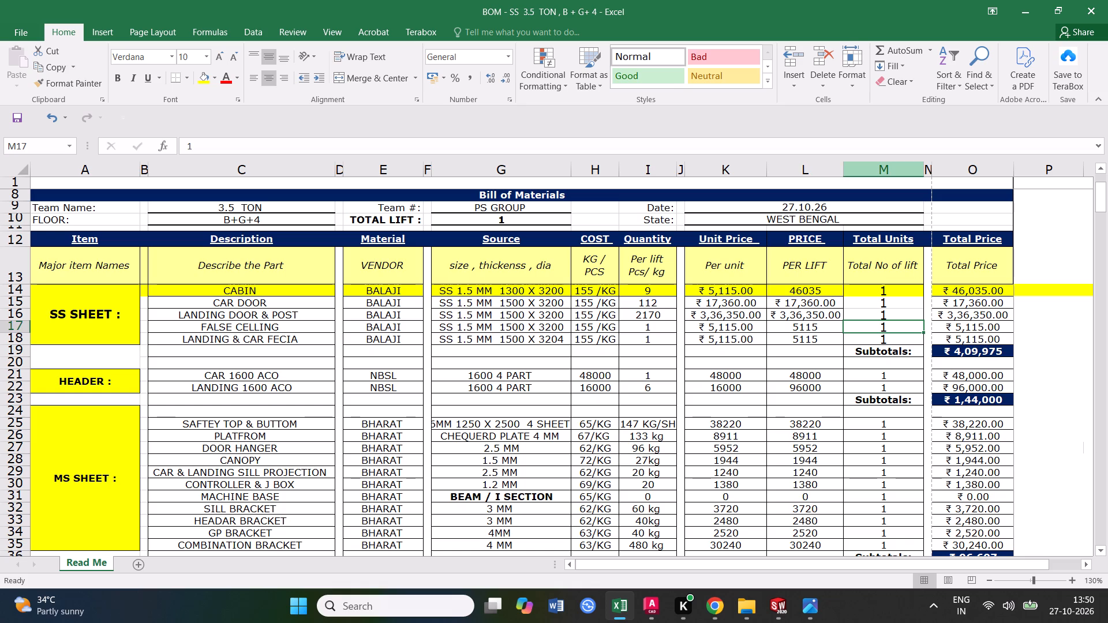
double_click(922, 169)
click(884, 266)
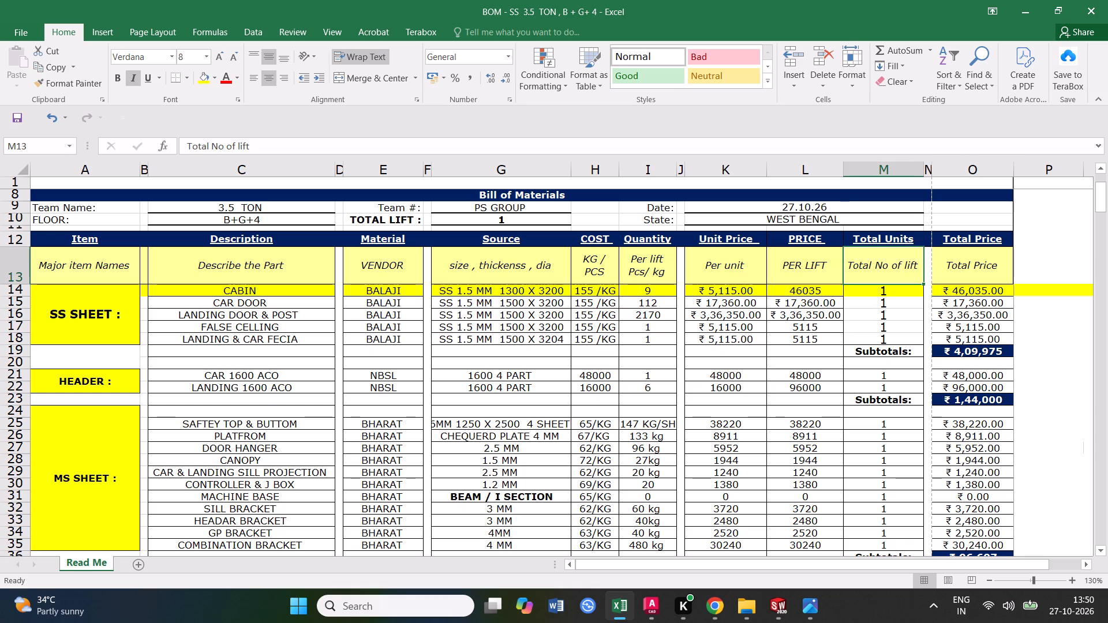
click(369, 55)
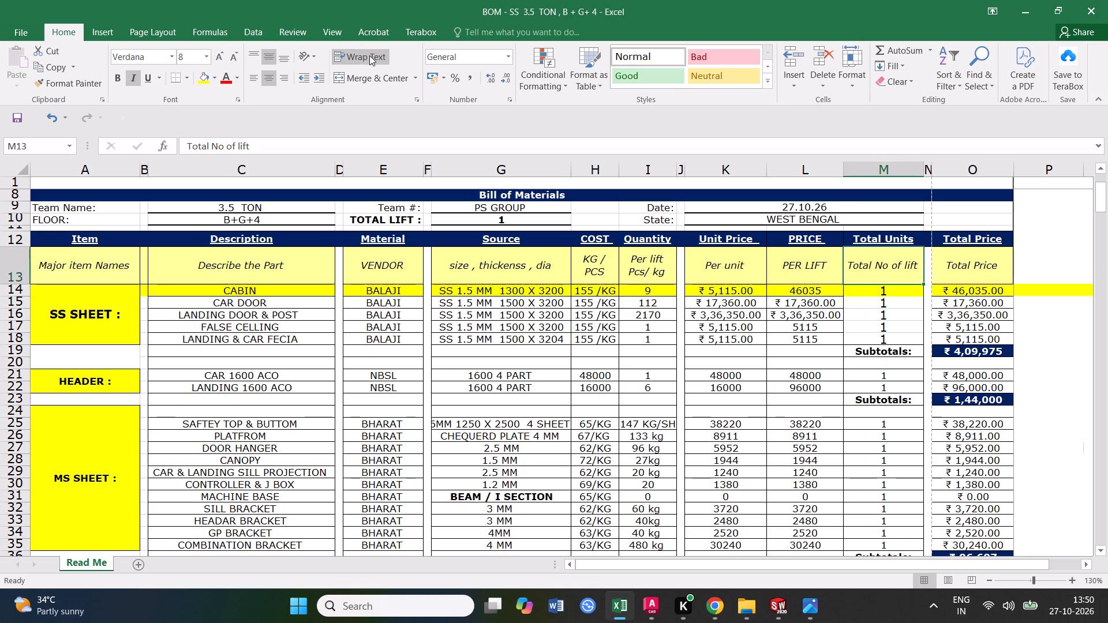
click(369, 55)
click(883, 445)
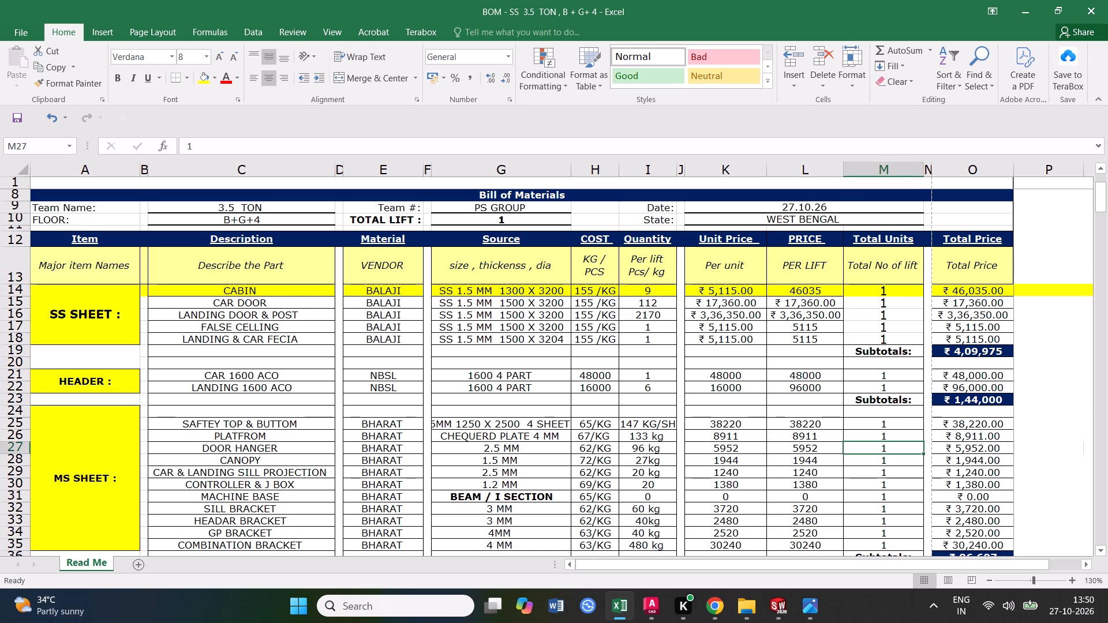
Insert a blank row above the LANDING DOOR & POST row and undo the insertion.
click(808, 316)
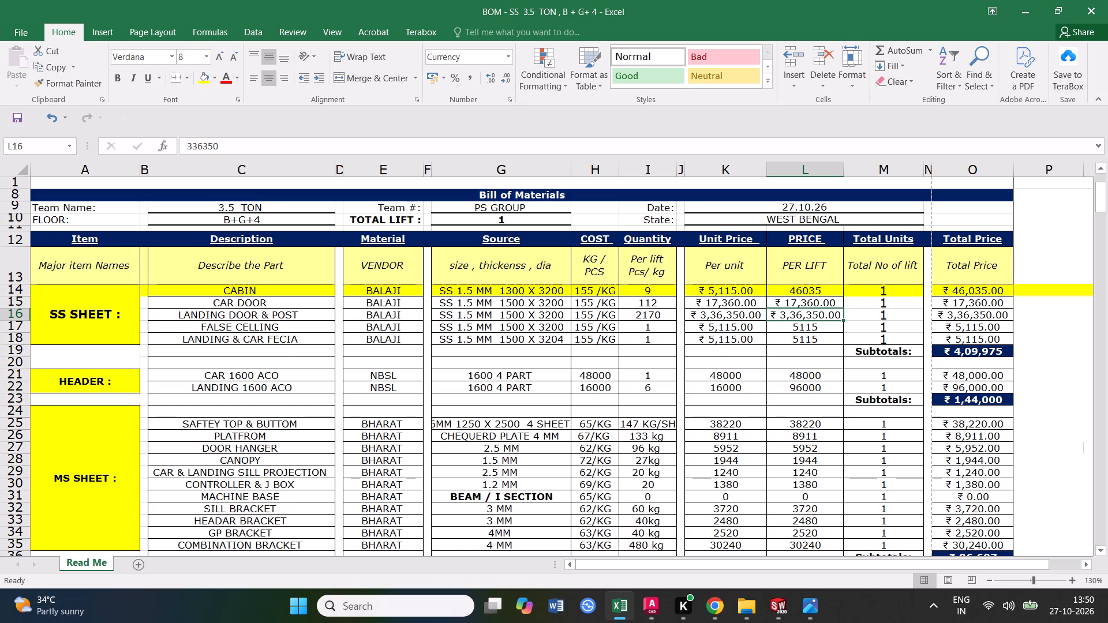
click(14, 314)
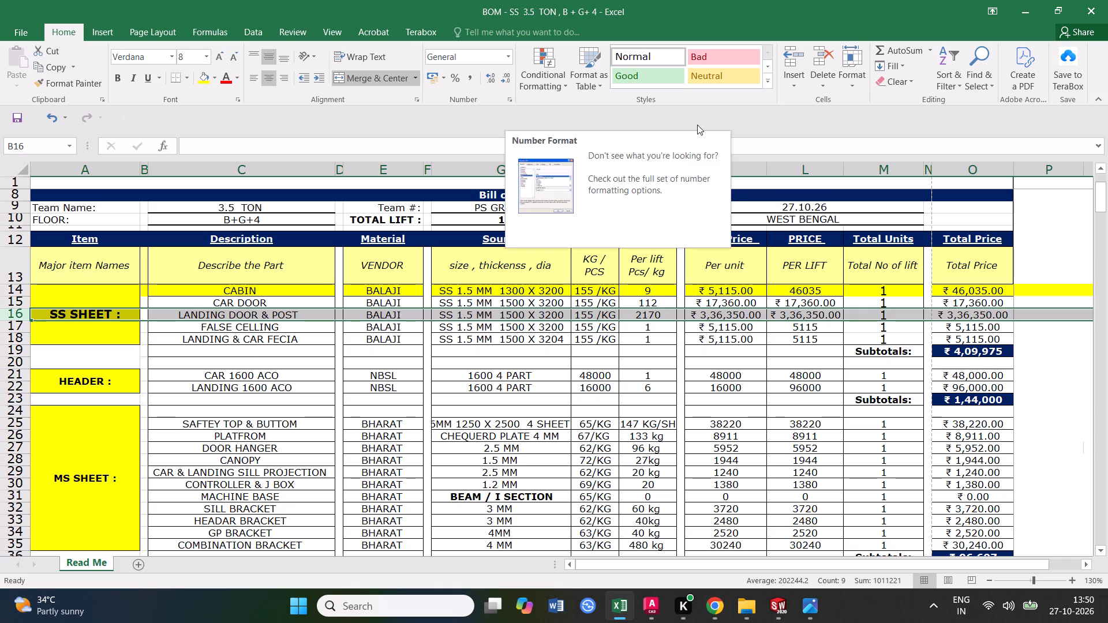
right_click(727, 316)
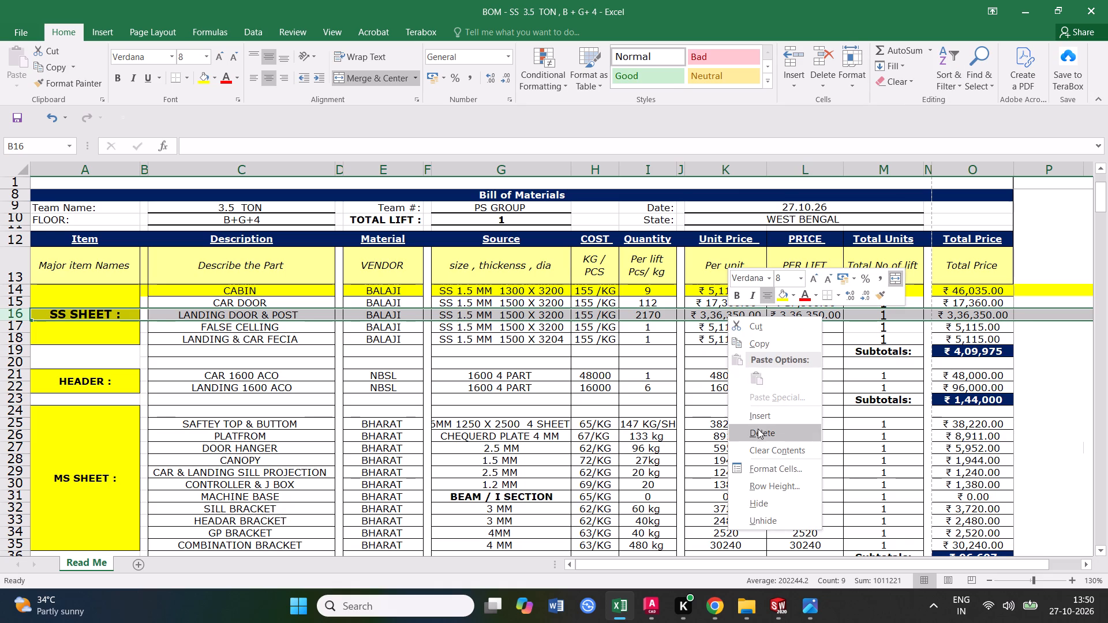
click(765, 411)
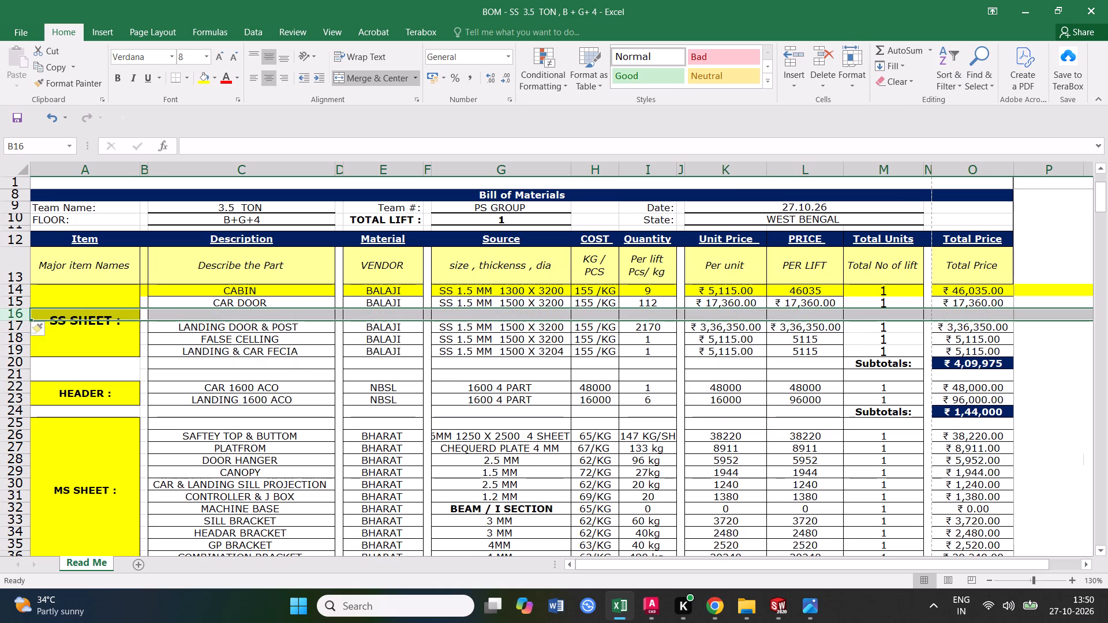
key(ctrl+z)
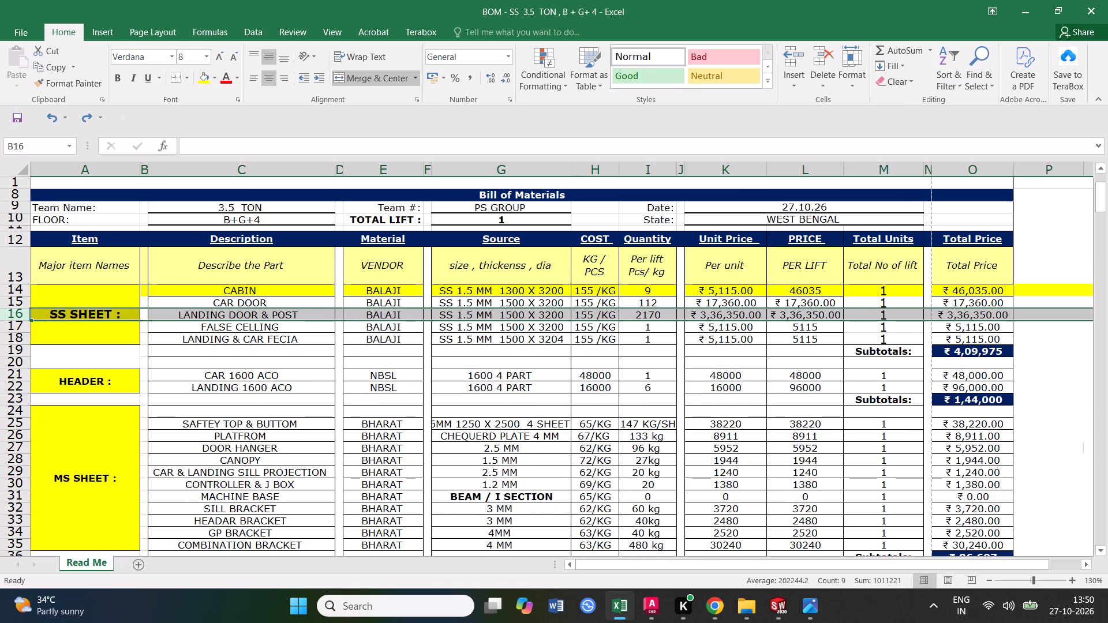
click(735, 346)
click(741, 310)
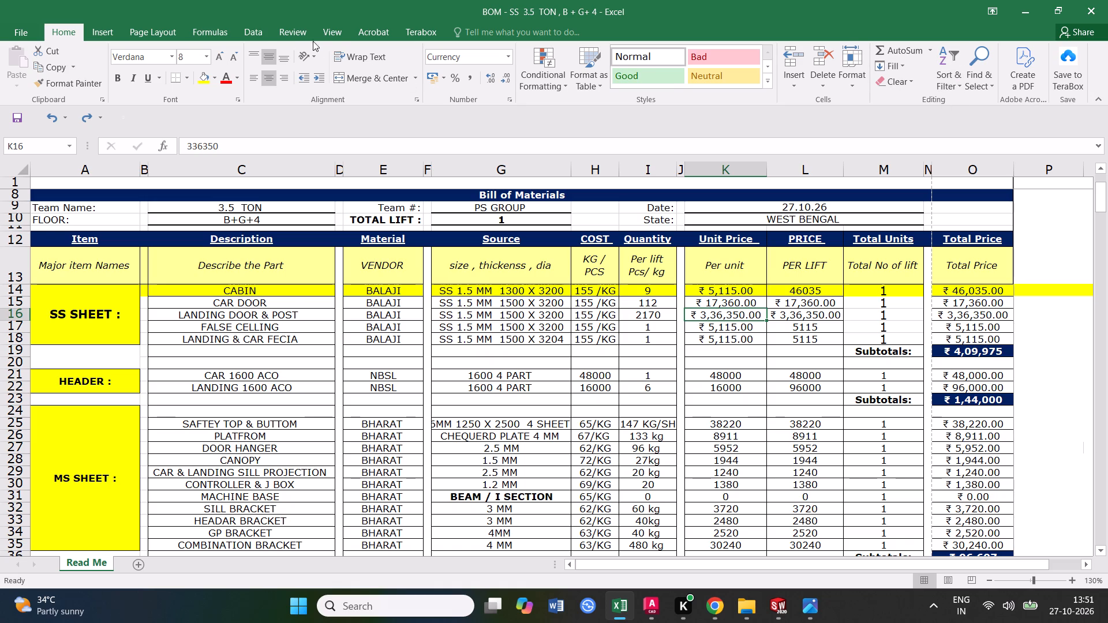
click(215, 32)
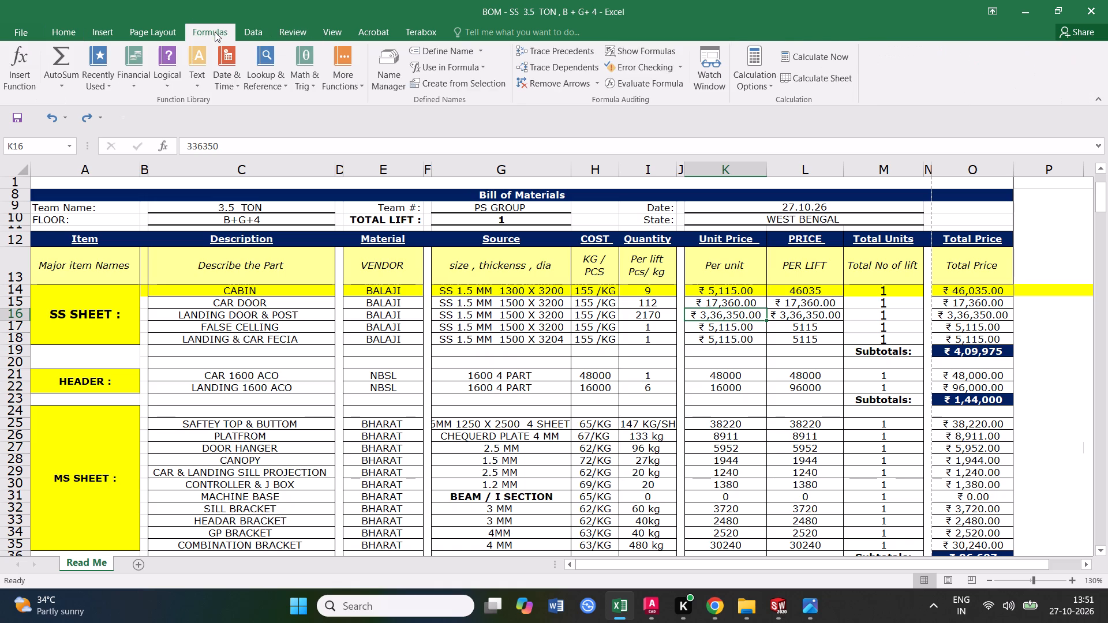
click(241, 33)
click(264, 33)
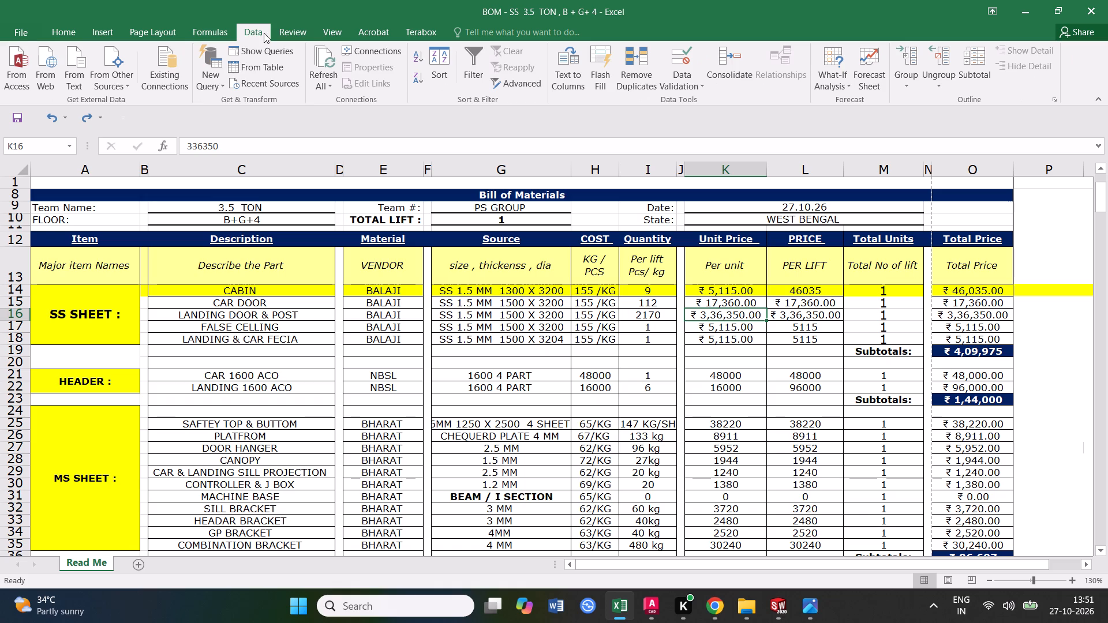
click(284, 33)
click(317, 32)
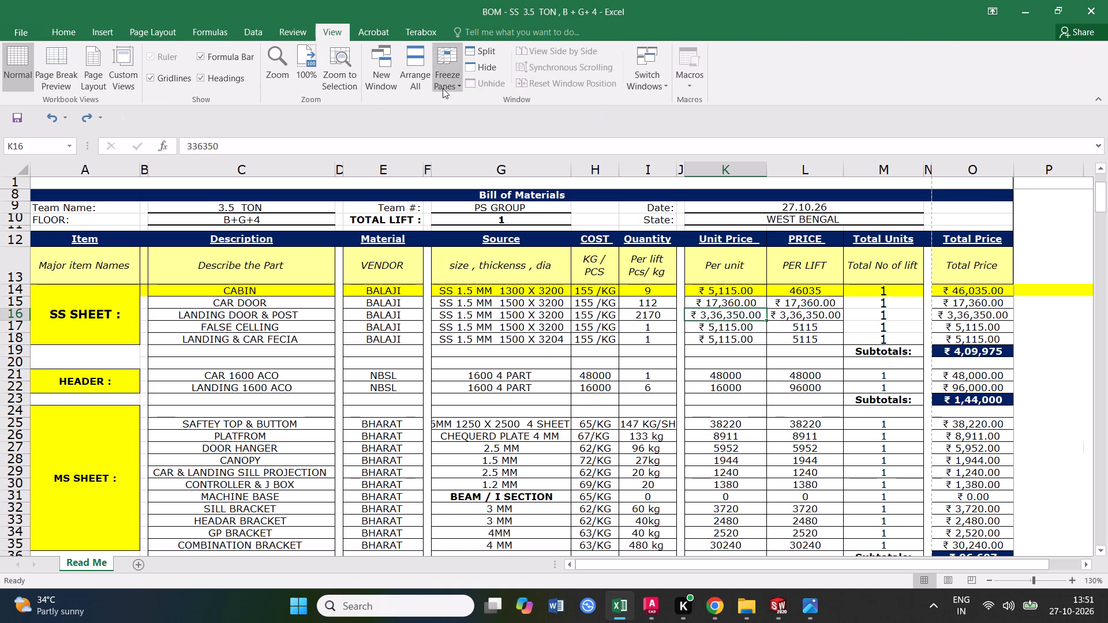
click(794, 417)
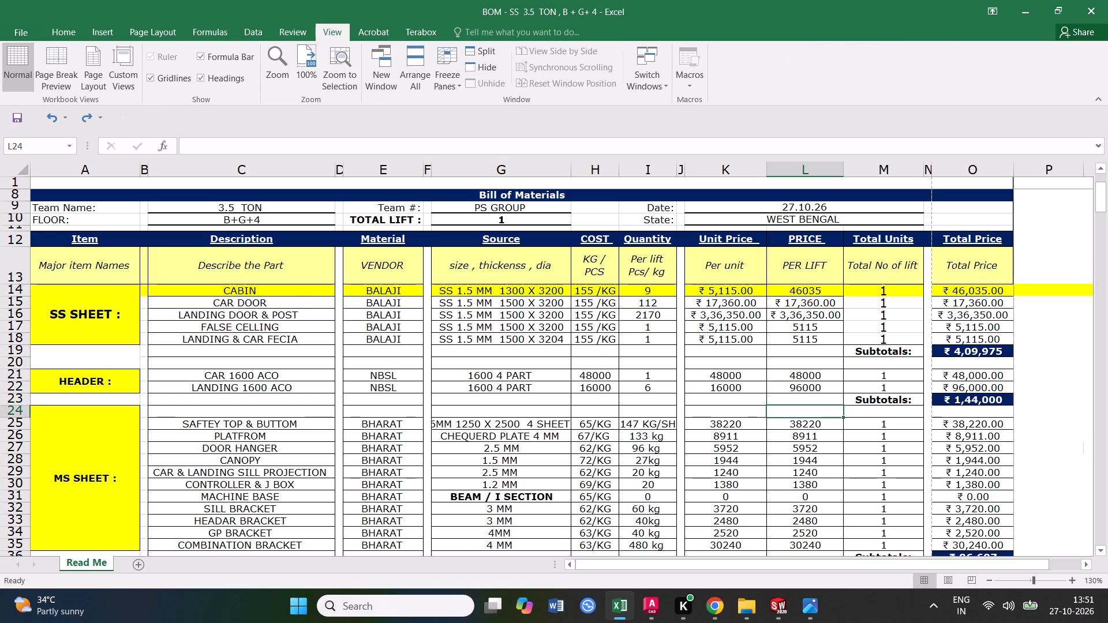
Format the LANDING DOOR & POST unit price as rupee currency with 0 decimal places.
click(746, 315)
right_click(746, 315)
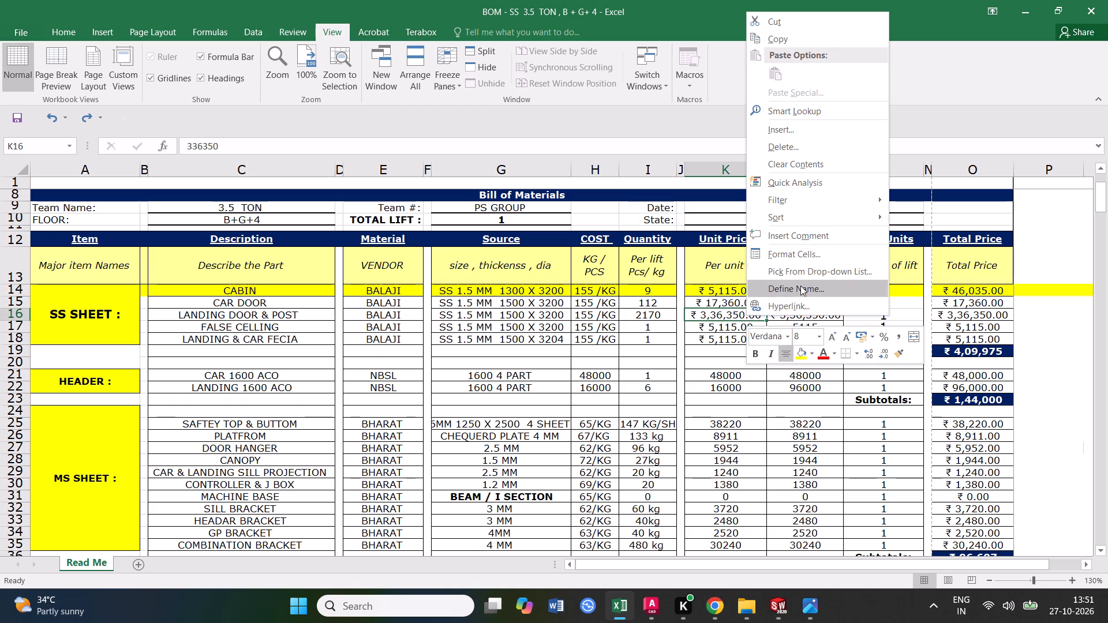
click(796, 256)
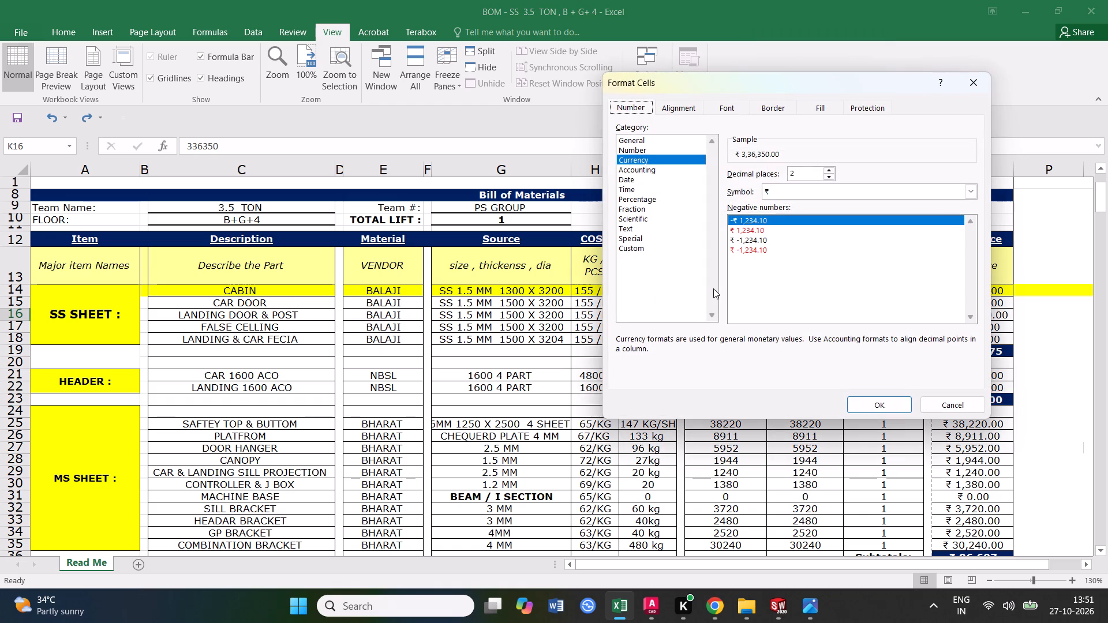
click(832, 170)
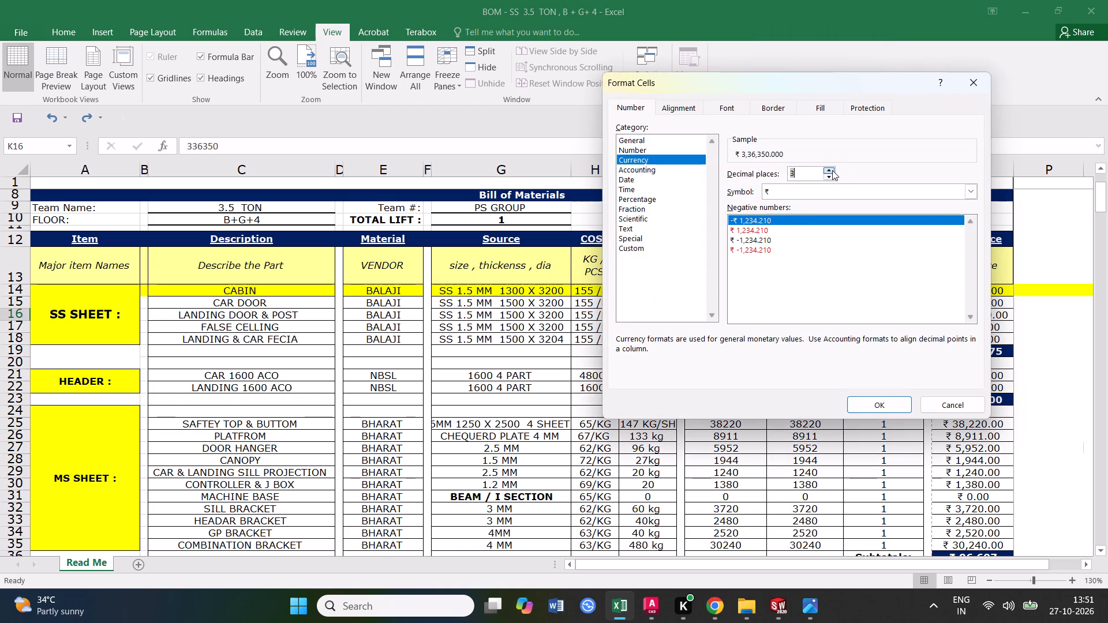
click(832, 170)
triple_click(834, 178)
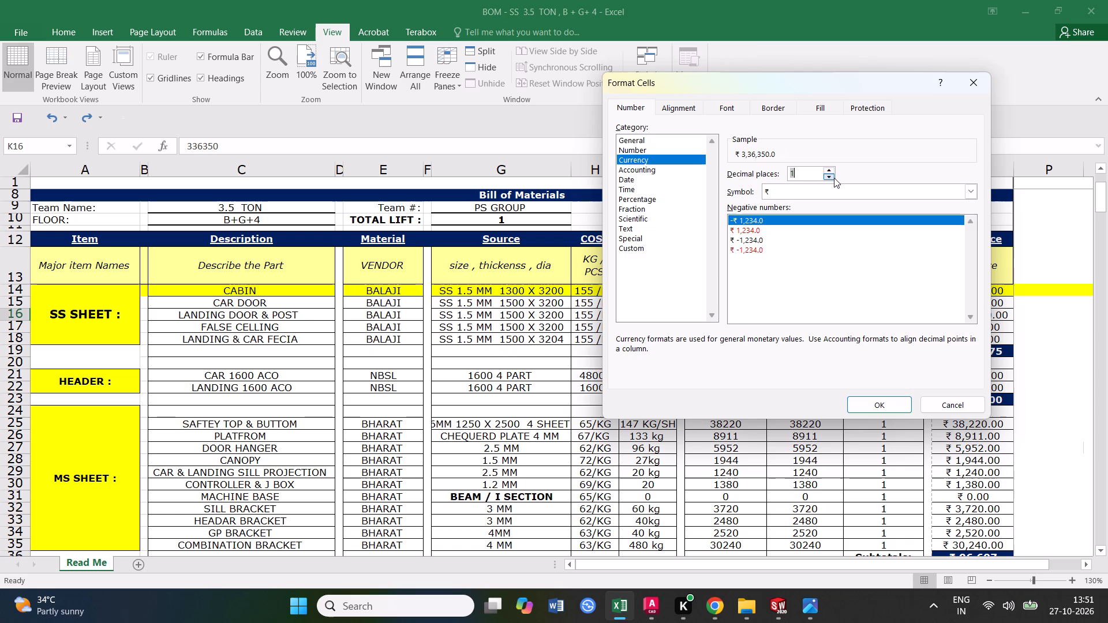
click(834, 178)
click(834, 178)
click(874, 401)
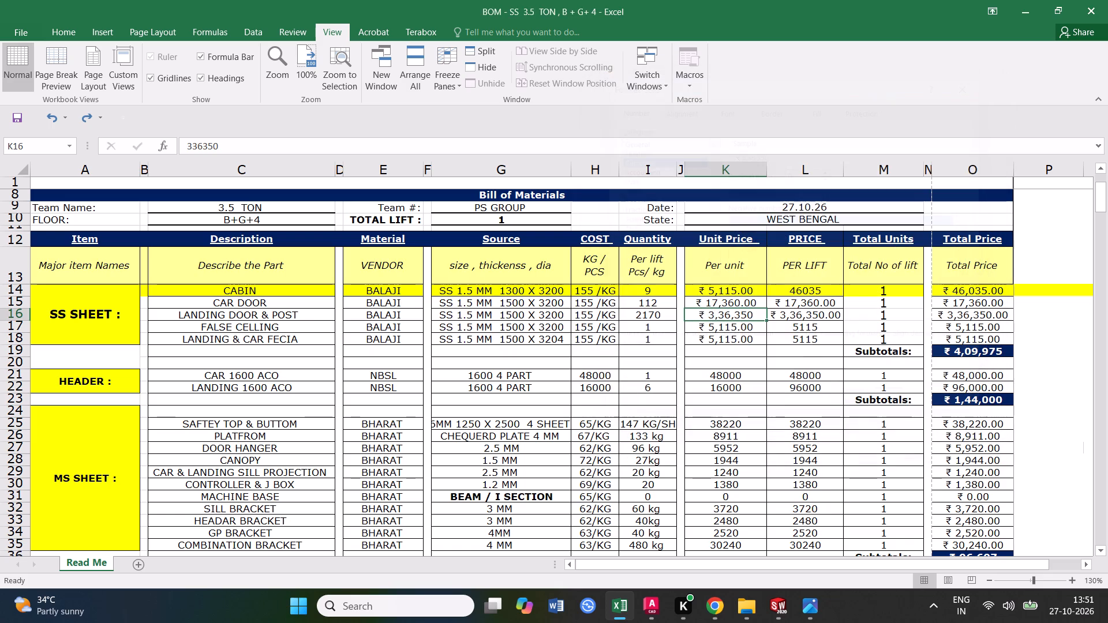
click(780, 424)
Format the LANDING DOOR & POST per-lift PRICE as rupee currency with 0 decimal places.
click(811, 317)
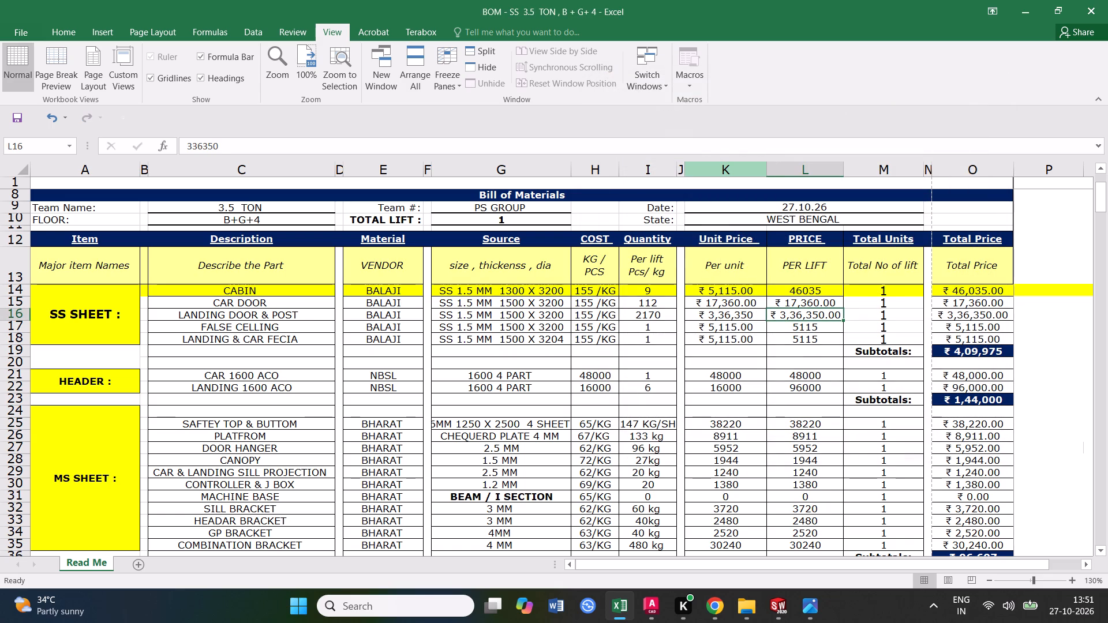
right_click(812, 318)
right_click(819, 317)
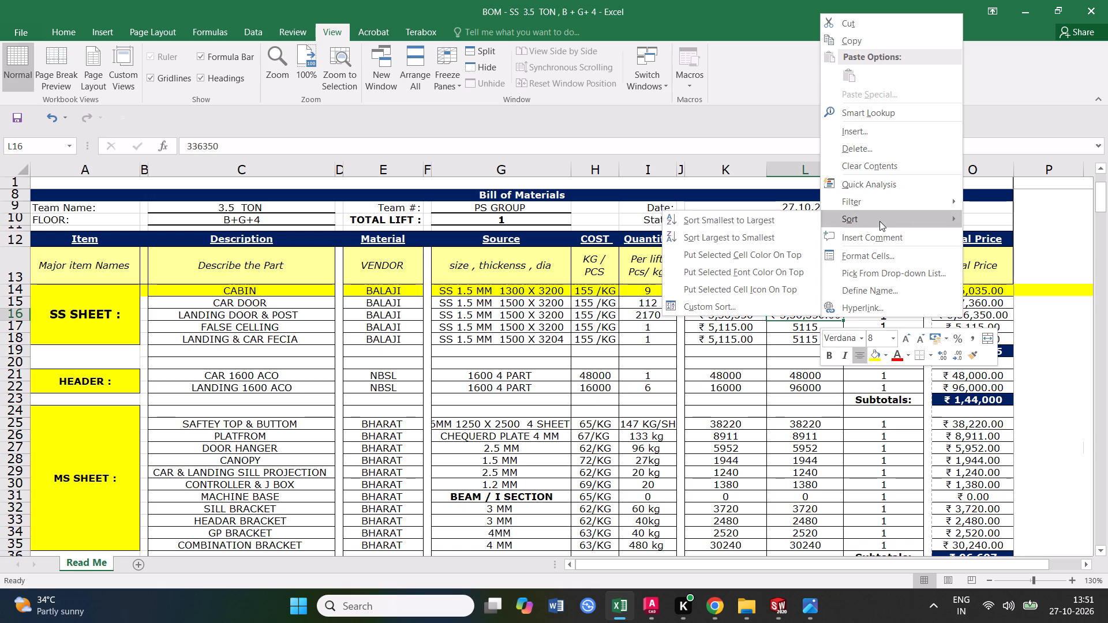
click(869, 253)
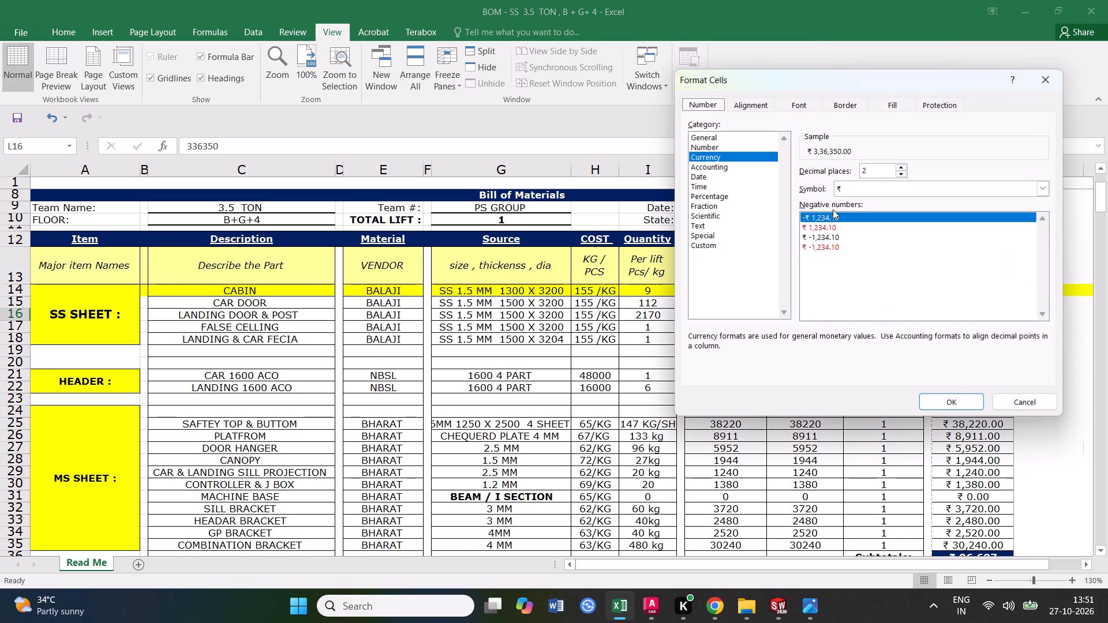
click(903, 165)
double_click(903, 174)
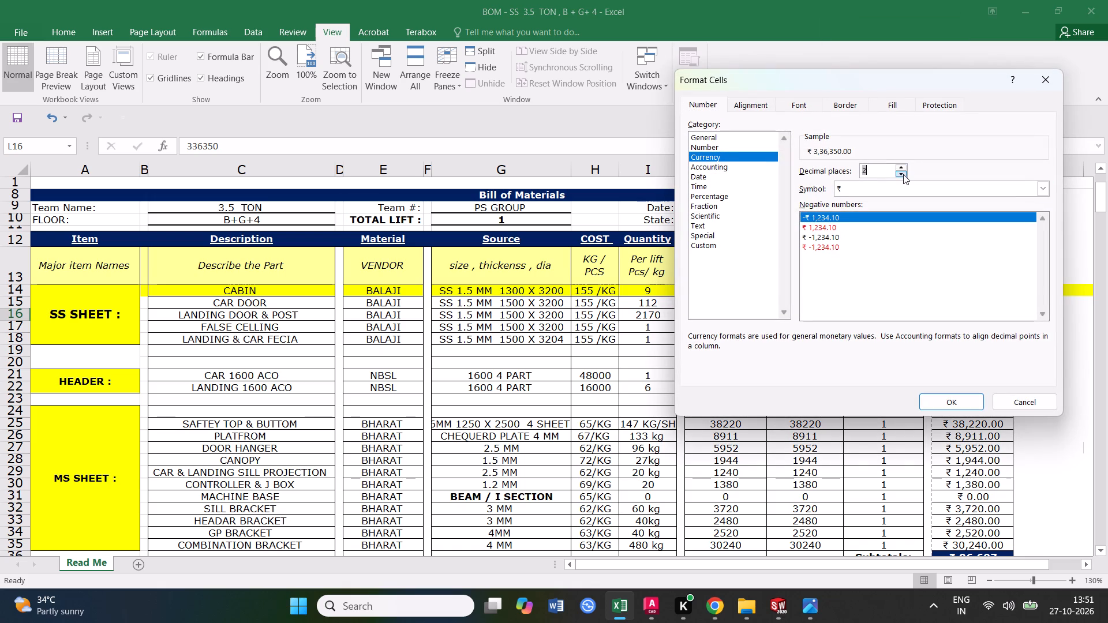
click(903, 174)
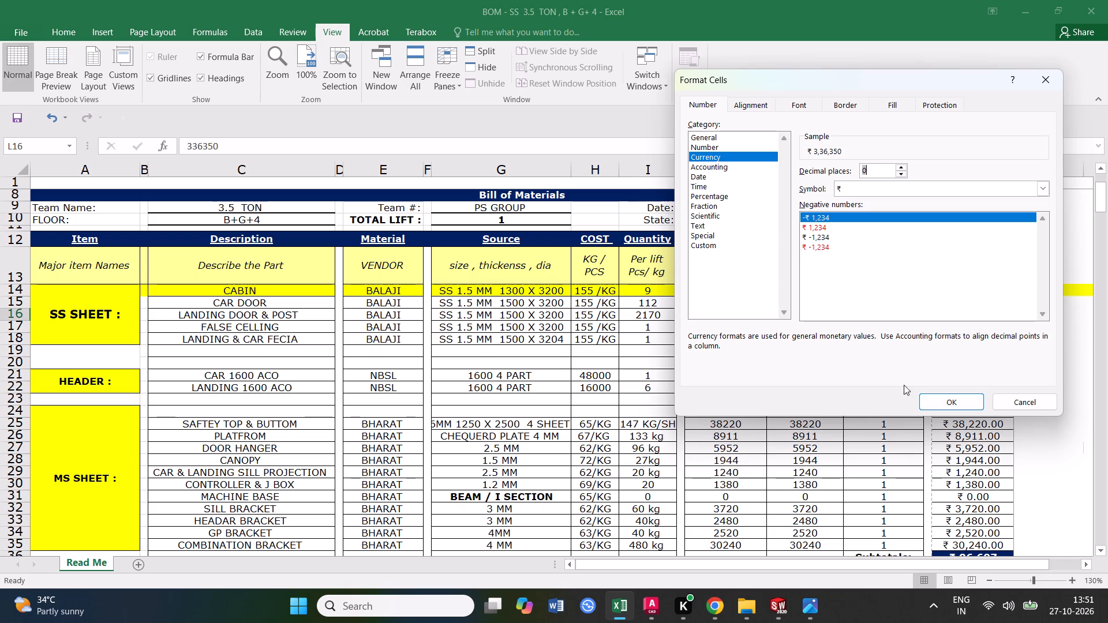
click(954, 408)
click(787, 410)
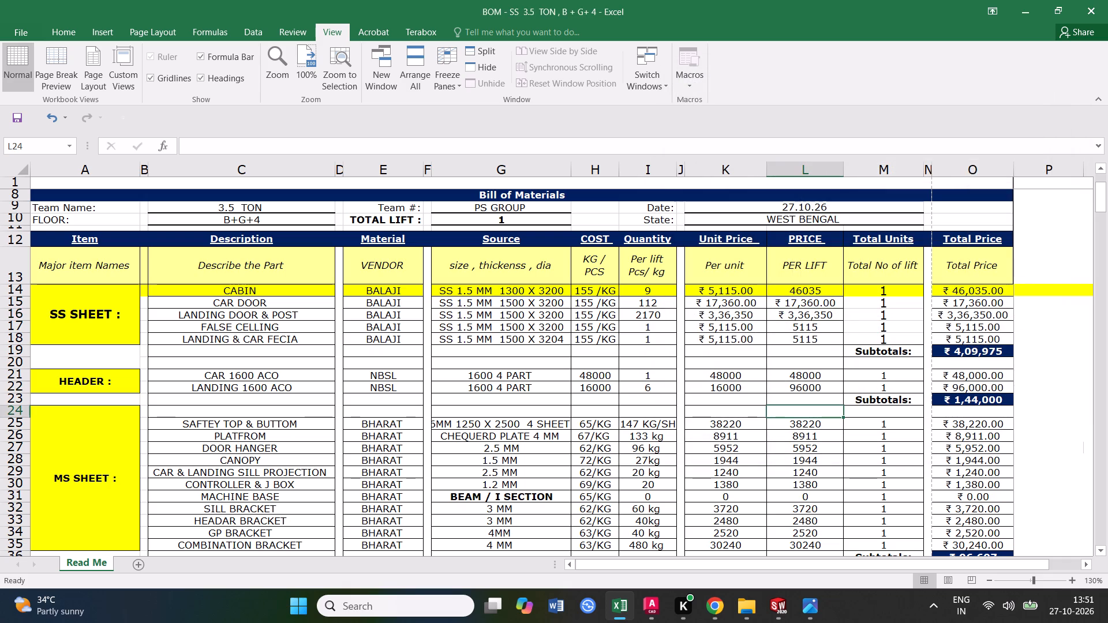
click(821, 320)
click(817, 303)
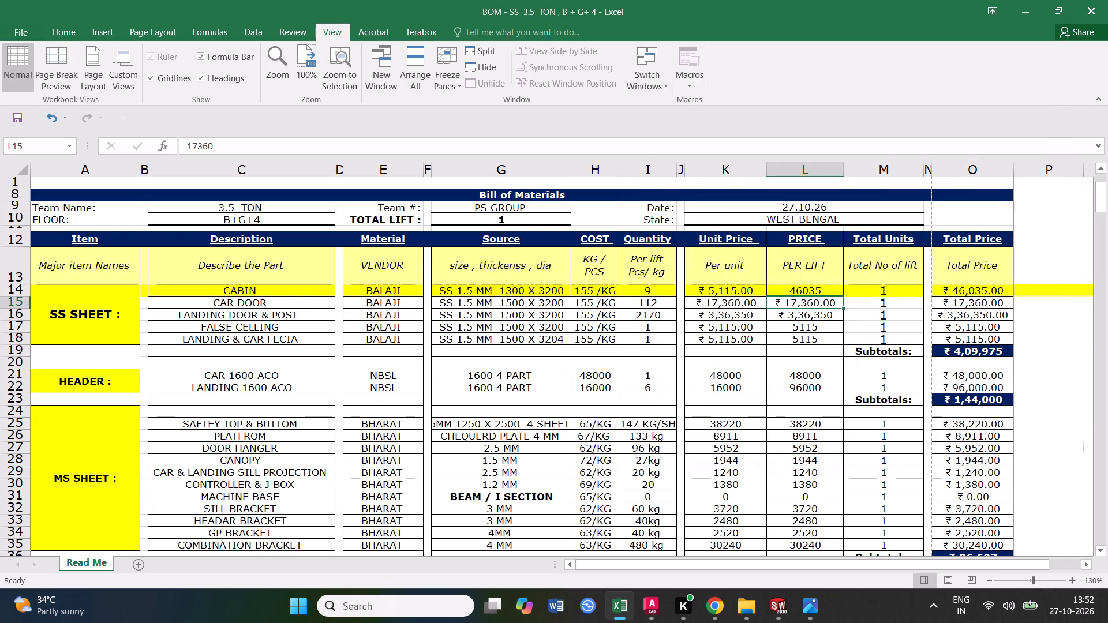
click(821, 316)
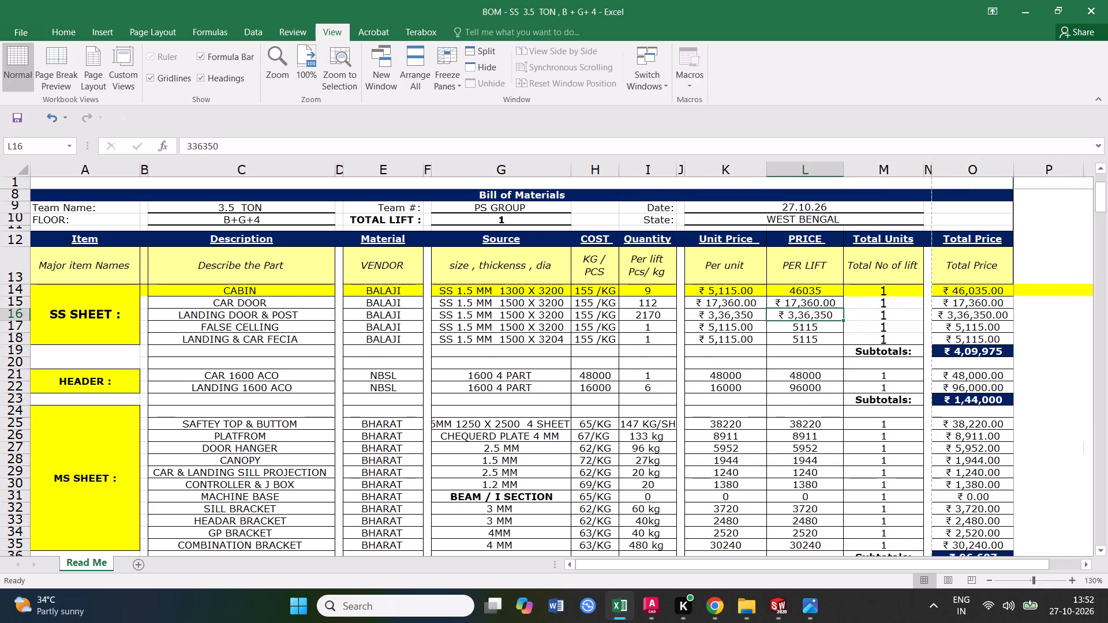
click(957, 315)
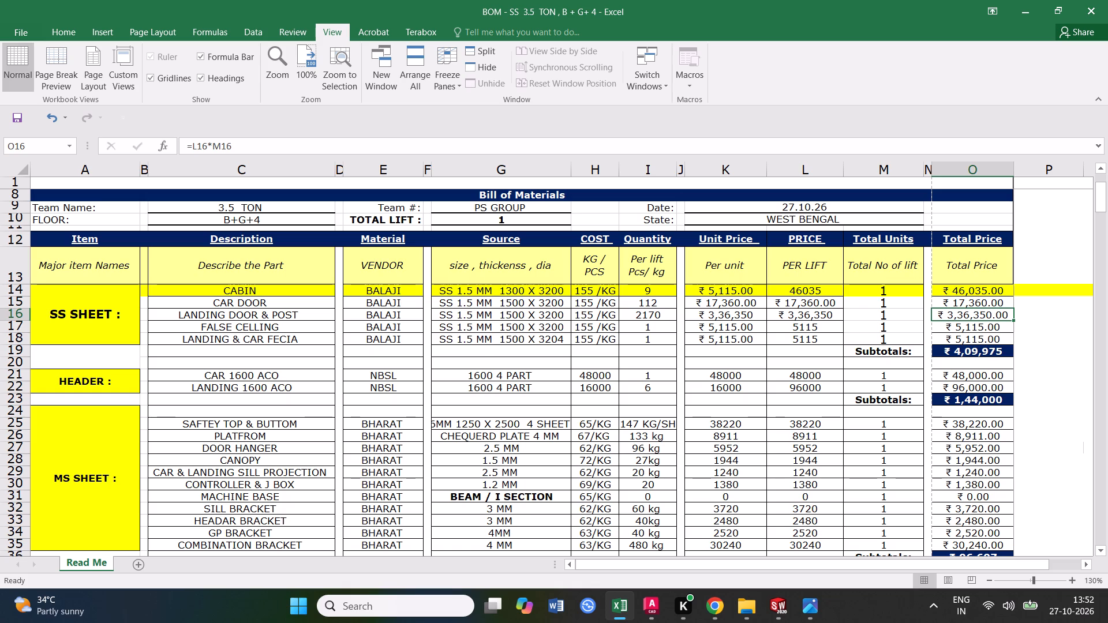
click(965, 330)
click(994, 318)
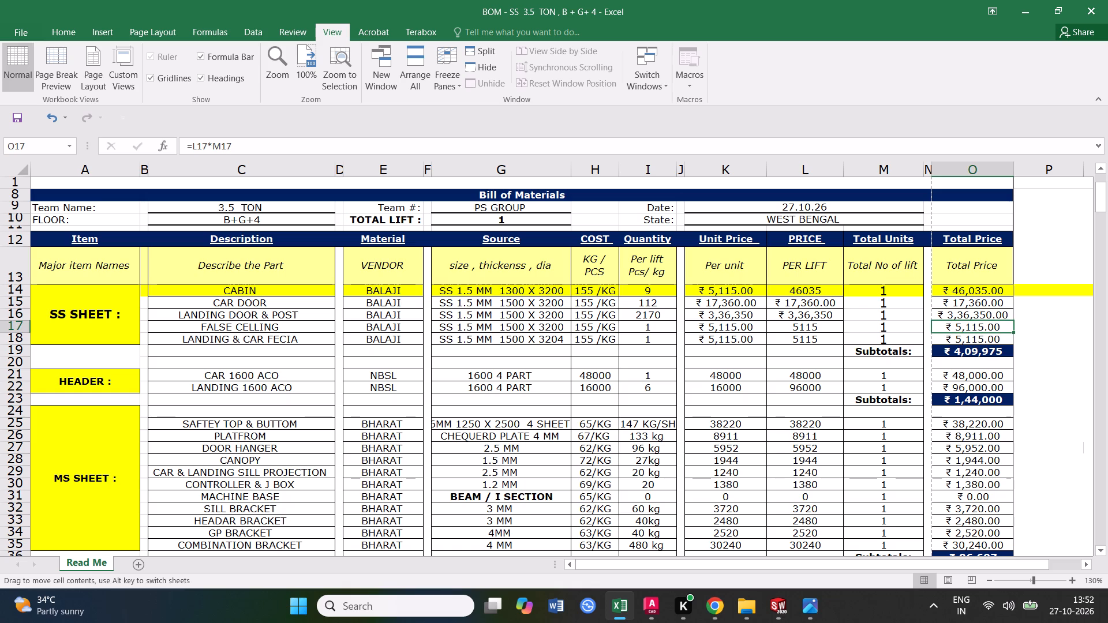
Check the 1.5 mm, 1500 x 3200 sheet weight in Chrome's steel calculator and set the FALSE CELLING quantity to 56.
click(17, 328)
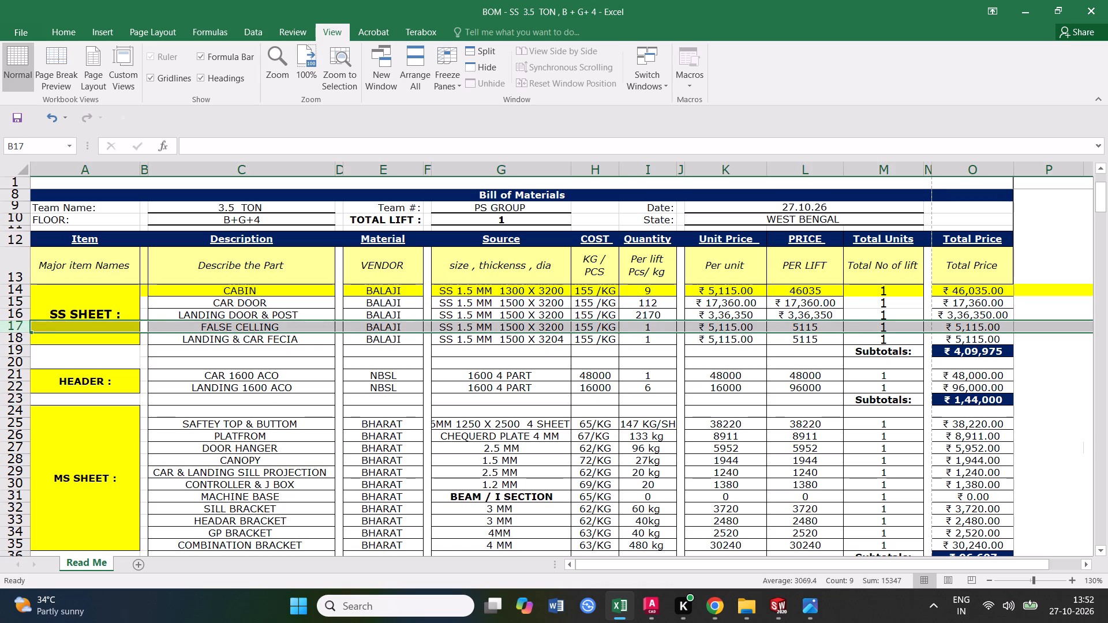
click(730, 327)
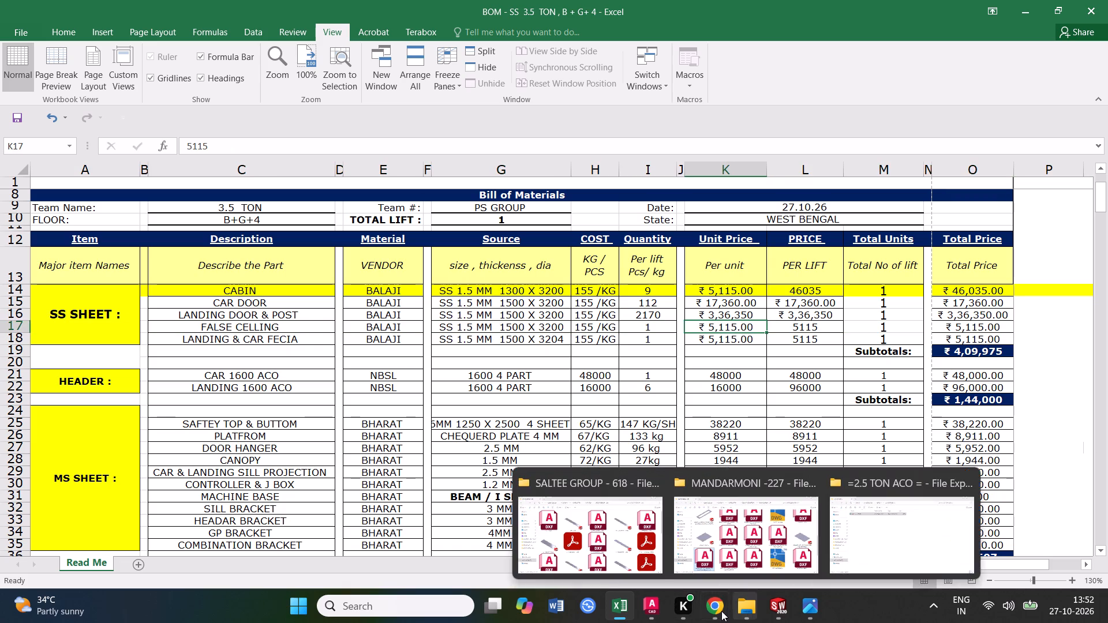
click(729, 543)
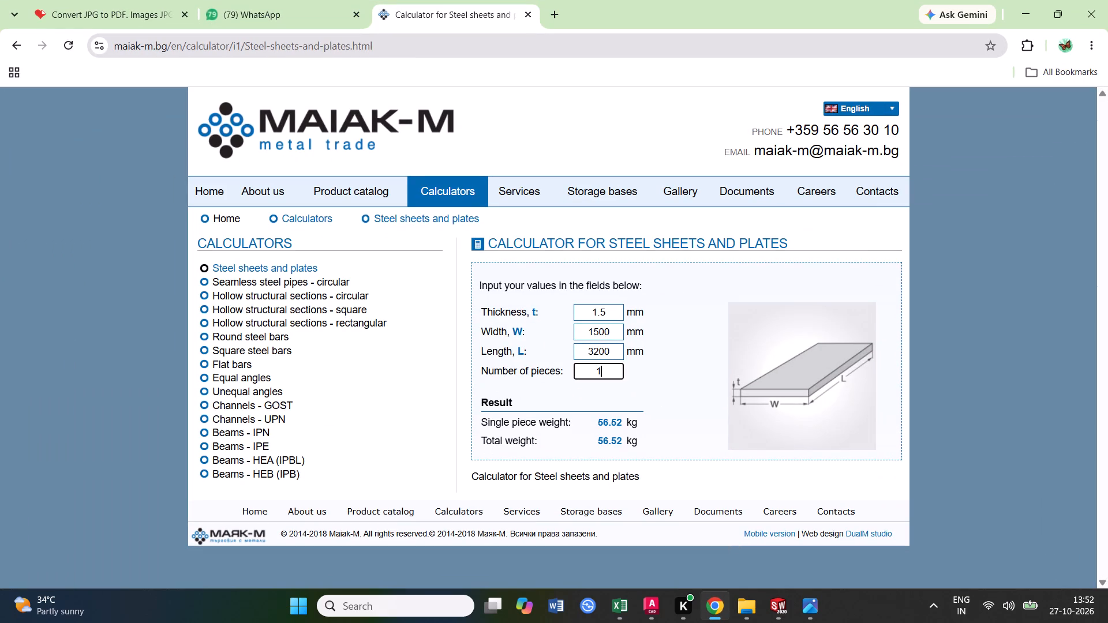
click(1029, 27)
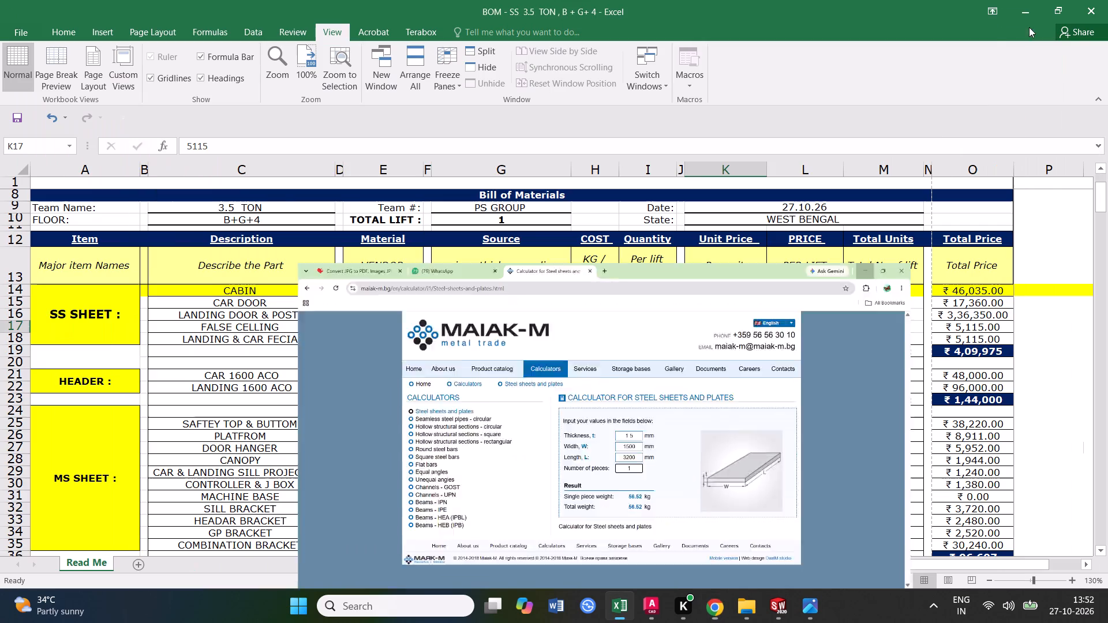
double_click(652, 325)
drag(652, 325, 643, 326)
text(56)
click(680, 378)
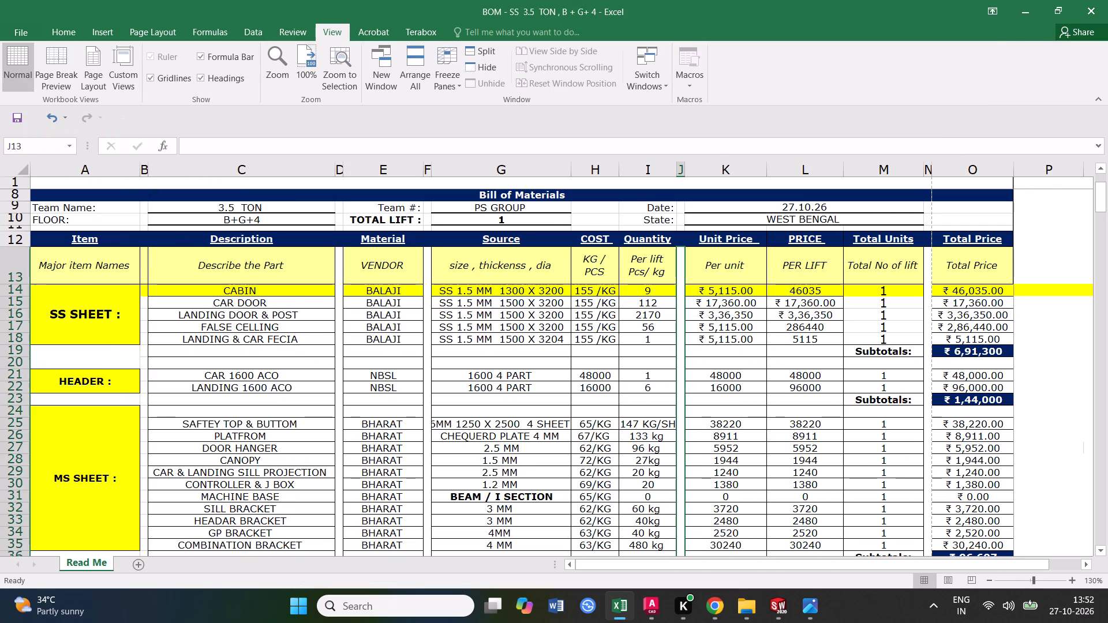
Calculate 56*155 in Calculator and set the FALSE CELLING unit price to 8680.
click(724, 328)
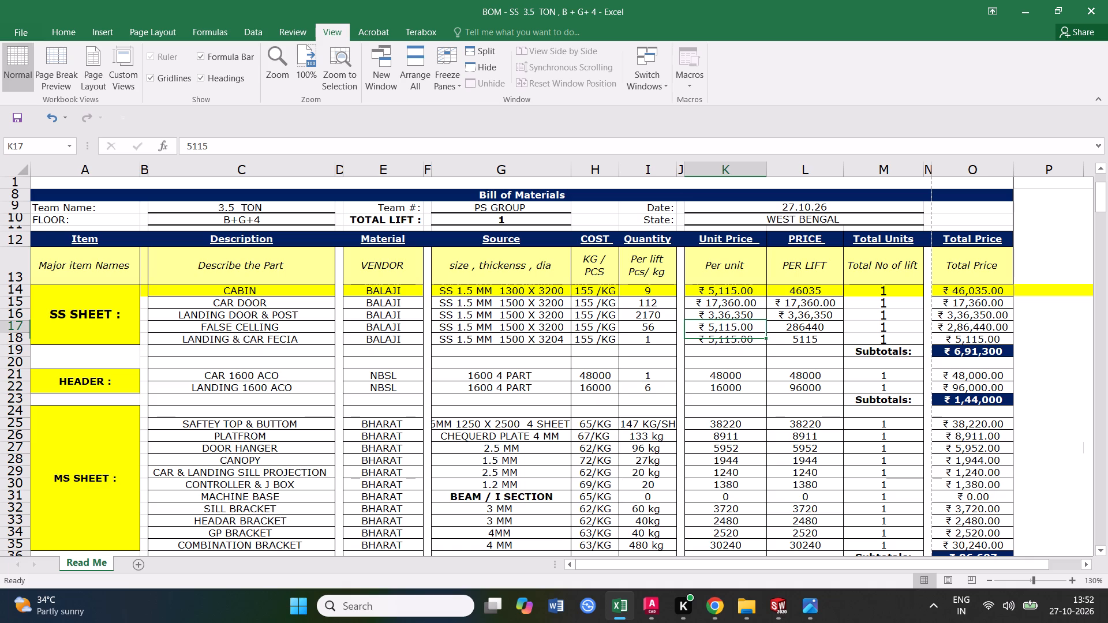
click(742, 331)
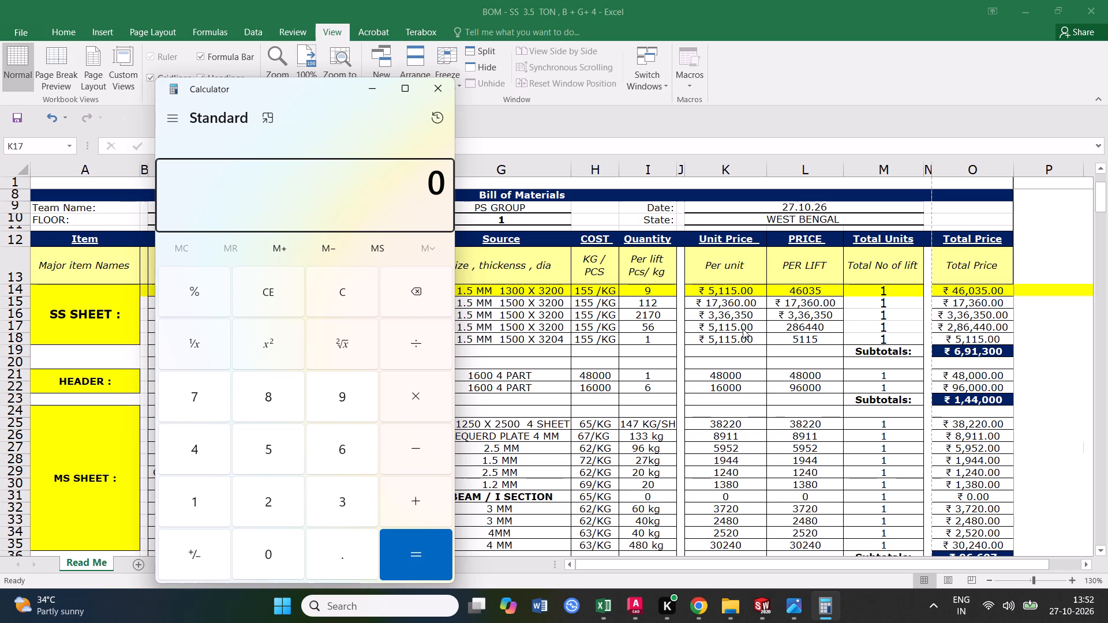
text(56*155)
key(Return)
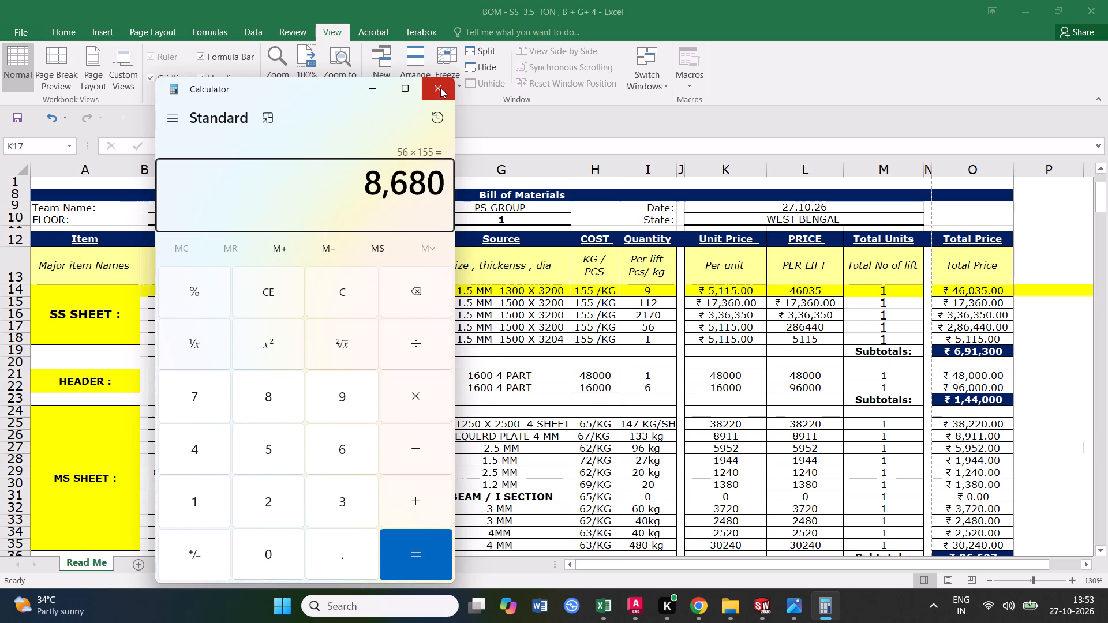
click(440, 88)
text(8680)
click(695, 393)
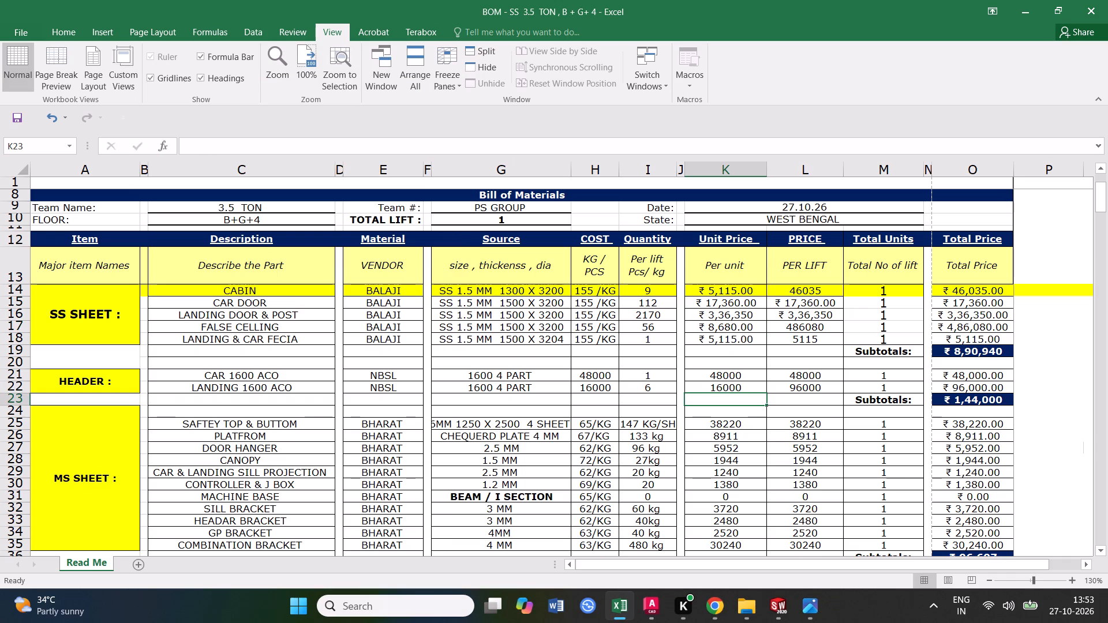
Fill the FALSE CELLING unit price across into its per-lift PRICE cell, replacing the formula.
click(797, 328)
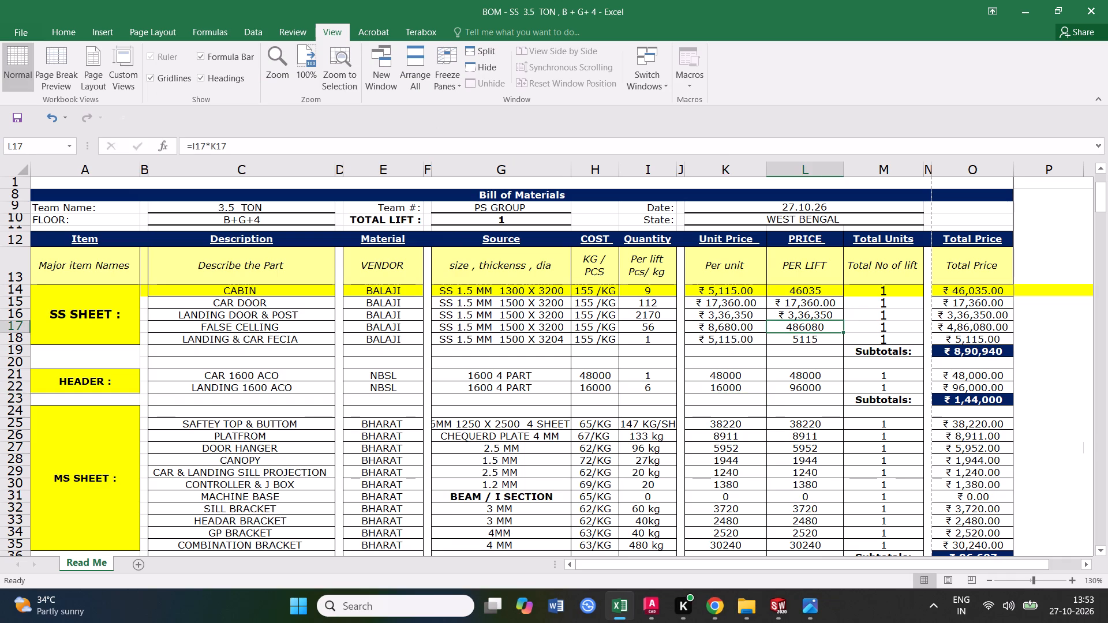
click(739, 325)
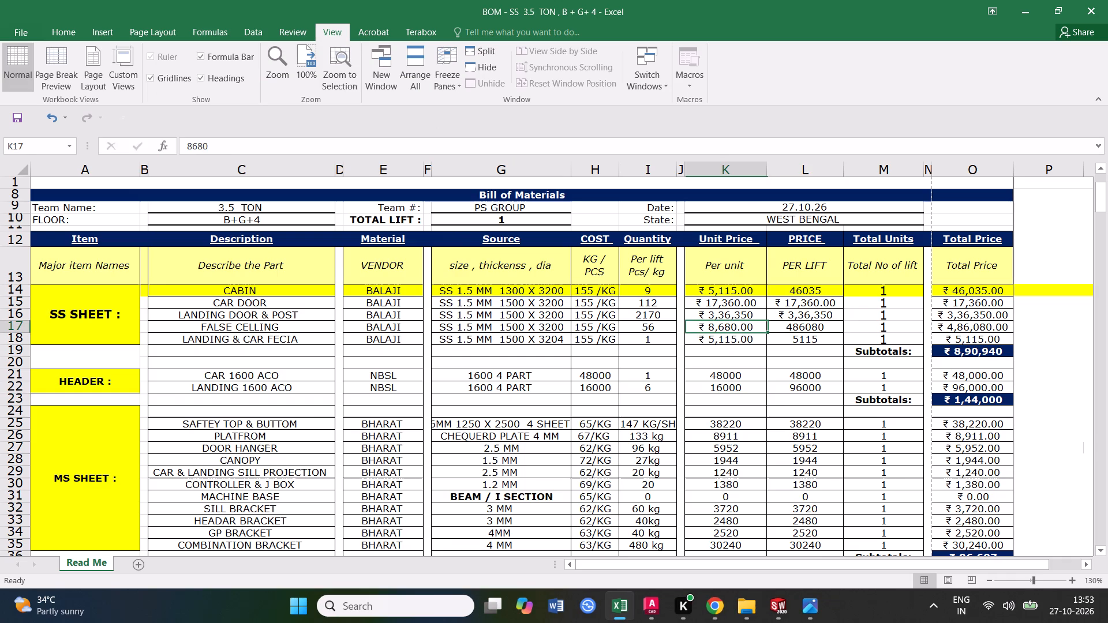
drag(768, 331, 812, 335)
click(798, 346)
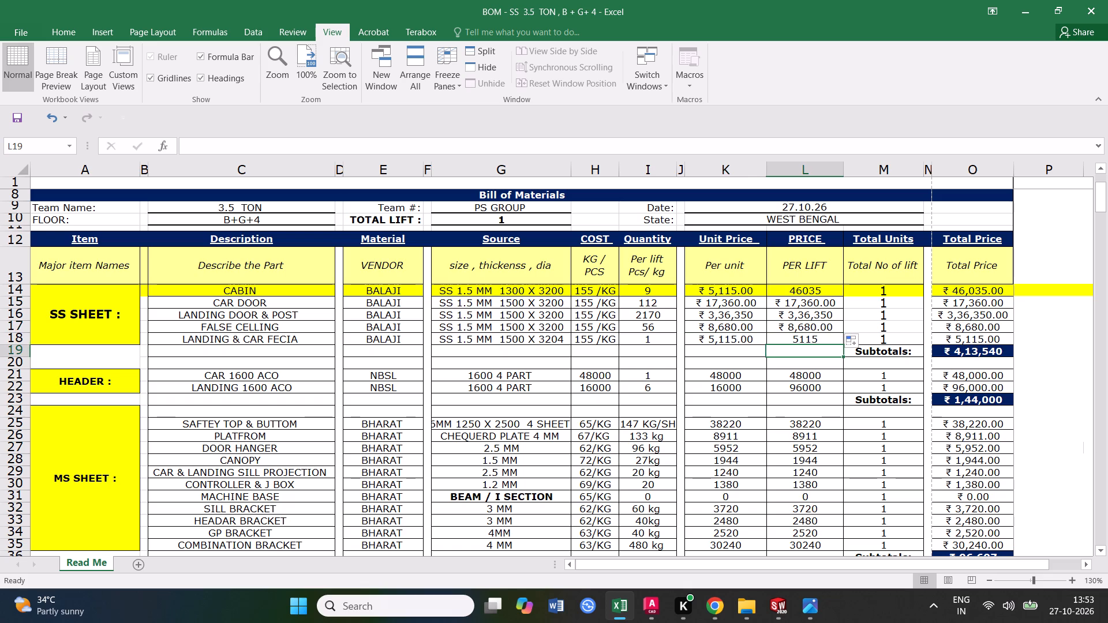
Recalculate 56*155 in Calculator to verify the FALSE CELLING per-lift price.
click(796, 325)
text(56*155)
key(Return)
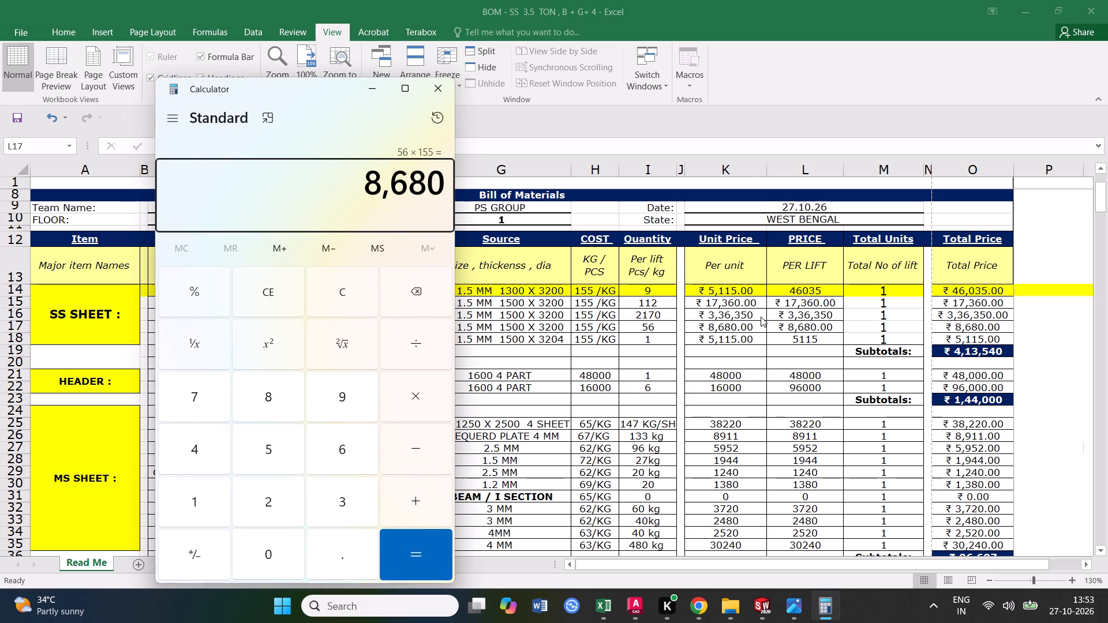
click(441, 90)
click(695, 418)
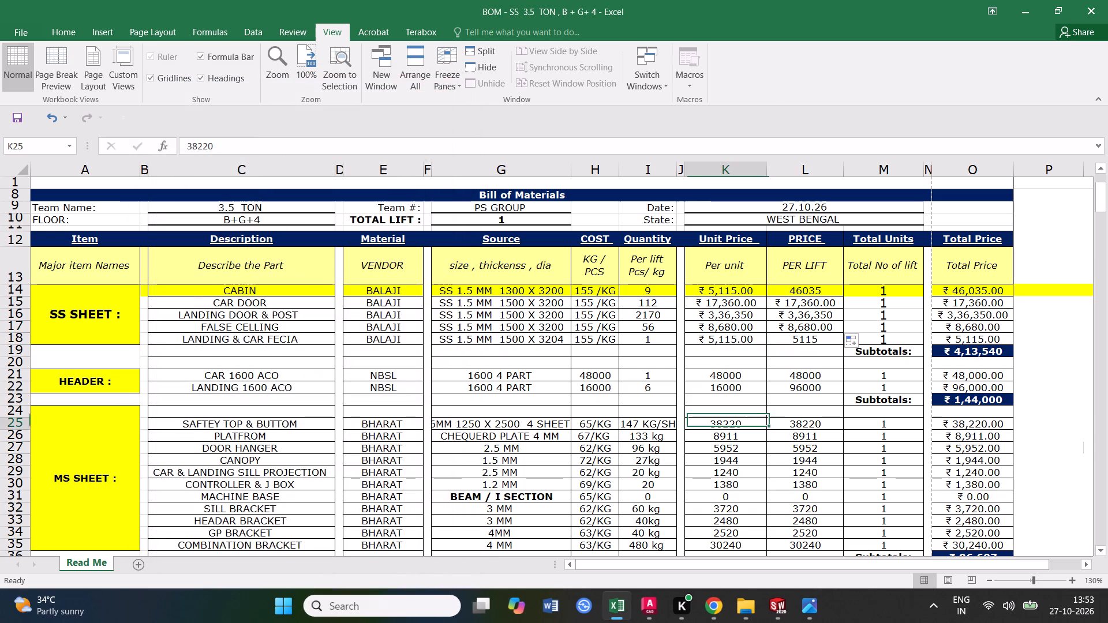
Set the LANDING & CAR FECIA quantity in the SS SHEET section to 10.
click(799, 333)
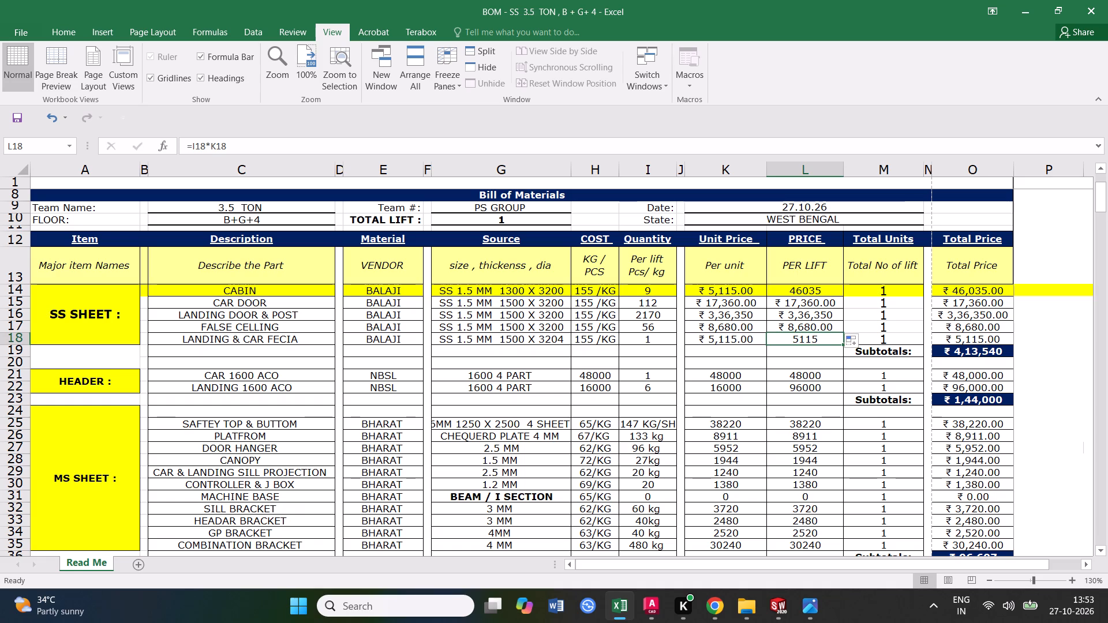
click(20, 325)
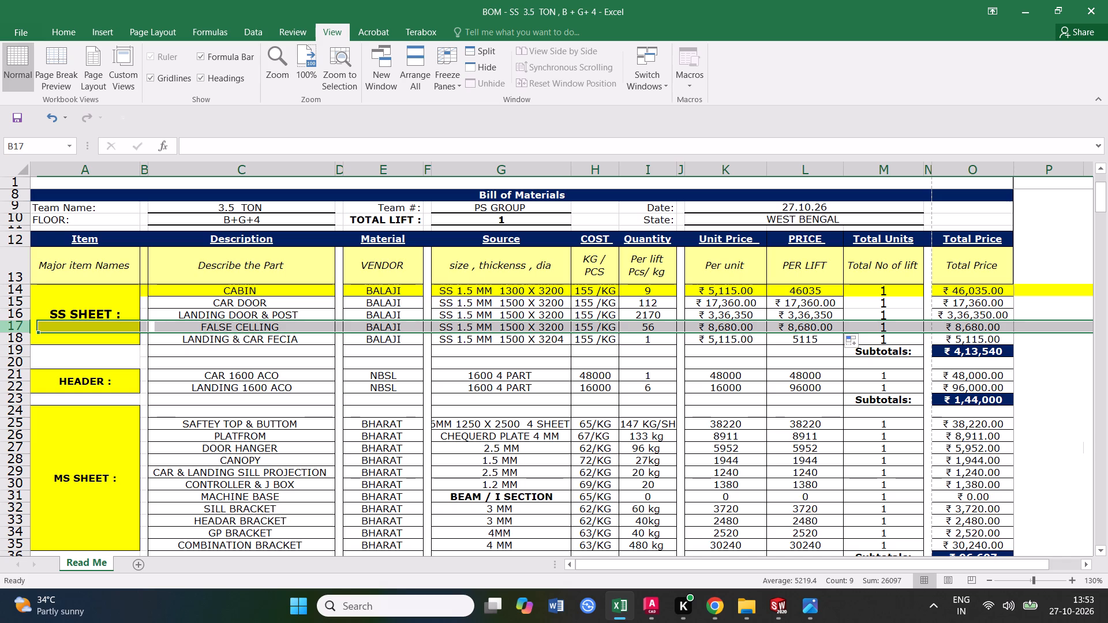
click(317, 391)
click(269, 337)
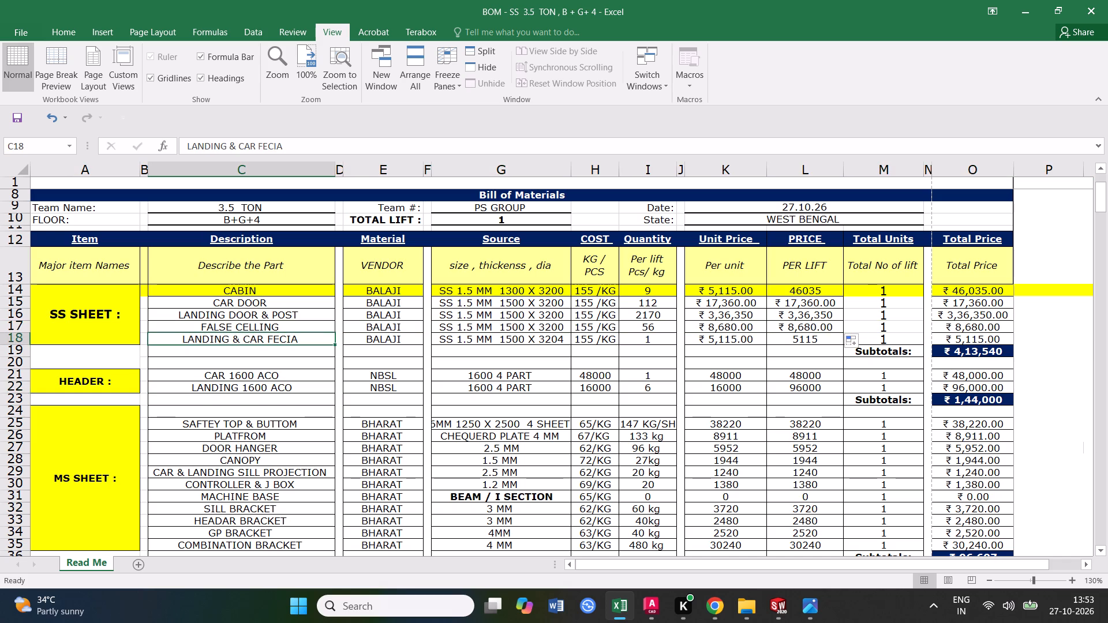
click(16, 336)
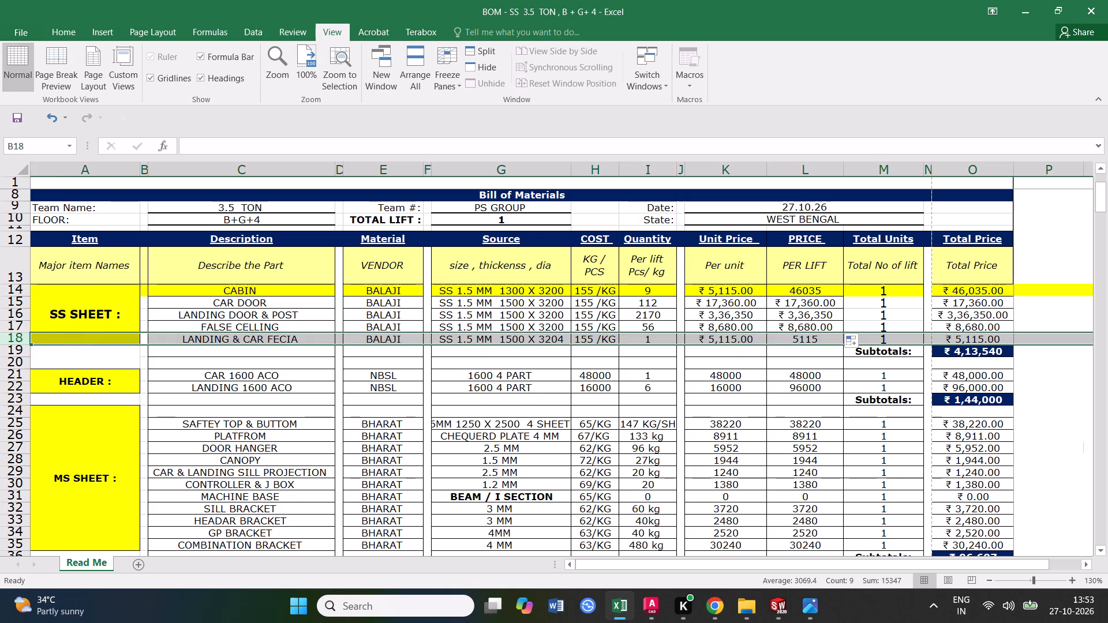
click(654, 339)
double_click(652, 339)
drag(653, 339, 644, 340)
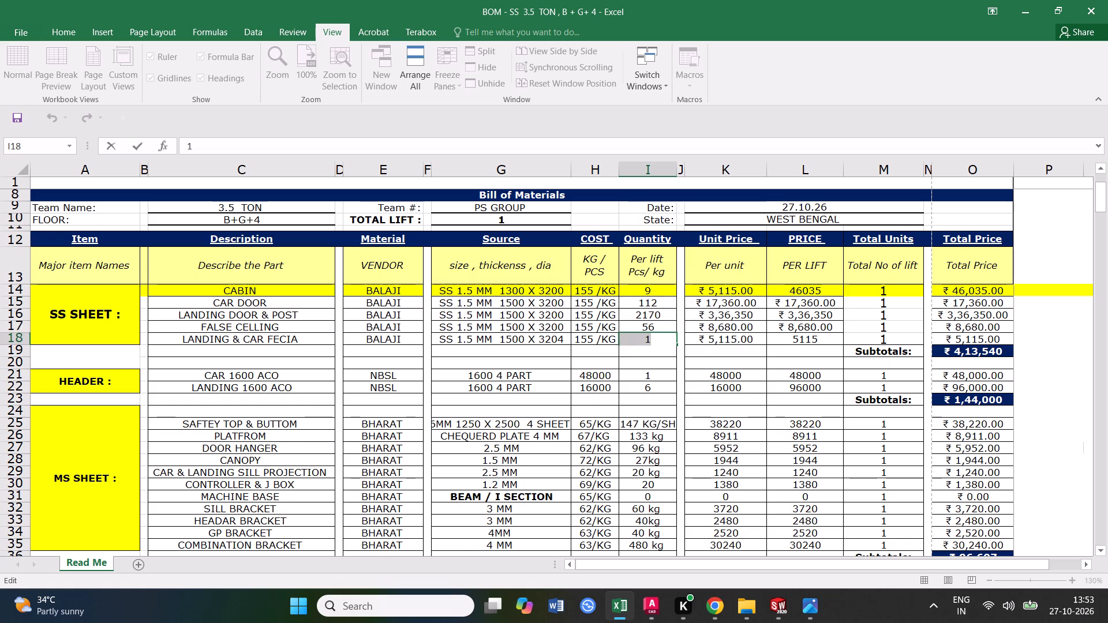
text(10)
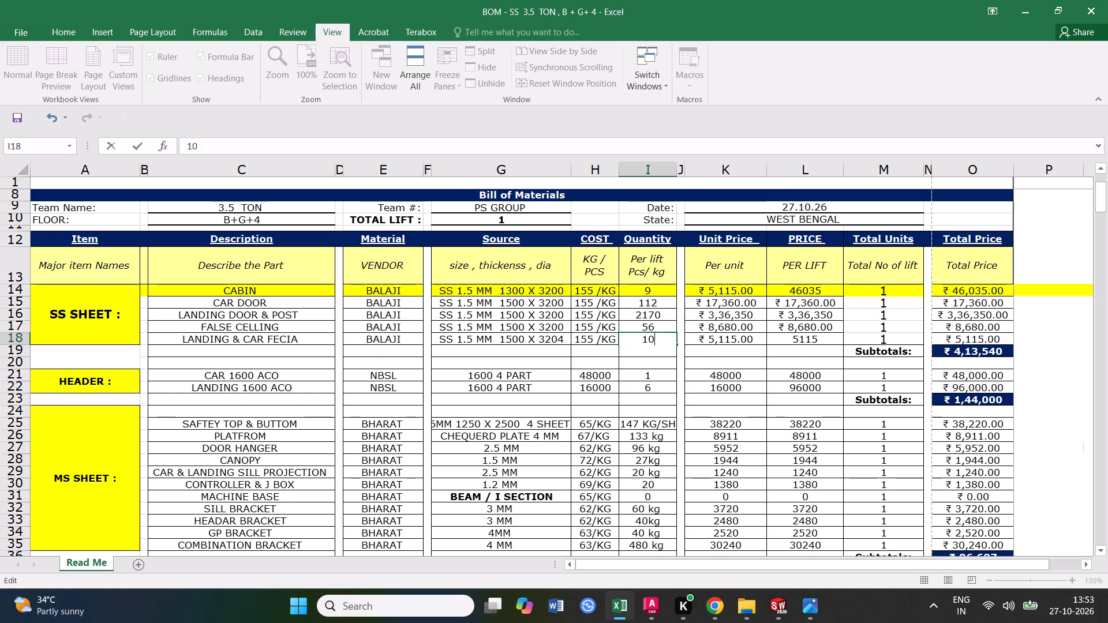
drag(655, 340, 644, 340)
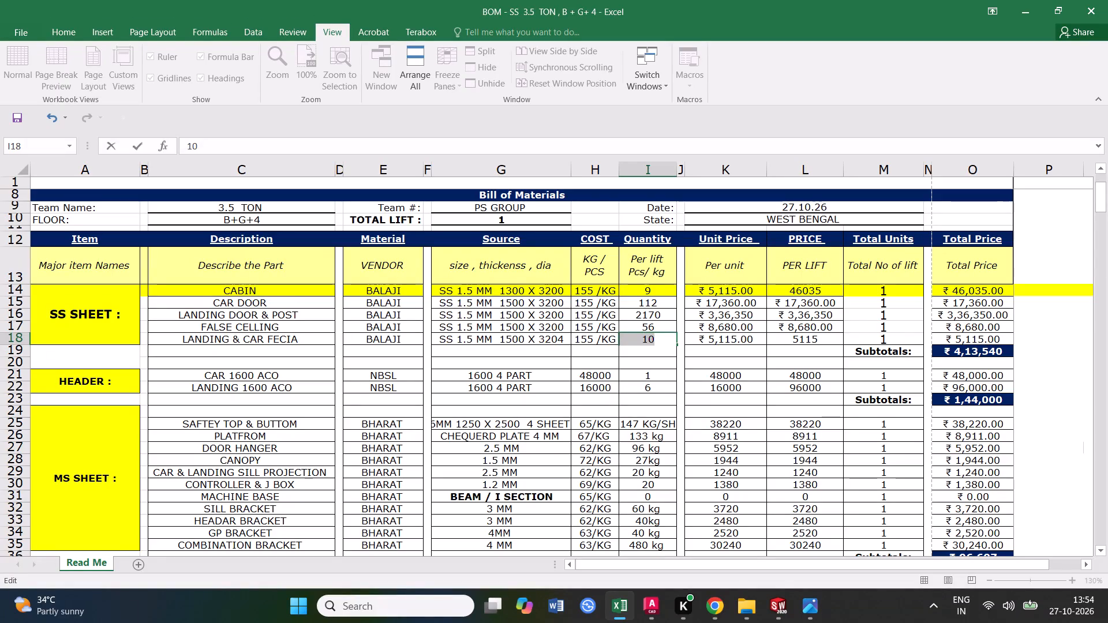
Set the CAR DOOR quantity in the SS SHEET section to 2.
double_click(668, 303)
click(669, 342)
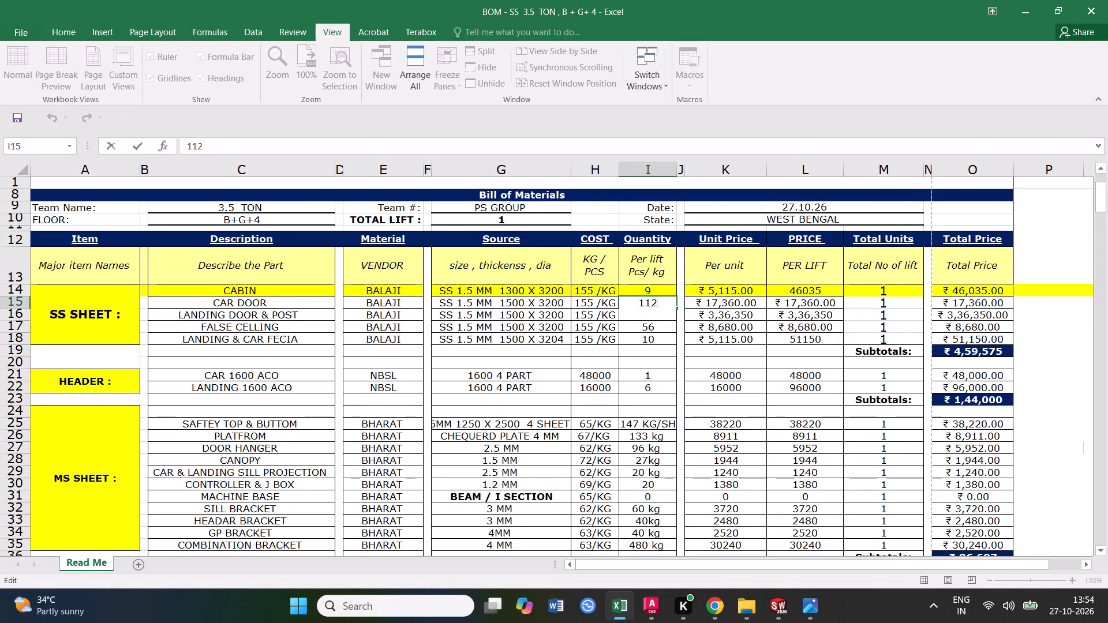
double_click(662, 302)
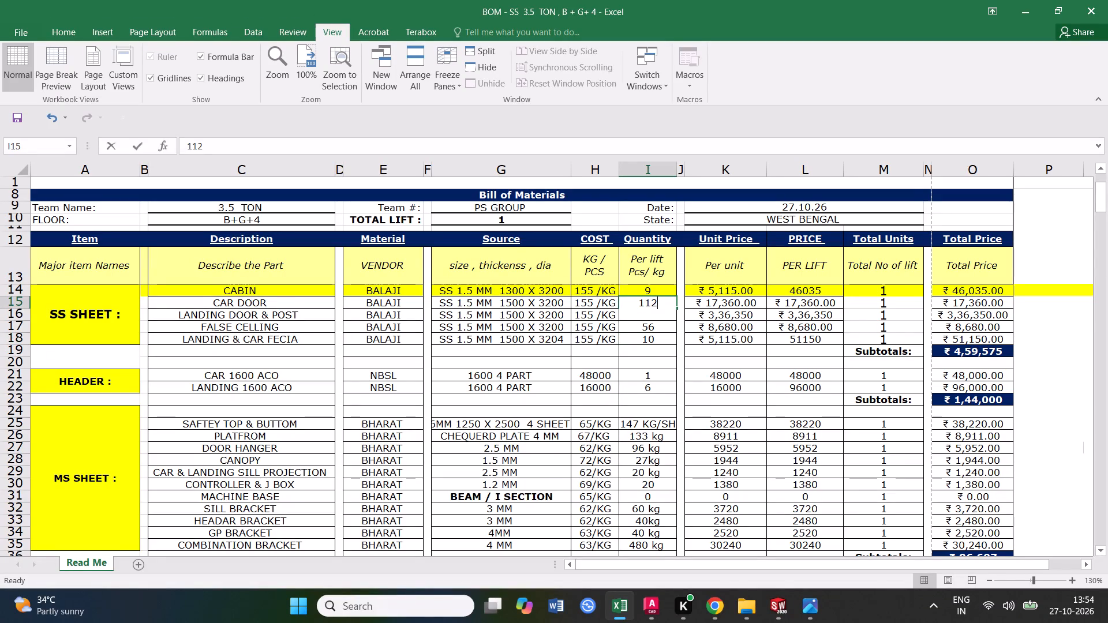
drag(662, 302, 639, 300)
click(649, 341)
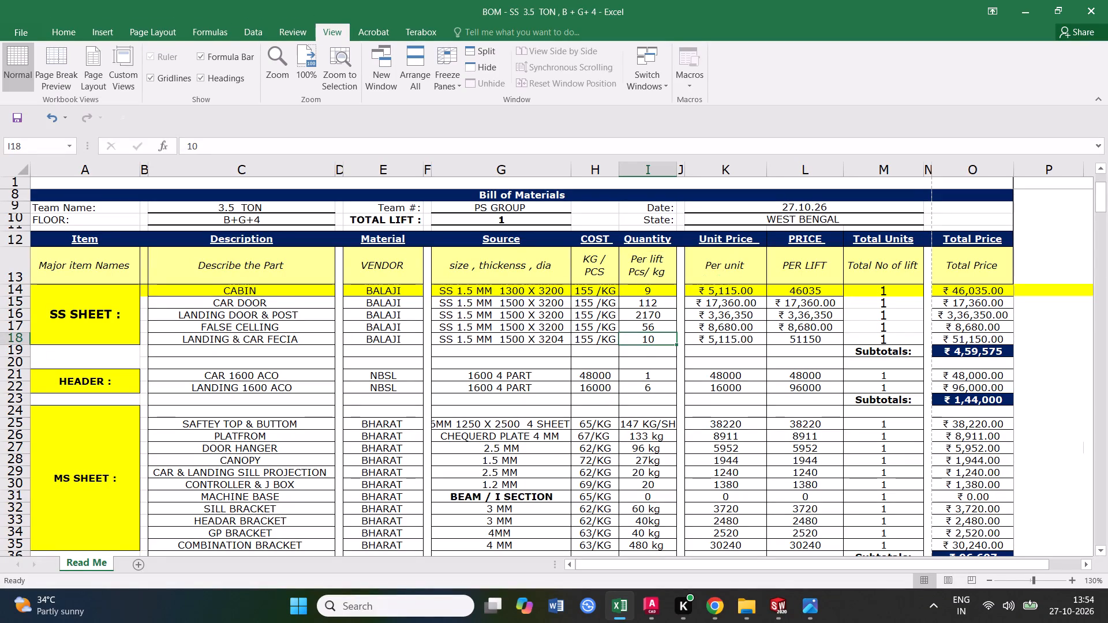
click(659, 300)
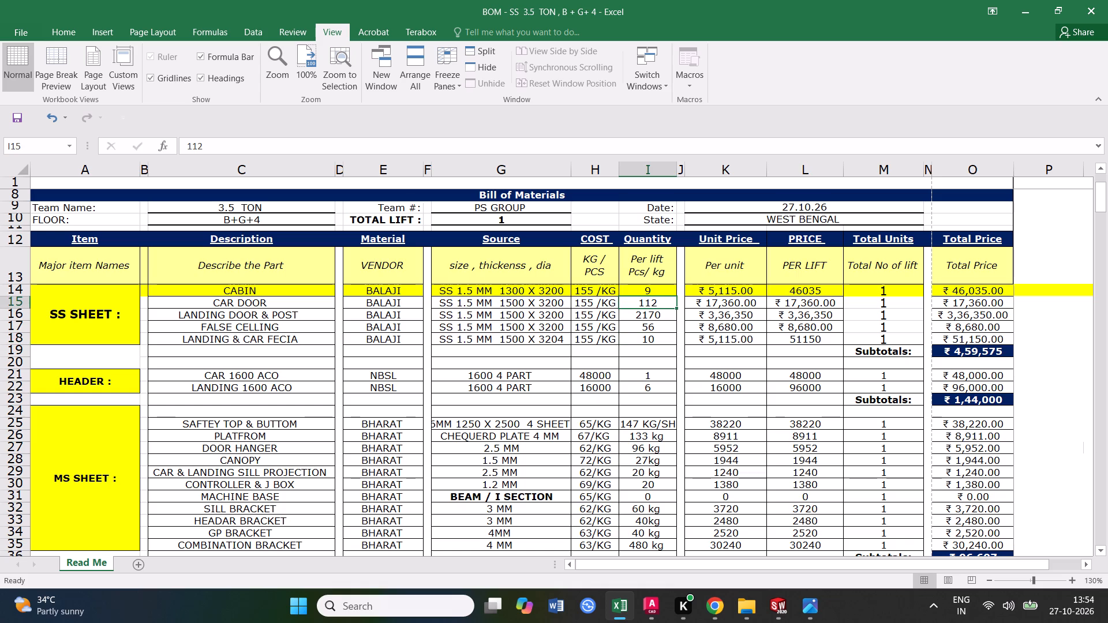
double_click(658, 302)
click(650, 338)
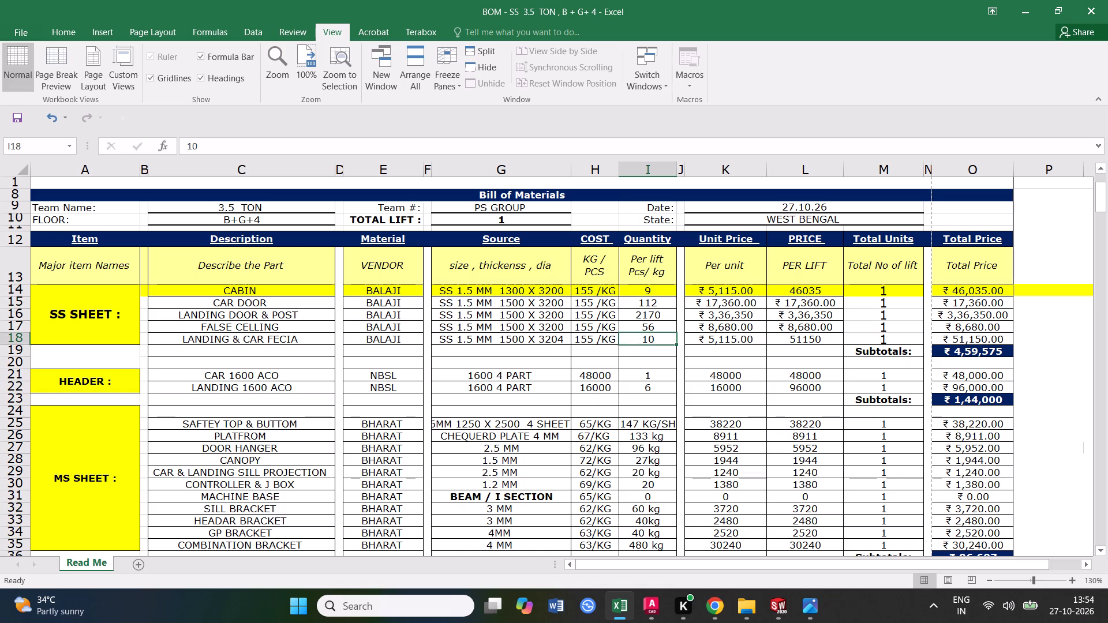
double_click(661, 305)
click(658, 329)
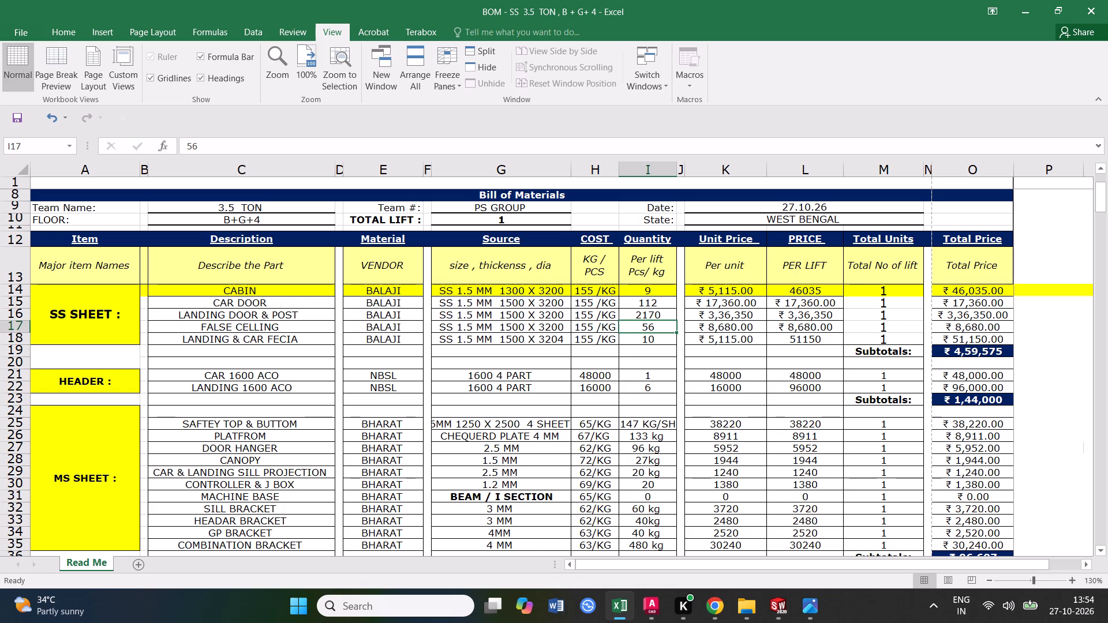
click(660, 305)
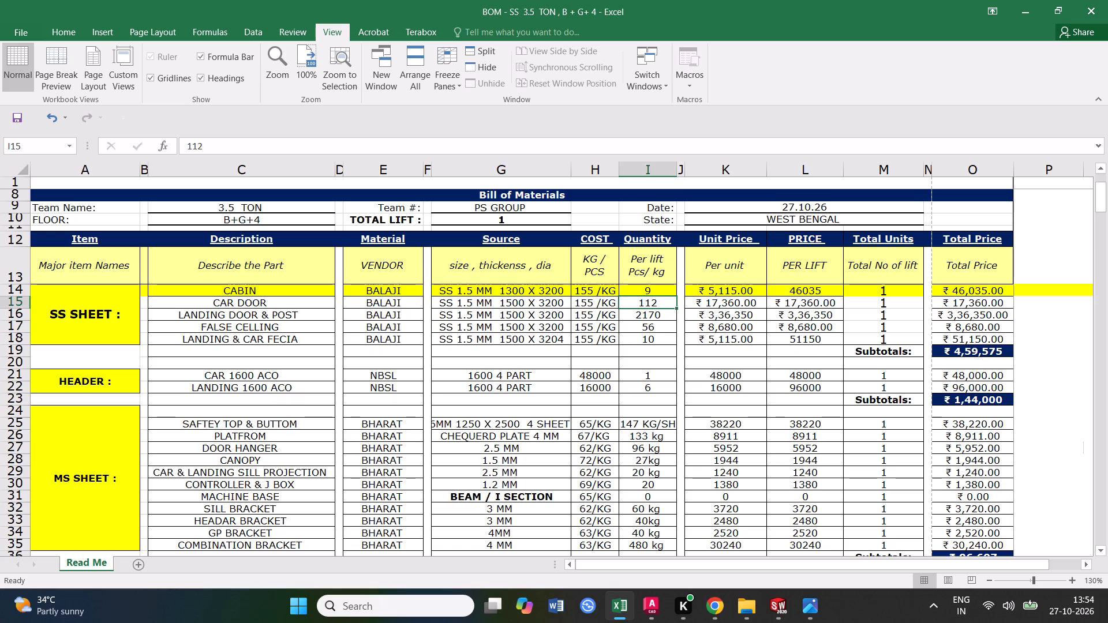
key(2)
click(705, 381)
click(727, 304)
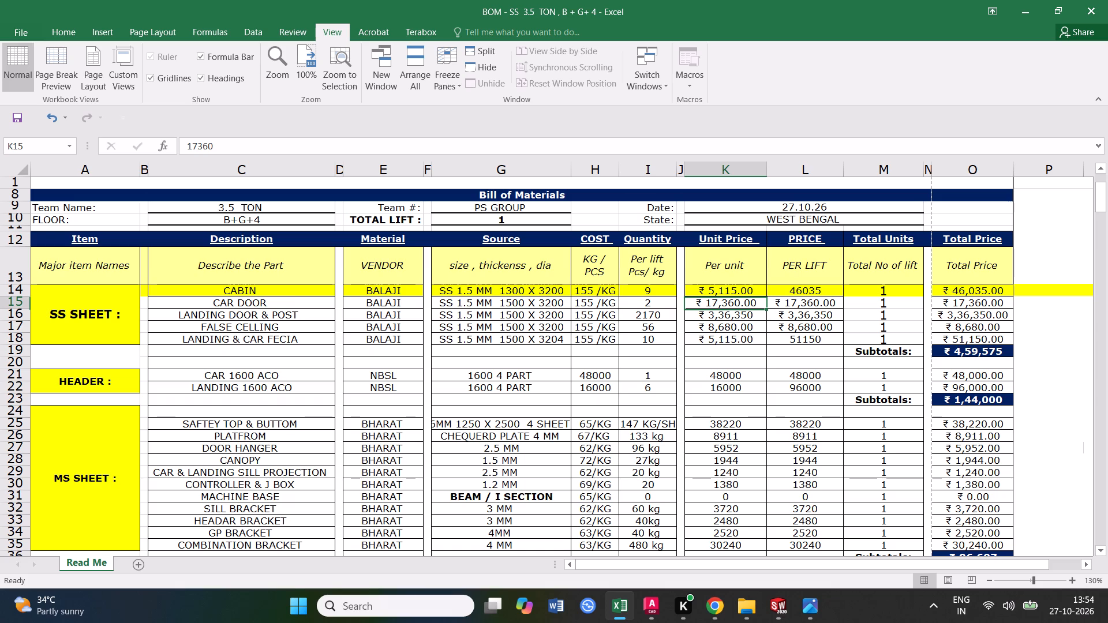
click(650, 301)
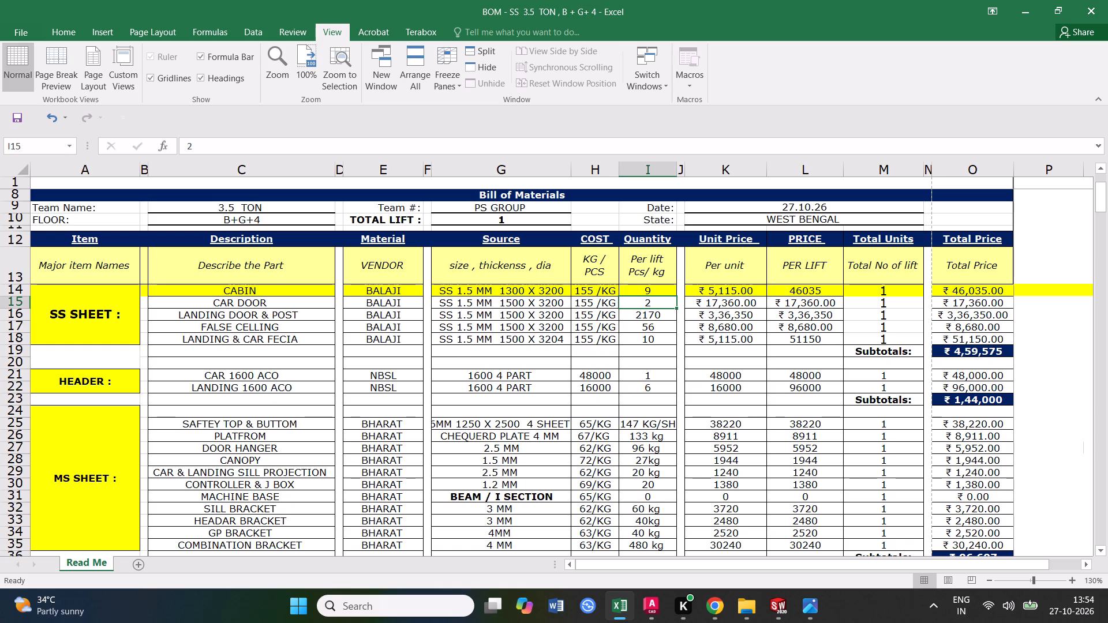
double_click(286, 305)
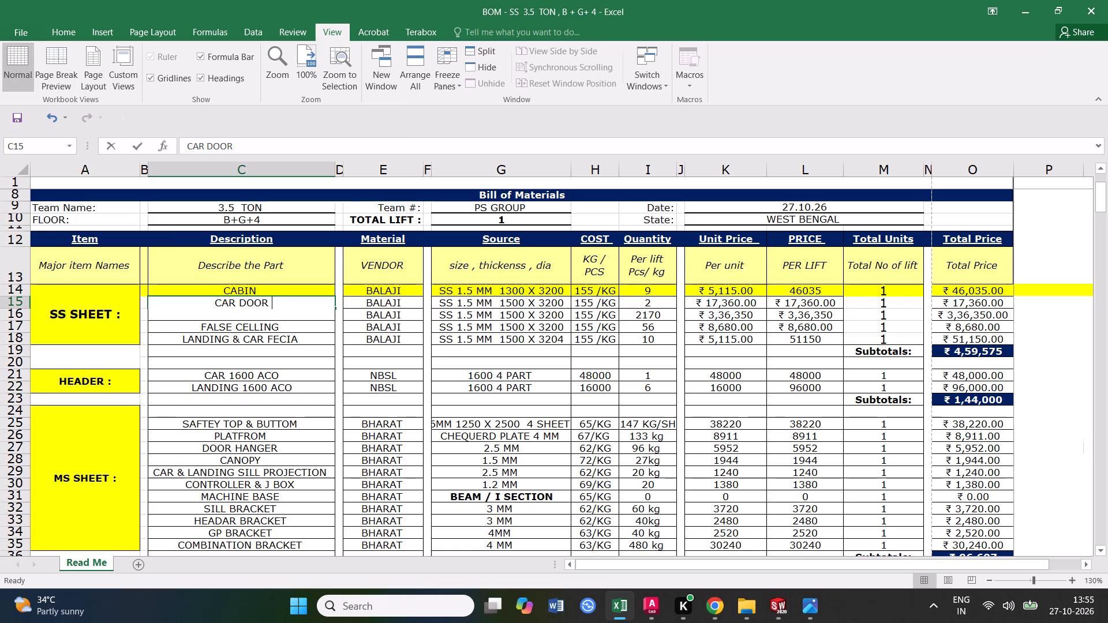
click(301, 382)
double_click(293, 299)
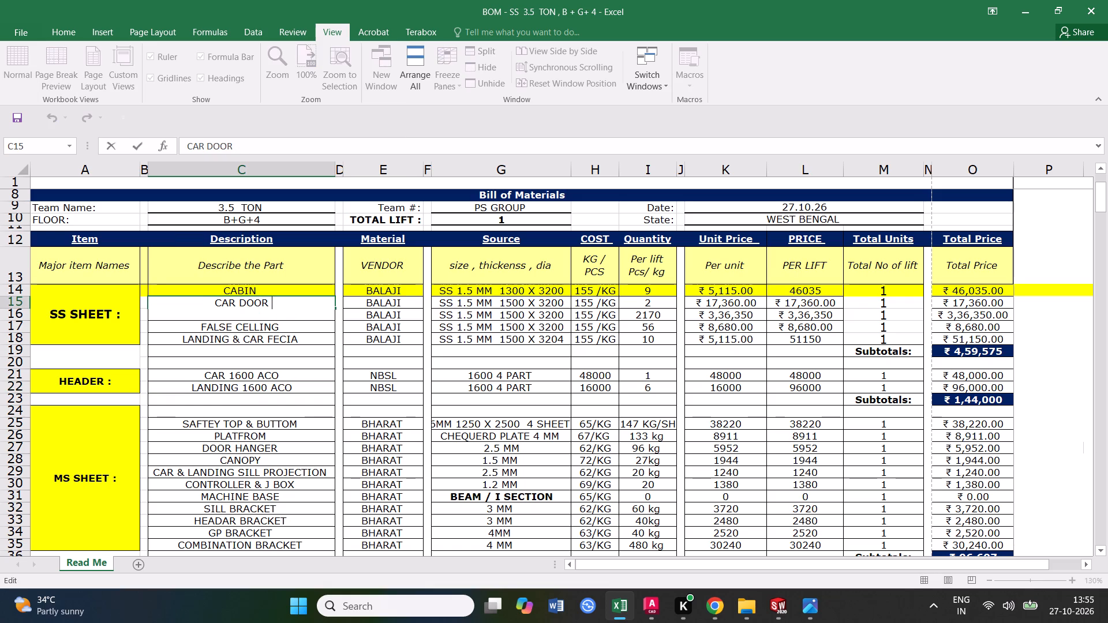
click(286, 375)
Append a spaced hyphen to the end of the LANDING DOOR & POST description.
double_click(307, 316)
key(space)
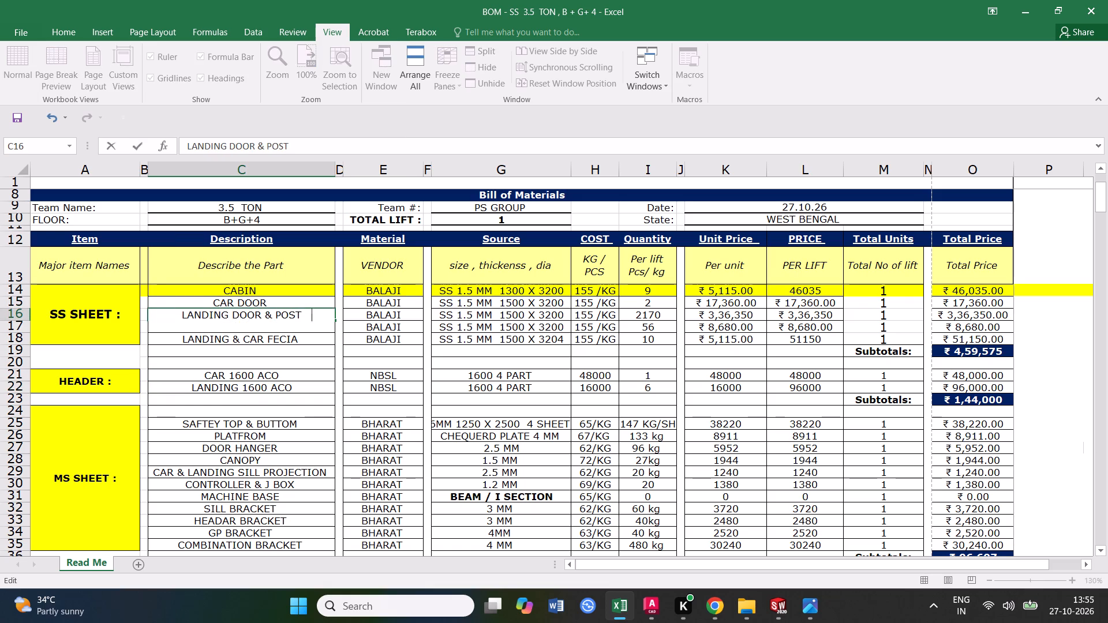
text(-)
key(space)
text(2)
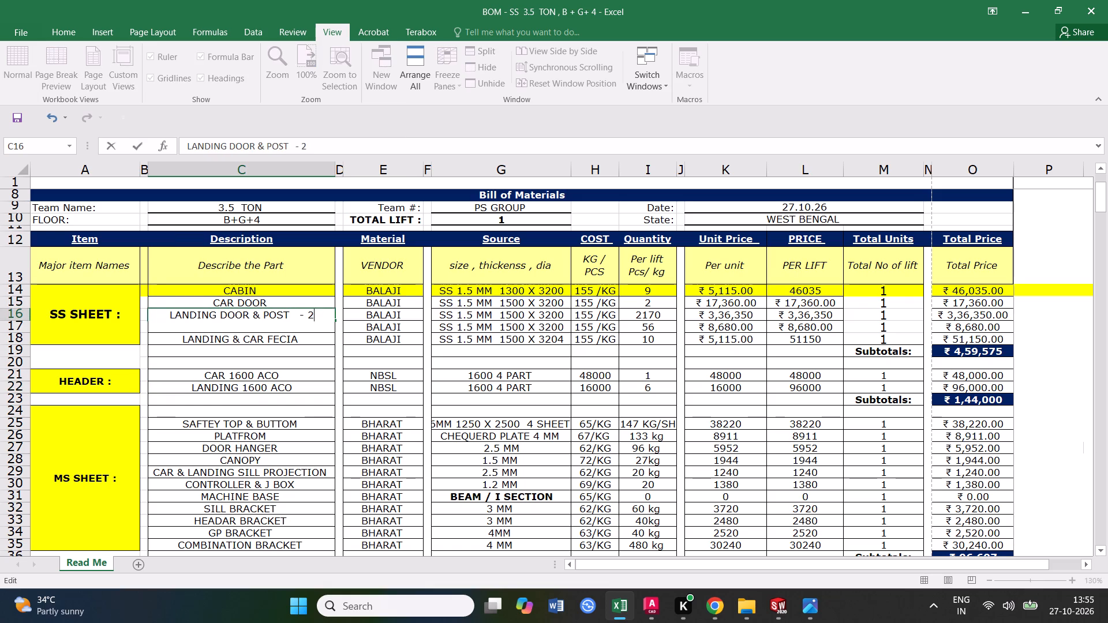
key(space)
key(BackSpace)
key(BackSpace)
key(BackSpace)
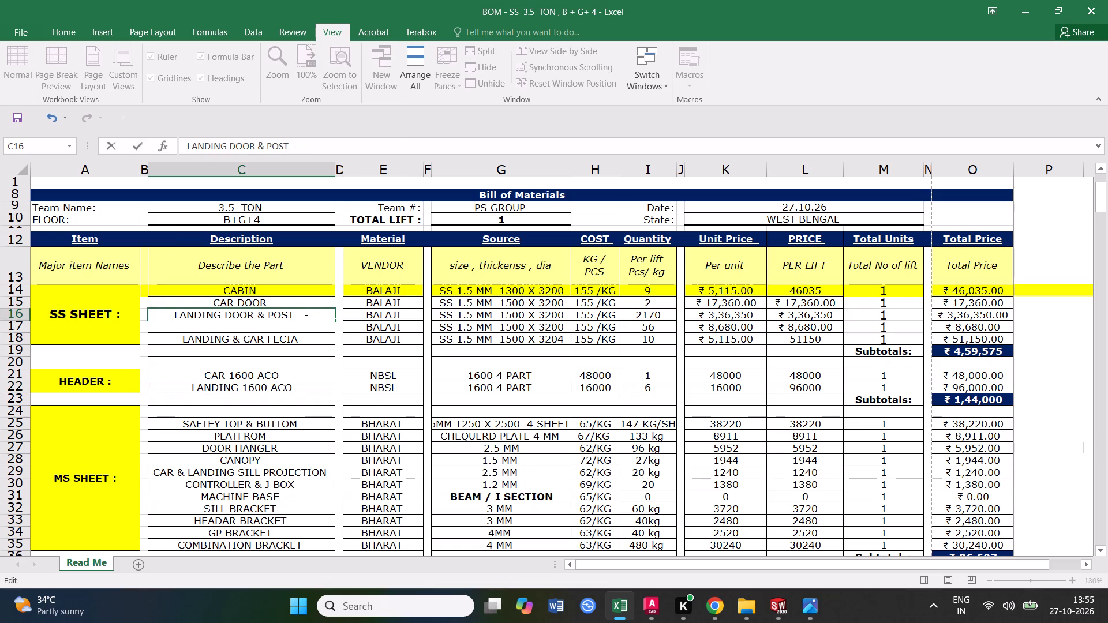
click(221, 475)
click(527, 356)
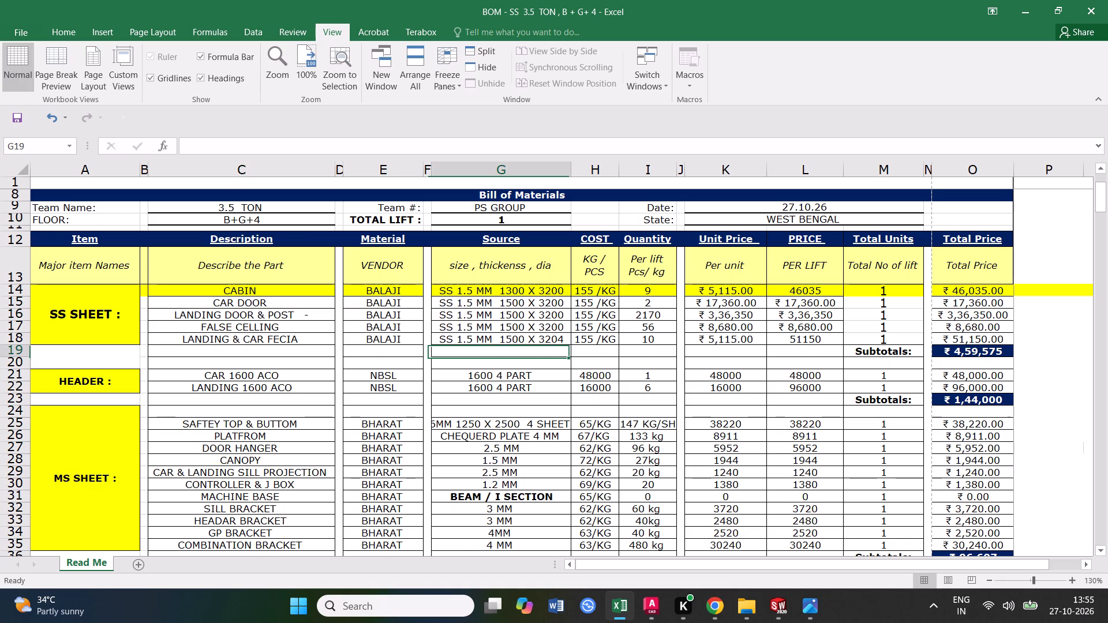
click(719, 348)
click(887, 311)
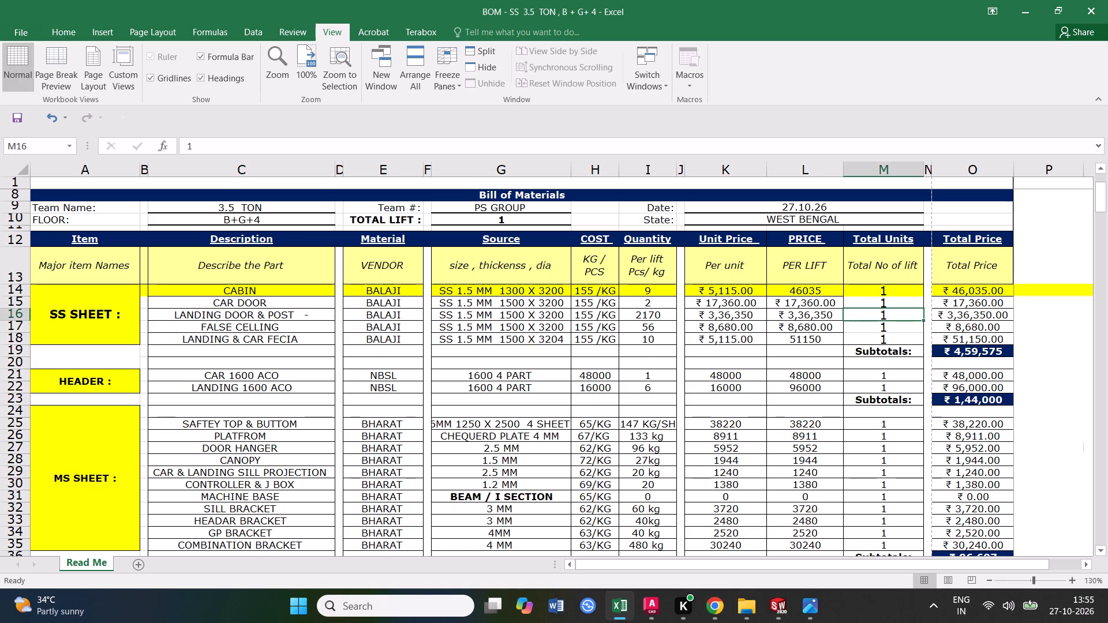
Toggle Merge & Center on the Total Units header cell and turn off its text wrapping.
click(888, 239)
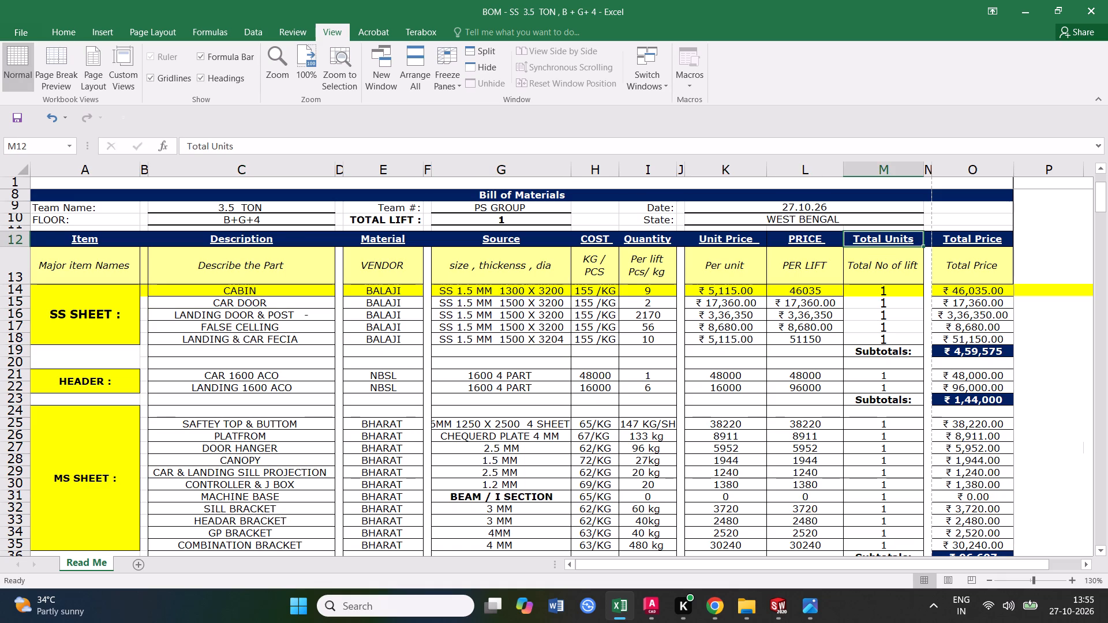
double_click(915, 240)
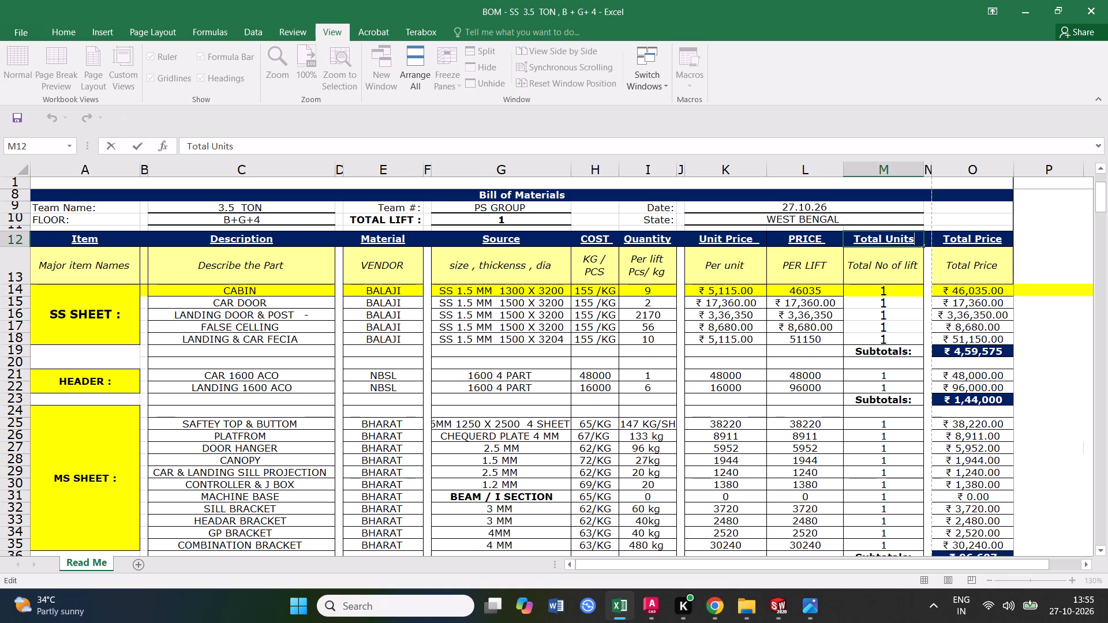
click(886, 276)
click(881, 239)
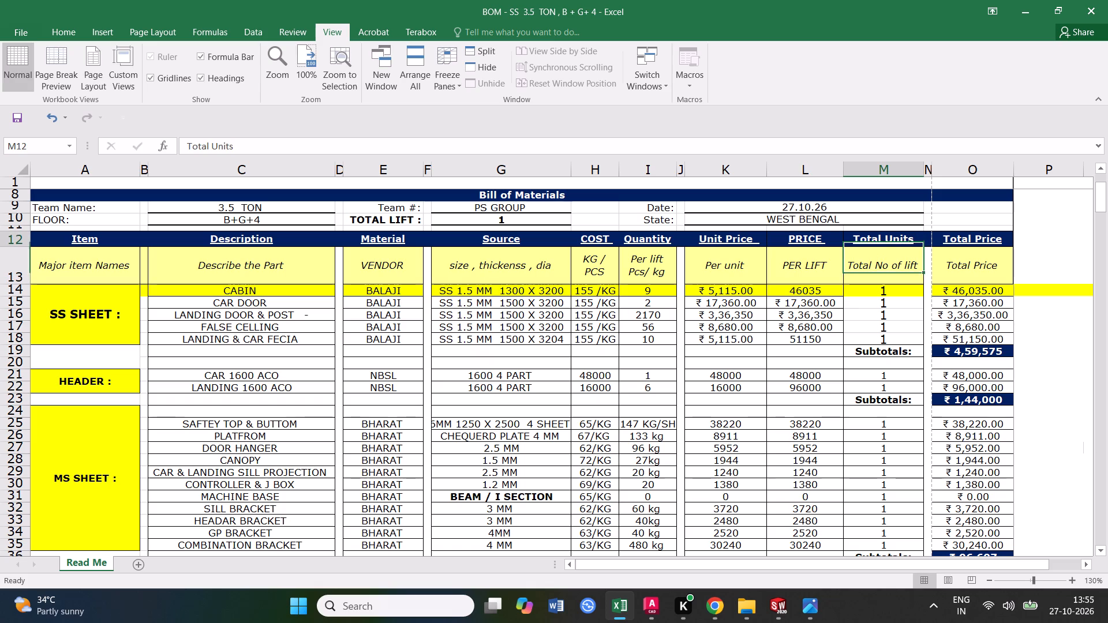
click(65, 25)
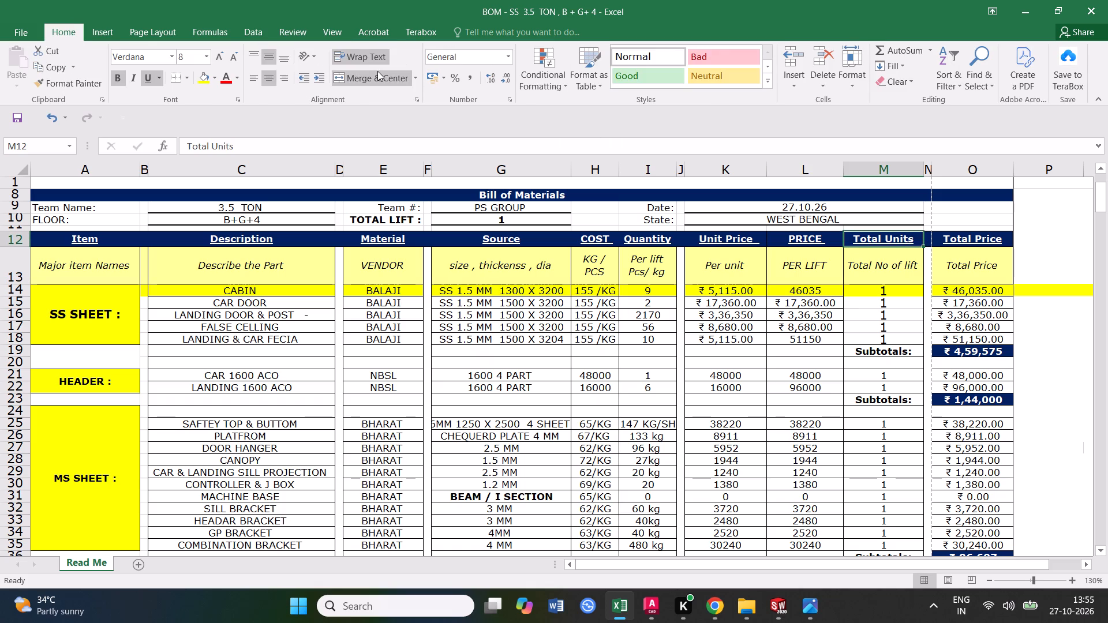
click(379, 76)
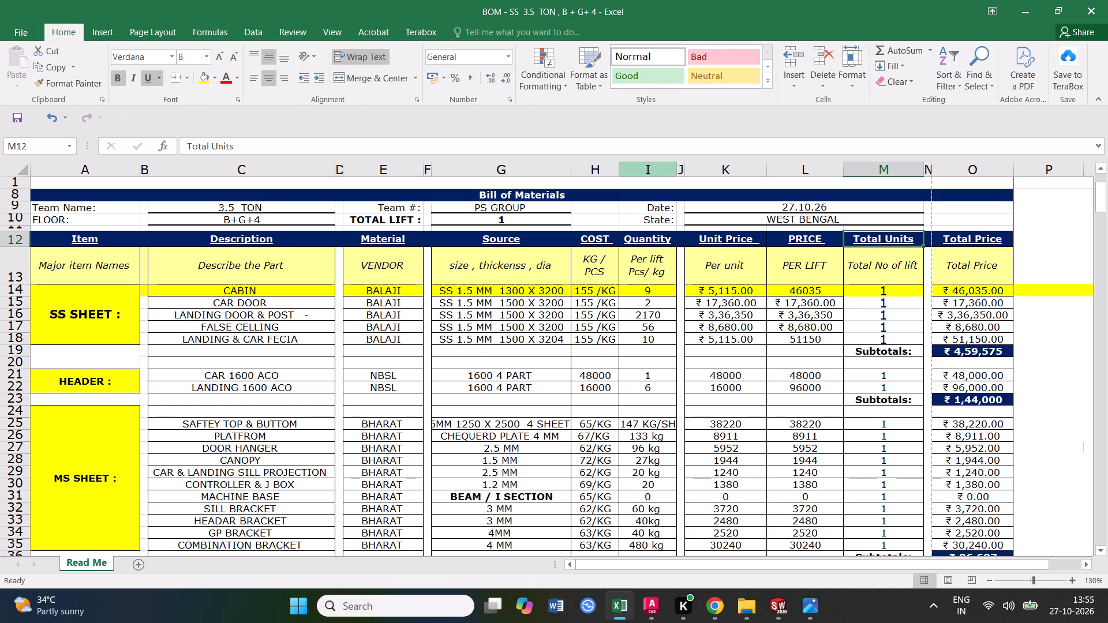
click(374, 58)
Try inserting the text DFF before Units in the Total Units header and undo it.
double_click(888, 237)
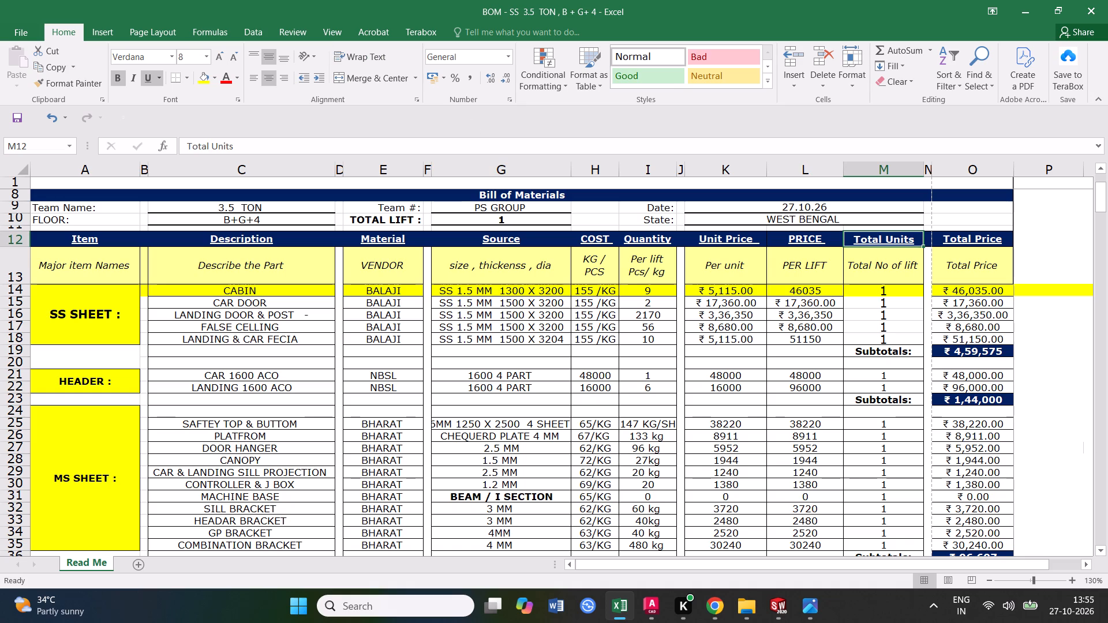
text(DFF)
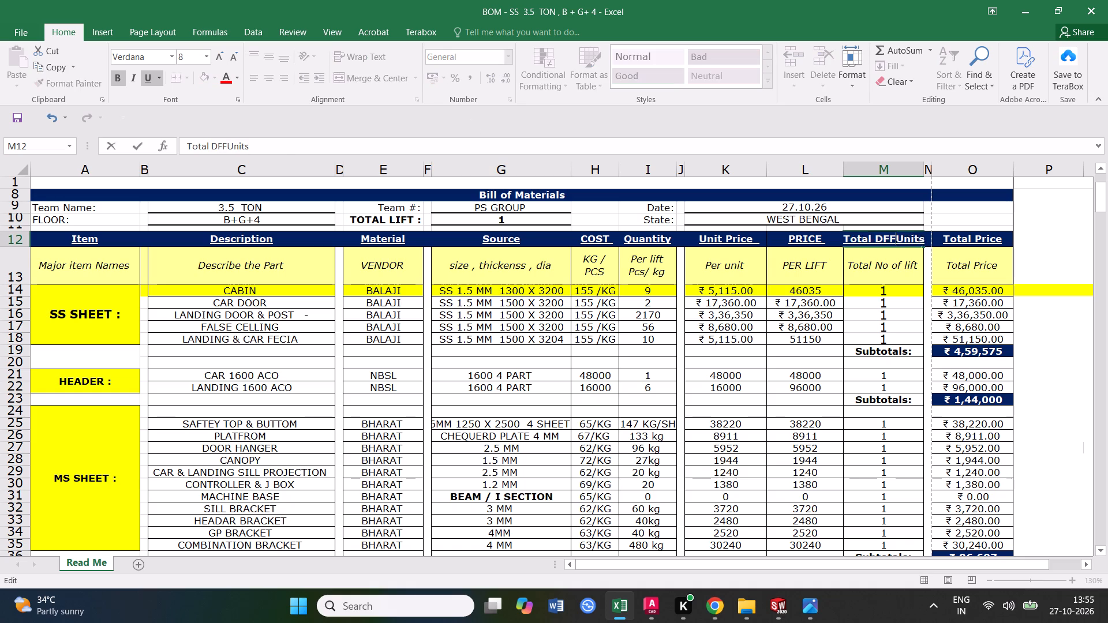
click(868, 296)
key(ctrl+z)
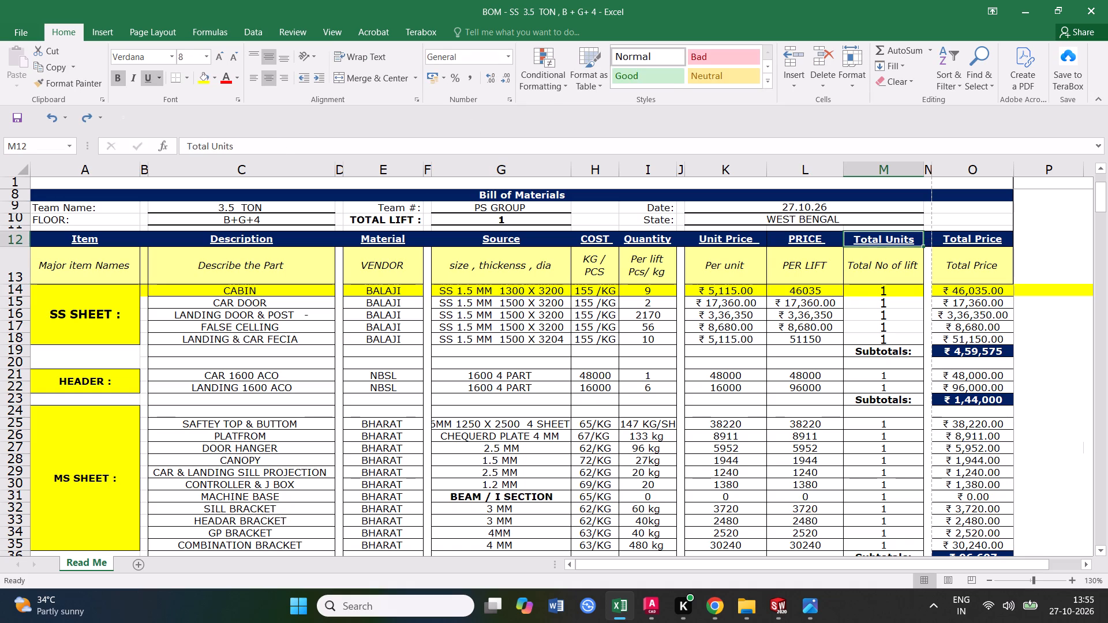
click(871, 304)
Increase the height of header row 12, containing Item through Total Price, to about 29 points.
click(896, 239)
drag(17, 246, 17, 268)
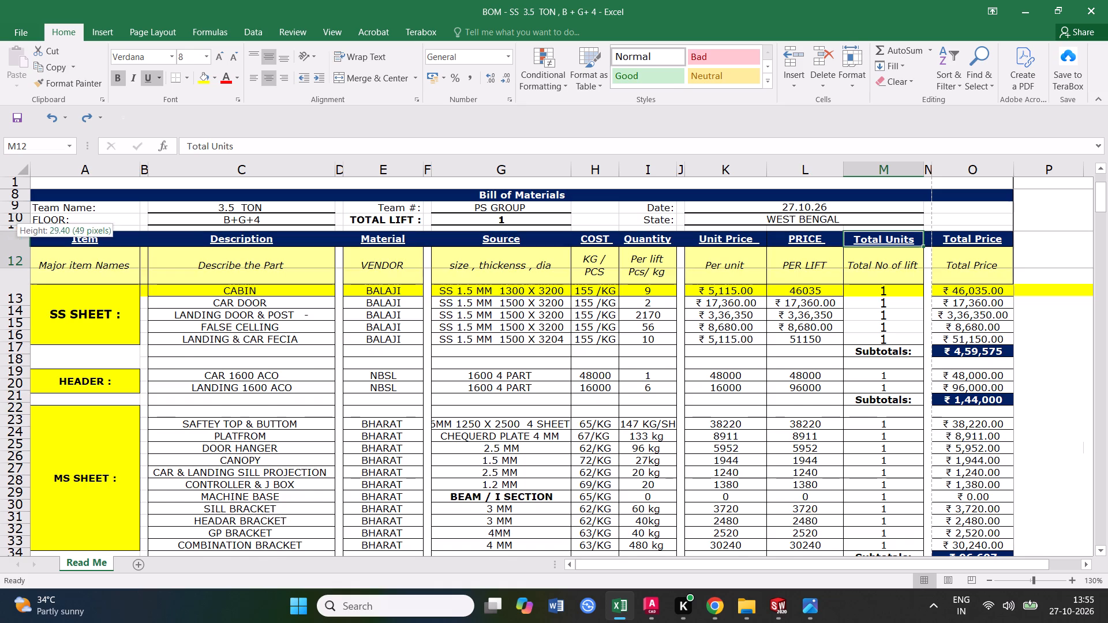
drag(17, 268, 17, 268)
click(590, 307)
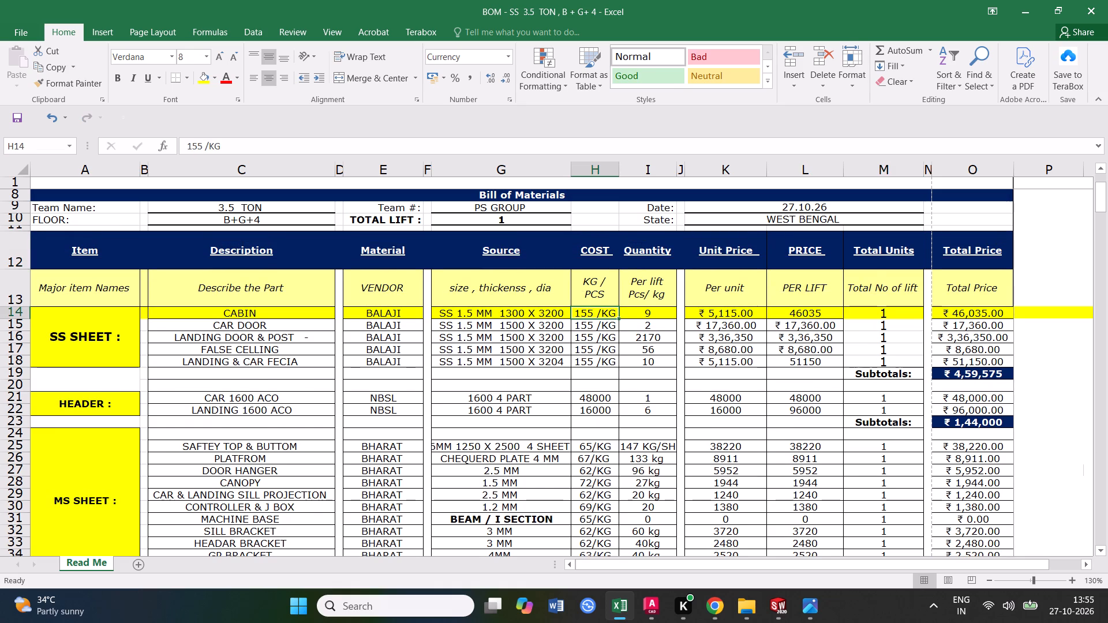
click(899, 260)
click(828, 336)
click(885, 250)
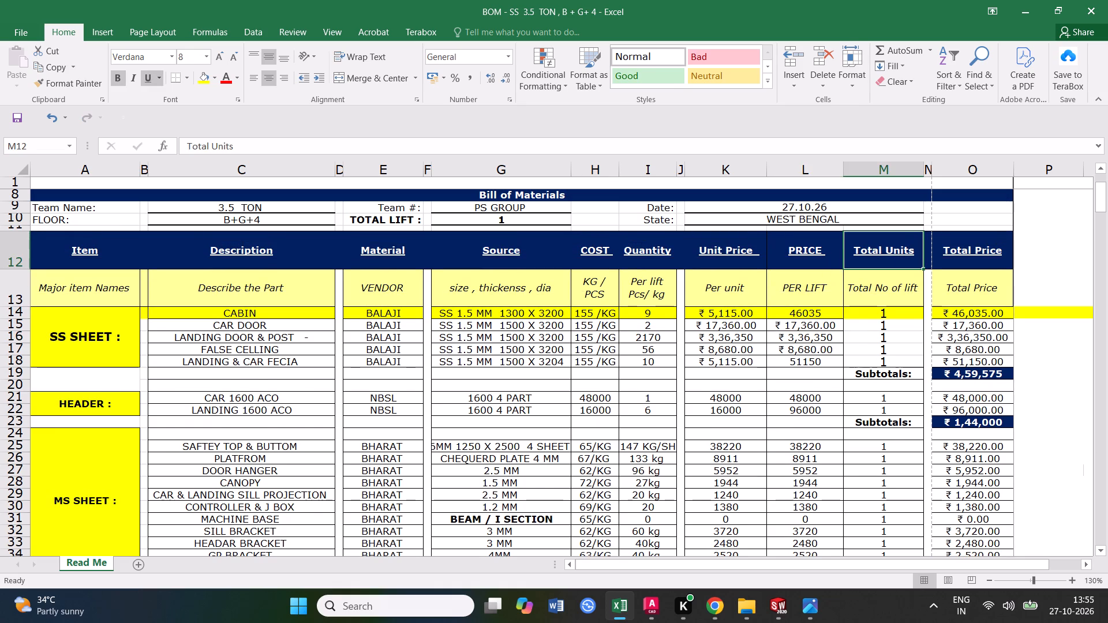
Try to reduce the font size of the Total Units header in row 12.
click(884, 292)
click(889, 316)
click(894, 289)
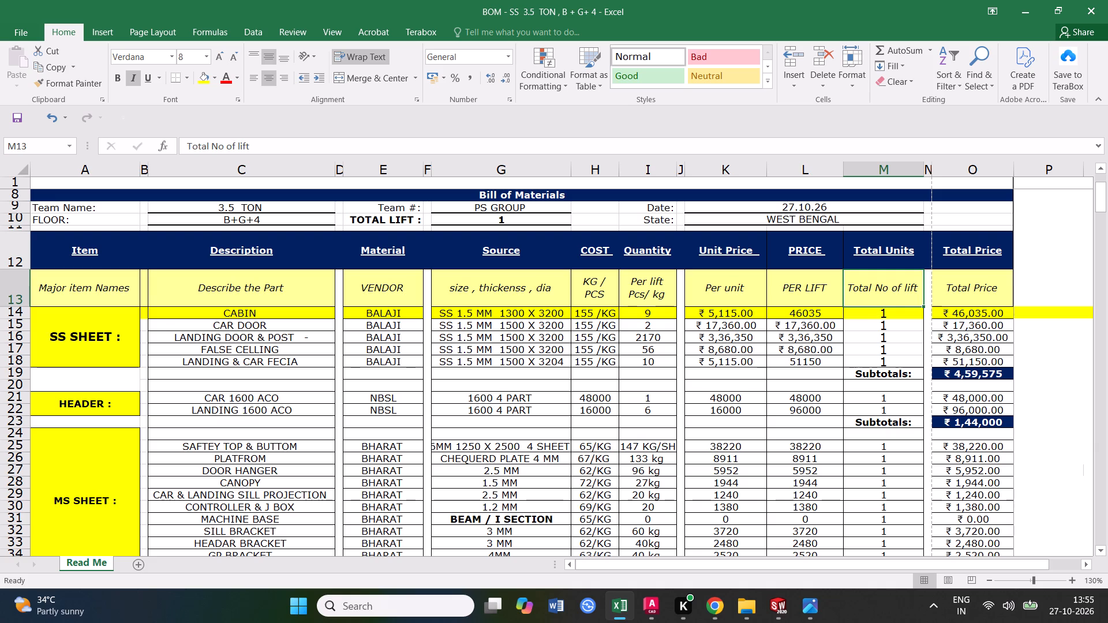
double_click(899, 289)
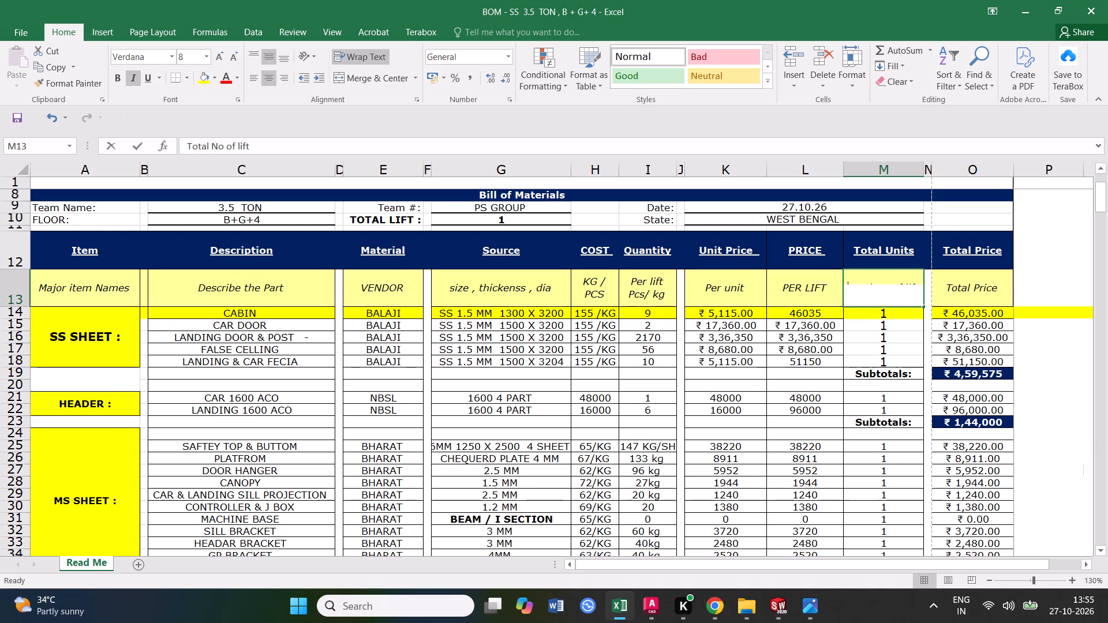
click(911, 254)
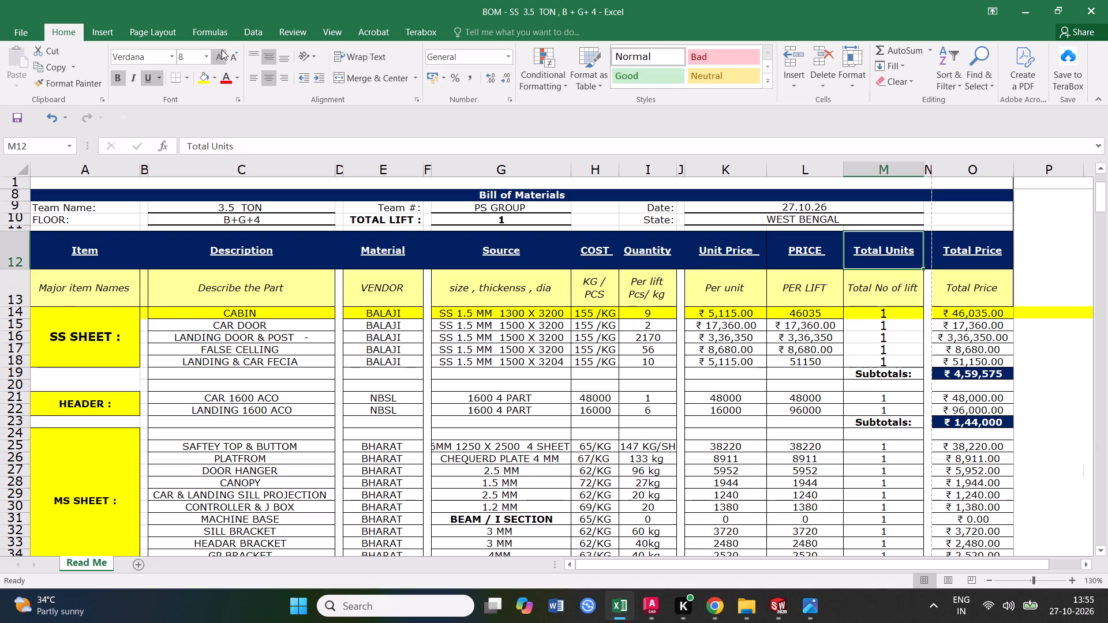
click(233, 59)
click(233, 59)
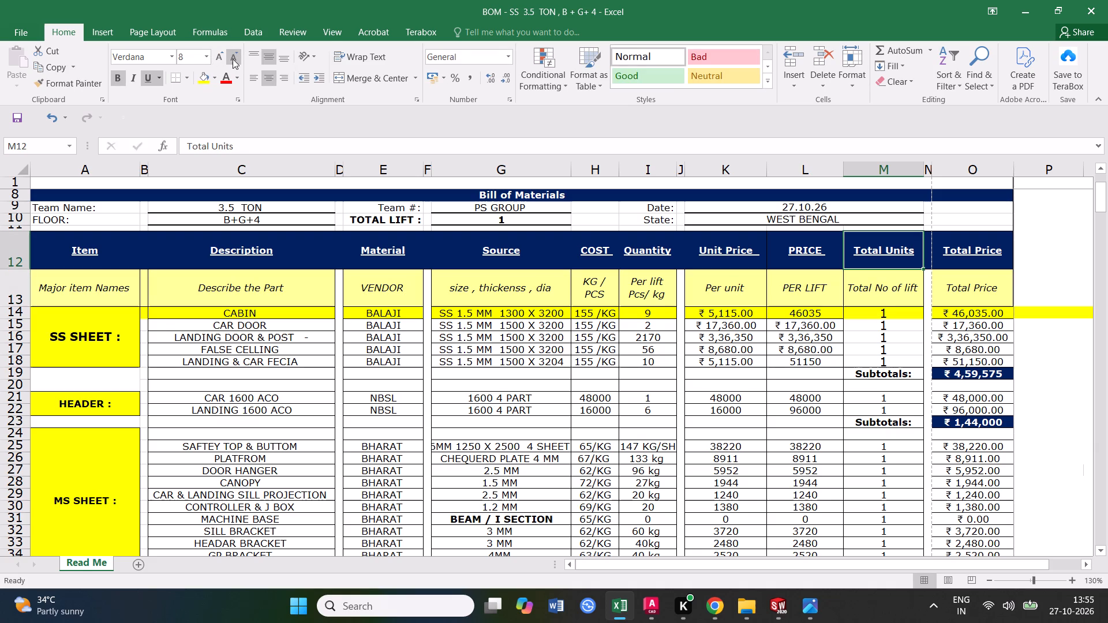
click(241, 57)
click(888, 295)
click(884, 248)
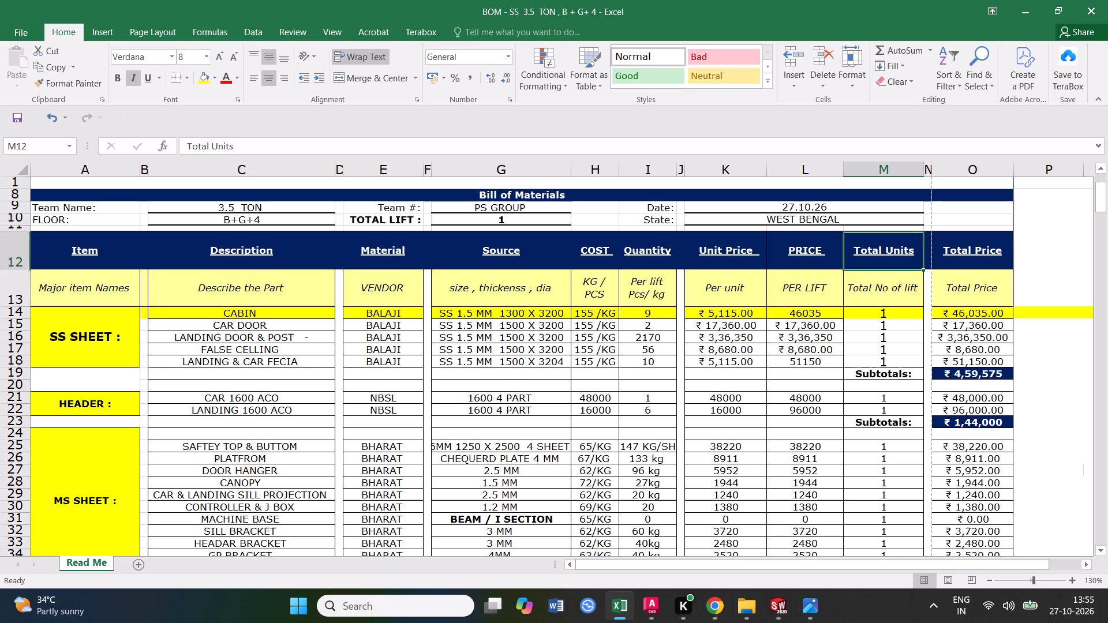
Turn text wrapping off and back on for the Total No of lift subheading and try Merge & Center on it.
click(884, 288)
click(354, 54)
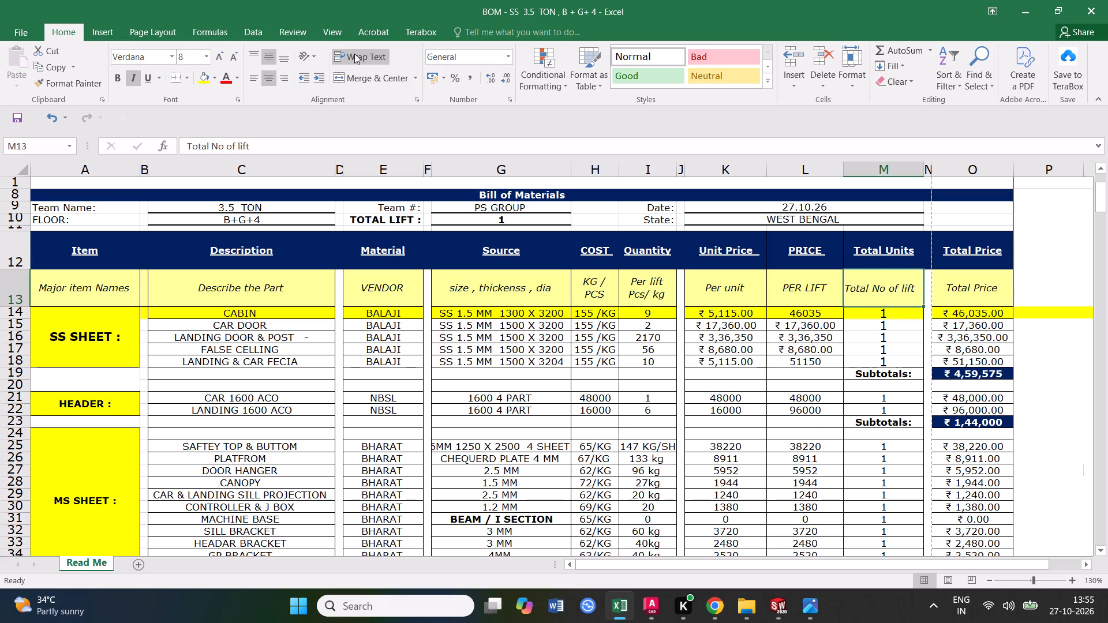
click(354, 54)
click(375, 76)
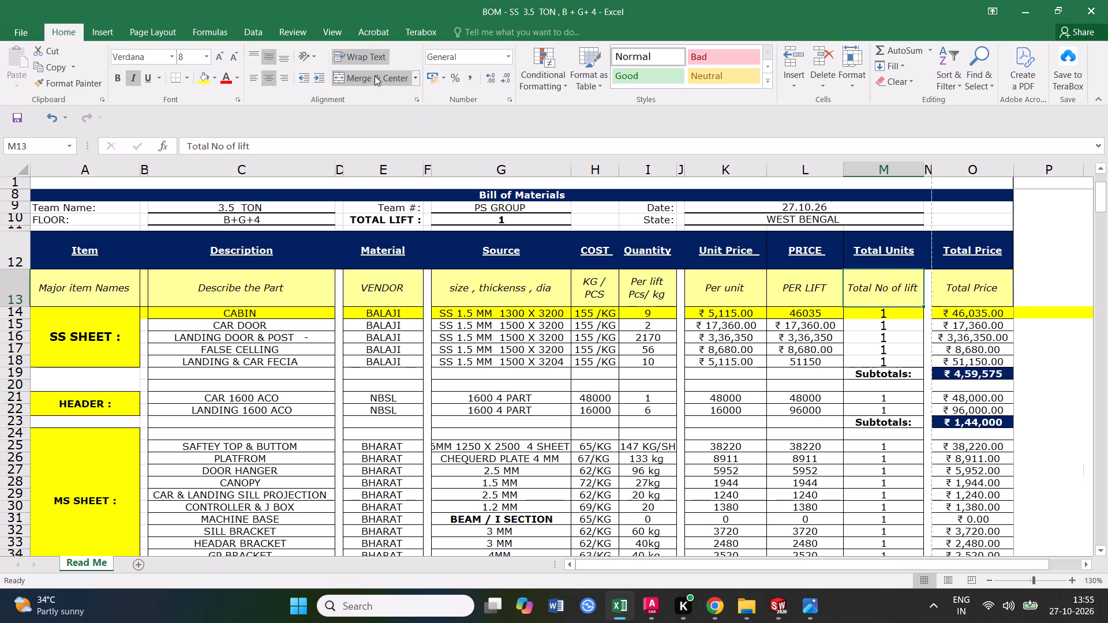
Narrow the Total Units column M to roughly half its width.
click(830, 367)
drag(924, 170, 886, 183)
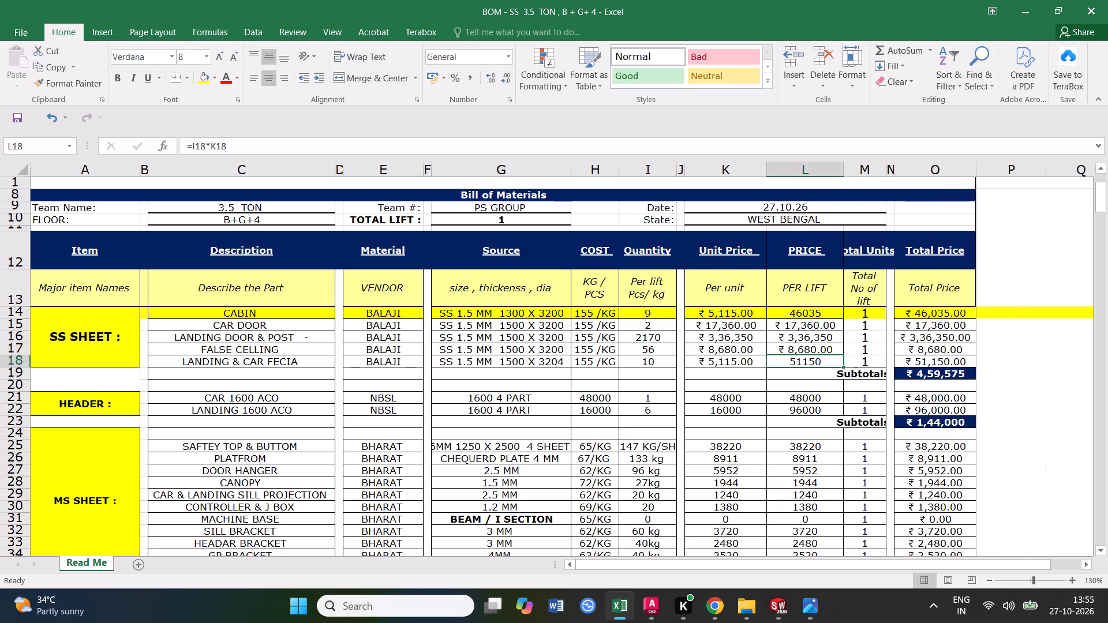
Check the bill of materials layout in print preview and return to the sheet.
click(870, 373)
key(ctrl+p)
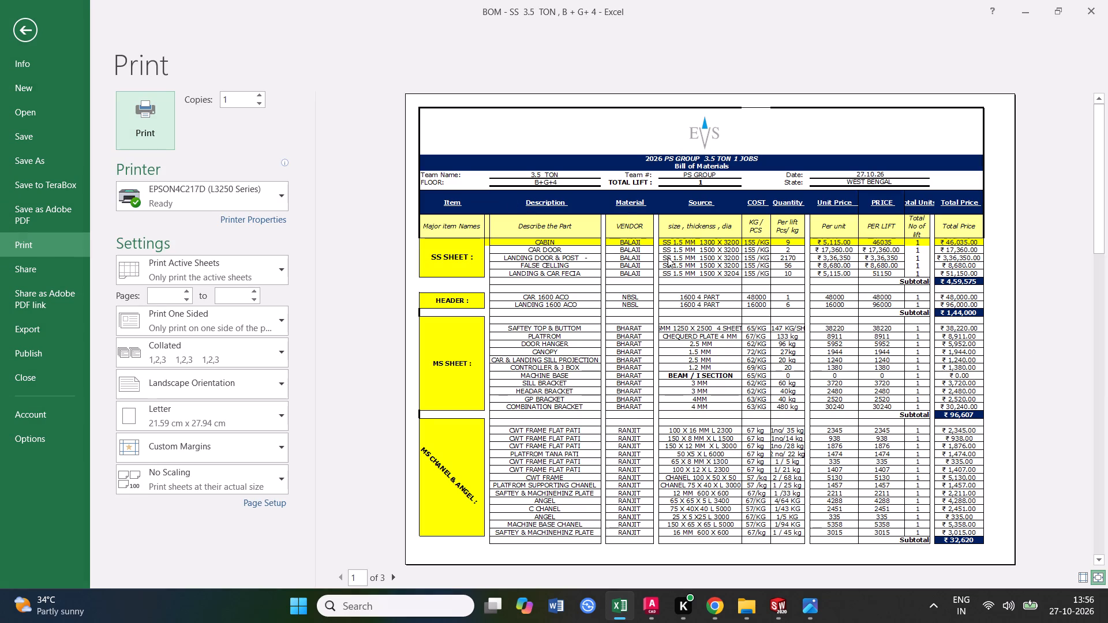
click(20, 31)
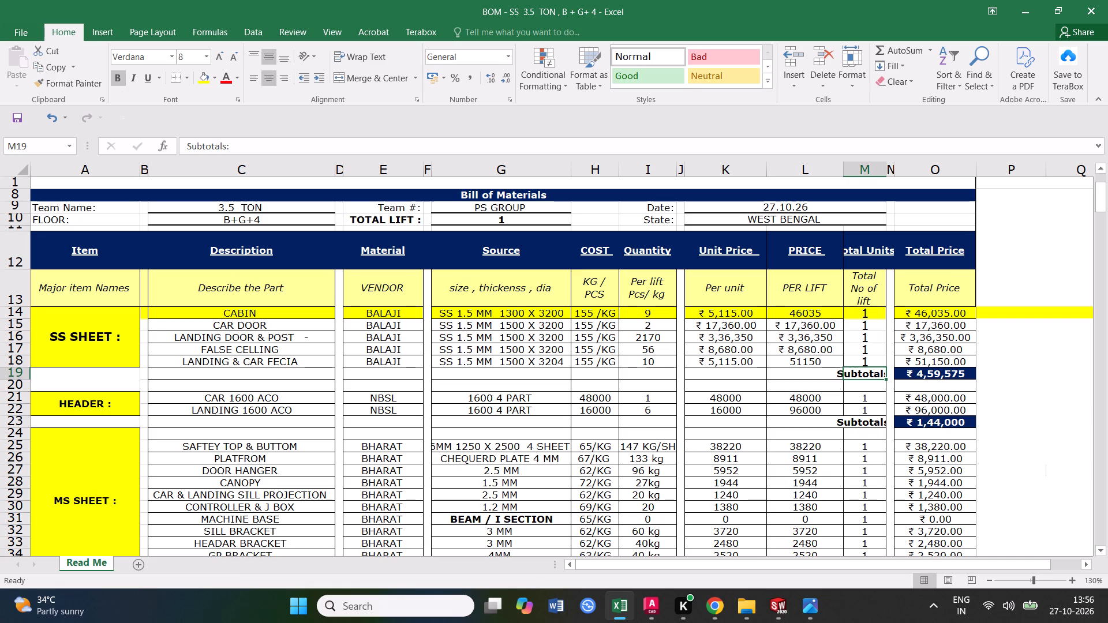
Merge and center the SS SHEET section's Subtotals label across cells L19 and M19.
click(833, 374)
click(814, 347)
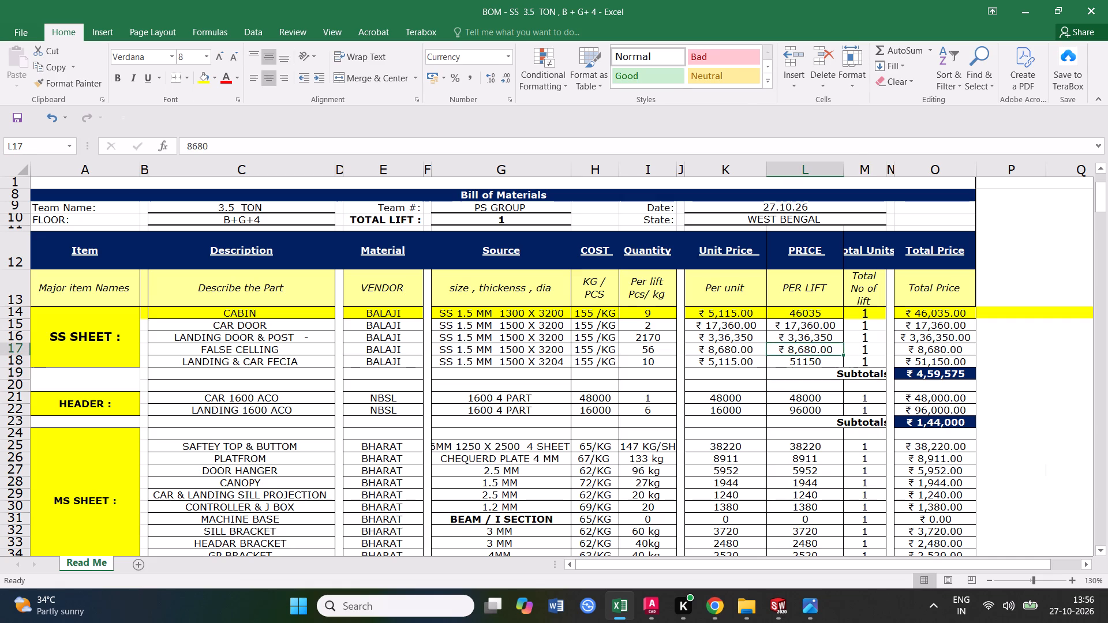
click(867, 374)
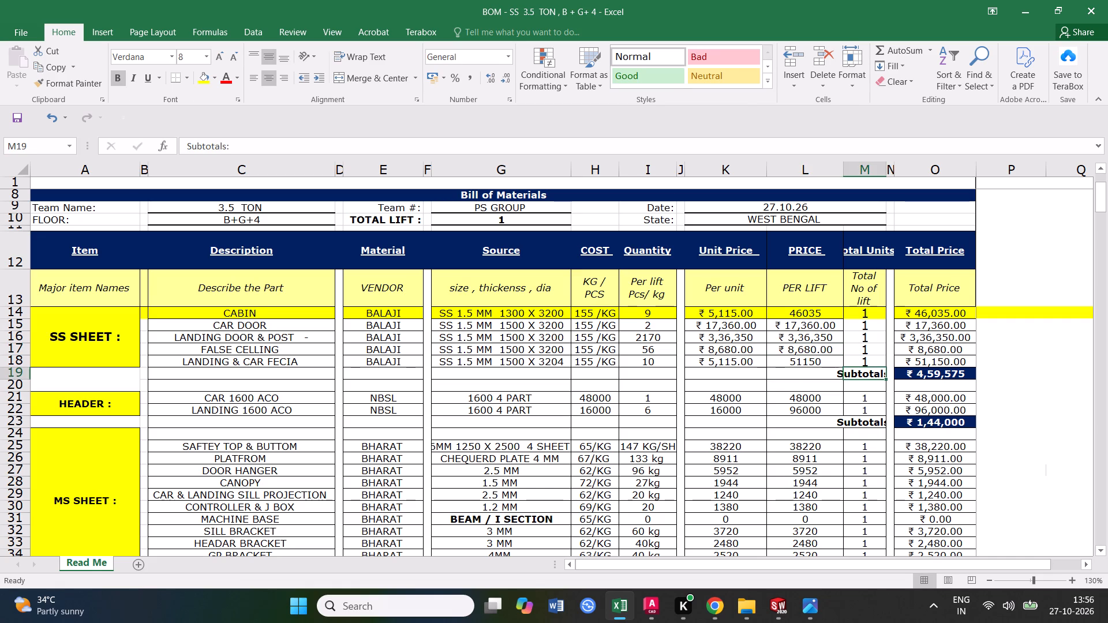
drag(807, 375, 854, 374)
click(352, 81)
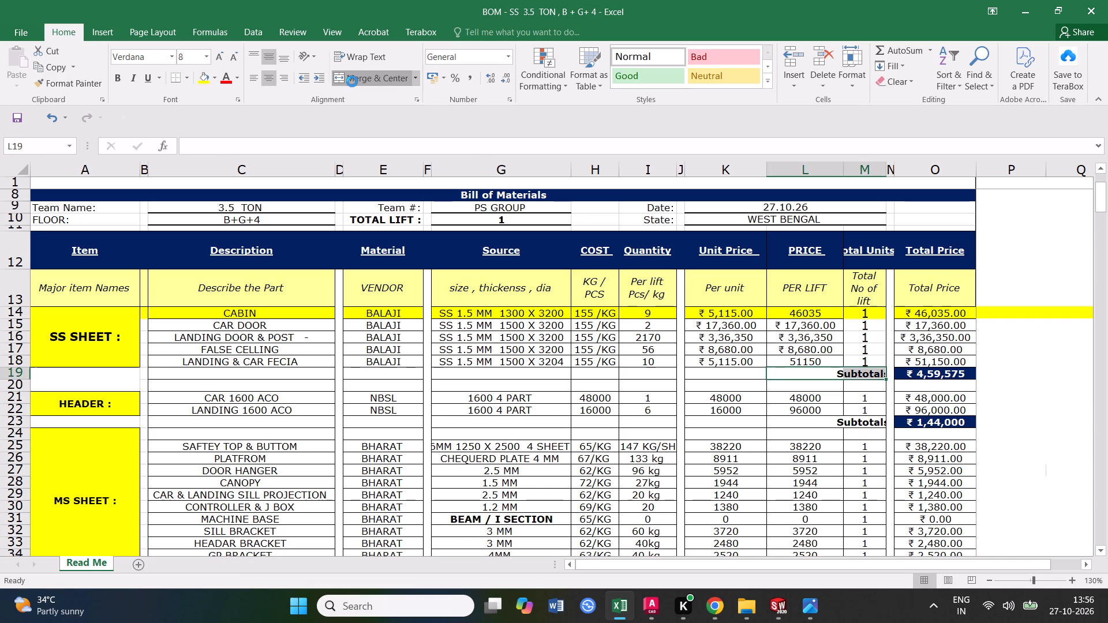
click(850, 417)
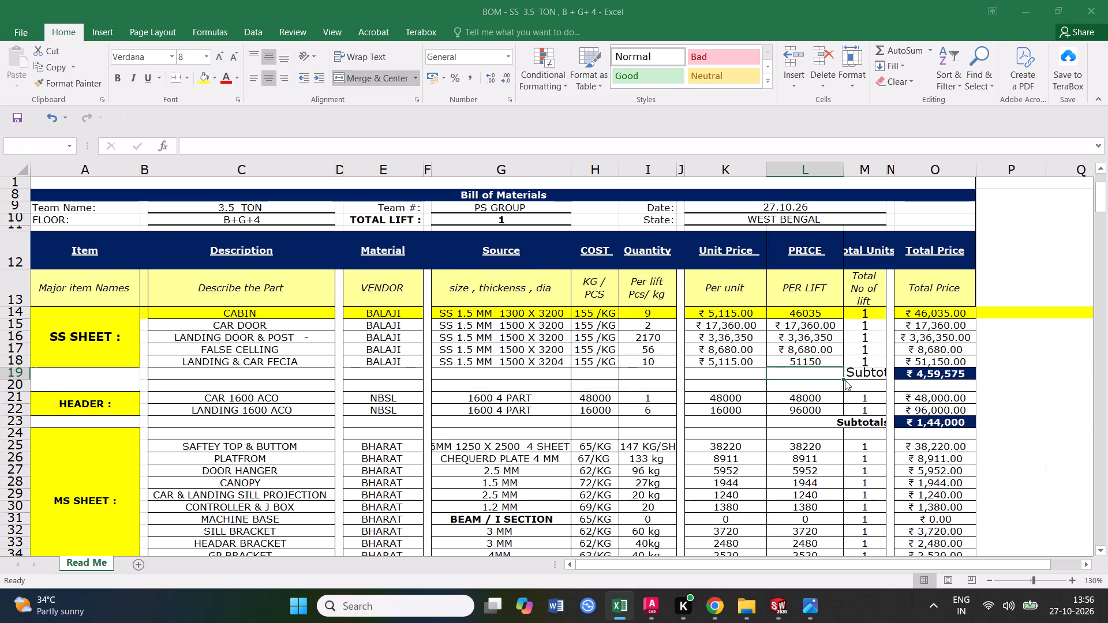
click(552, 338)
Merge and center the HEADER section's Subtotals label across cells L23 and M23.
click(873, 430)
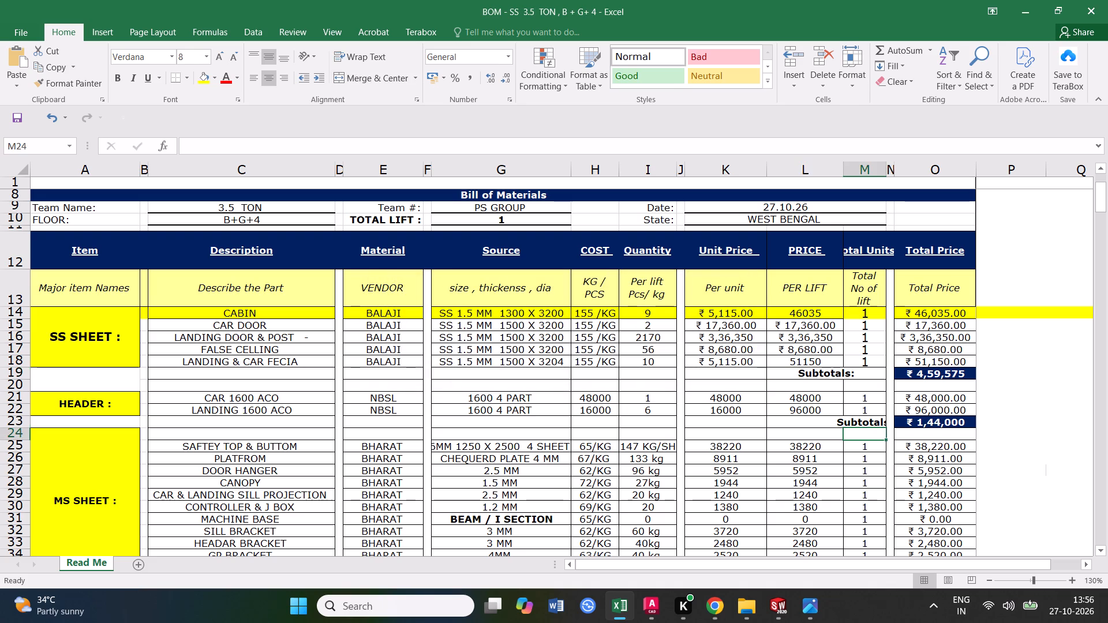
click(837, 412)
click(836, 415)
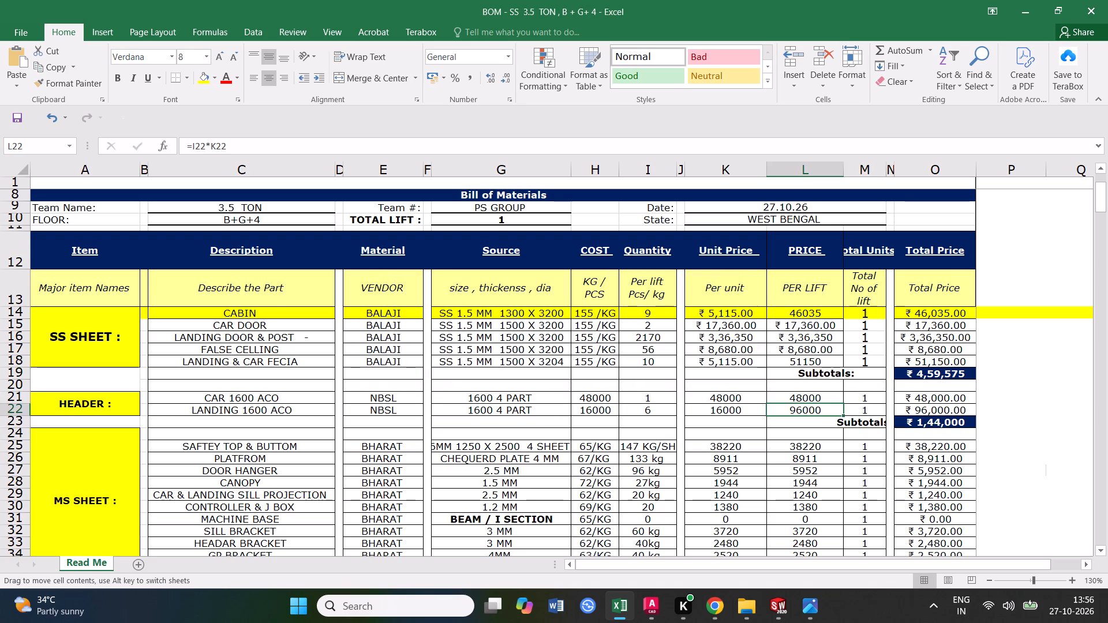
click(833, 426)
drag(818, 422, 864, 423)
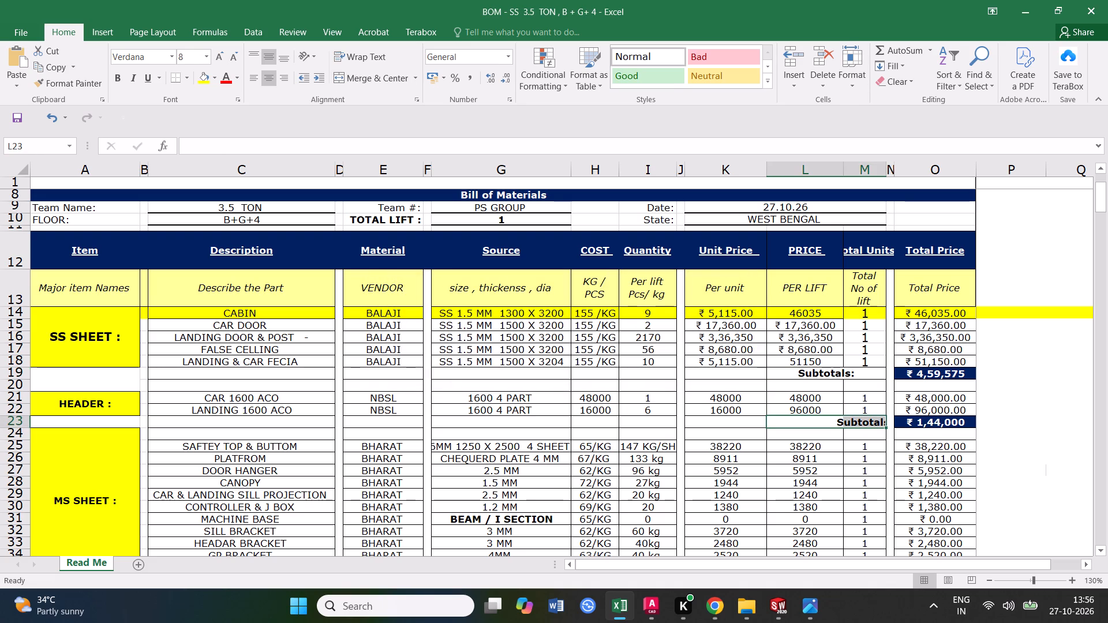
click(351, 72)
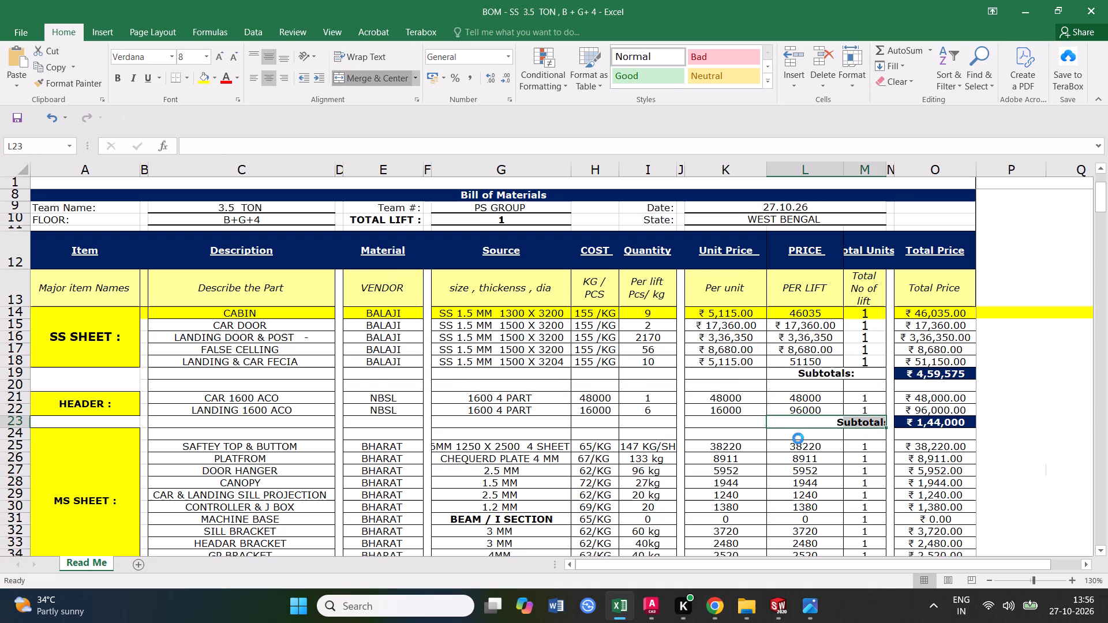
click(829, 451)
click(587, 347)
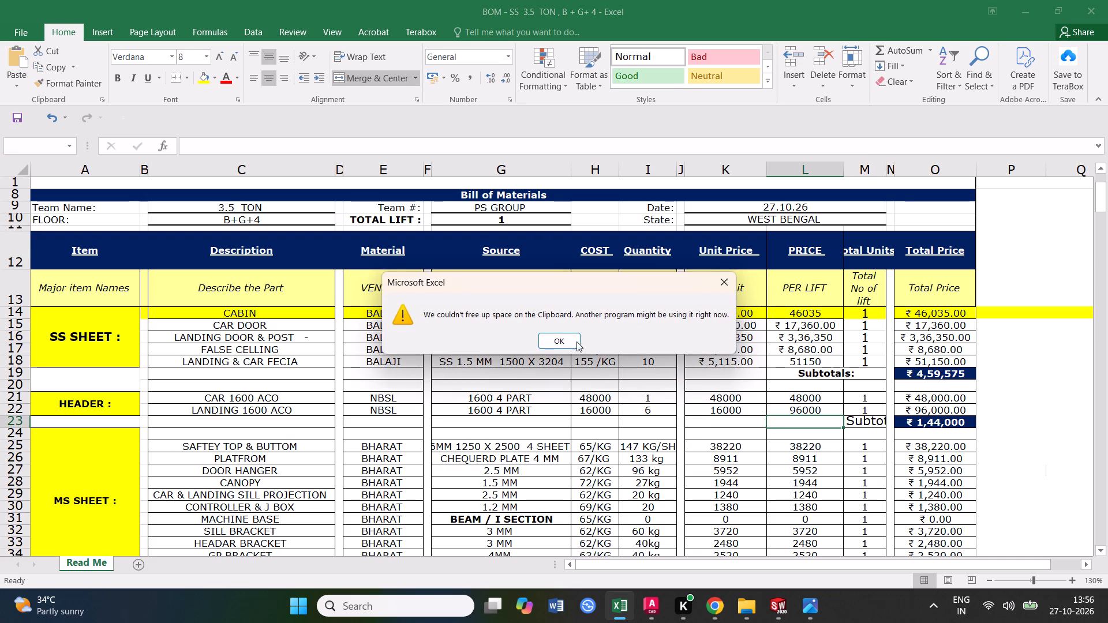
click(555, 333)
click(872, 489)
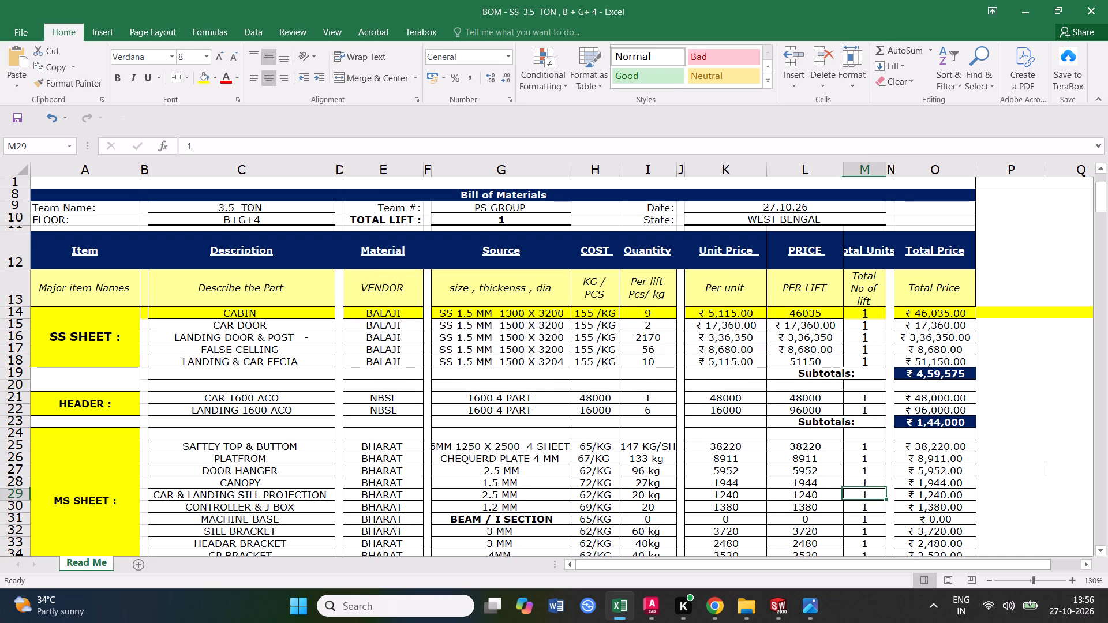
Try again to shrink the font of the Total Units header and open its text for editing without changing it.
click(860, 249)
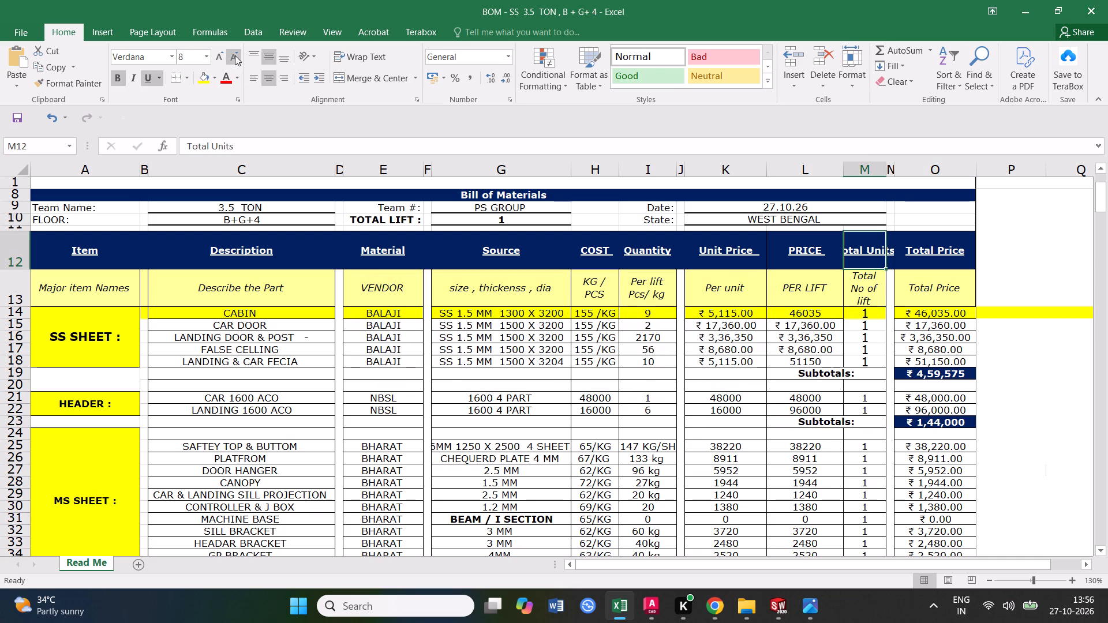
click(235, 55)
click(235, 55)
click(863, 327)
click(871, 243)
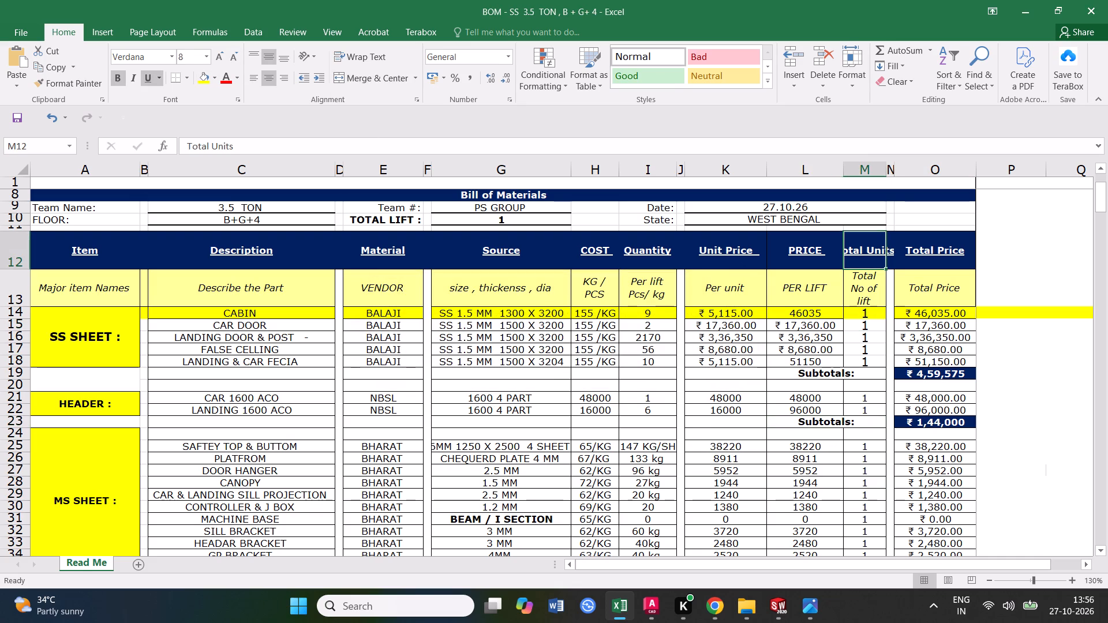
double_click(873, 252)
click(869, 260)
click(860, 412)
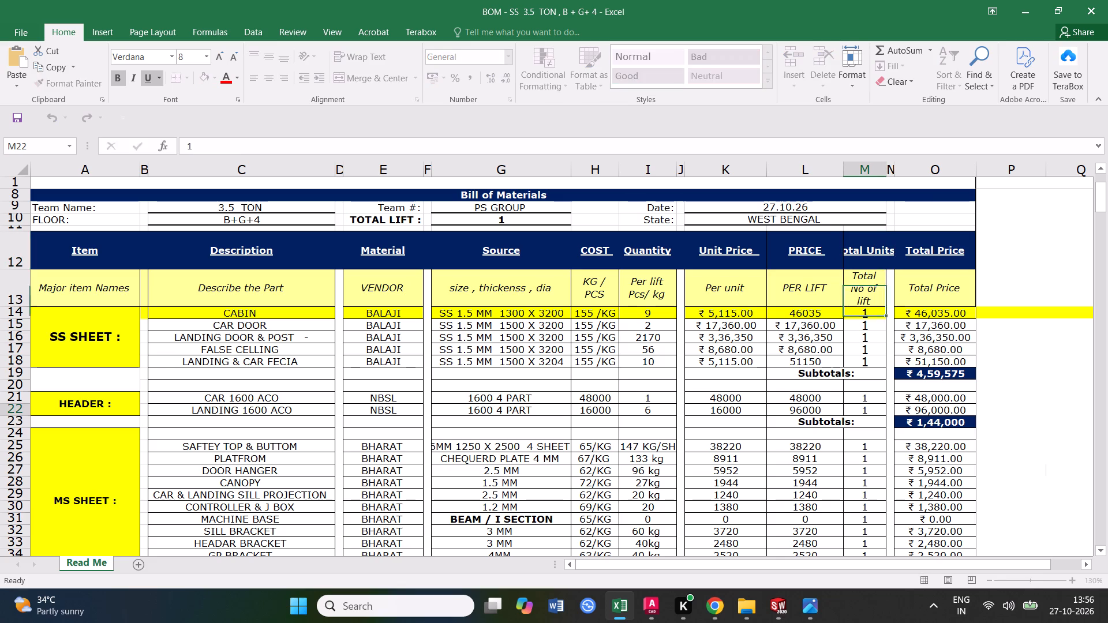
Turn on text wrapping for the Total Units header cell.
click(861, 258)
click(361, 54)
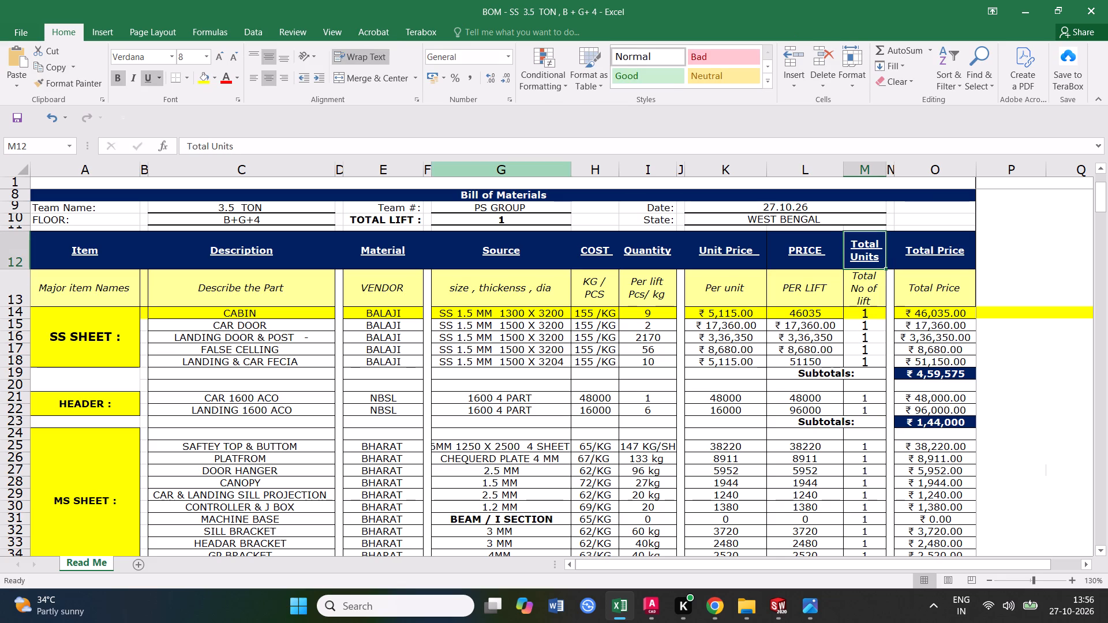
click(845, 339)
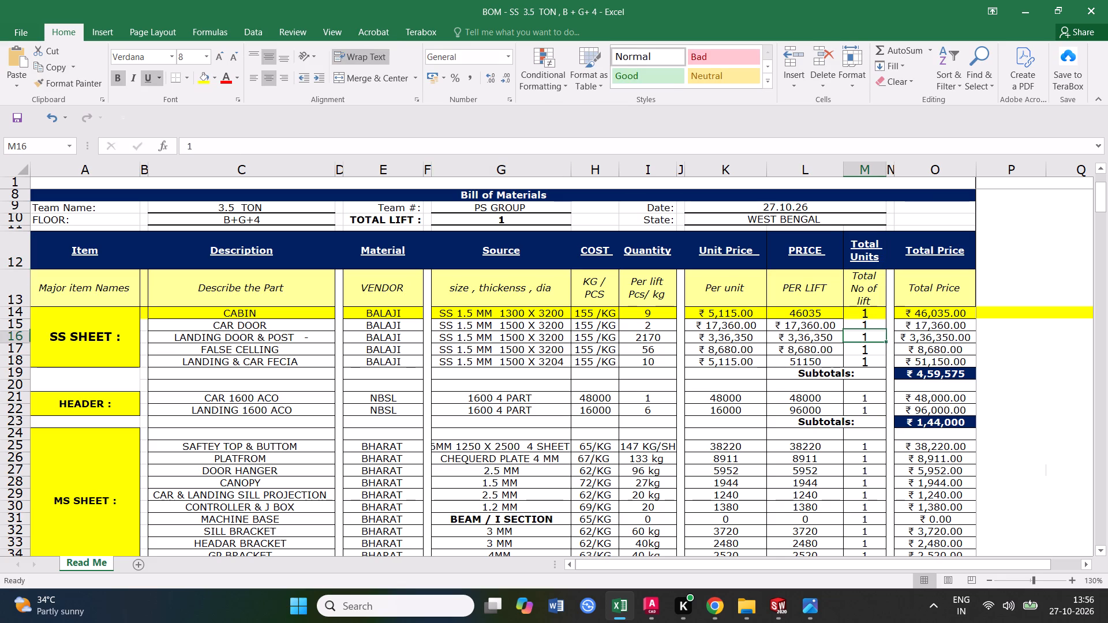
Apply Merge & Center to the narrow spacer column N from row 9 down the table, and again to N9:N16.
drag(890, 208, 893, 260)
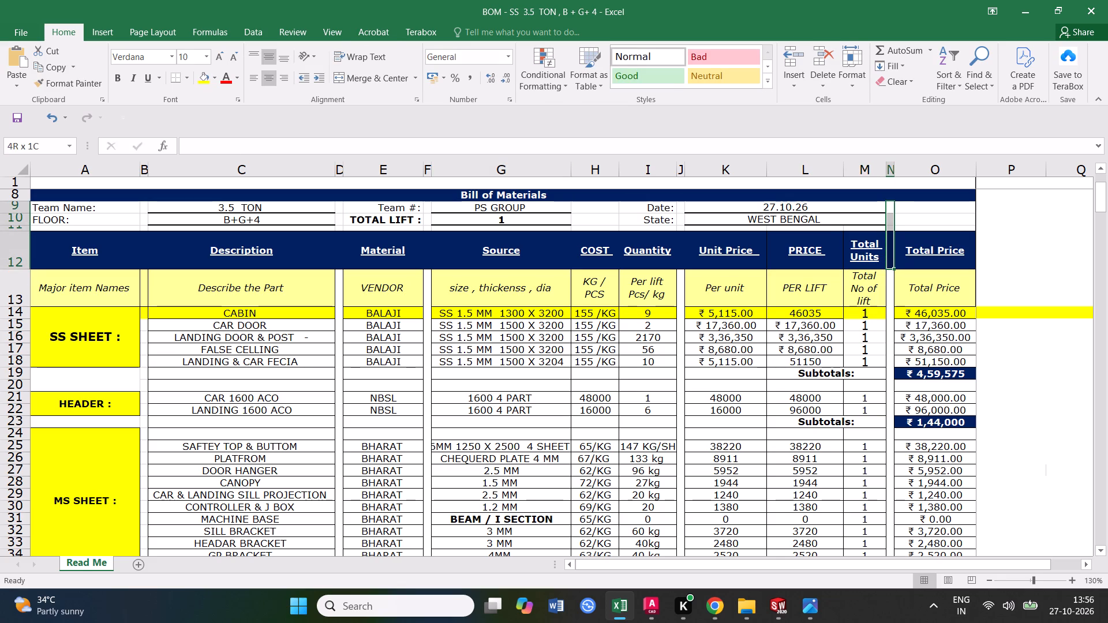
drag(893, 260, 893, 275)
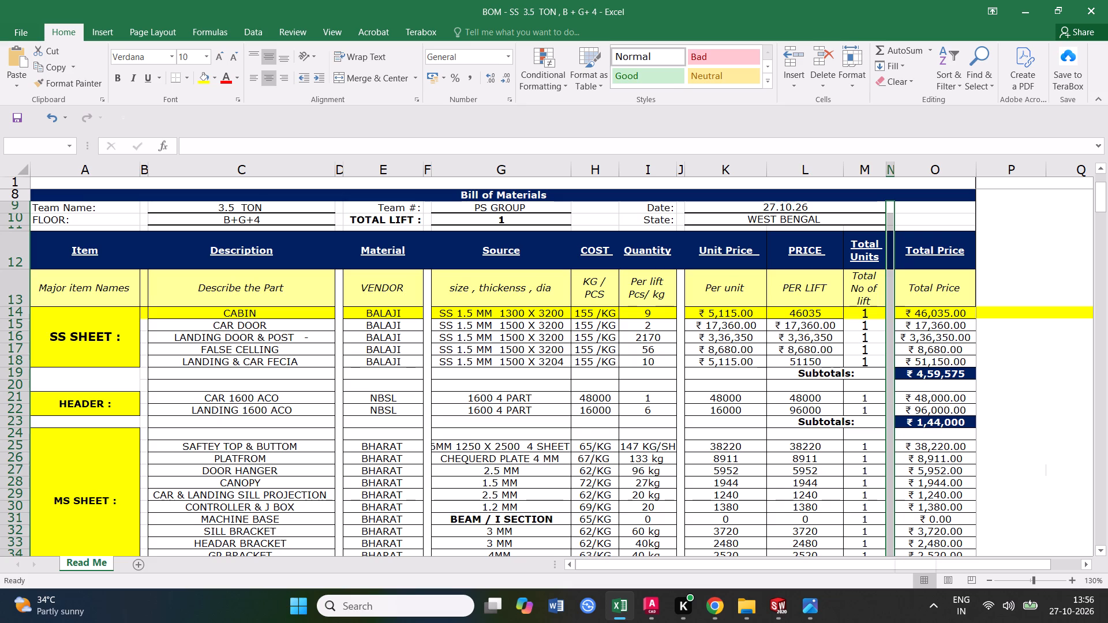
click(372, 75)
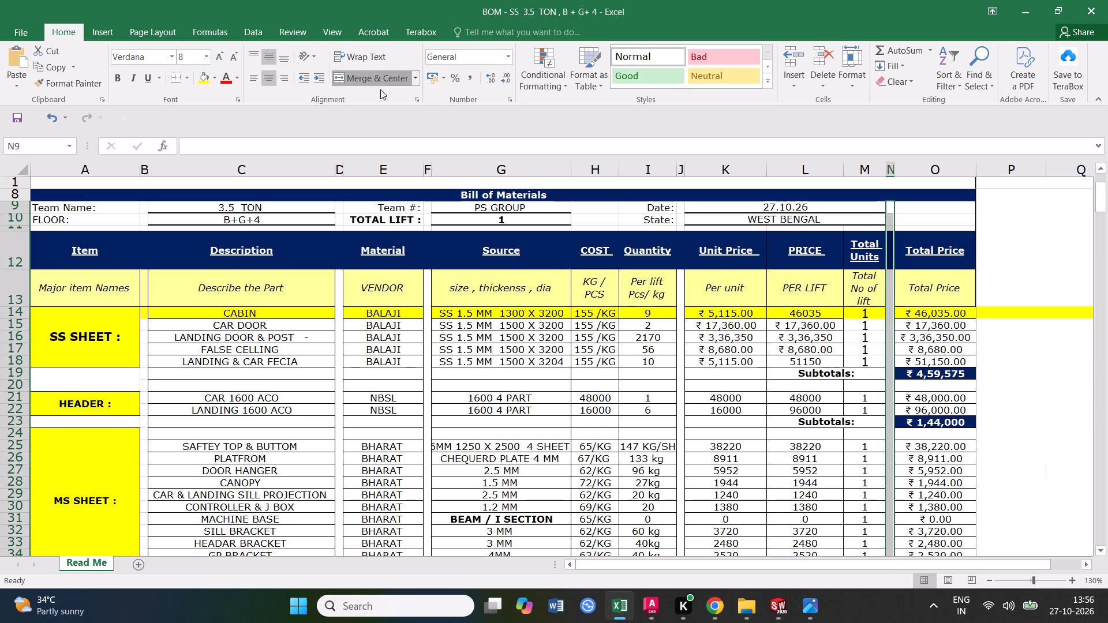
click(746, 423)
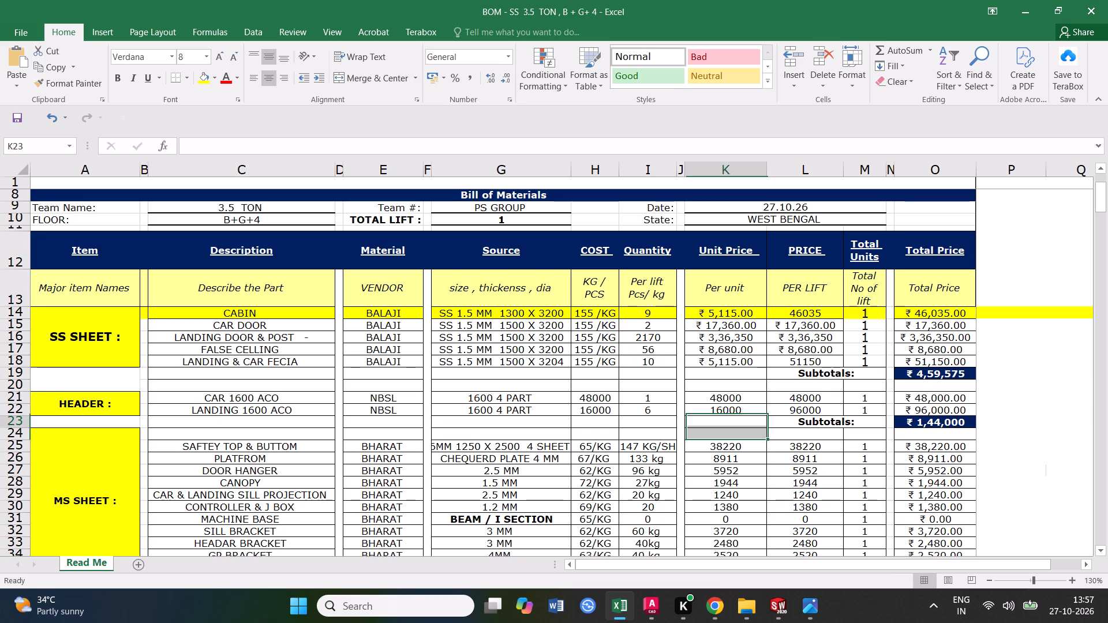
drag(890, 209, 889, 341)
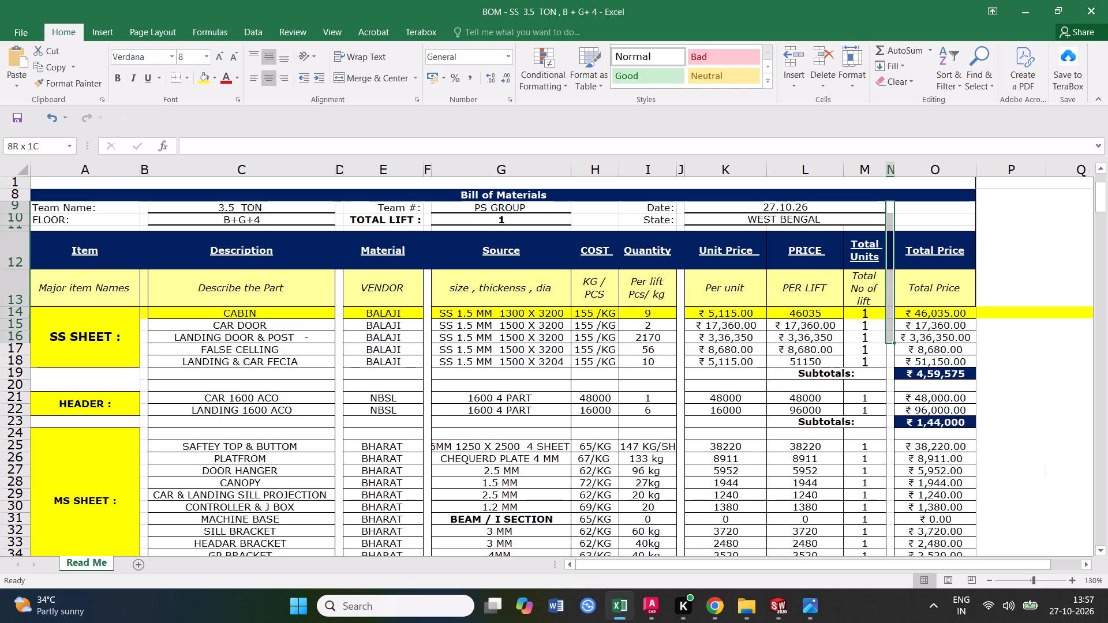
drag(889, 341, 889, 343)
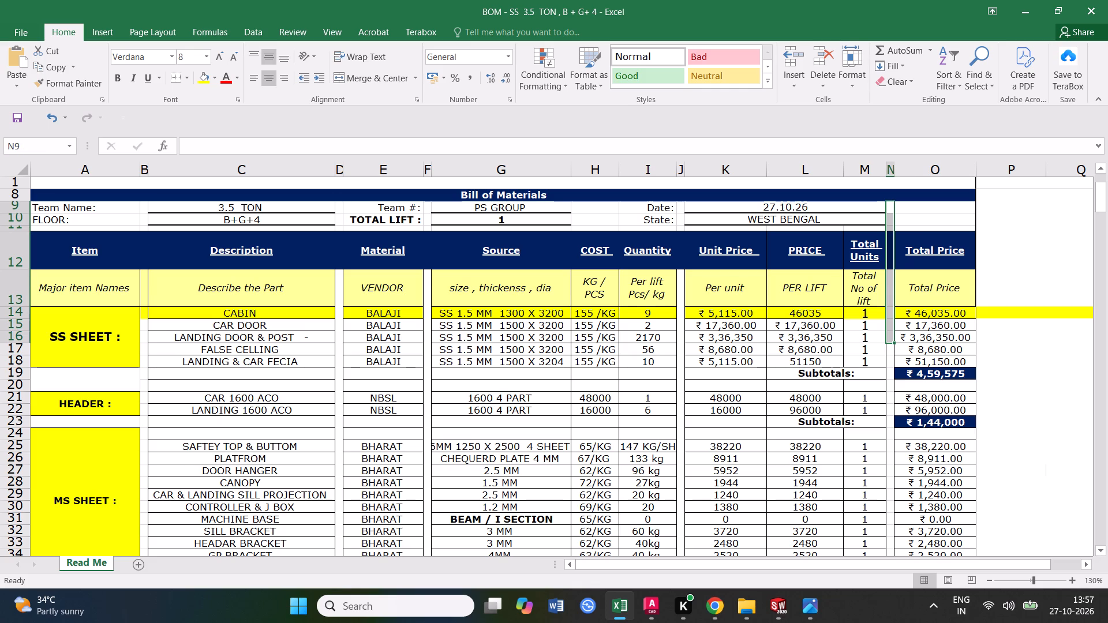
click(380, 74)
click(740, 432)
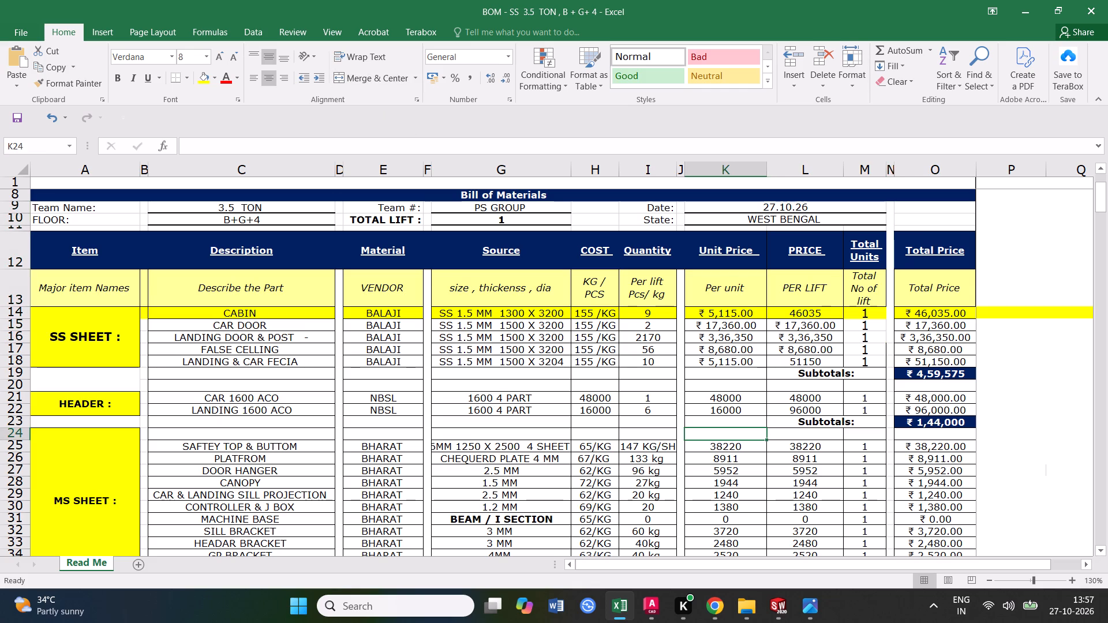
Open the print preview of the adjusted sheet and return to the worksheet.
click(863, 358)
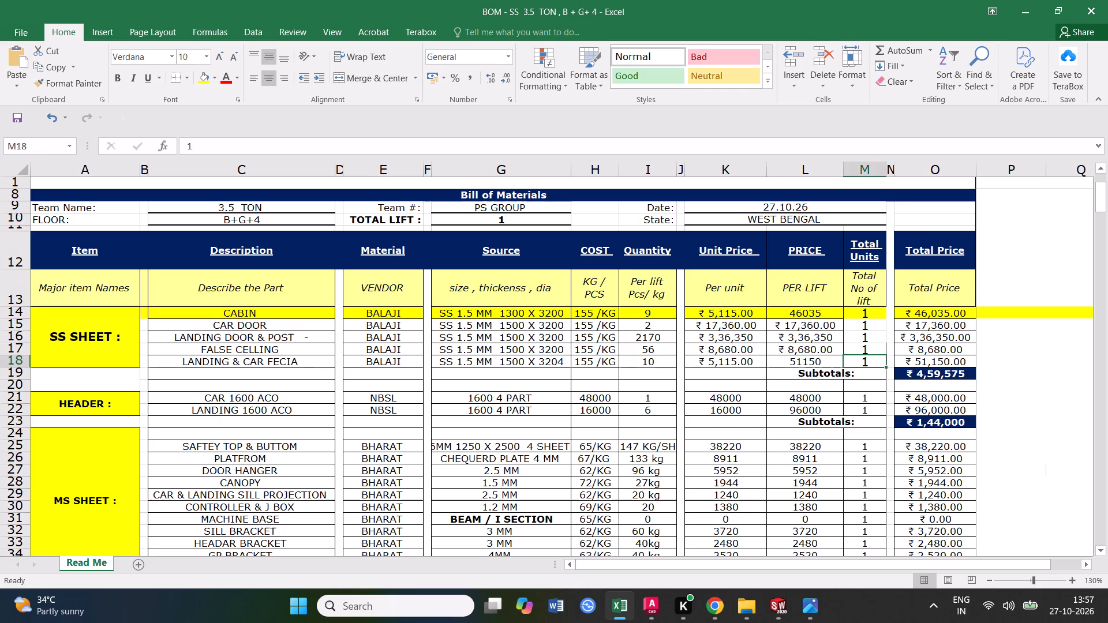
key(ctrl+p)
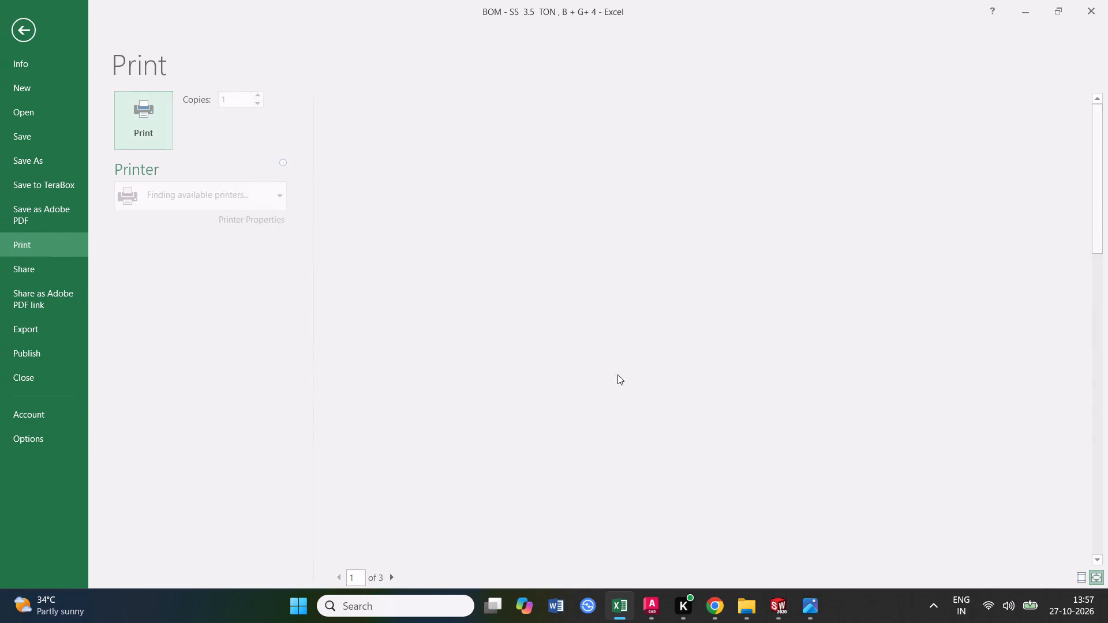
click(25, 28)
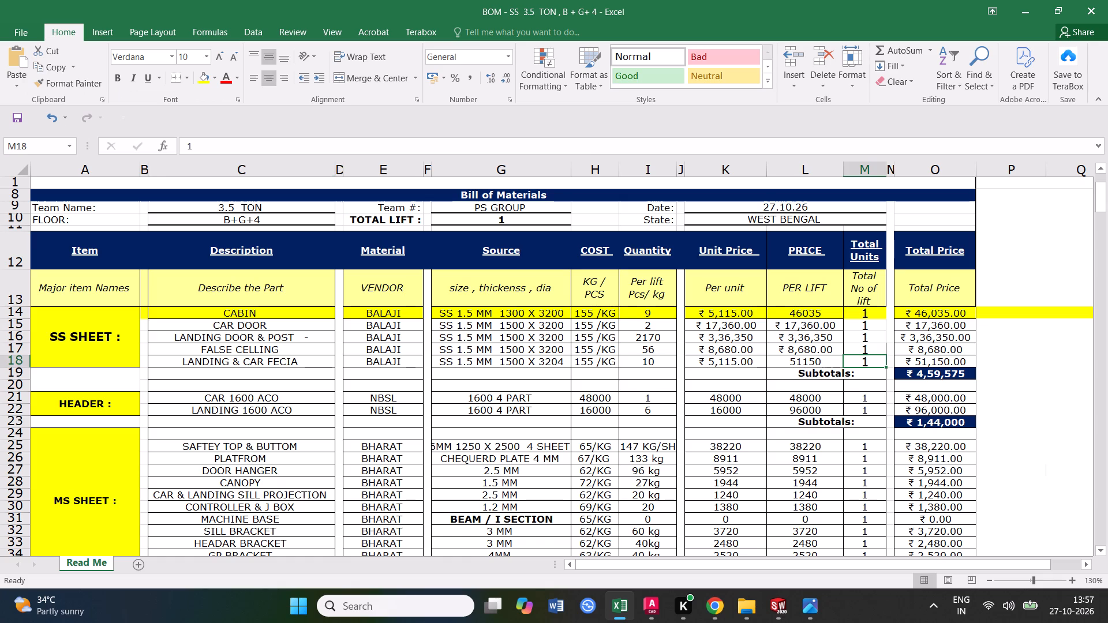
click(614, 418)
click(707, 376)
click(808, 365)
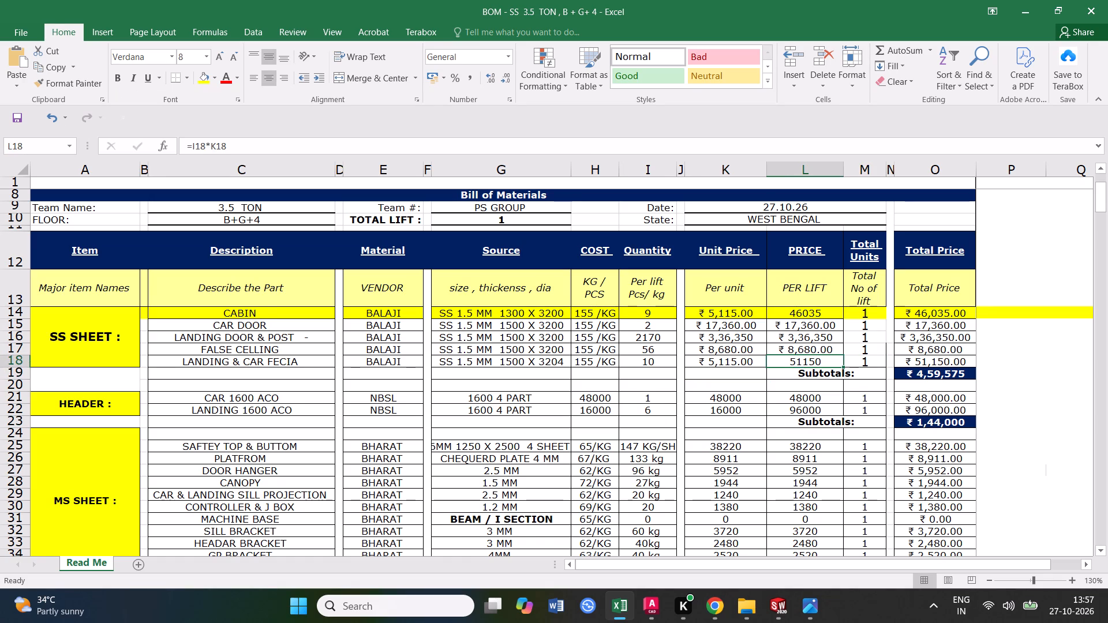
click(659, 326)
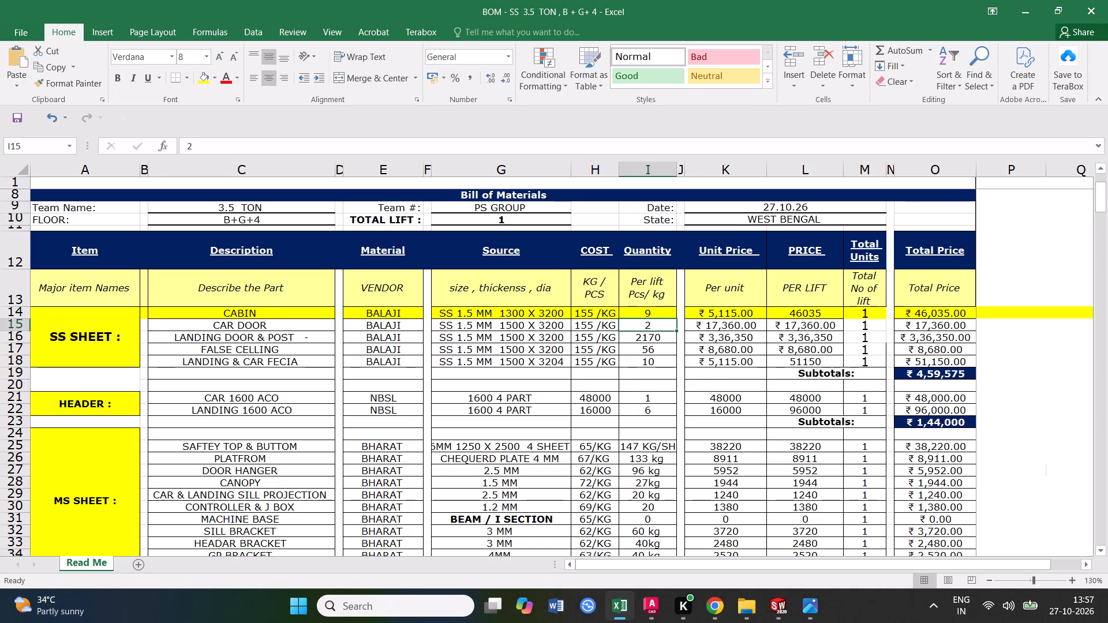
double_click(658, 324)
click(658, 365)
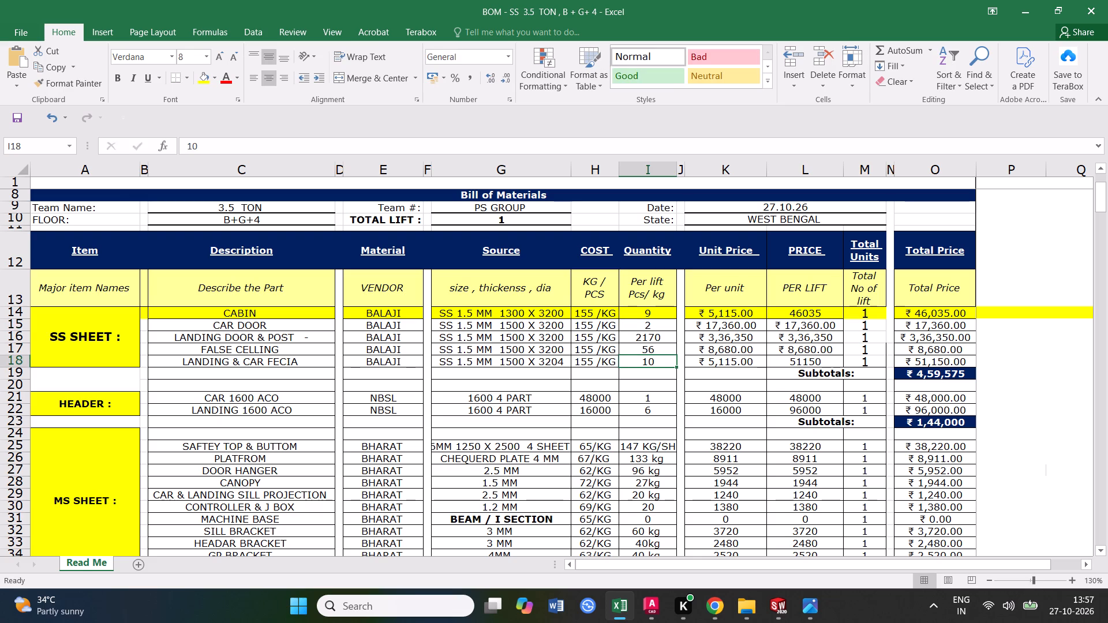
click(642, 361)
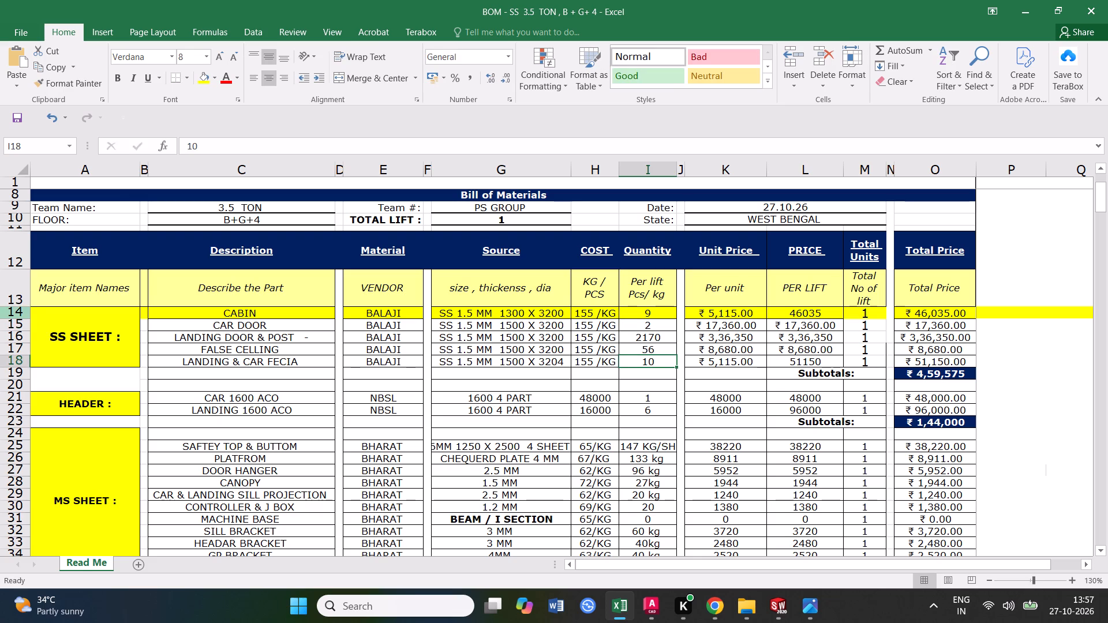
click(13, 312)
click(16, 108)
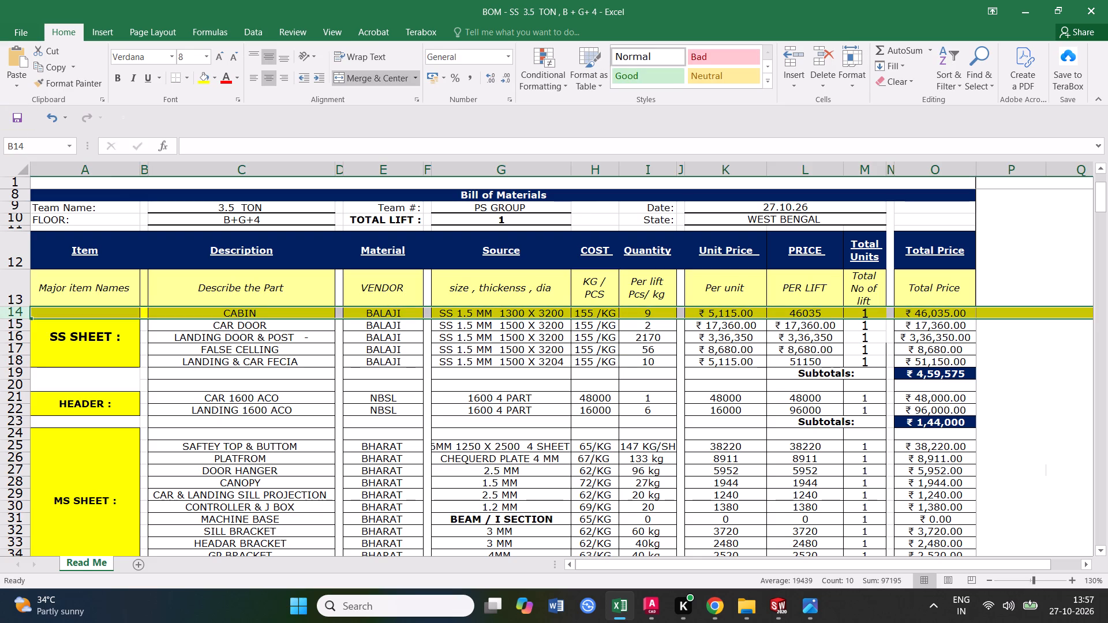
Enter 10 NOS as the Quantity of the CABIN row in cell I14.
click(654, 322)
double_click(657, 313)
drag(657, 313, 654, 313)
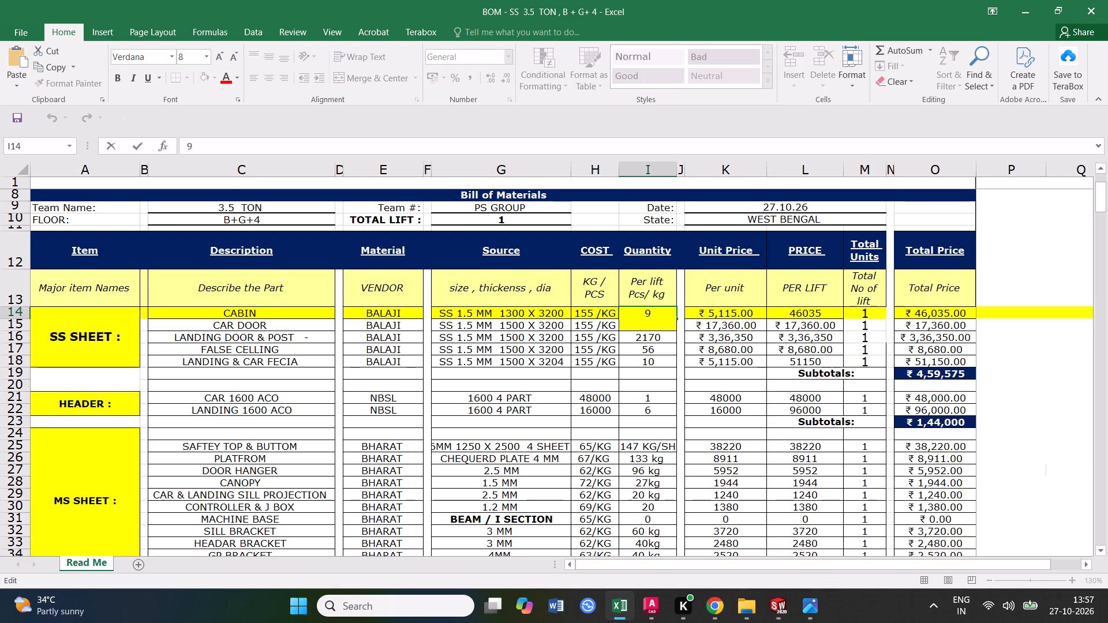
drag(654, 313, 643, 313)
text(10 NOOS)
key(BackSpace)
key(BackSpace)
text(S)
key(space)
click(755, 391)
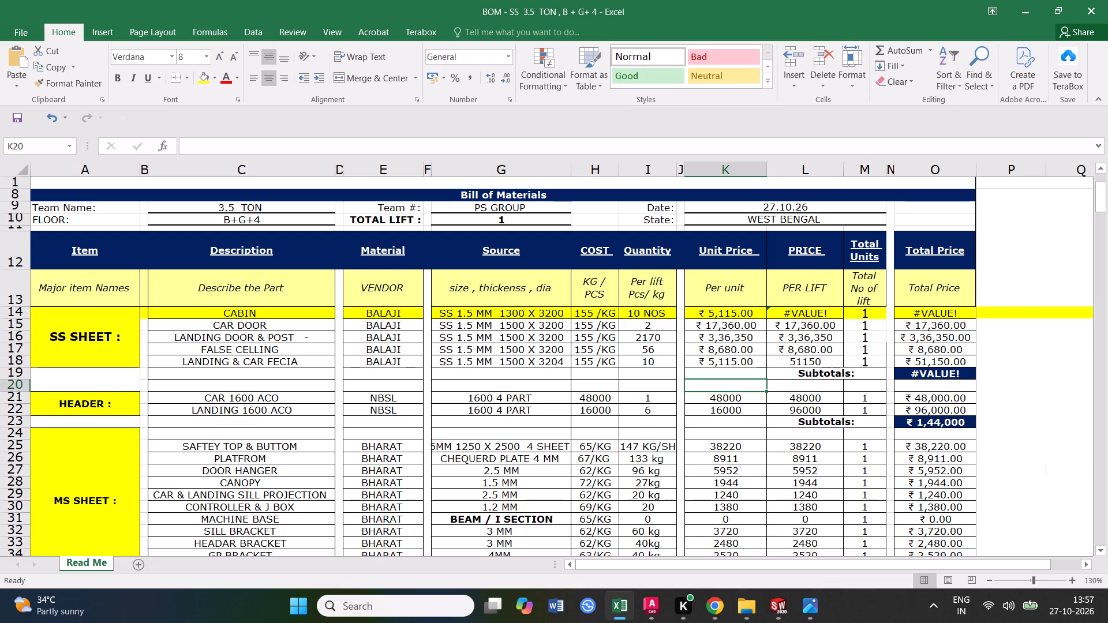
Remove the NOS suffix from the CABIN quantity in I14, leaving the plain number 10.
click(653, 314)
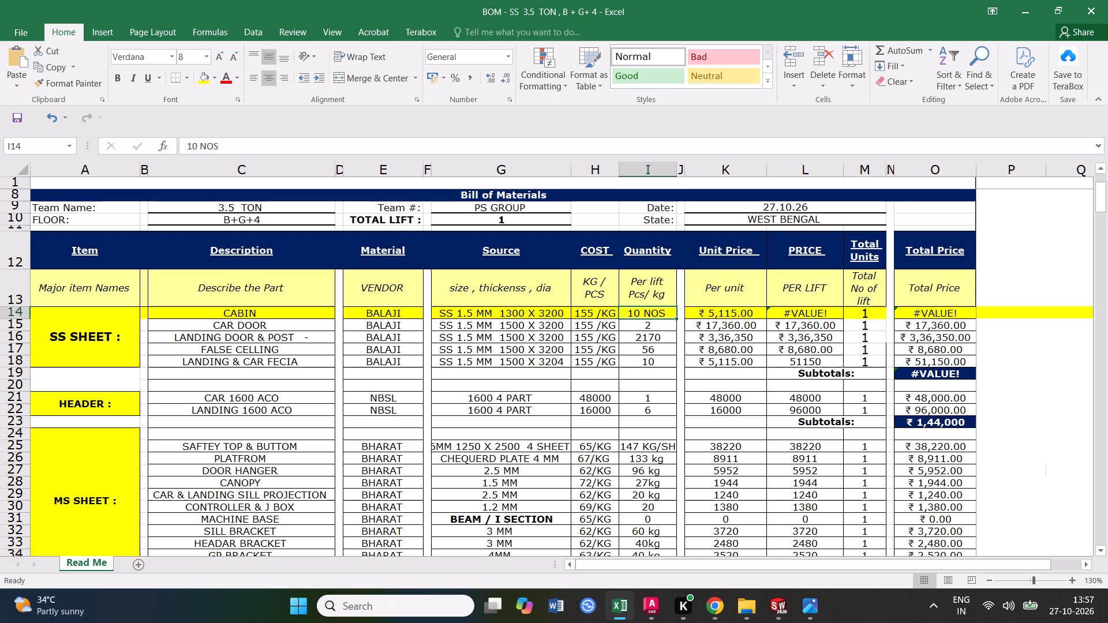
double_click(664, 311)
click(671, 312)
key(BackSpace)
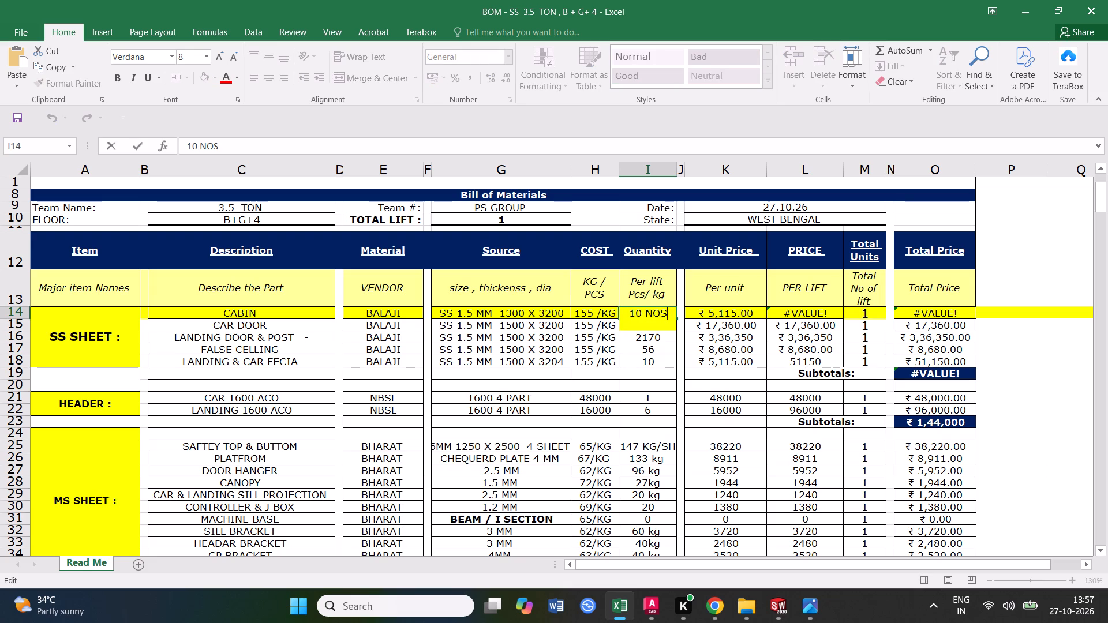
key(BackSpace)
key(BackSpace)
key(BackSpace)
click(686, 429)
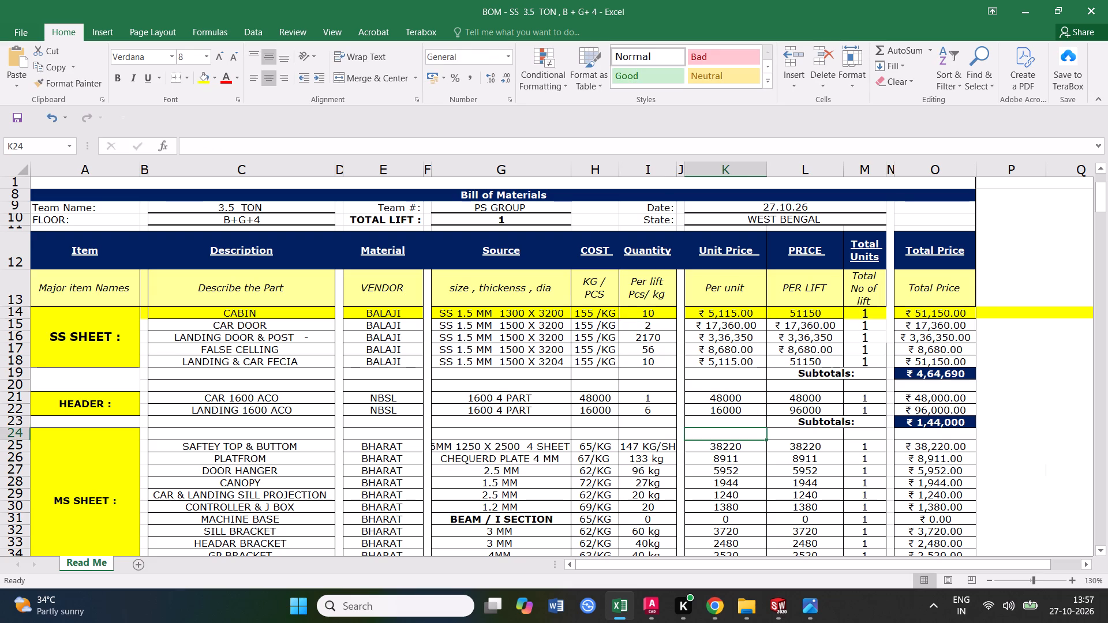
Switch to Chrome to check the sheet weight on the steel sheets and plates calculator, and return to the worksheet.
click(744, 314)
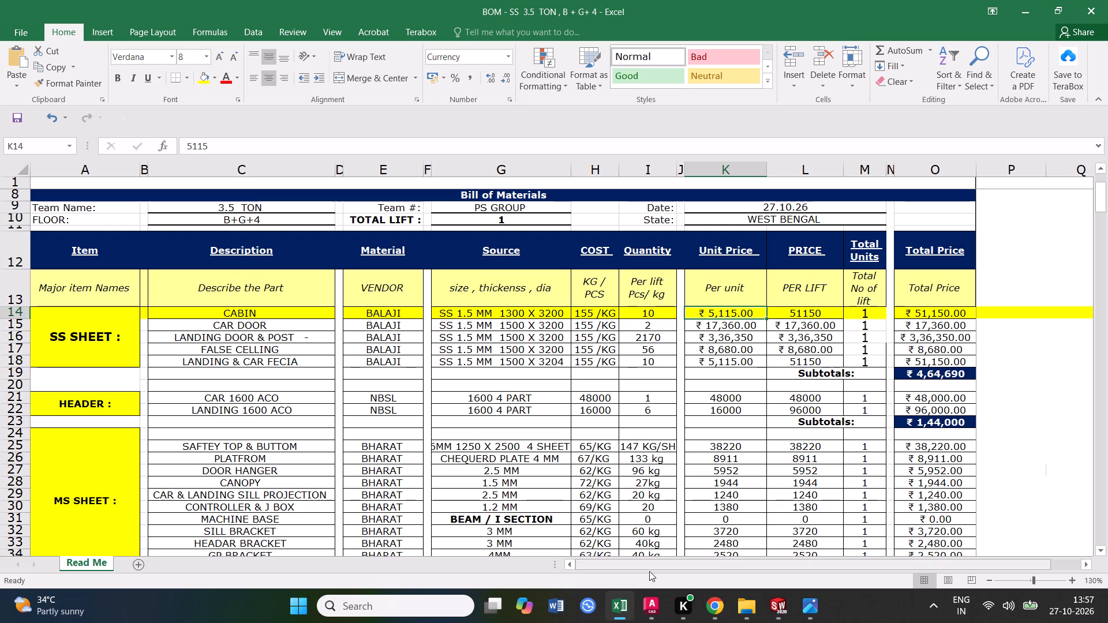
click(721, 614)
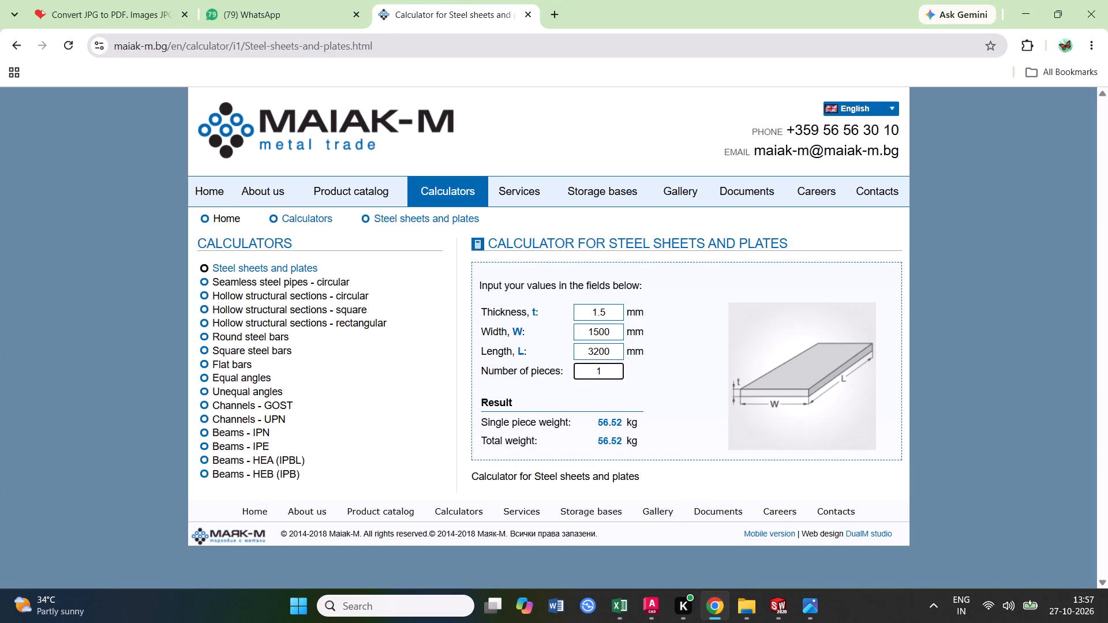
click(1038, 14)
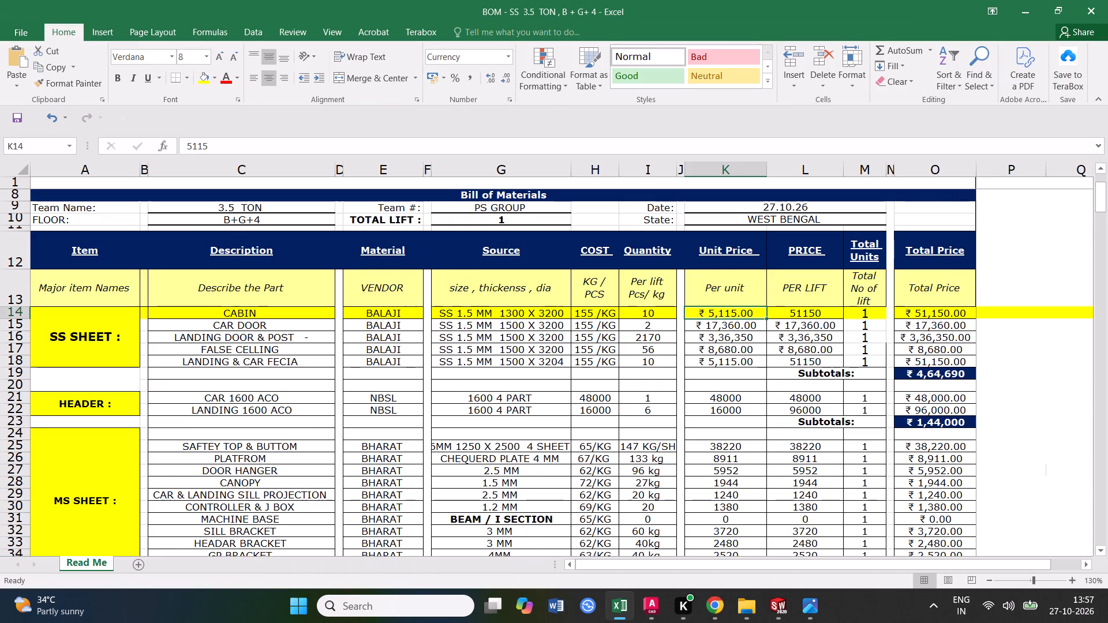
Multiply 10 by 56 in Calculator for the CABIN row and close it.
click(739, 309)
click(751, 313)
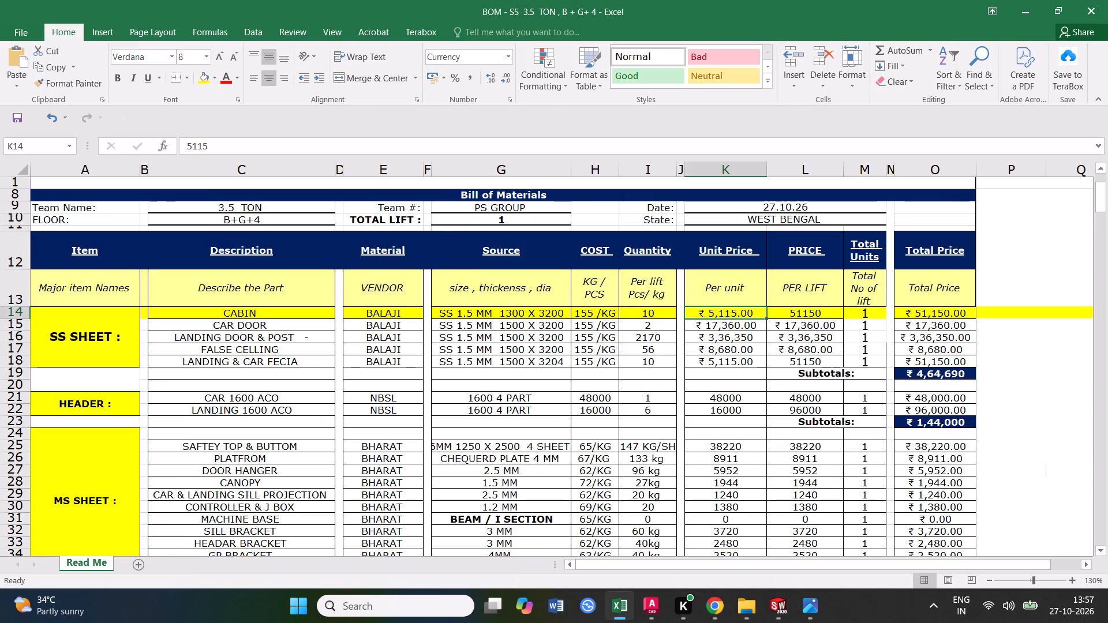
text(10*56)
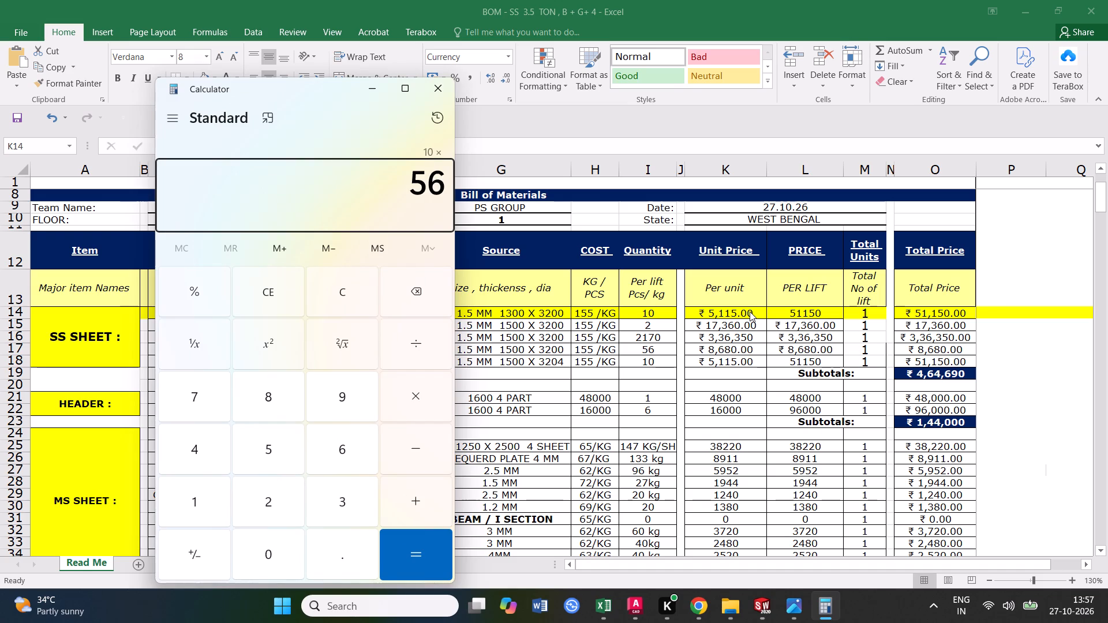
key(Return)
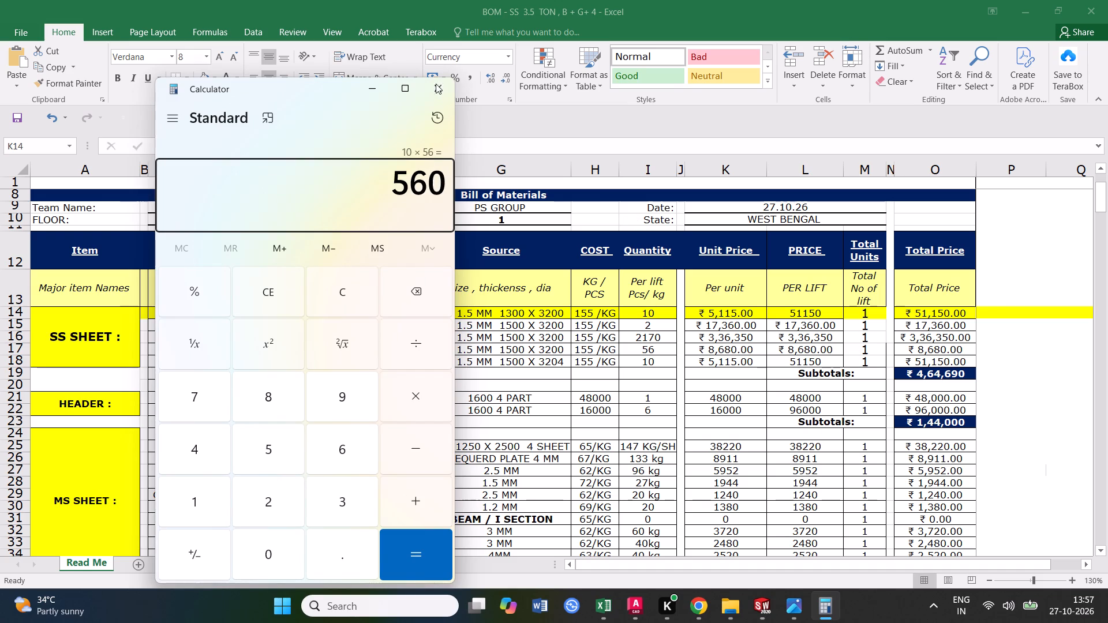
click(436, 84)
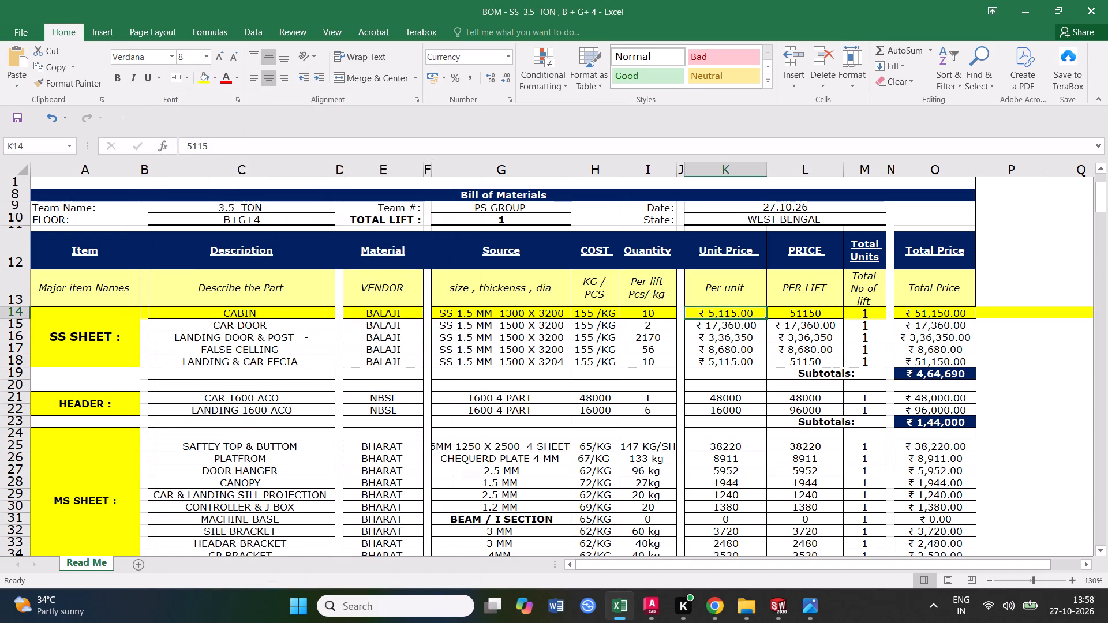
Shorten the sub-header under Quantity in I13 to "Per lift Pcs".
double_click(746, 288)
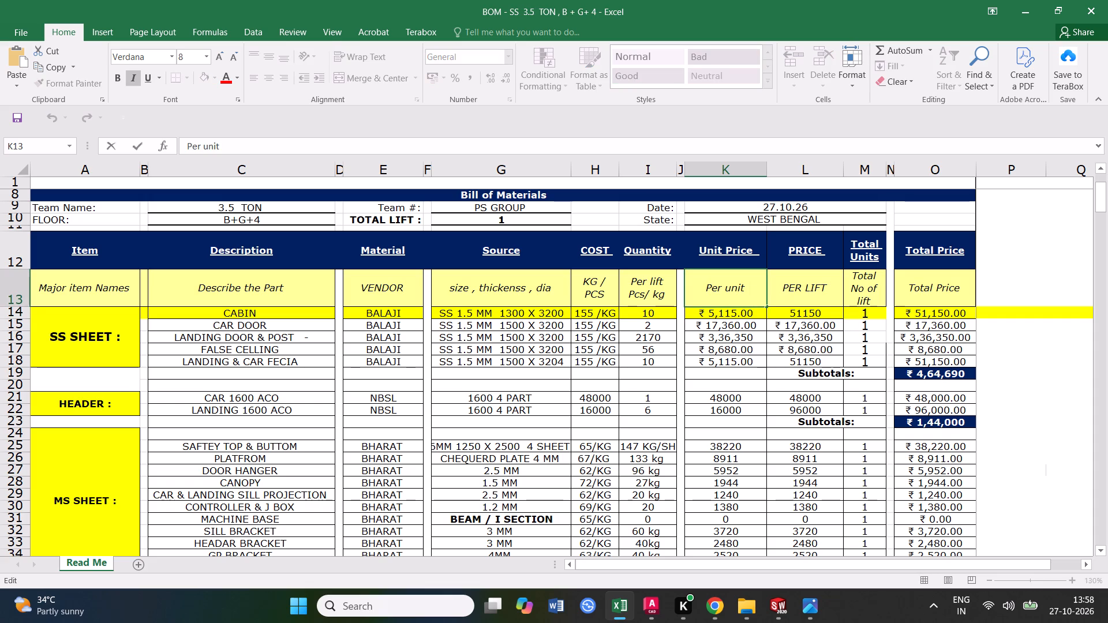
double_click(669, 297)
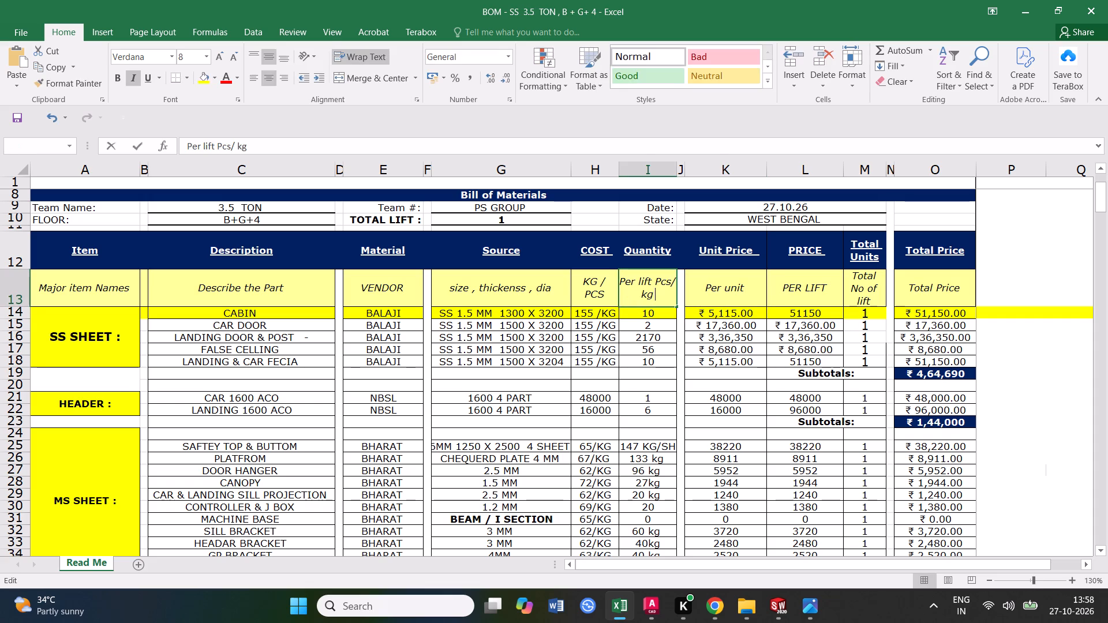
key(BackSpace)
key(BackSpace)
key(BackSpace)
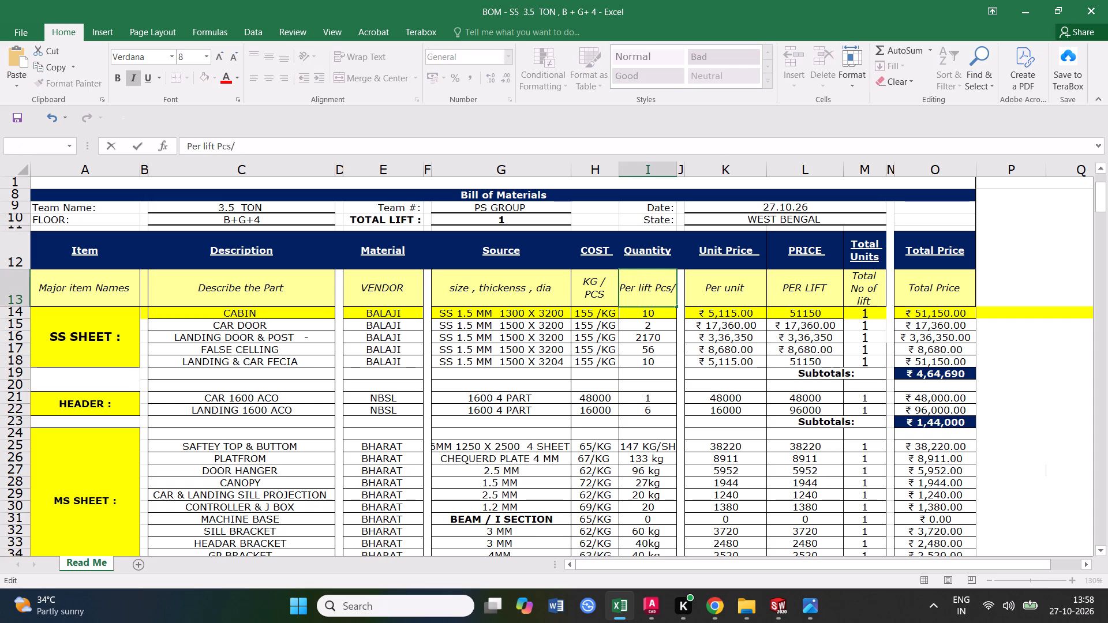
click(660, 340)
double_click(658, 297)
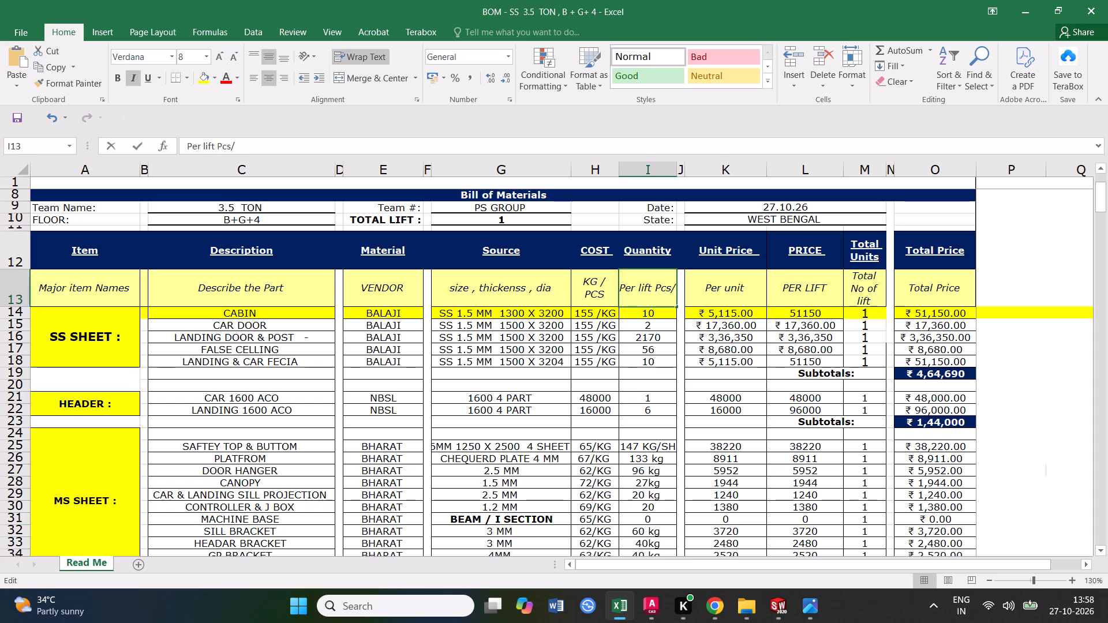
key(BackSpace)
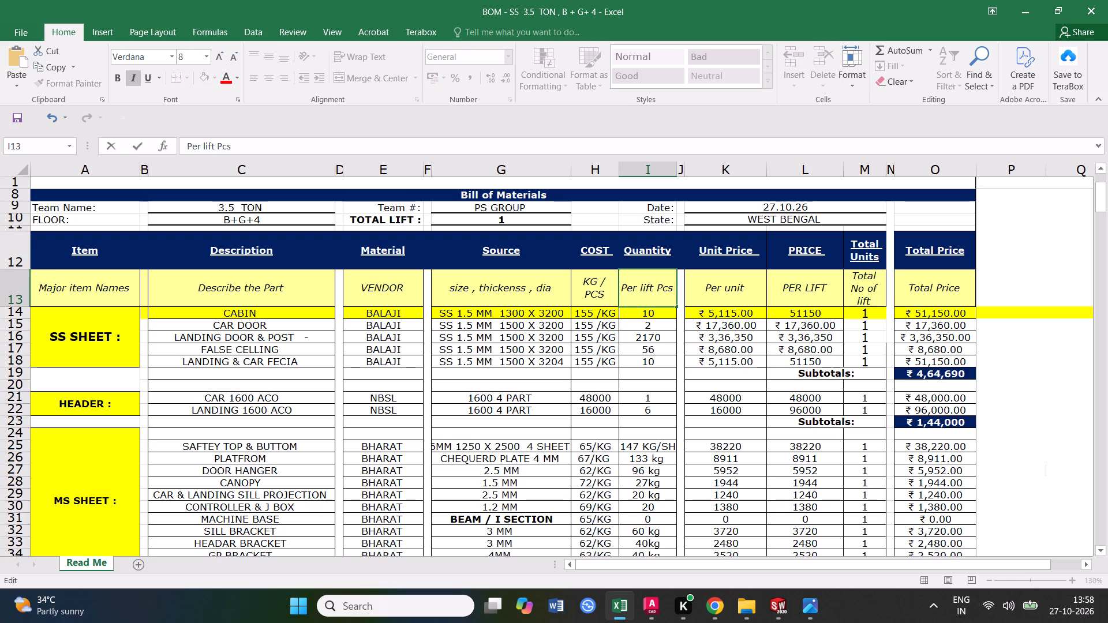
click(654, 333)
Change the sub-header under Unit Price in K13 to "Per KG".
click(724, 292)
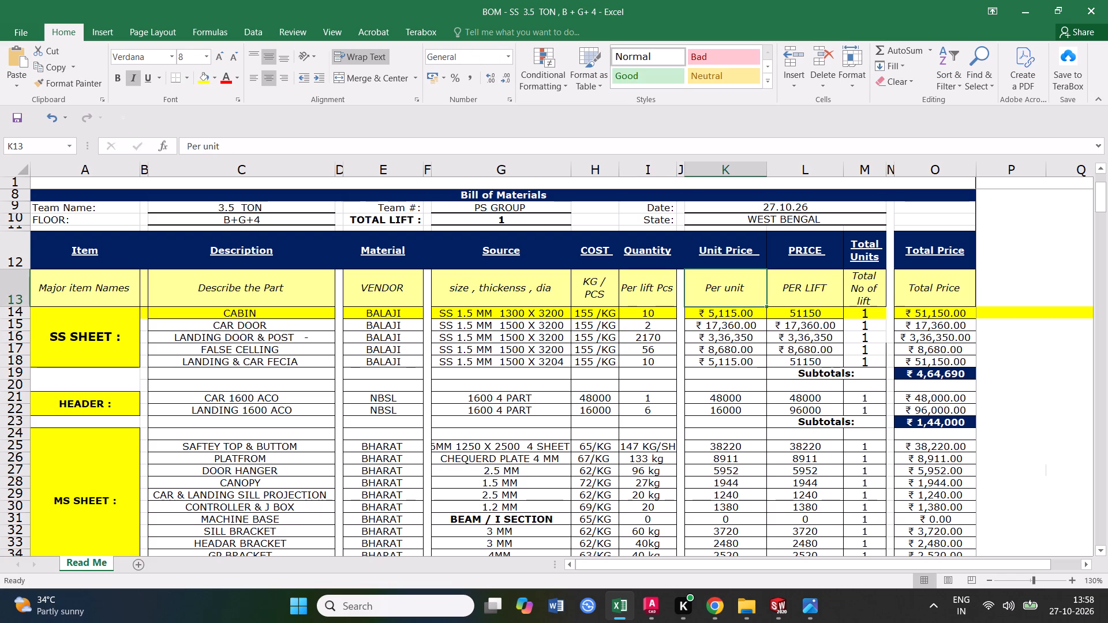
double_click(748, 287)
drag(748, 287, 725, 287)
text(KF)
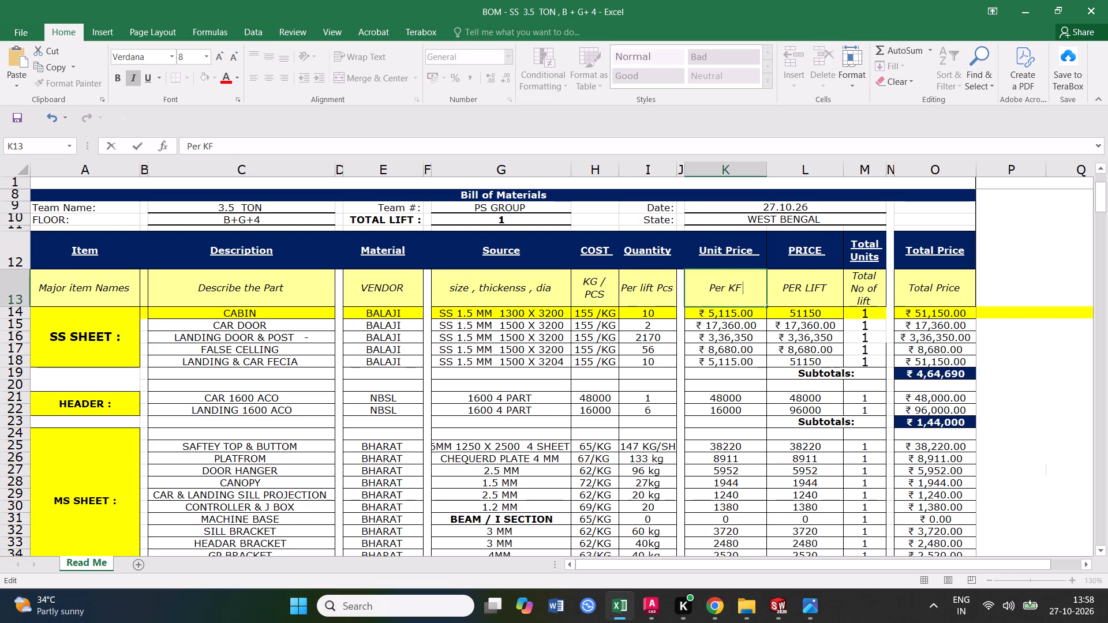
key(BackSpace)
key(BackSpace)
key(g)
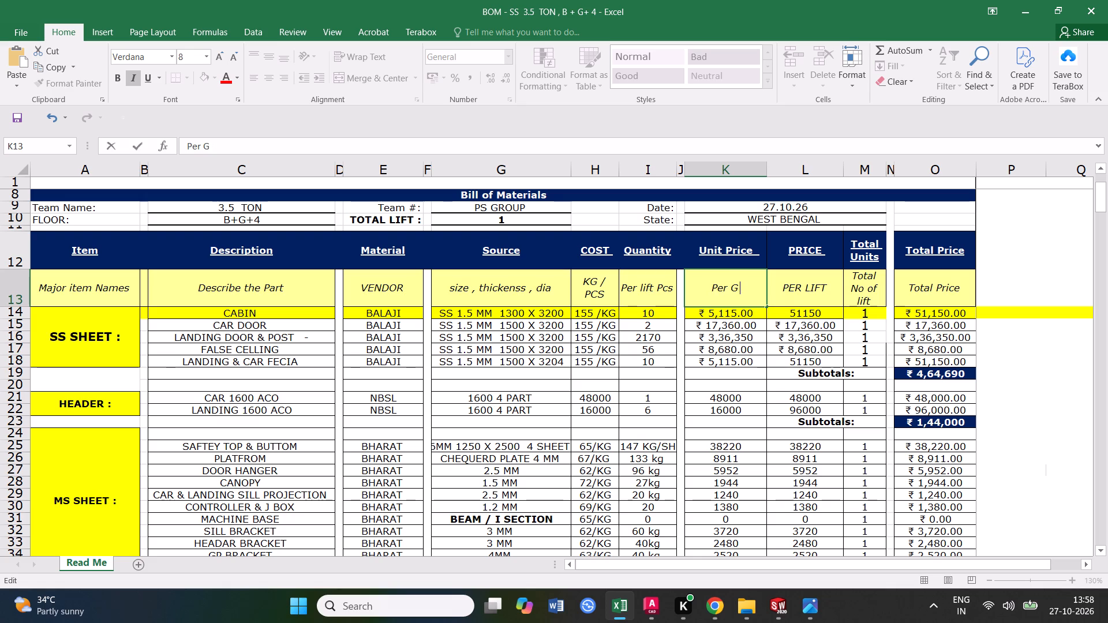
key(BackSpace)
text(KG)
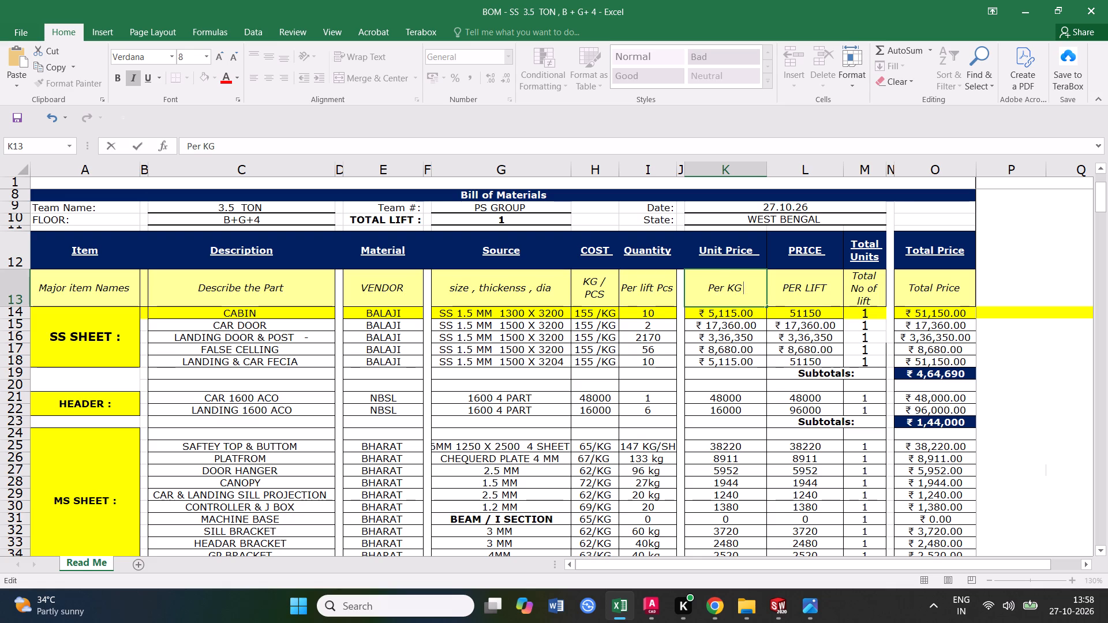
click(810, 373)
Calculate 10 × 56 in Calculator and enter 560 in the CABIN row's Per KG cell K14.
click(729, 314)
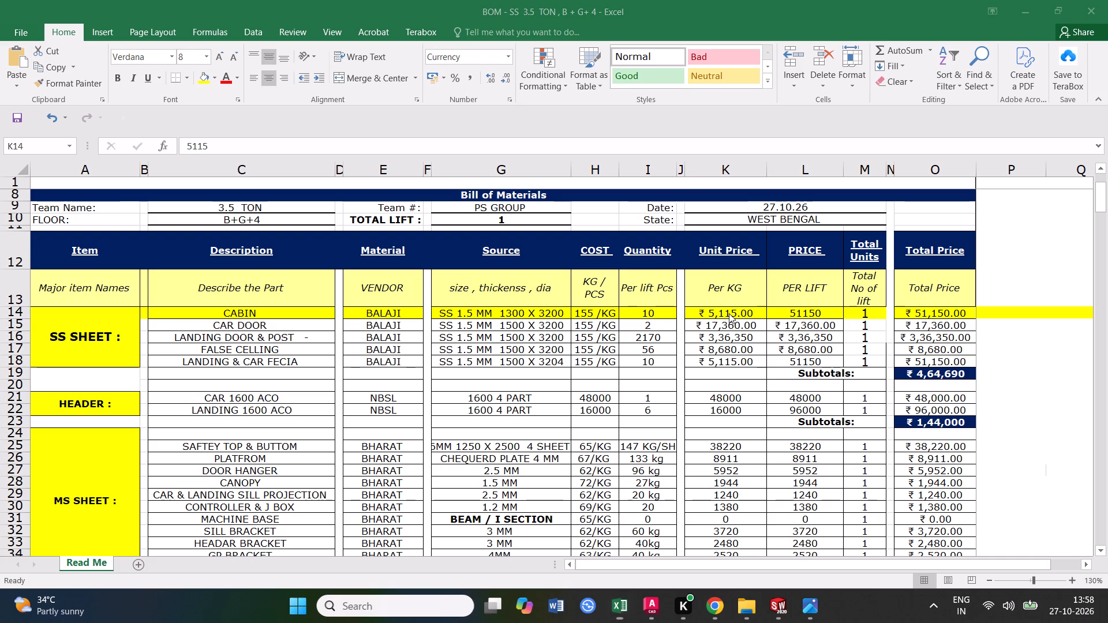
text(10*56)
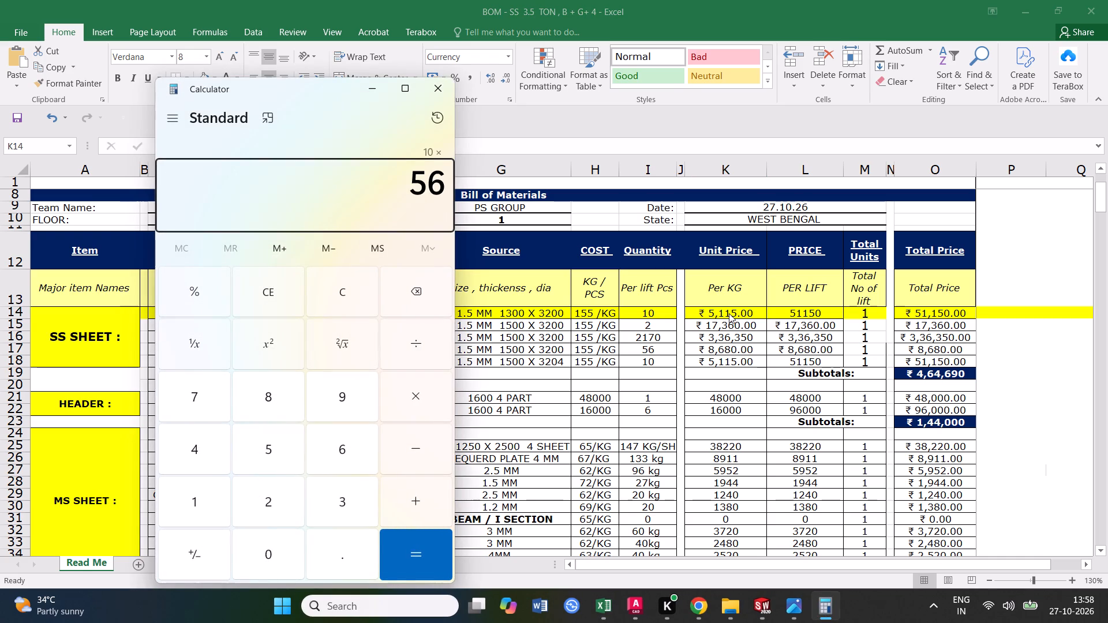
key(Return)
click(440, 87)
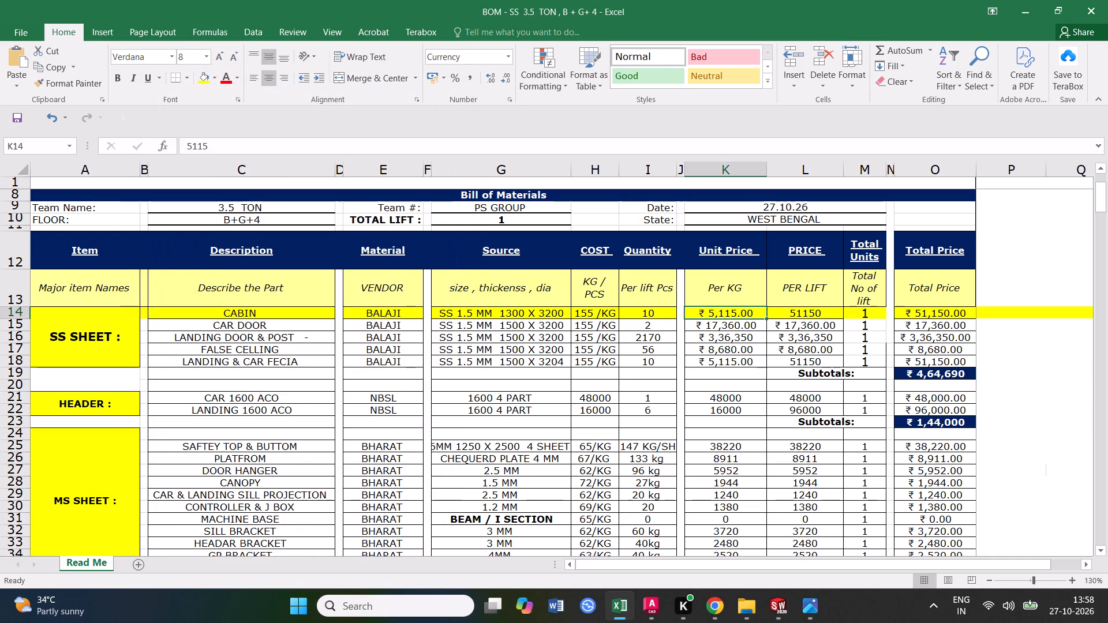
text(560)
click(708, 438)
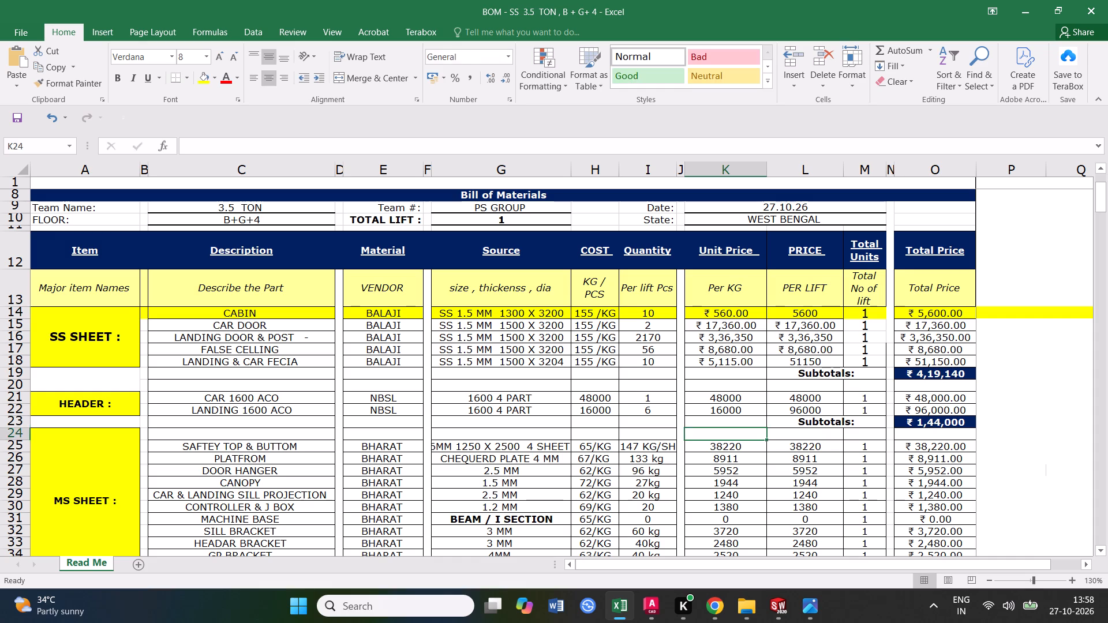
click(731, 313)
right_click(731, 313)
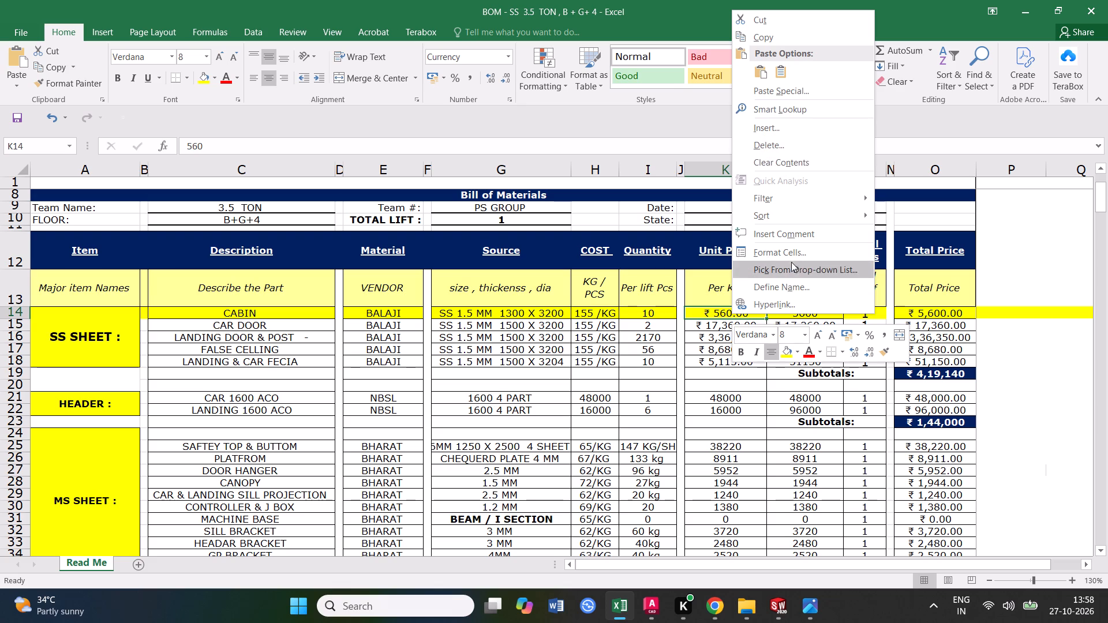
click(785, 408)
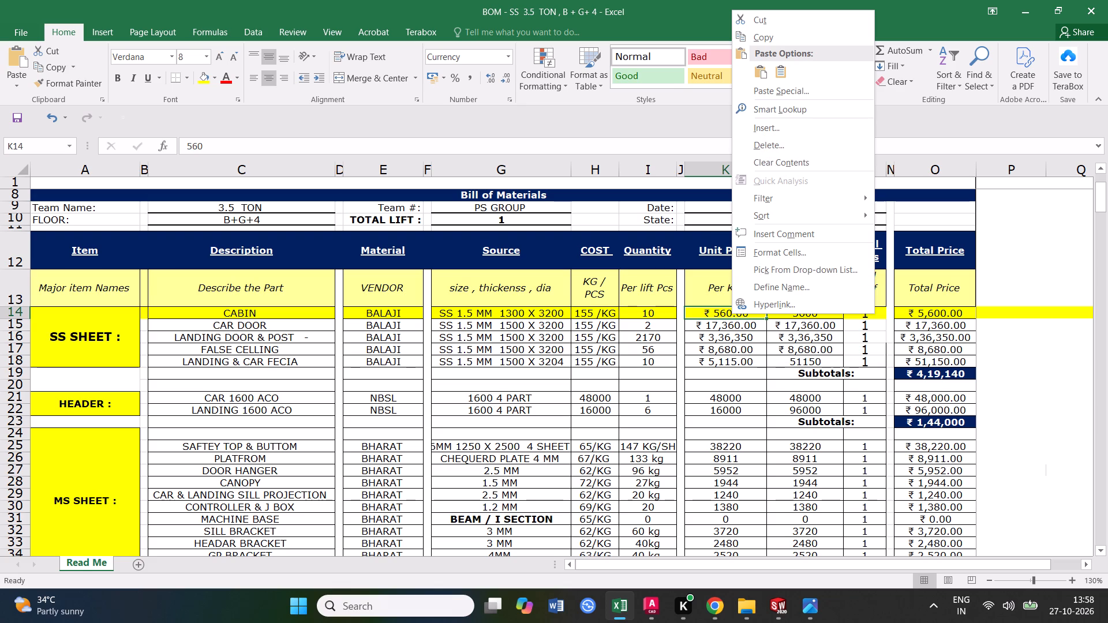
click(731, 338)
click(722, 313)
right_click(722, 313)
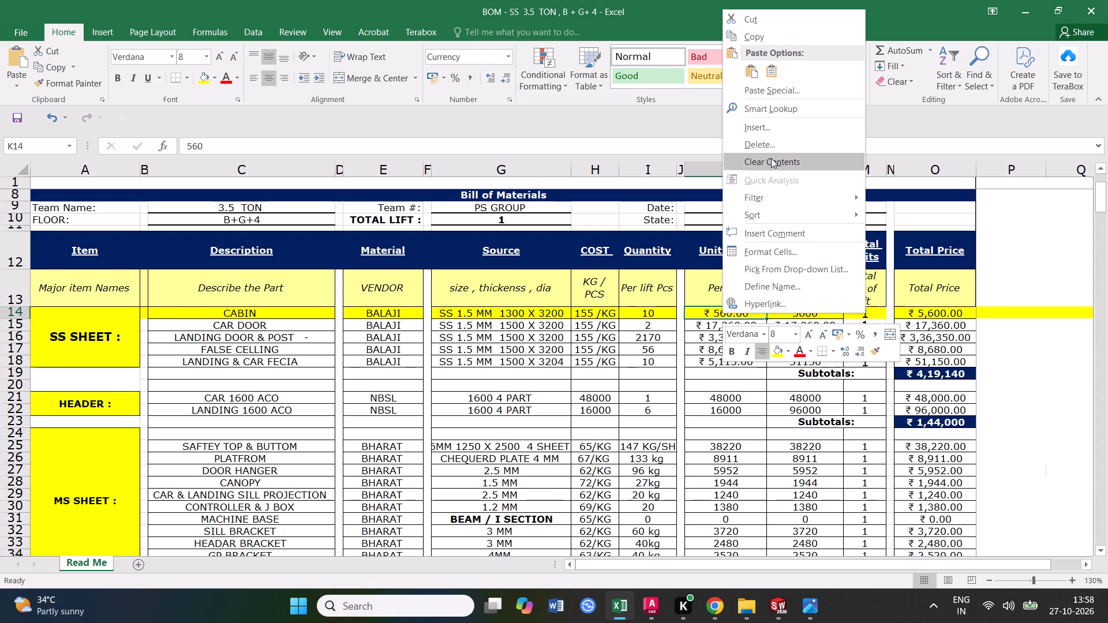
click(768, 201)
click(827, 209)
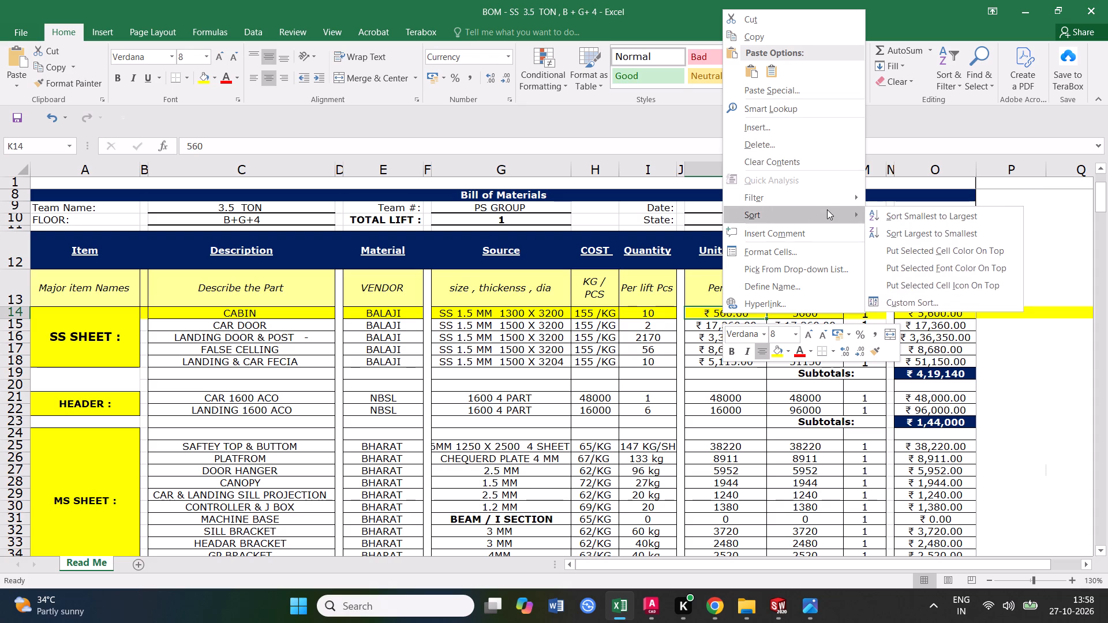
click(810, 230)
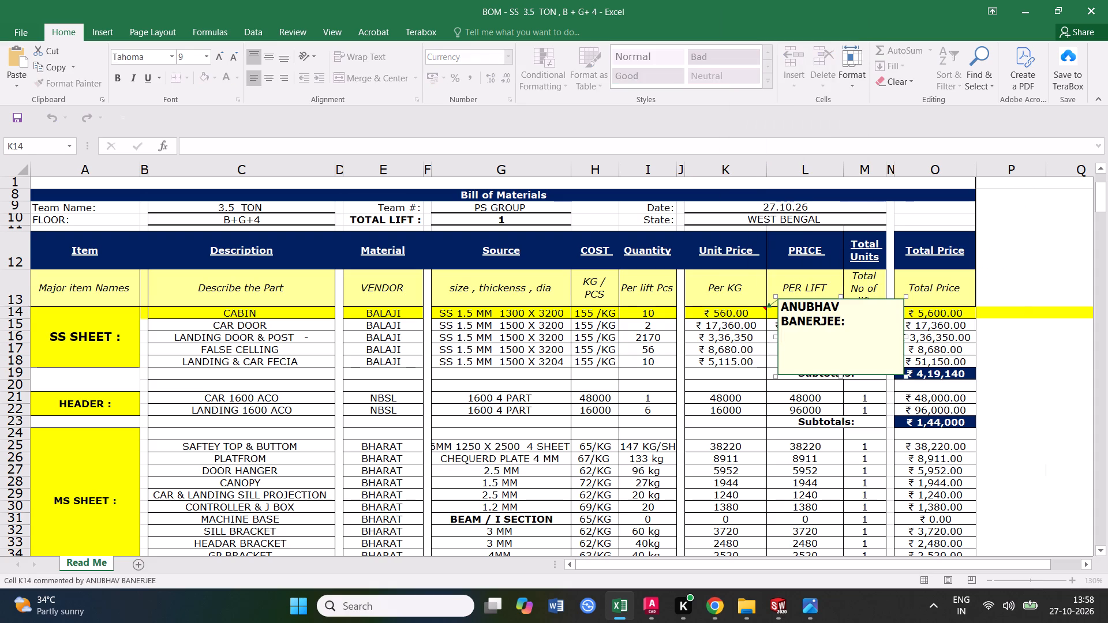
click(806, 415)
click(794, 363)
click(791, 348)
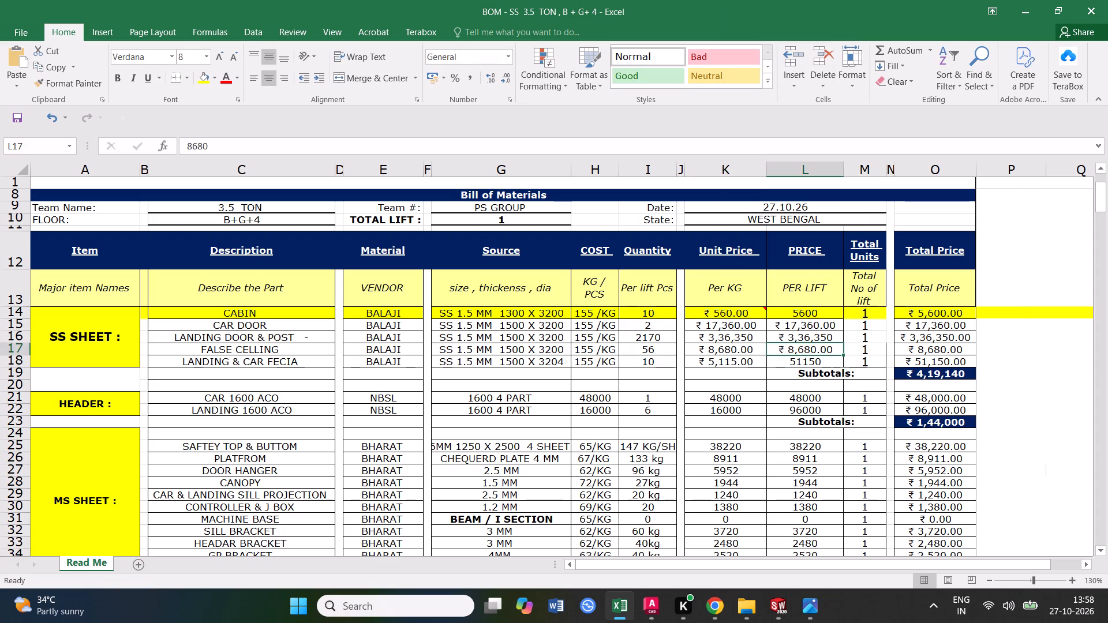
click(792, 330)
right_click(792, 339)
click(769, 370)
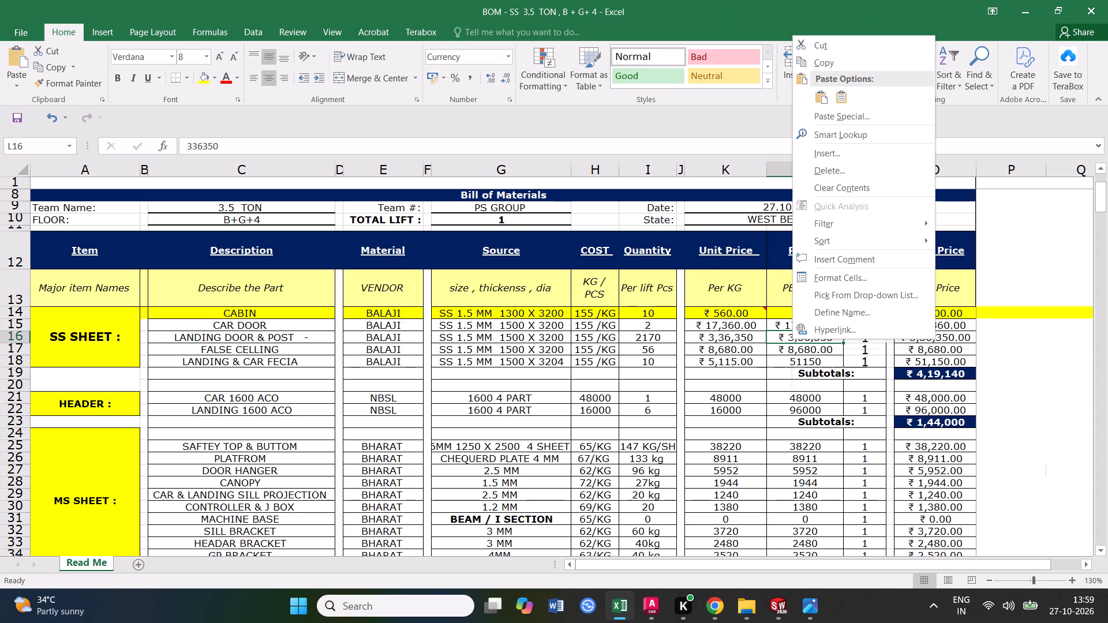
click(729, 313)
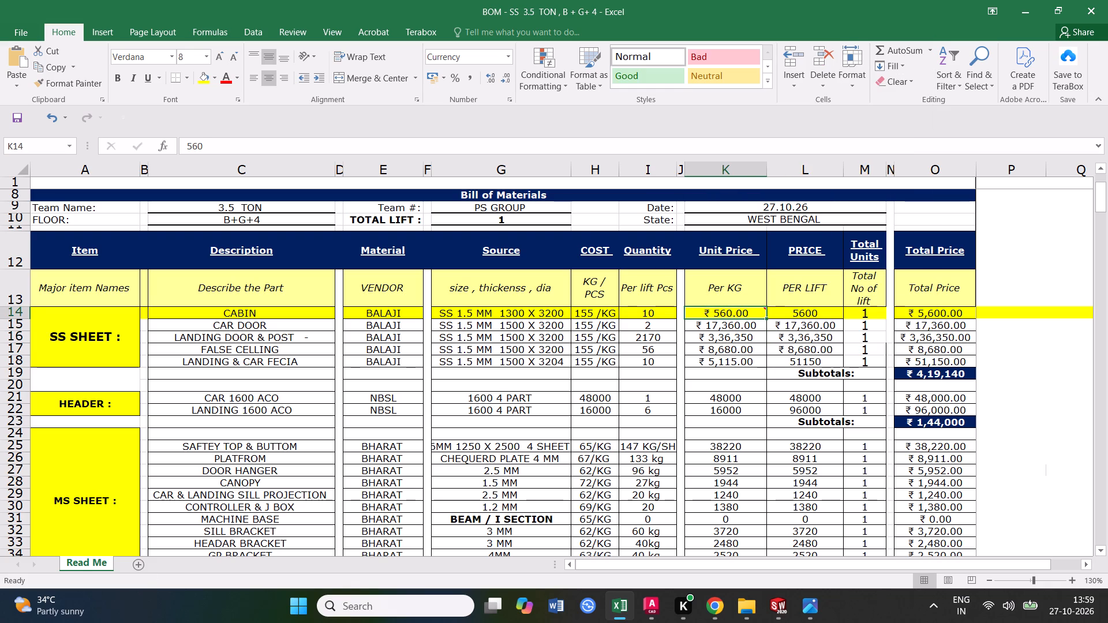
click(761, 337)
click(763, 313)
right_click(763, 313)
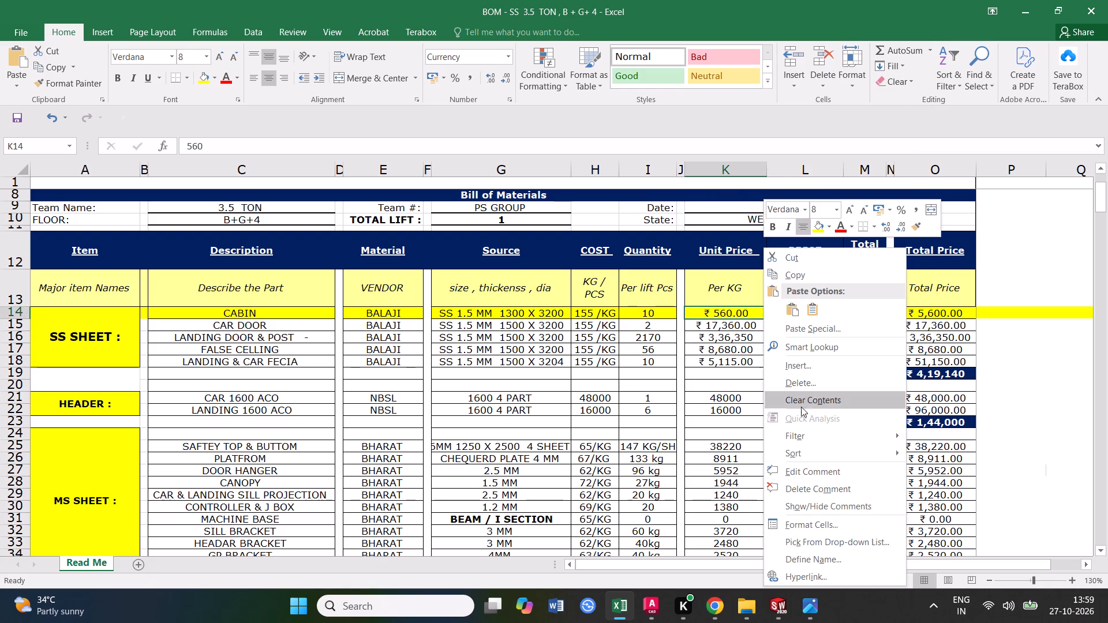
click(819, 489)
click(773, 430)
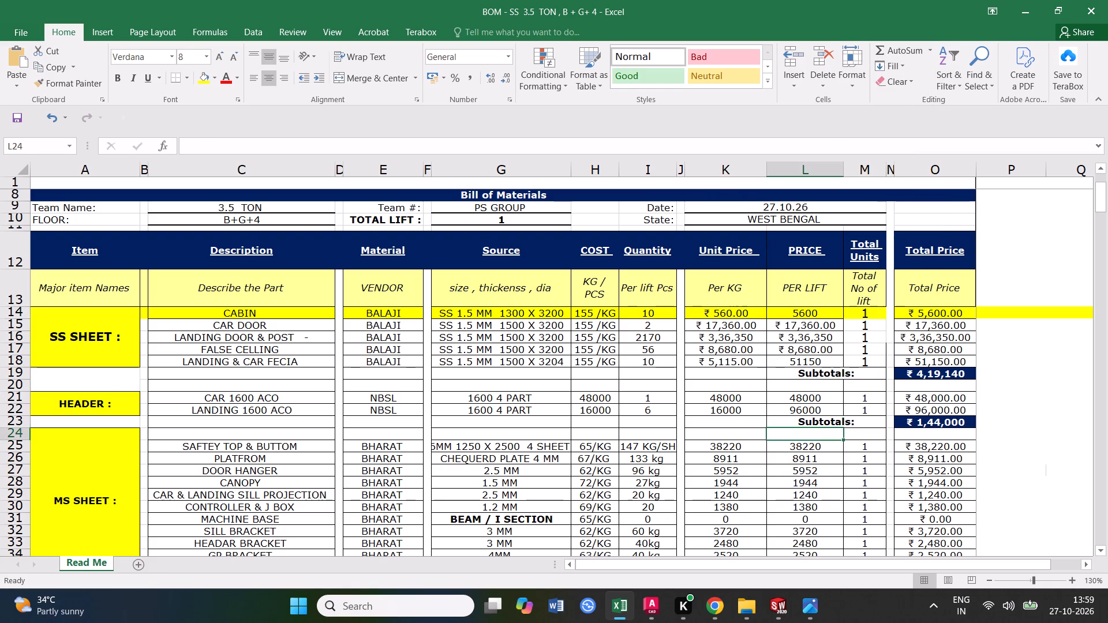
Change the number format of the CABIN row's Per KG cell K14 to General.
click(750, 312)
right_click(750, 312)
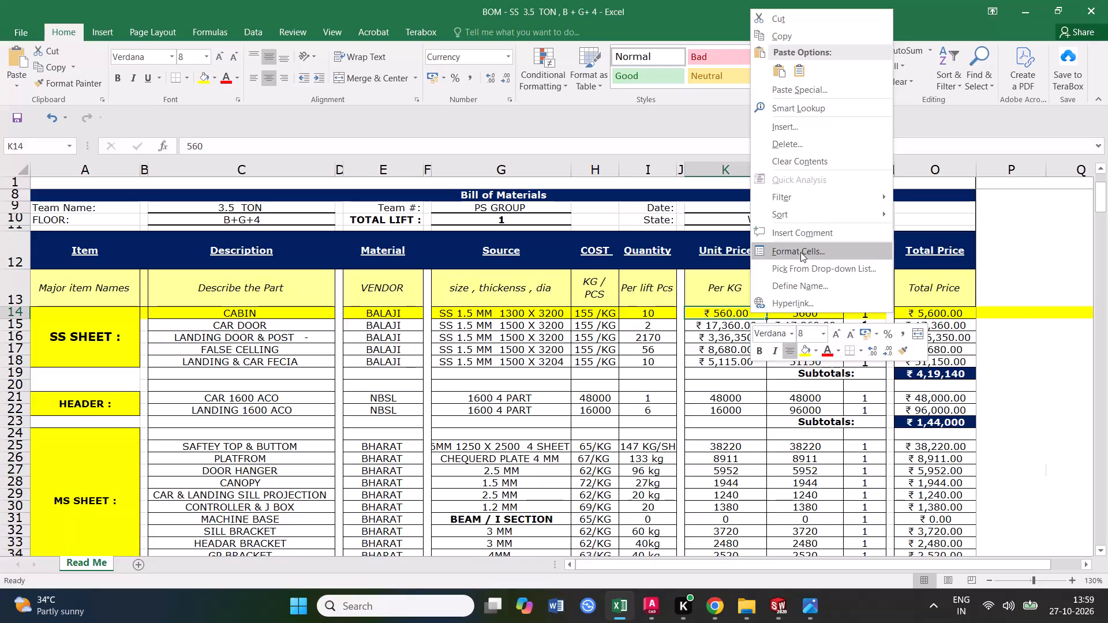
click(800, 252)
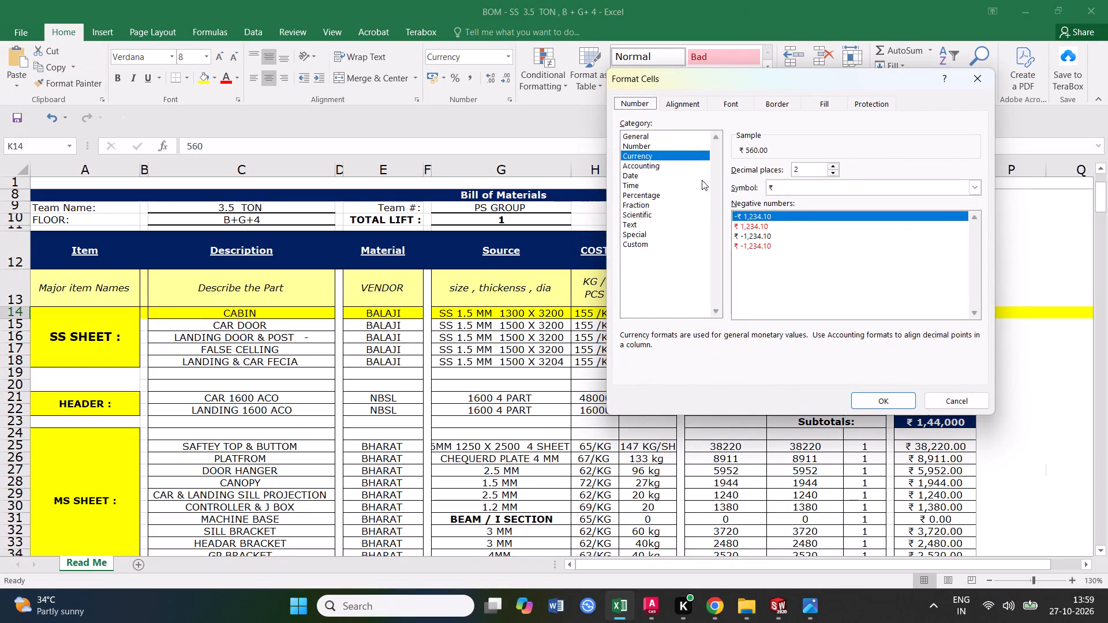
click(974, 187)
click(974, 187)
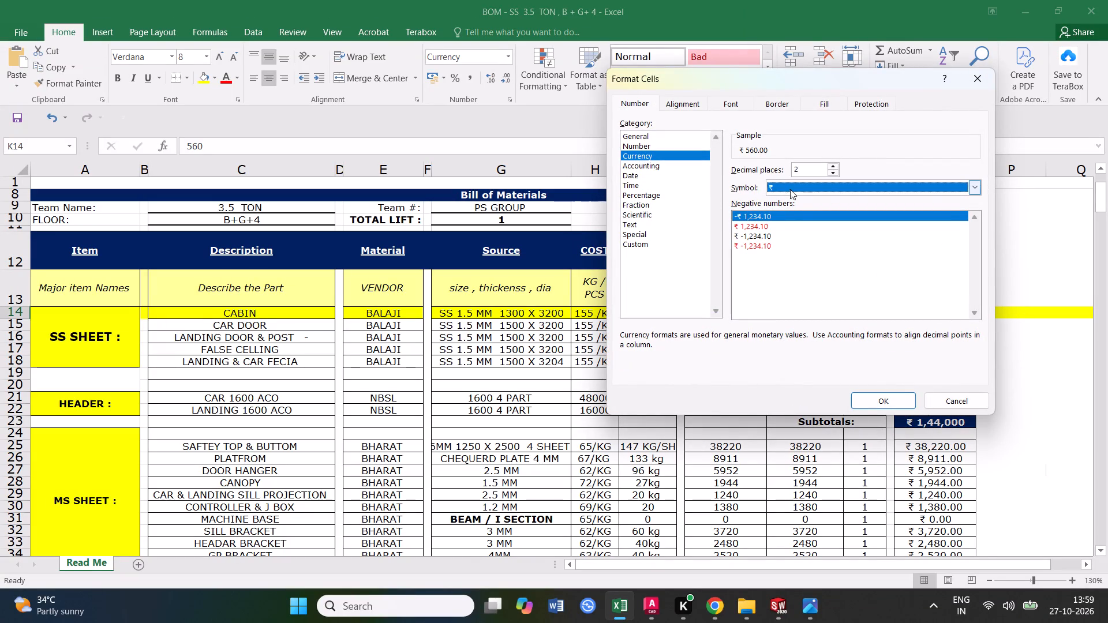
click(811, 185)
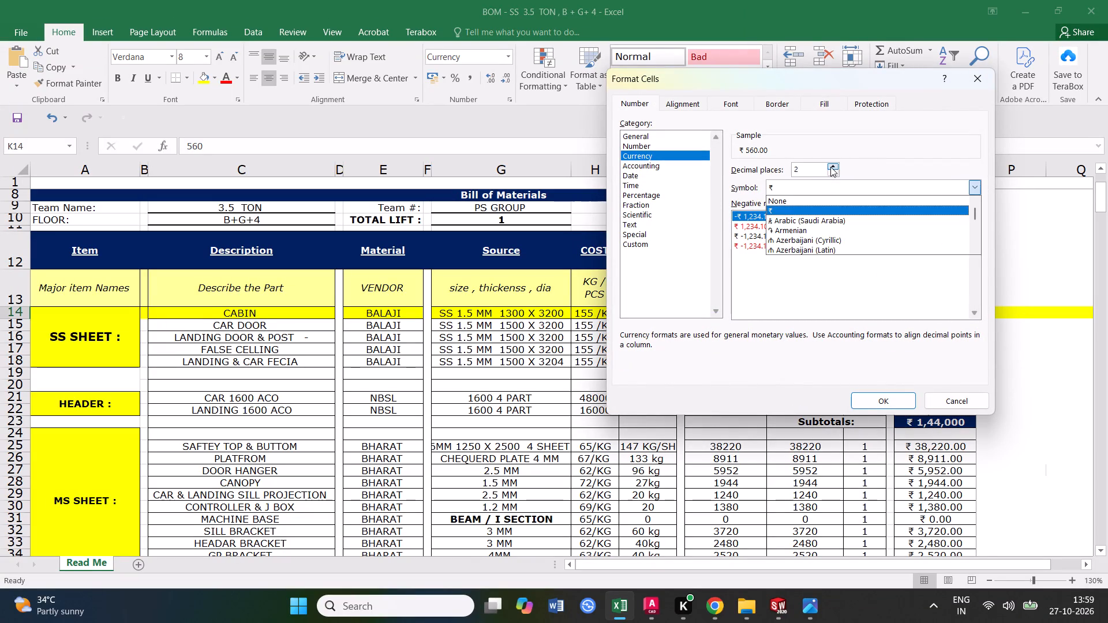
click(830, 170)
click(832, 170)
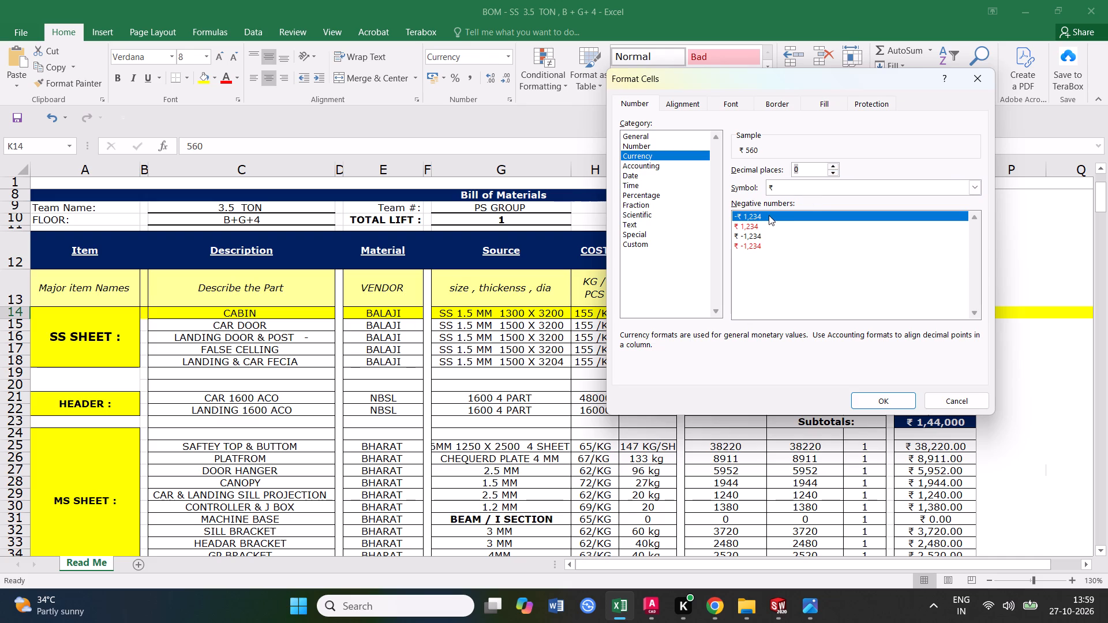
click(649, 137)
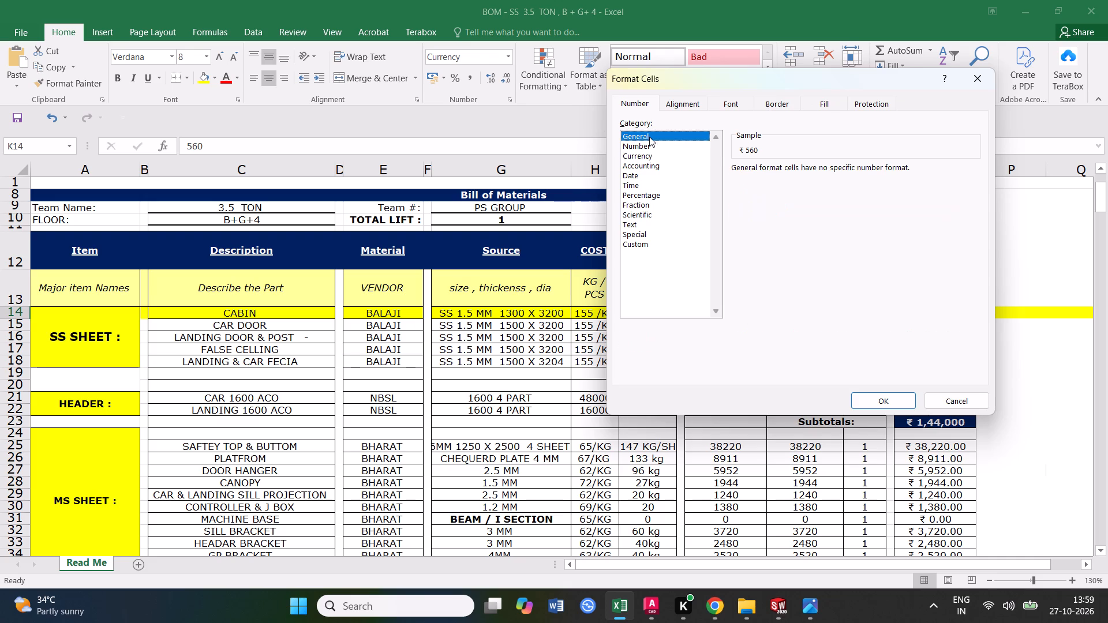
click(891, 396)
click(768, 390)
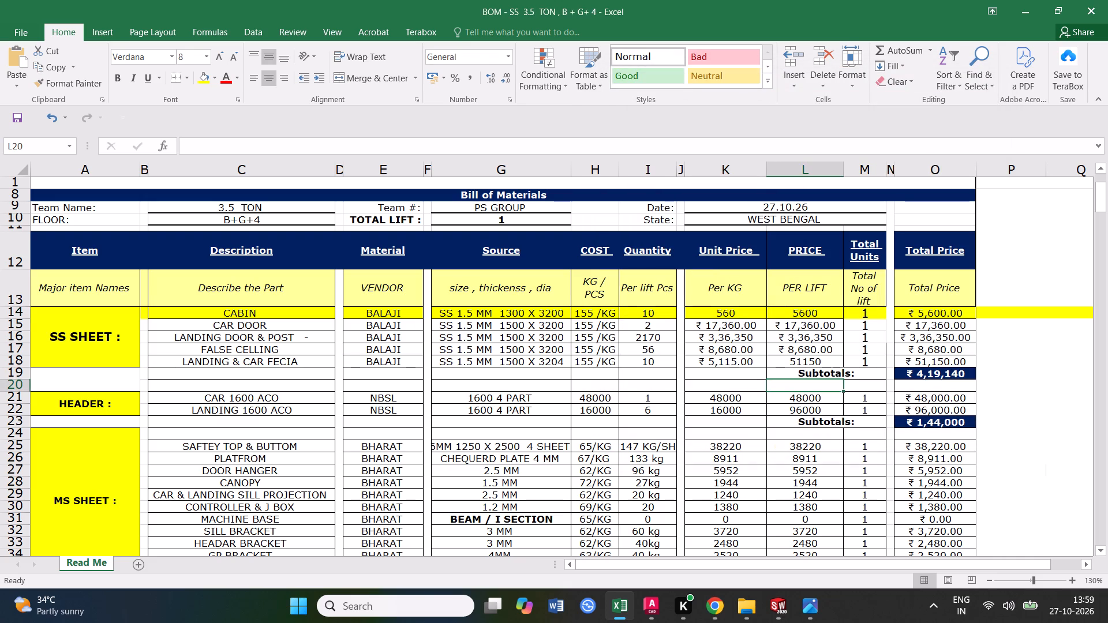
Fill the 560 value from K14 down through K18 for all SS SHEET rows in the Per KG column.
click(729, 312)
drag(764, 318, 764, 363)
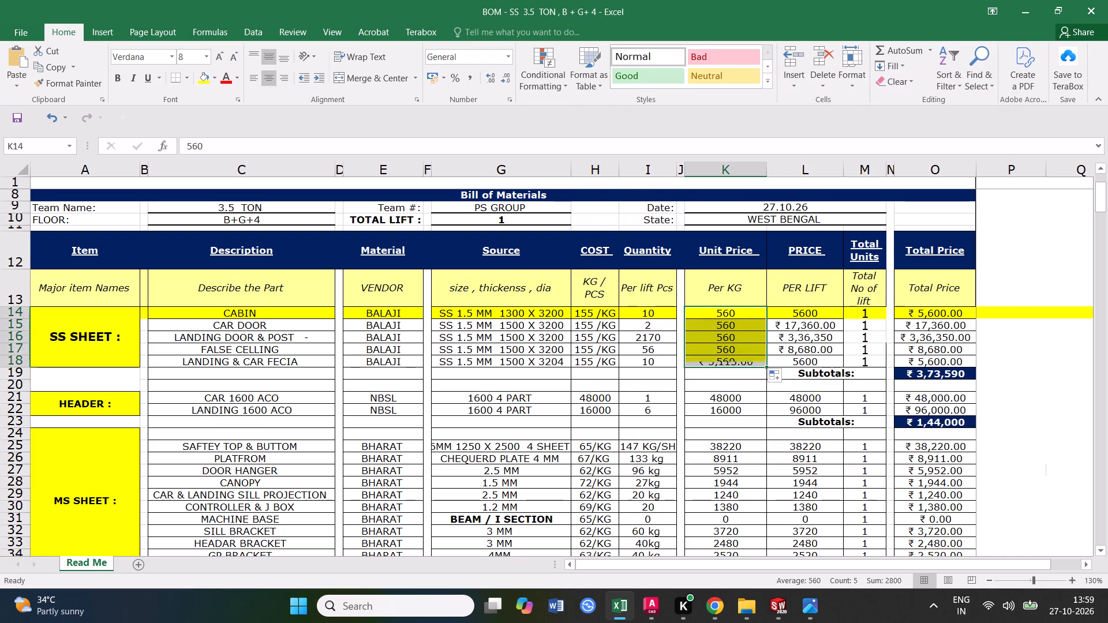
click(762, 397)
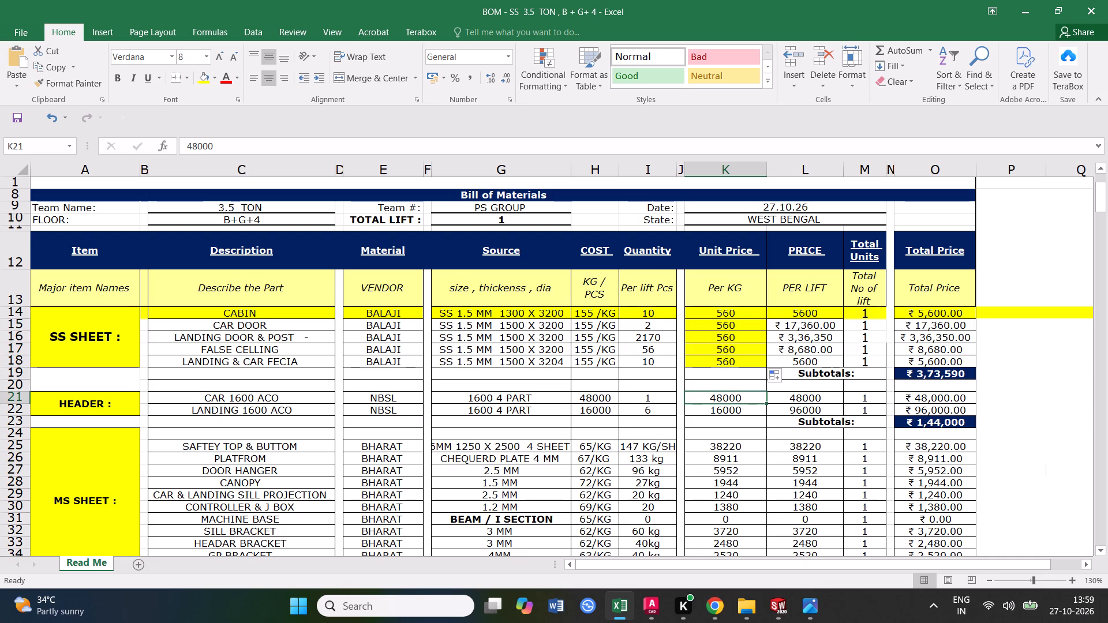
Remove the yellow fill from the SS SHEET Per KG cells K14 to K18.
drag(703, 313, 742, 348)
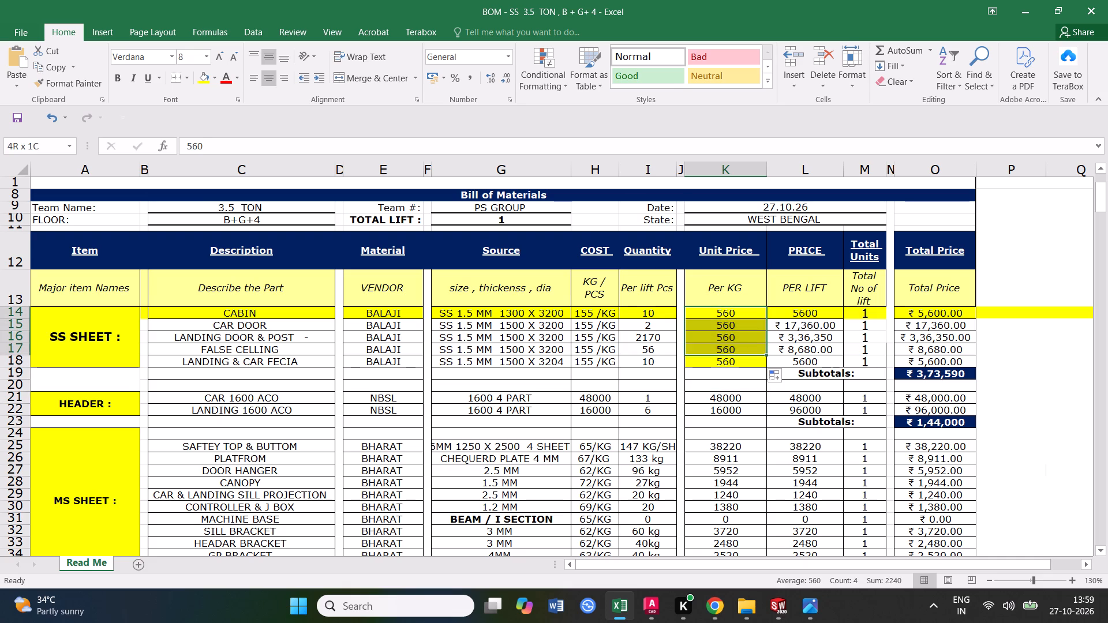
drag(742, 348, 742, 358)
click(211, 77)
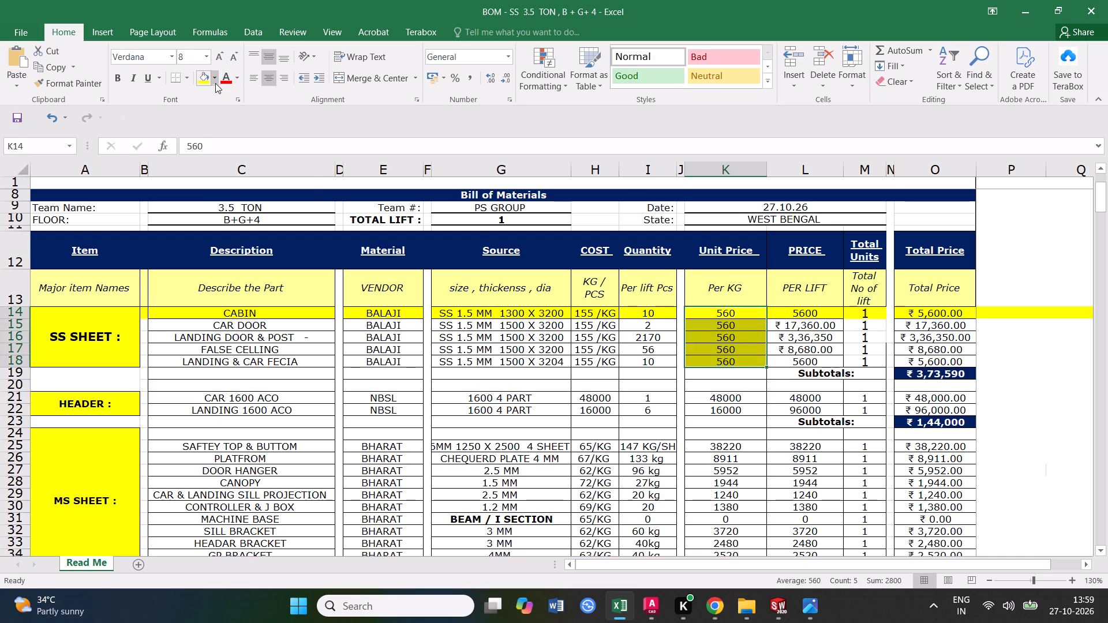
click(216, 84)
click(236, 198)
click(768, 386)
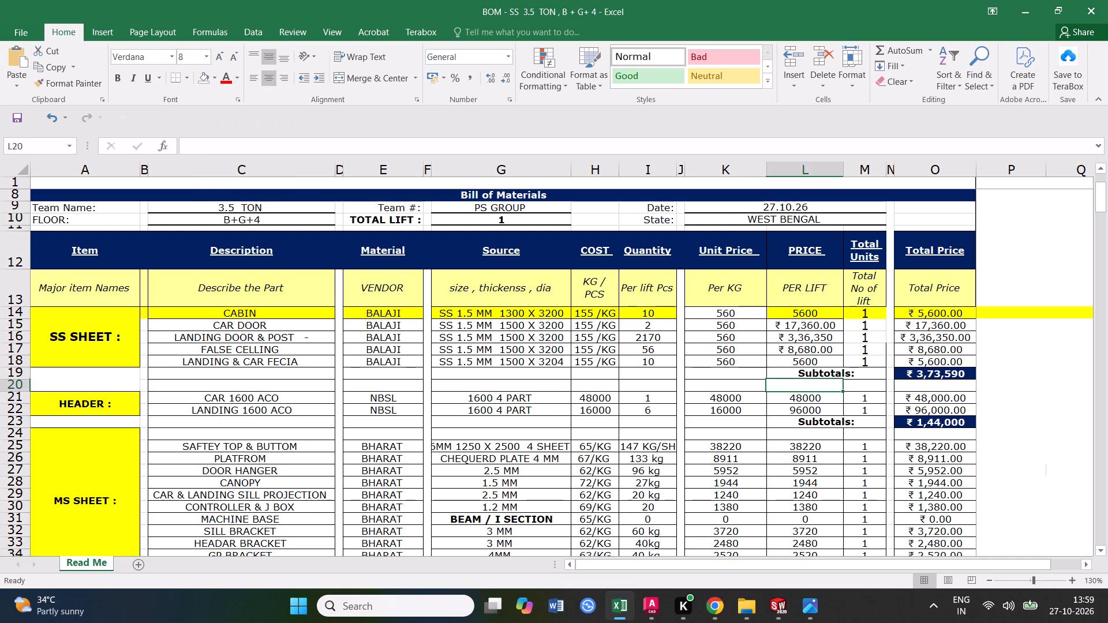
Examine the formula behind the CABIN row's PER LIFT price in L14 and the cells it references.
click(735, 312)
click(811, 314)
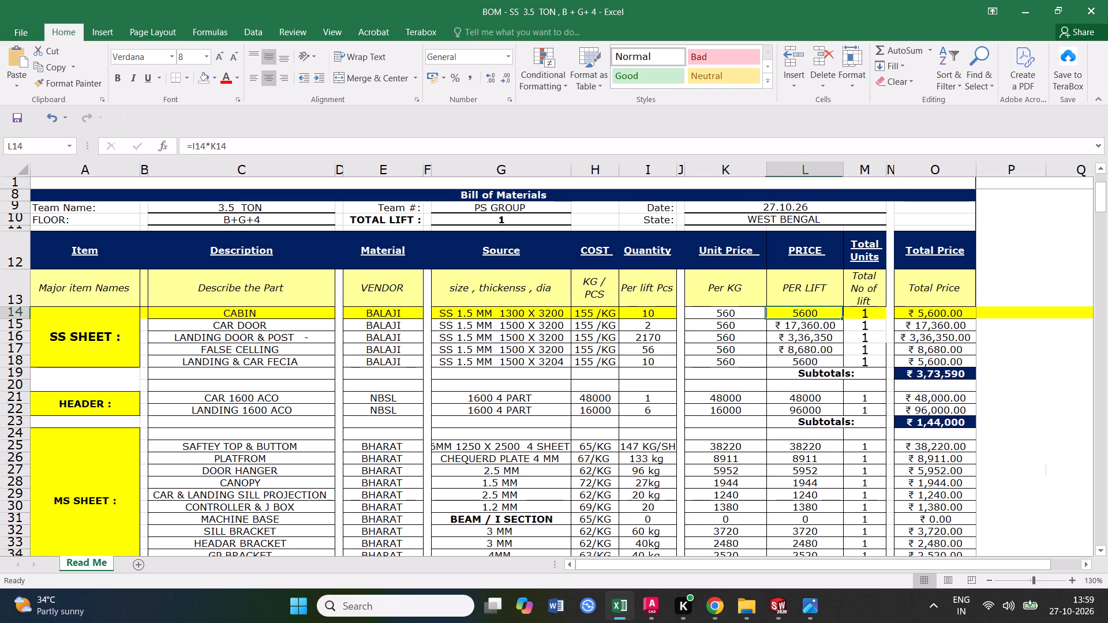
click(748, 314)
click(805, 314)
click(250, 145)
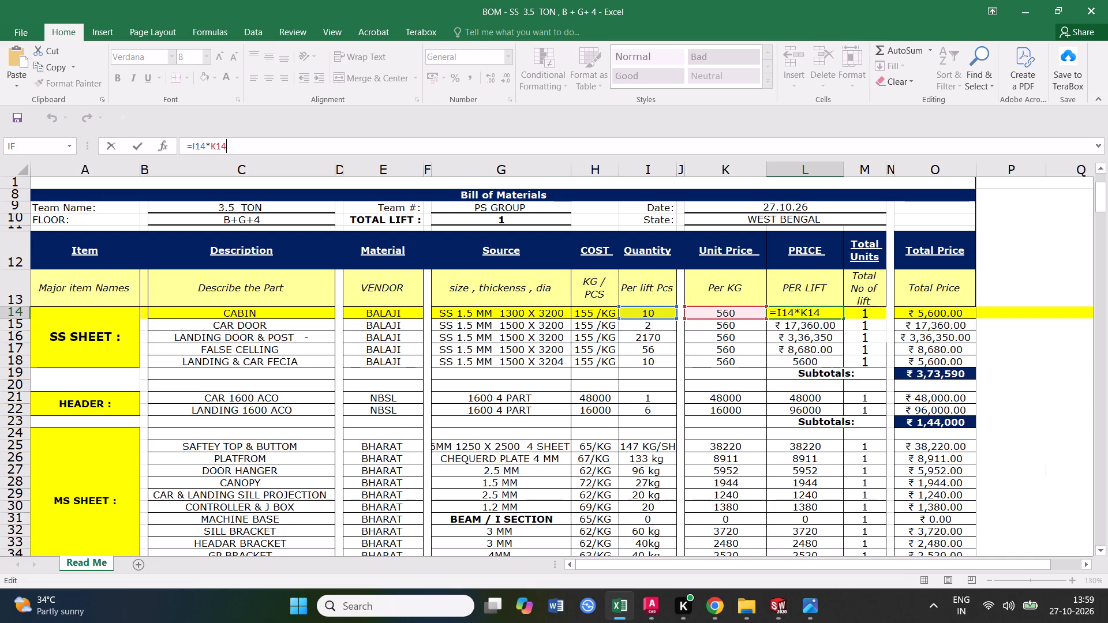
click(746, 343)
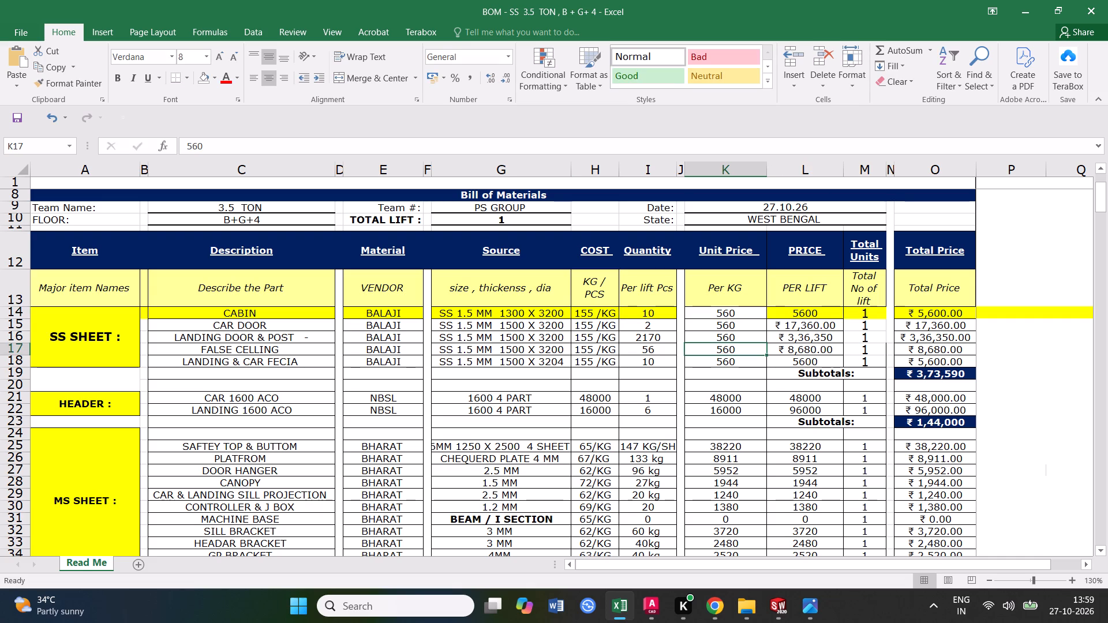
click(812, 314)
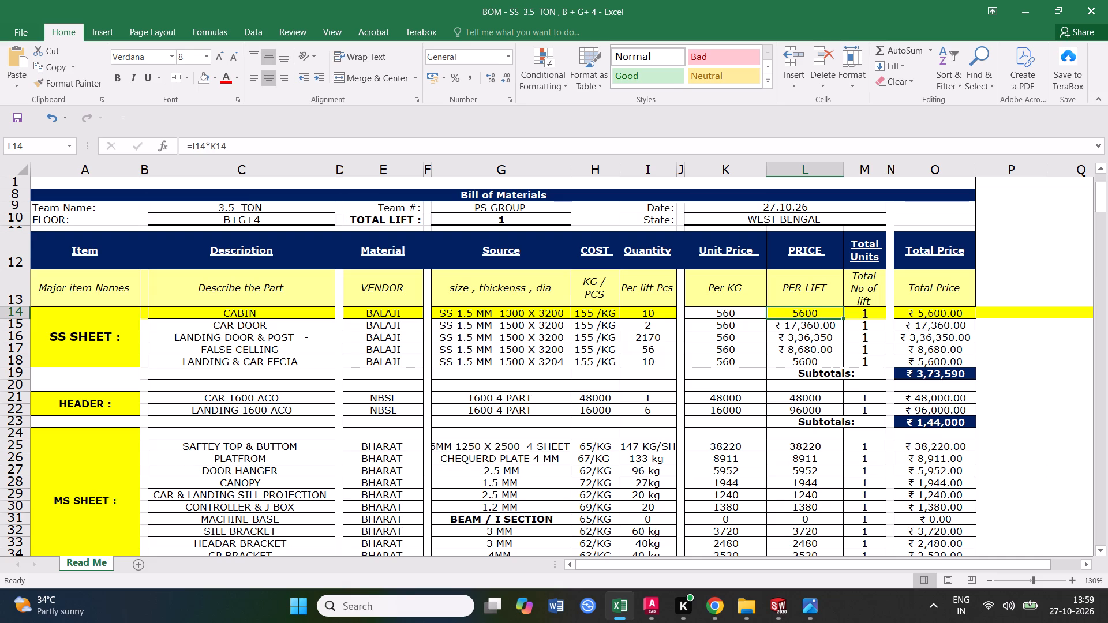
click(240, 147)
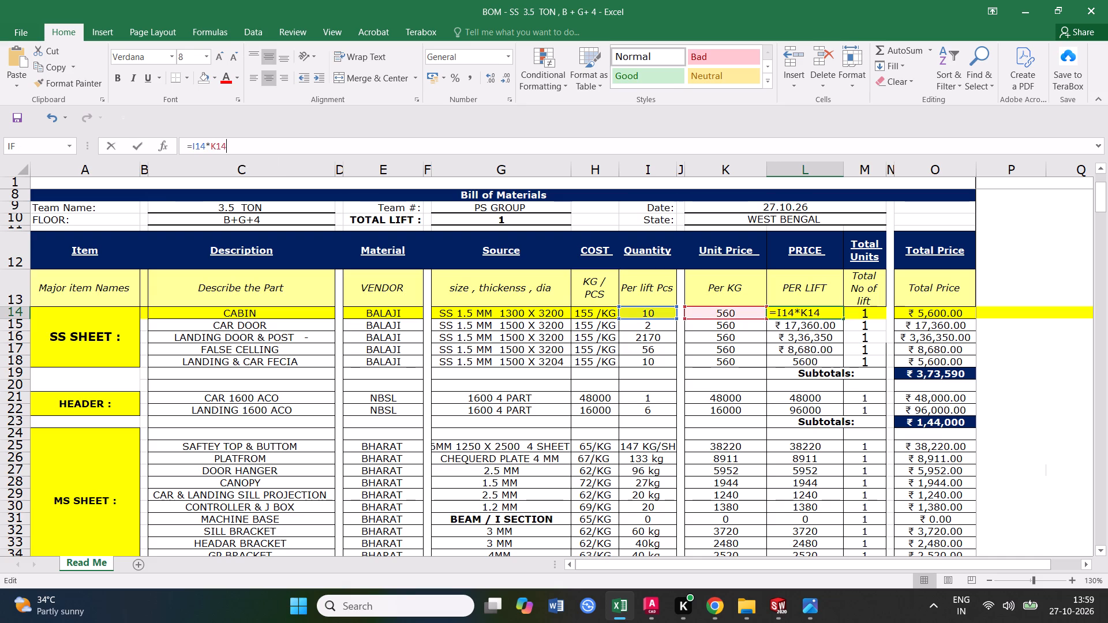
click(762, 335)
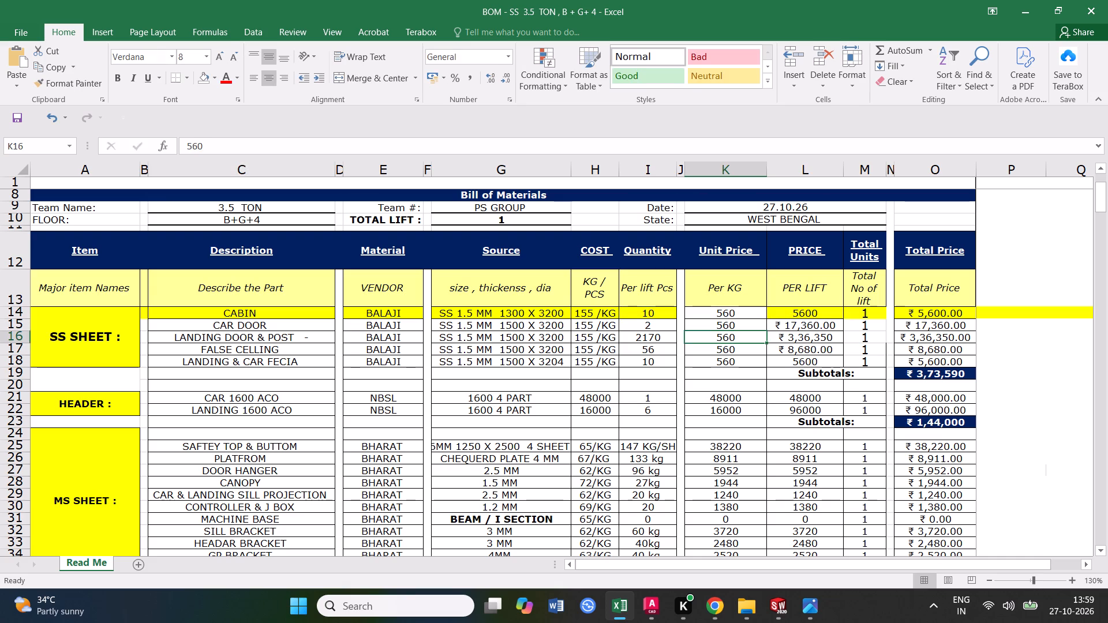
Clear the formula from the CABIN row's PER LIFT price cell L14, leaving the cell empty.
click(813, 314)
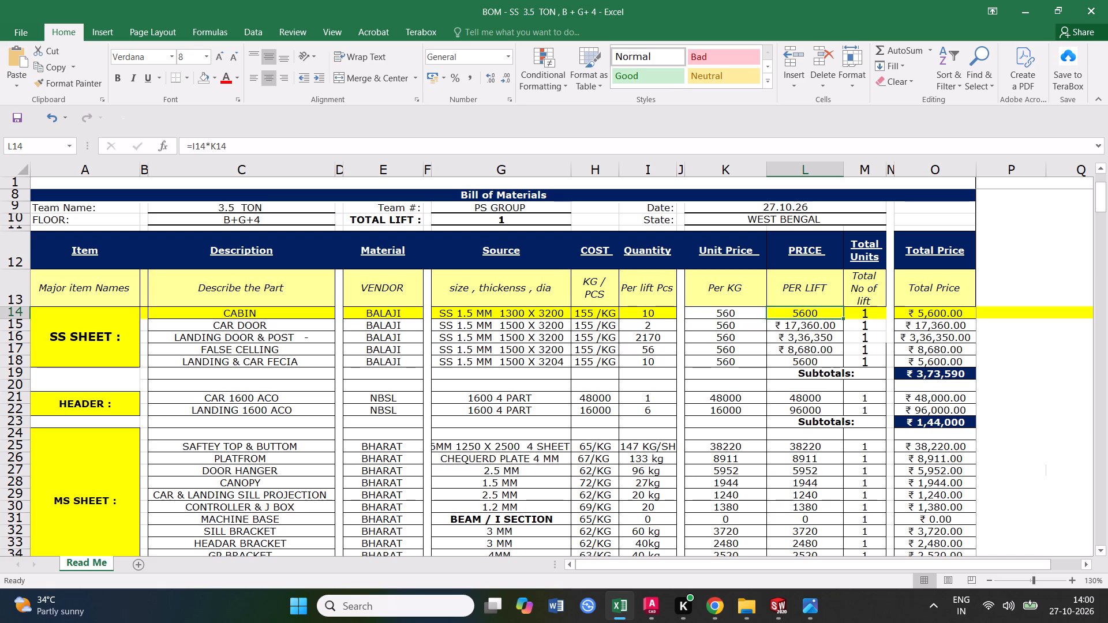
click(246, 147)
key(BackSpace)
key(BackSpace)
key(BackSpace)
key(BackSpace)
key(BackSpace)
key(BackSpace)
key(BackSpace)
key(BackSpace)
key(BackSpace)
key(BackSpace)
key(BackSpace)
key(BackSpace)
key(BackSpace)
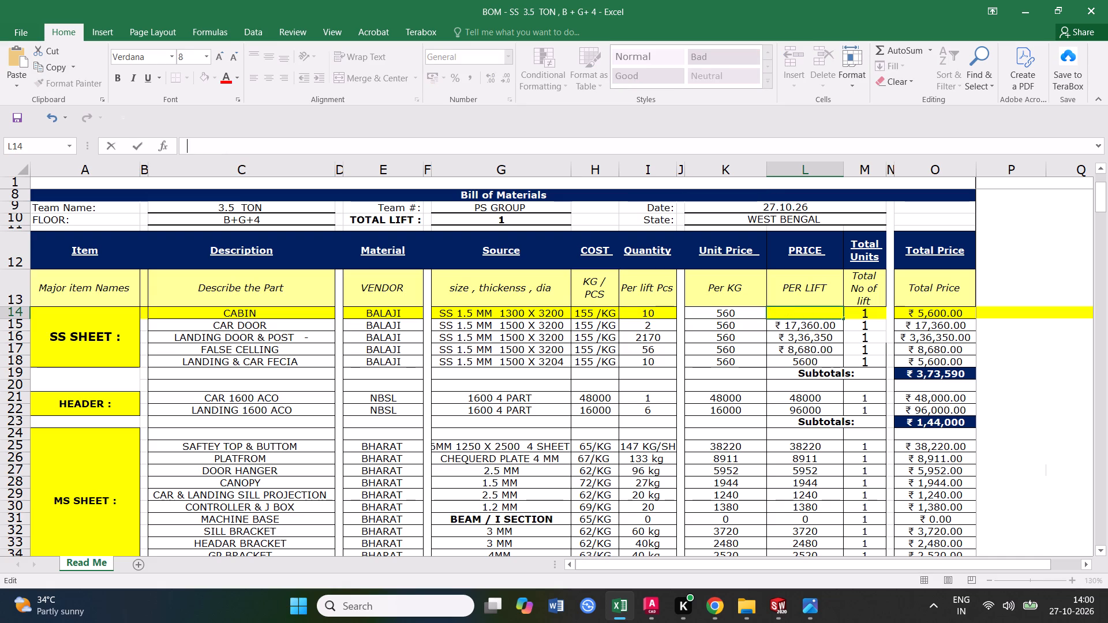
key(Return)
click(841, 406)
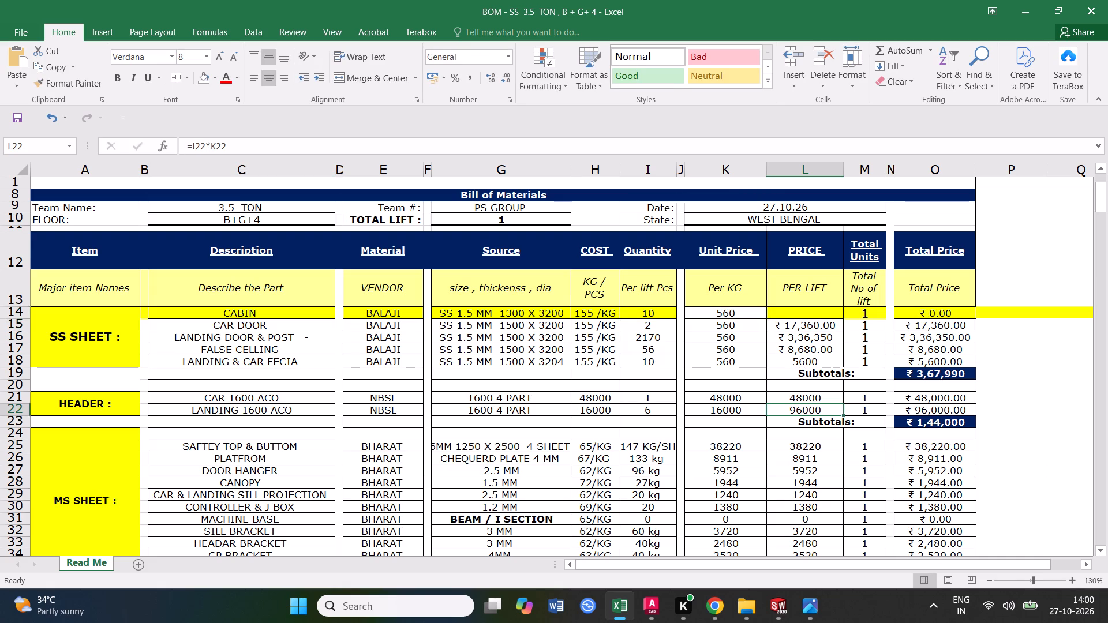
Calculate 560 × 155 and enter the result, 86800, as the CABIN row's PER LIFT price in L14.
click(795, 312)
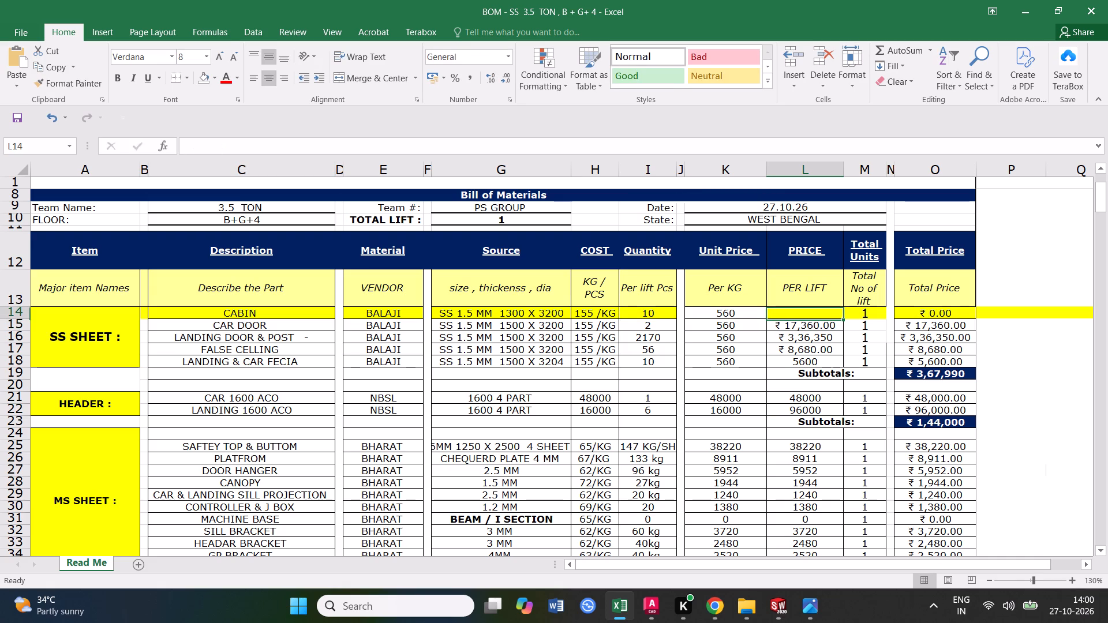
text(560*155)
key(Return)
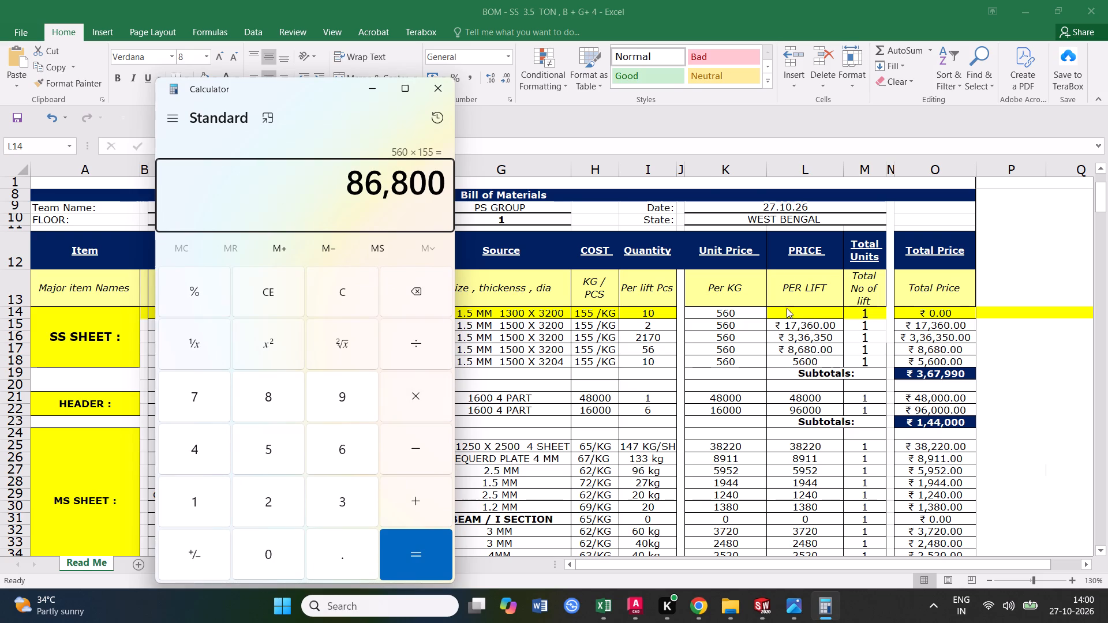
click(428, 83)
click(820, 316)
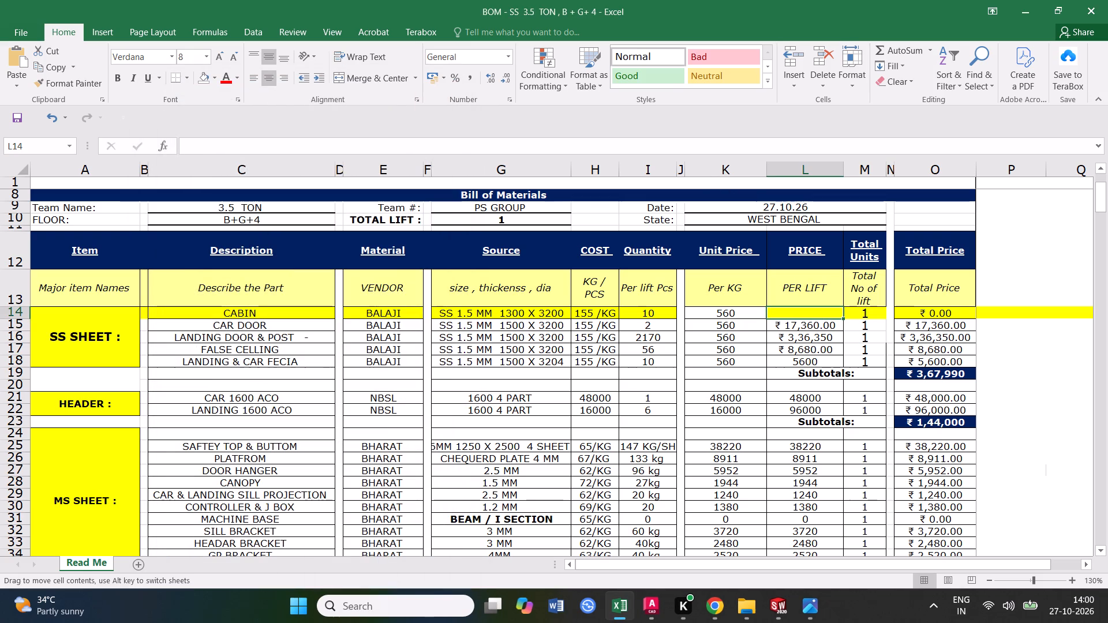
text(86800)
click(787, 426)
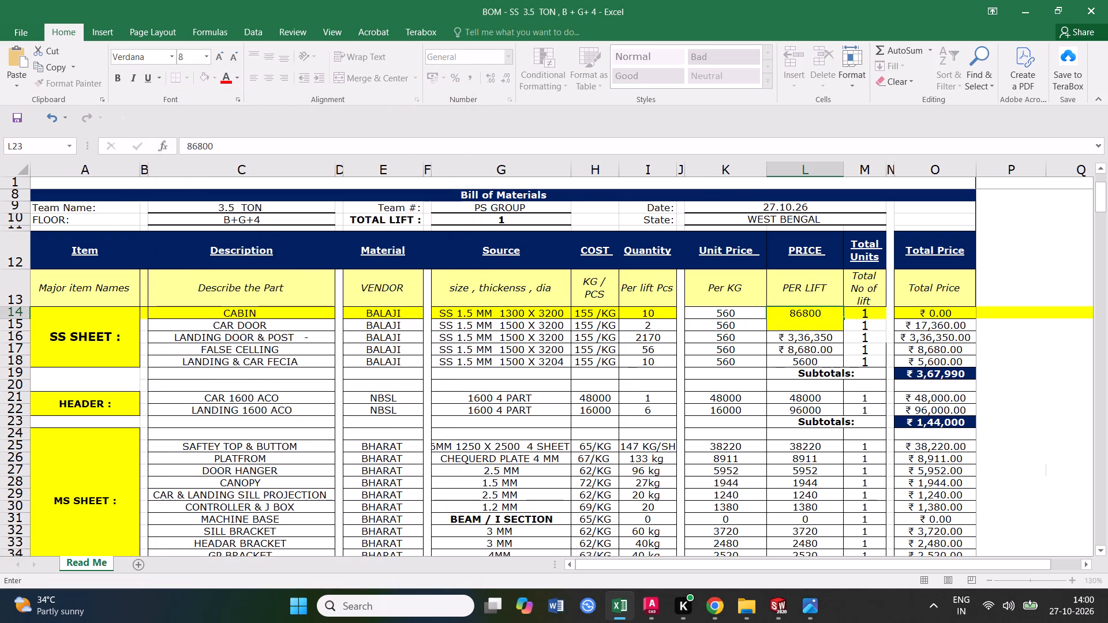
Format the CABIN row's PER LIFT price in L14 as rupee currency with 0 decimal places.
click(777, 313)
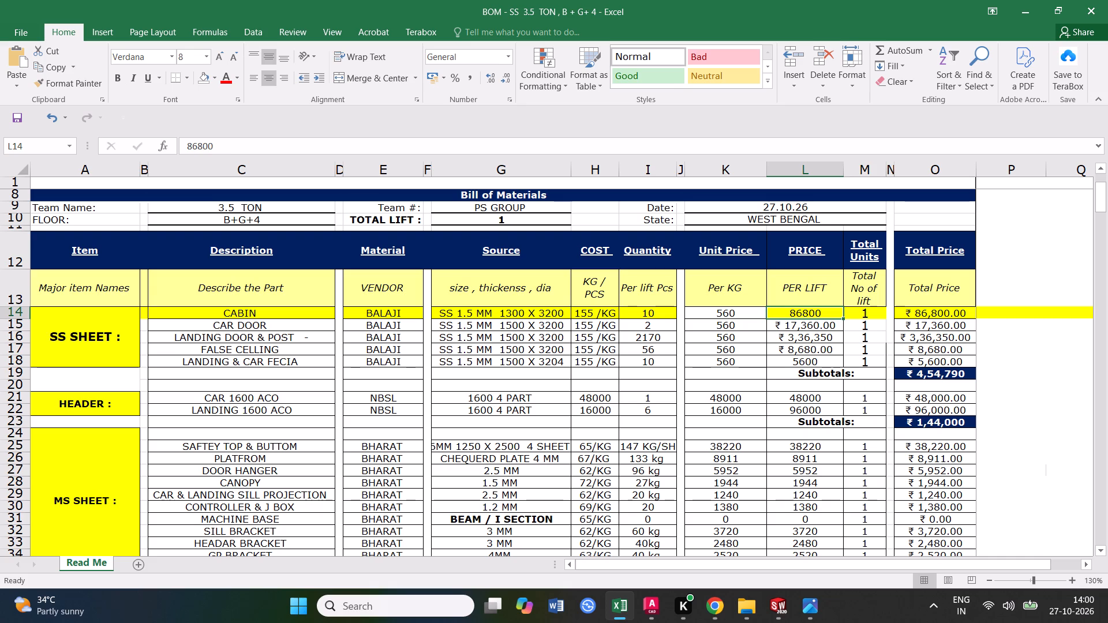
click(787, 312)
click(802, 343)
click(791, 313)
right_click(789, 313)
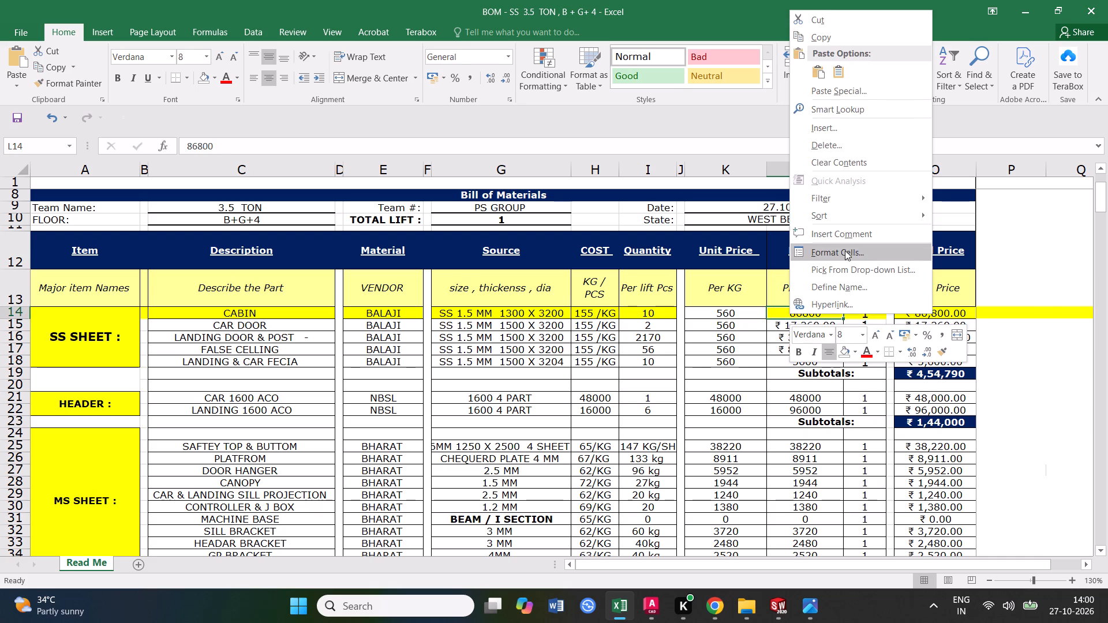
click(845, 250)
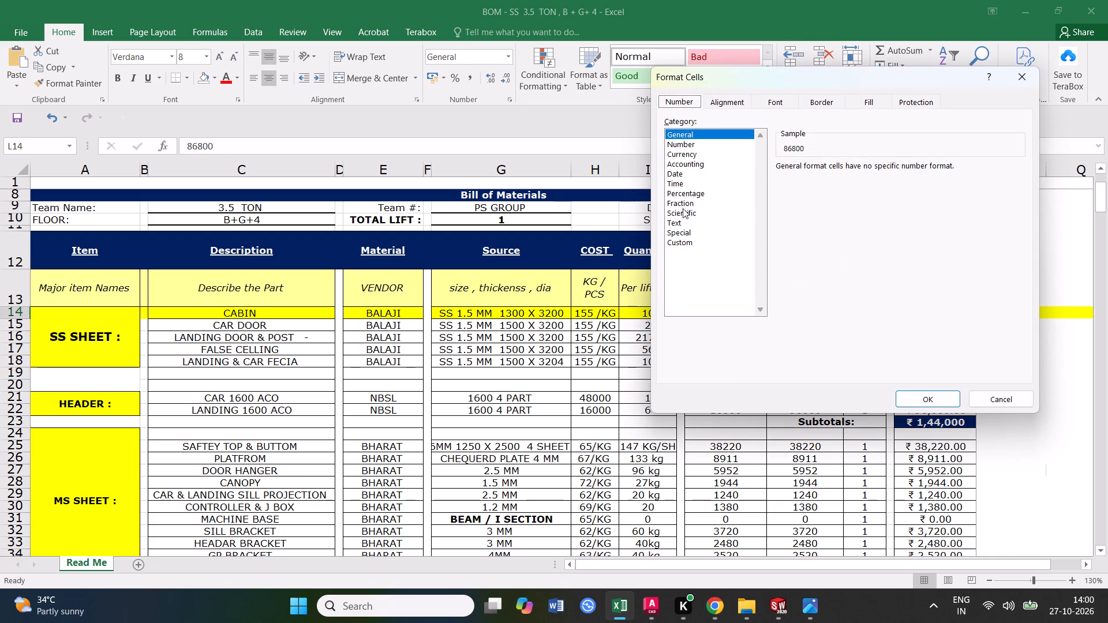
click(683, 158)
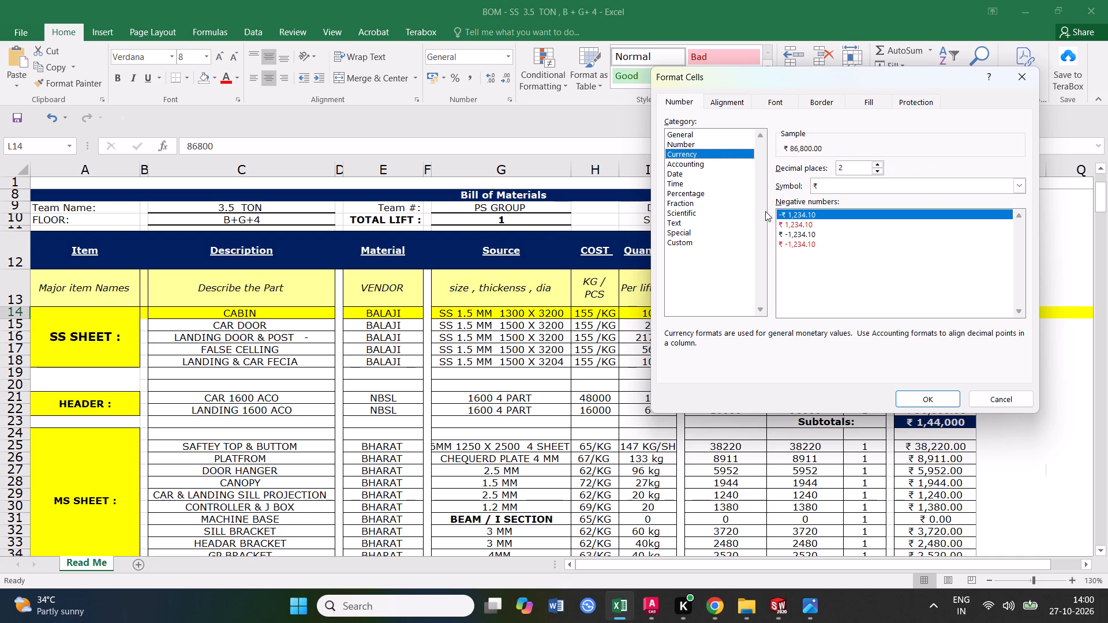
click(878, 164)
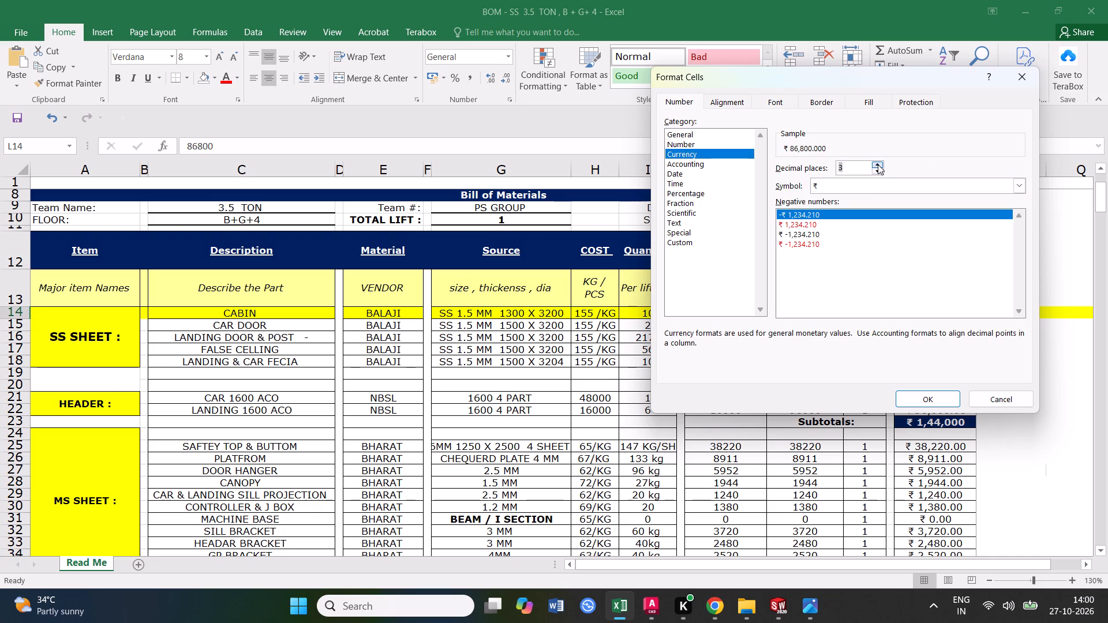
double_click(879, 171)
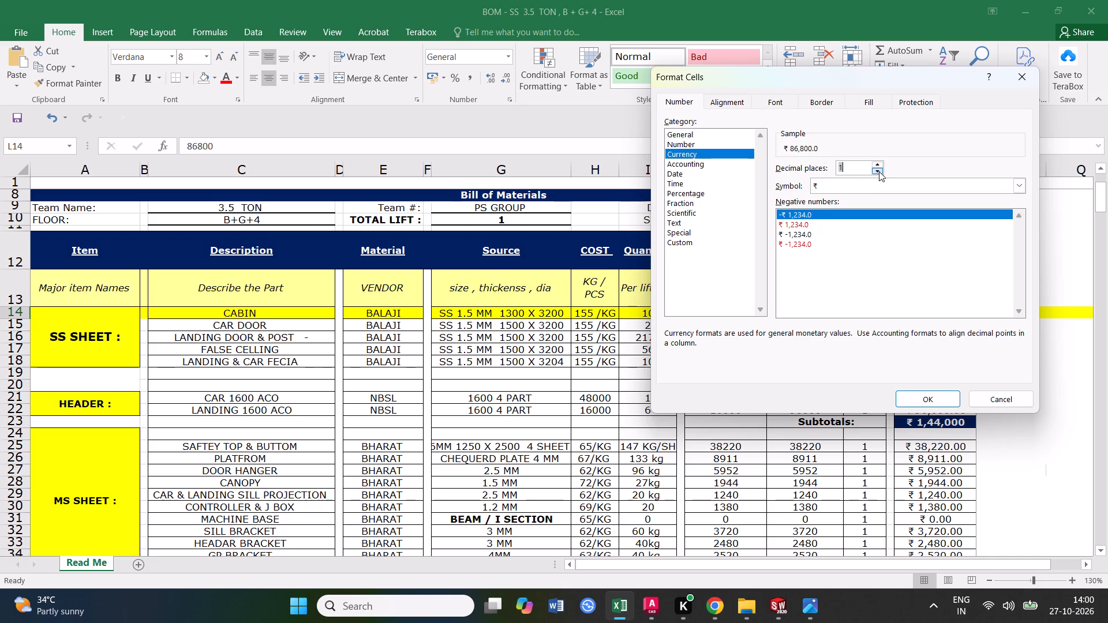
click(879, 171)
click(933, 392)
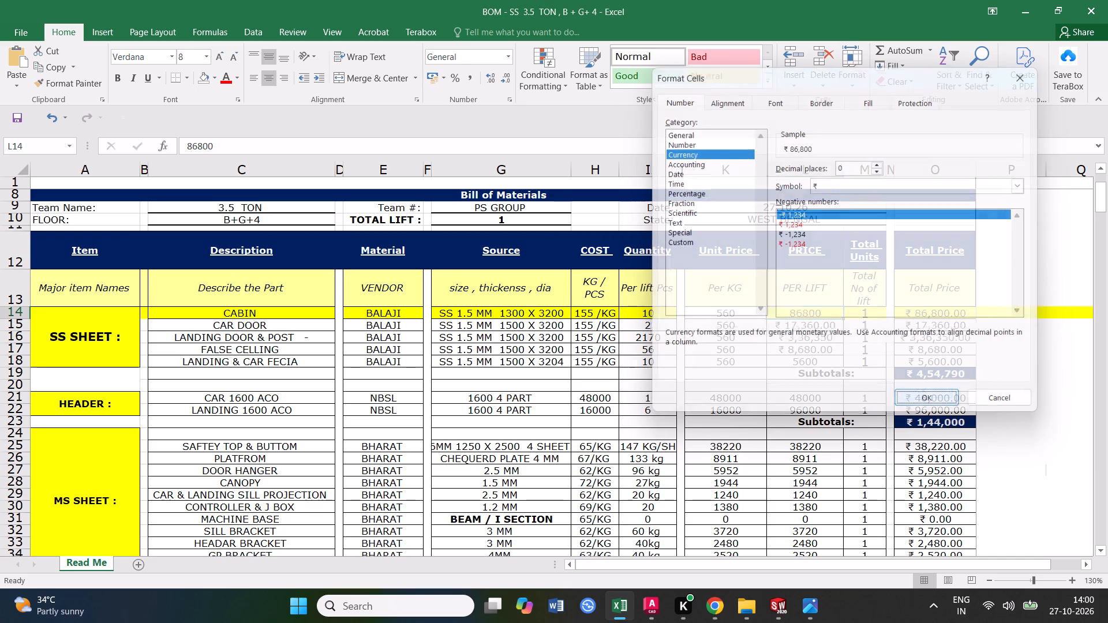
click(804, 401)
Remove the yellow fill from the CABIN row, including L14, M14 and the rest of row 14.
click(813, 310)
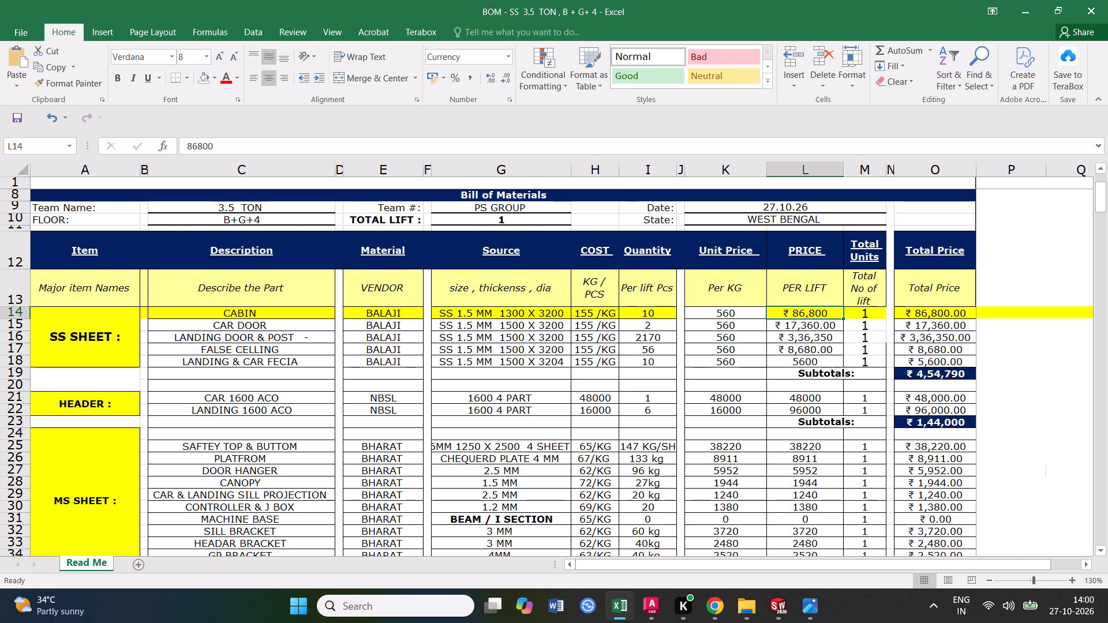
click(205, 77)
click(646, 367)
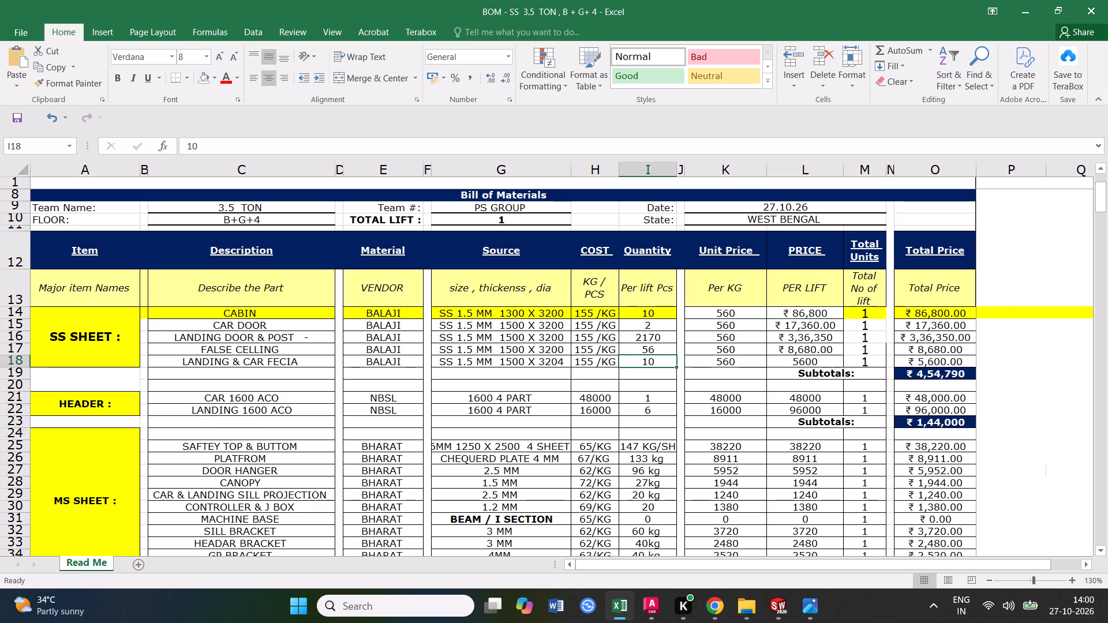
click(859, 315)
click(204, 81)
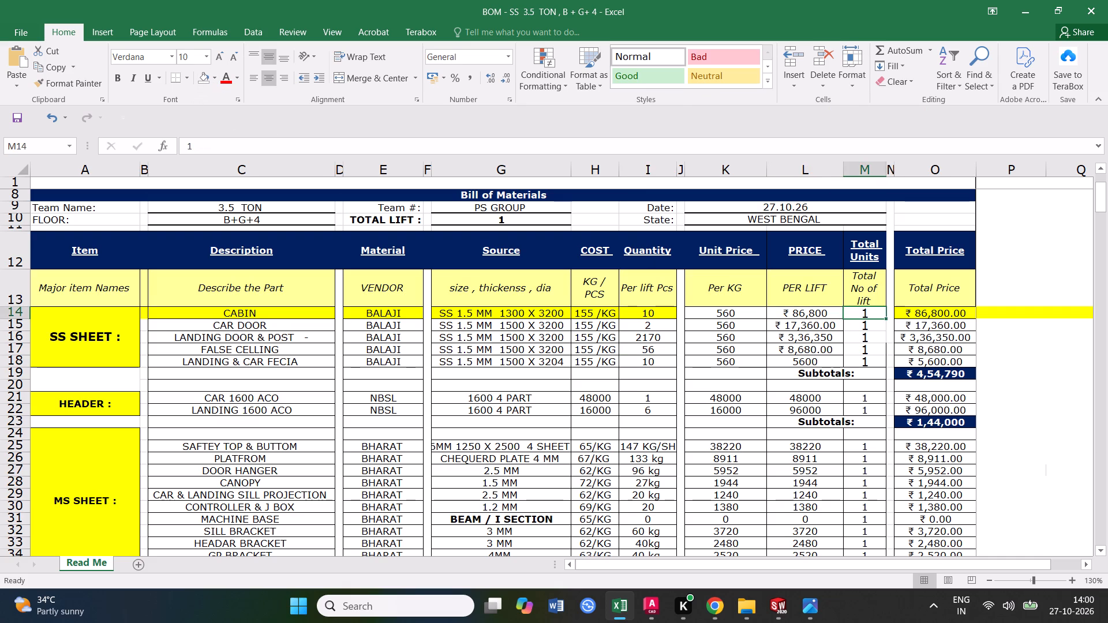
click(922, 312)
click(226, 358)
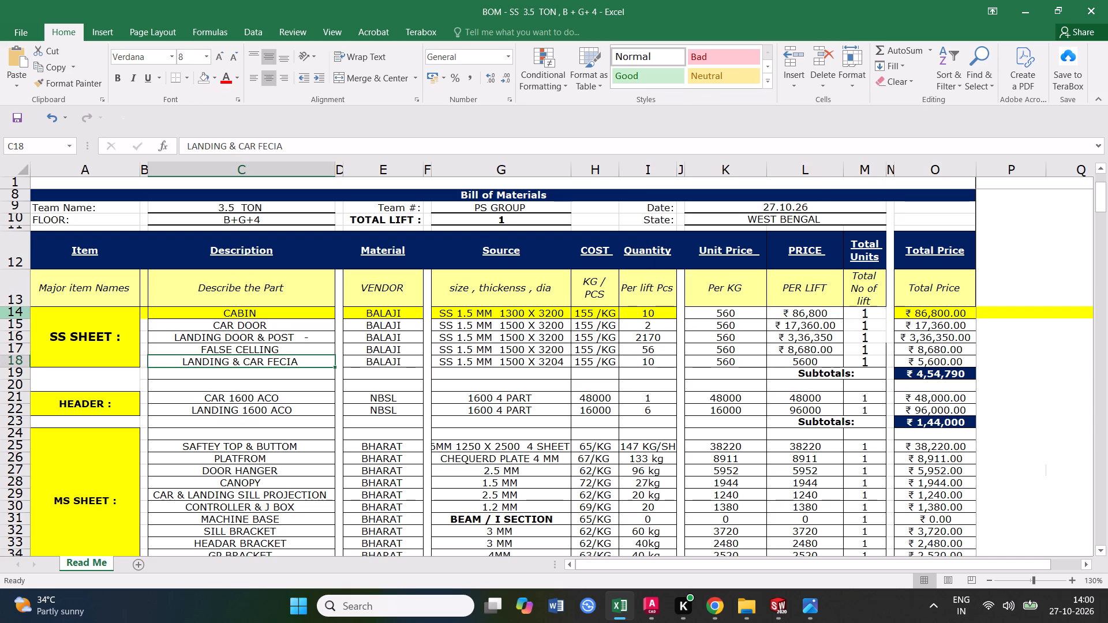
click(13, 312)
click(212, 76)
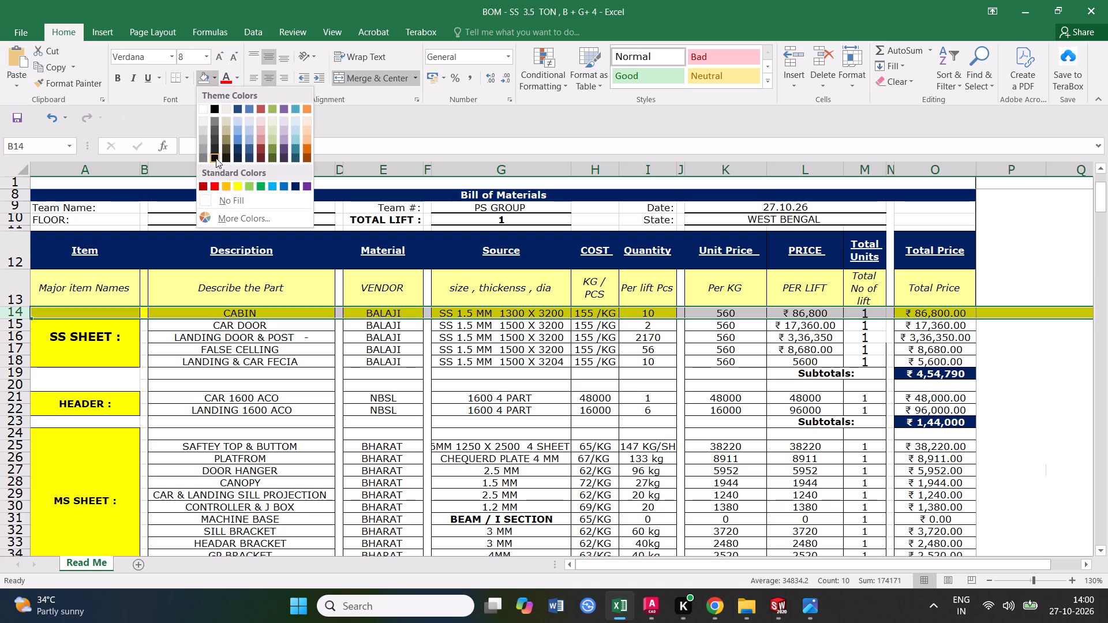
click(231, 200)
click(697, 412)
Check the bill of materials in the print preview and return to the sheet without printing.
click(851, 366)
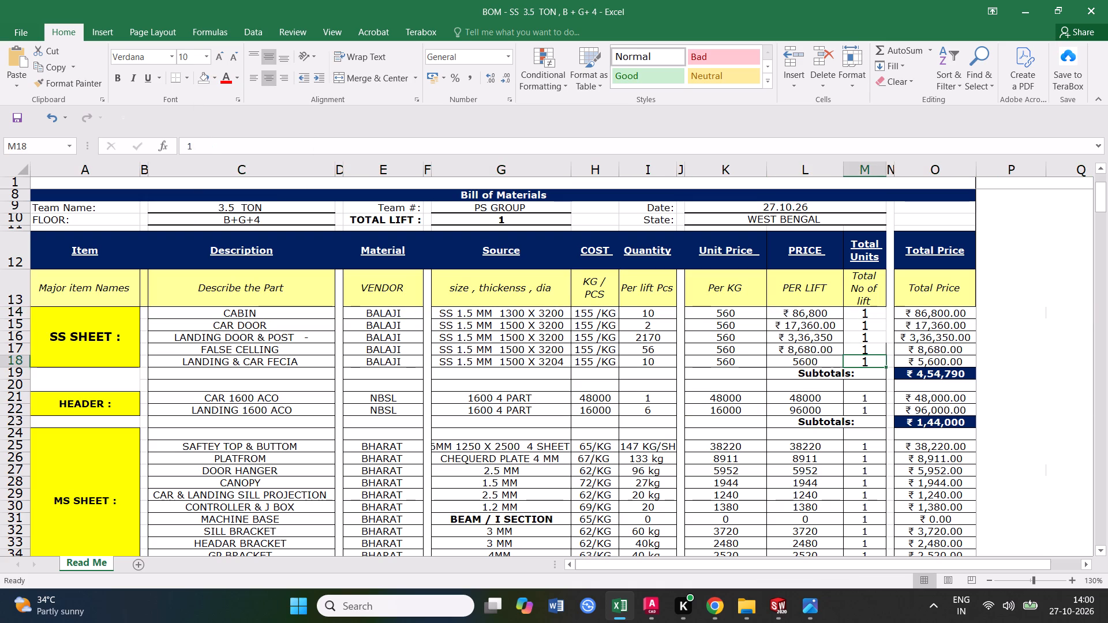
key(ctrl+p)
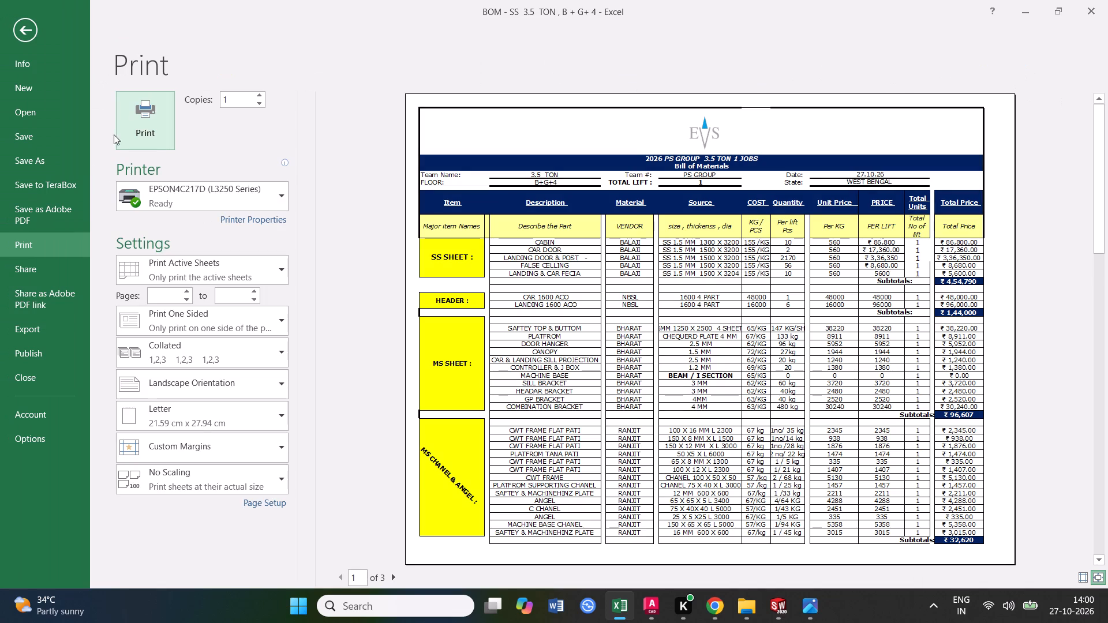
click(26, 29)
click(755, 362)
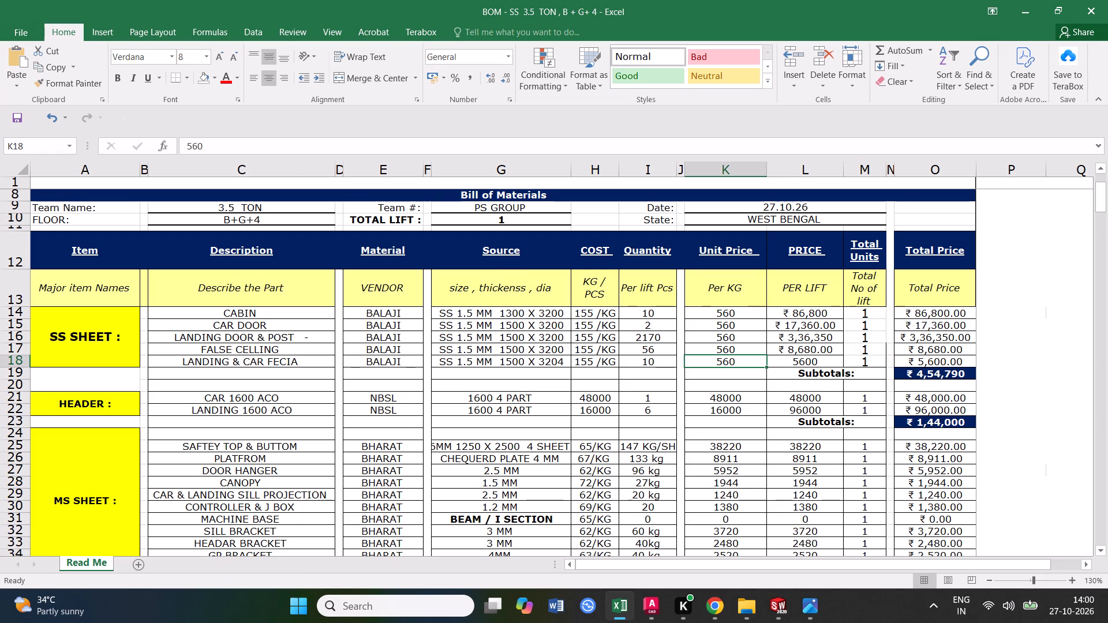
Save the workbook.
click(12, 122)
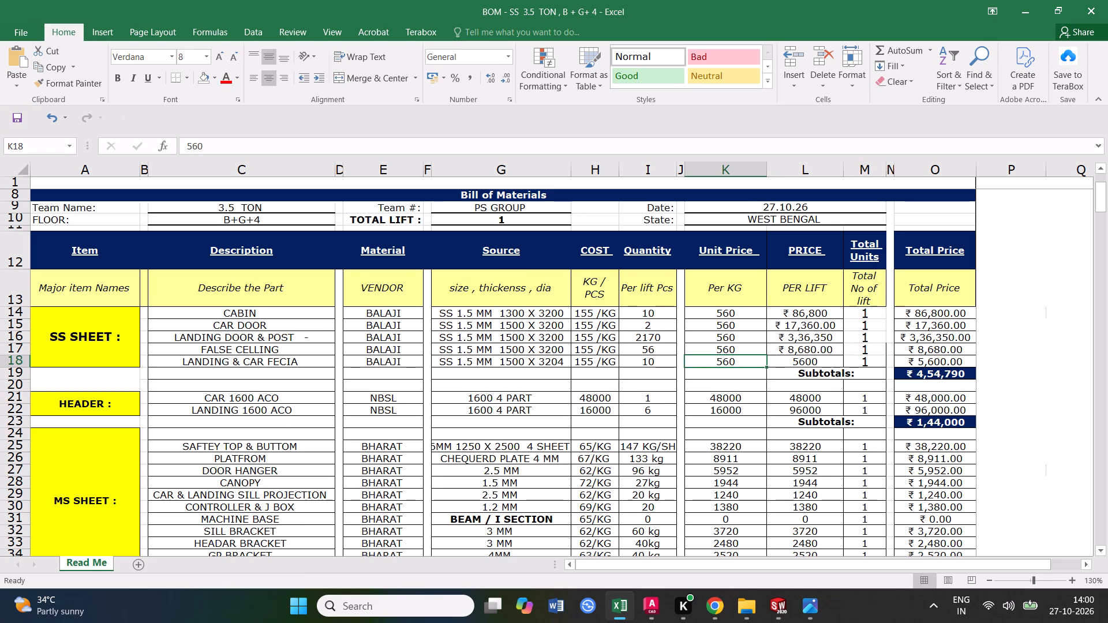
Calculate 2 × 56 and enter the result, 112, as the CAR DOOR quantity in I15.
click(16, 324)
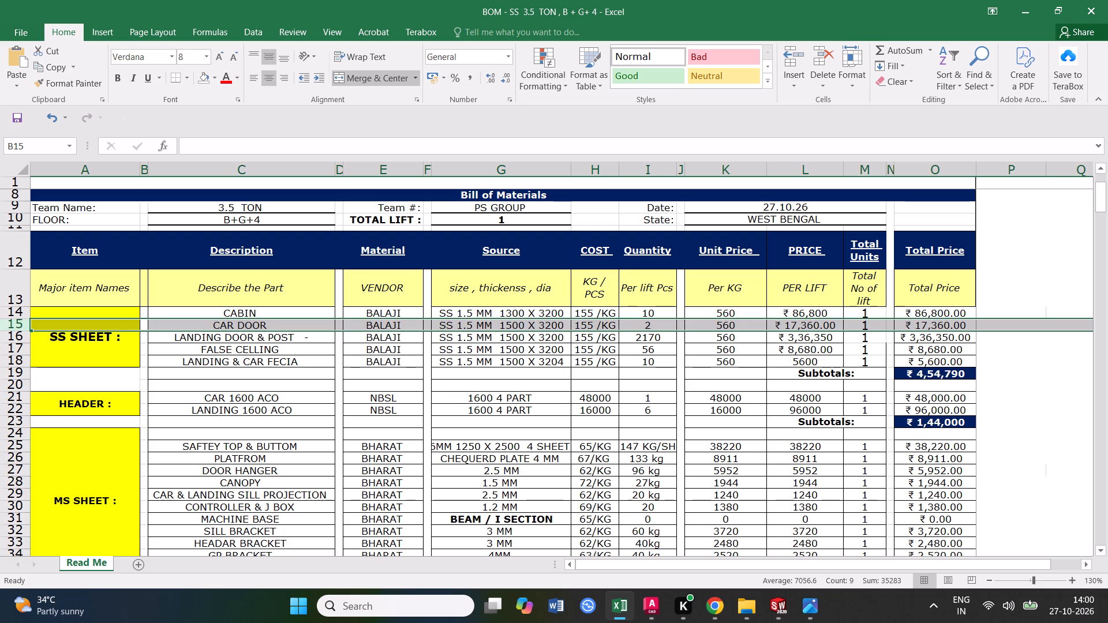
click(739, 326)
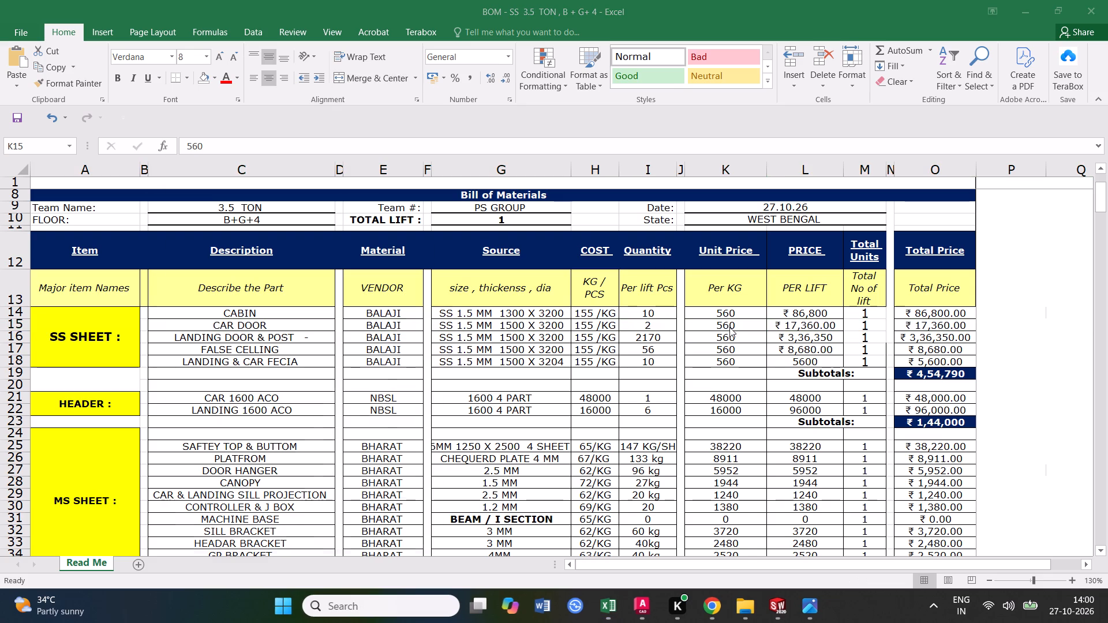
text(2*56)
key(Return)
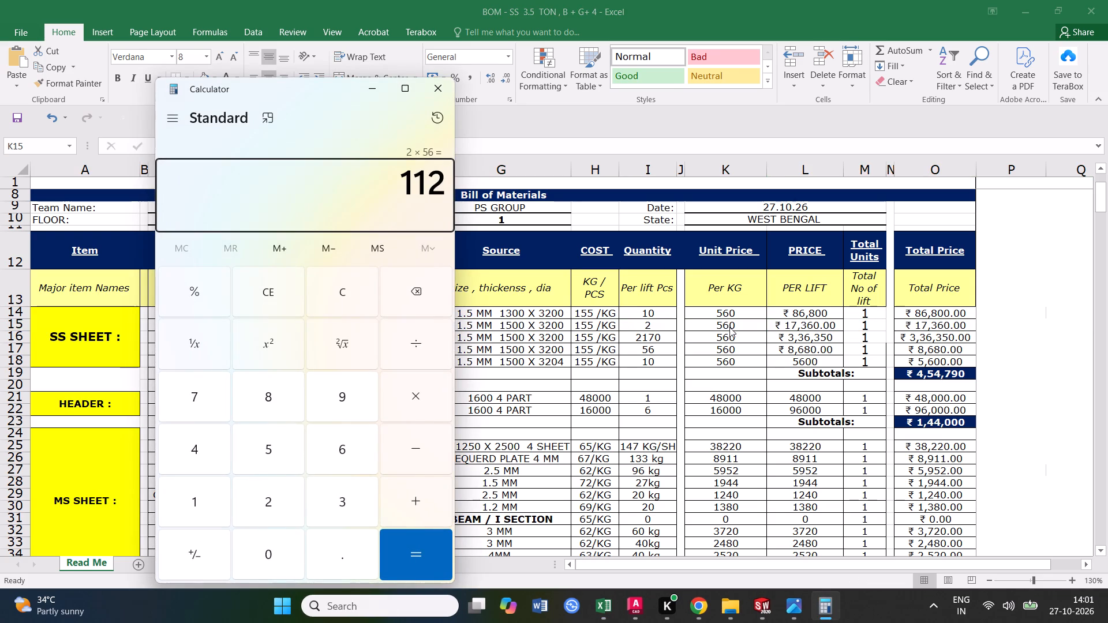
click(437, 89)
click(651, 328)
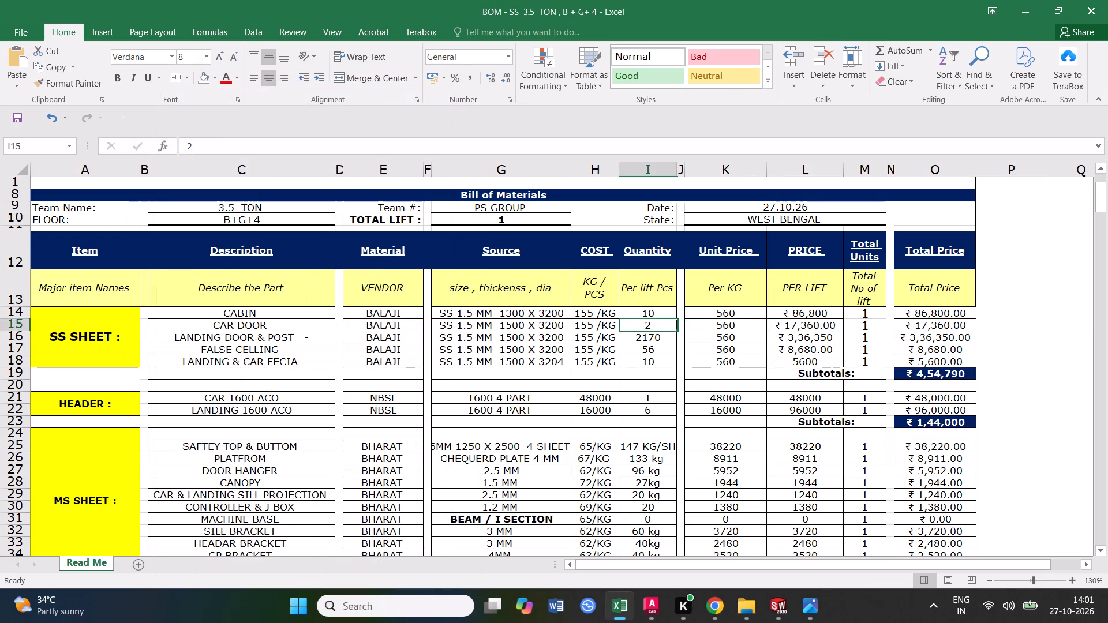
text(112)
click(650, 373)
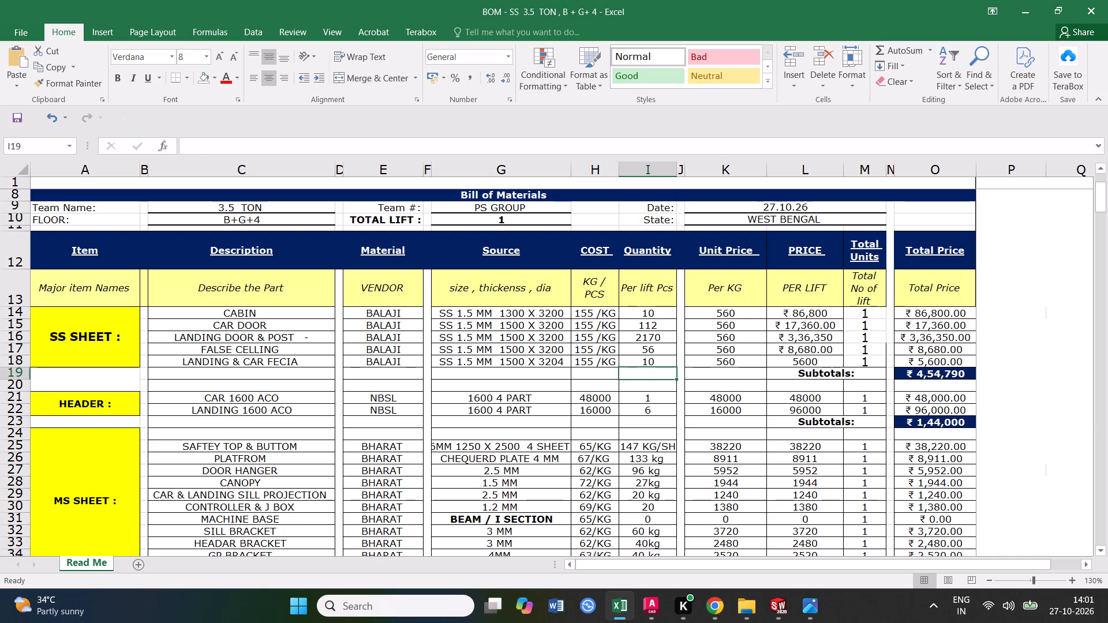
Calculate 112 × 155 to check the CAR DOOR row's PER LIFT price.
click(728, 328)
text(112)
text(*155)
key(Return)
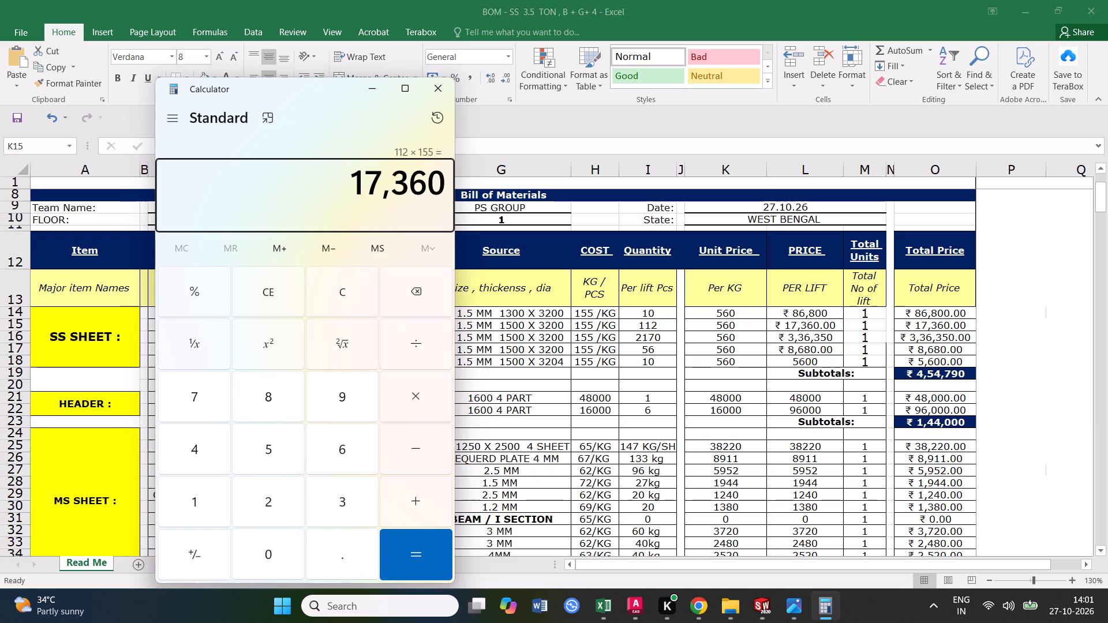
click(732, 323)
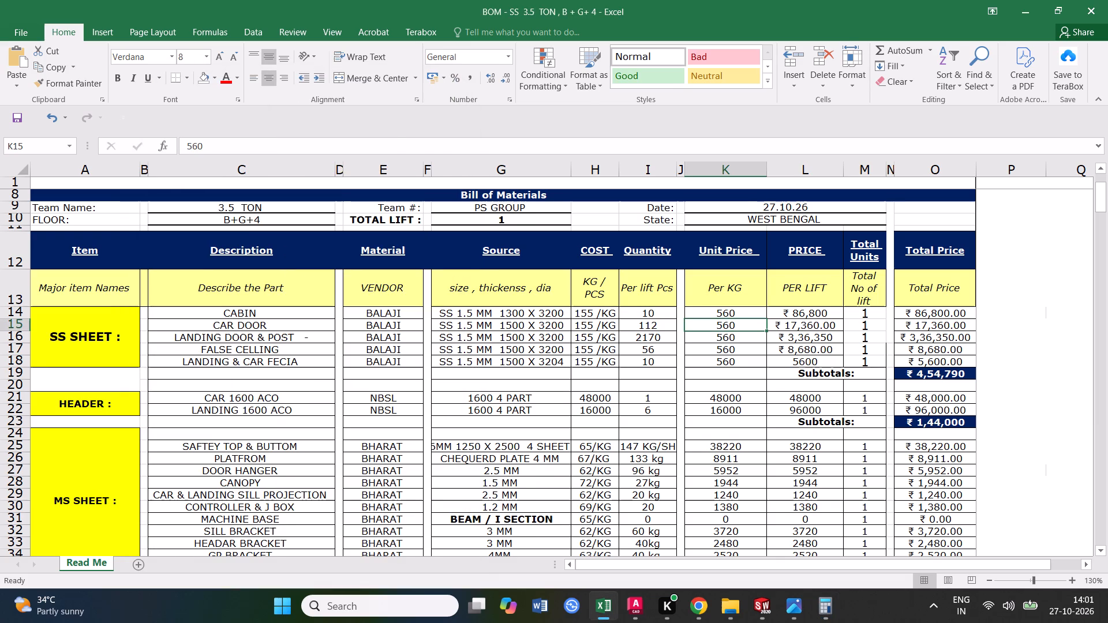
Set the CAR DOOR quantity in I15 back to 2 and its Per KG value in K15 to 112.
click(660, 326)
key(2)
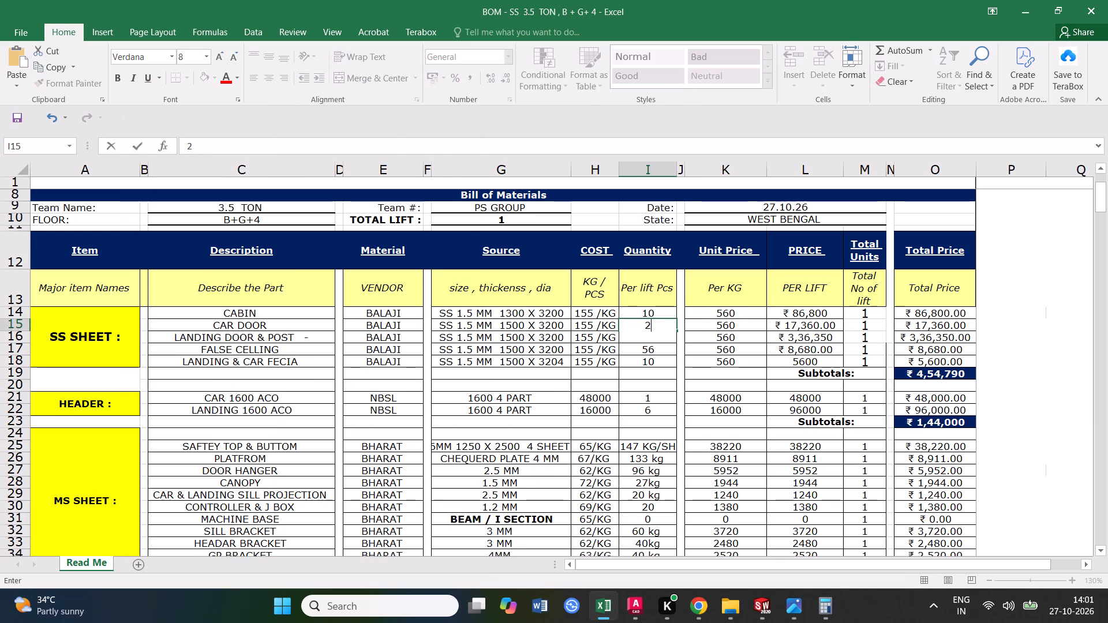
click(684, 376)
click(732, 326)
text(112)
click(770, 355)
Recalculate 112 × 155 to verify the CAR DOOR row's PER LIFT price in L15.
click(816, 326)
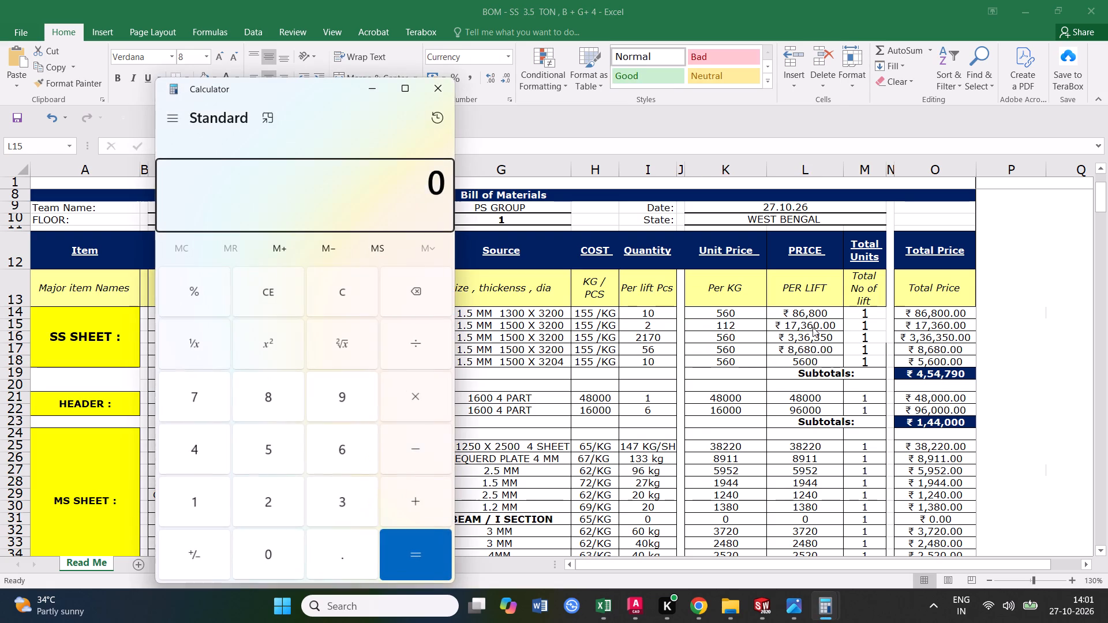
text(115)
key(BackSpace)
text(2*155)
key(Return)
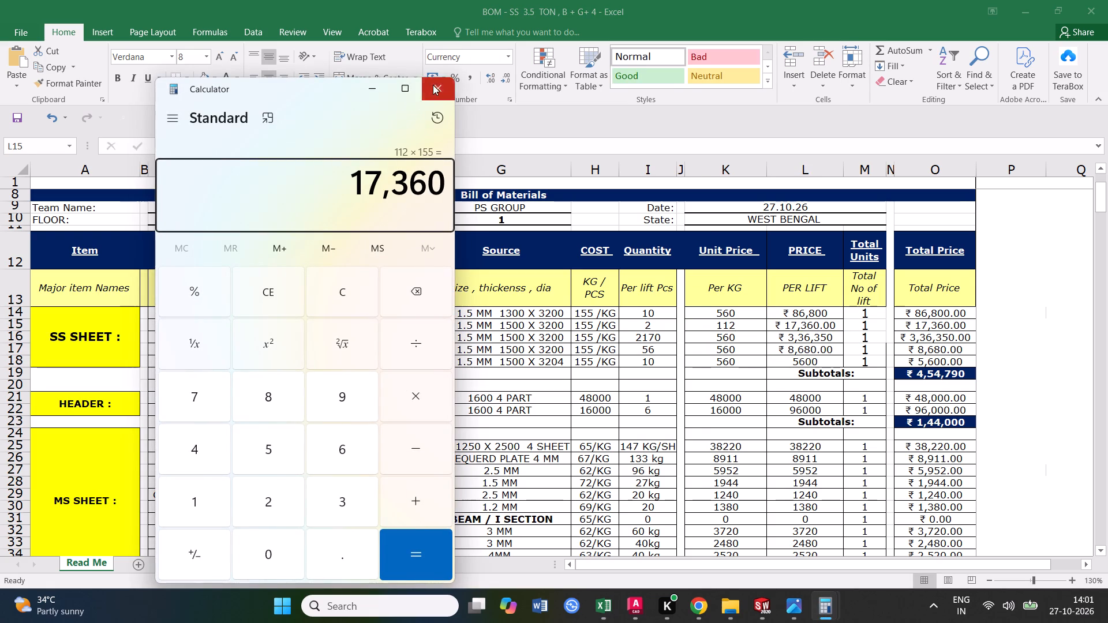
click(433, 85)
Set the LANDING DOOR & POST quantity in I16 to 14.
click(819, 341)
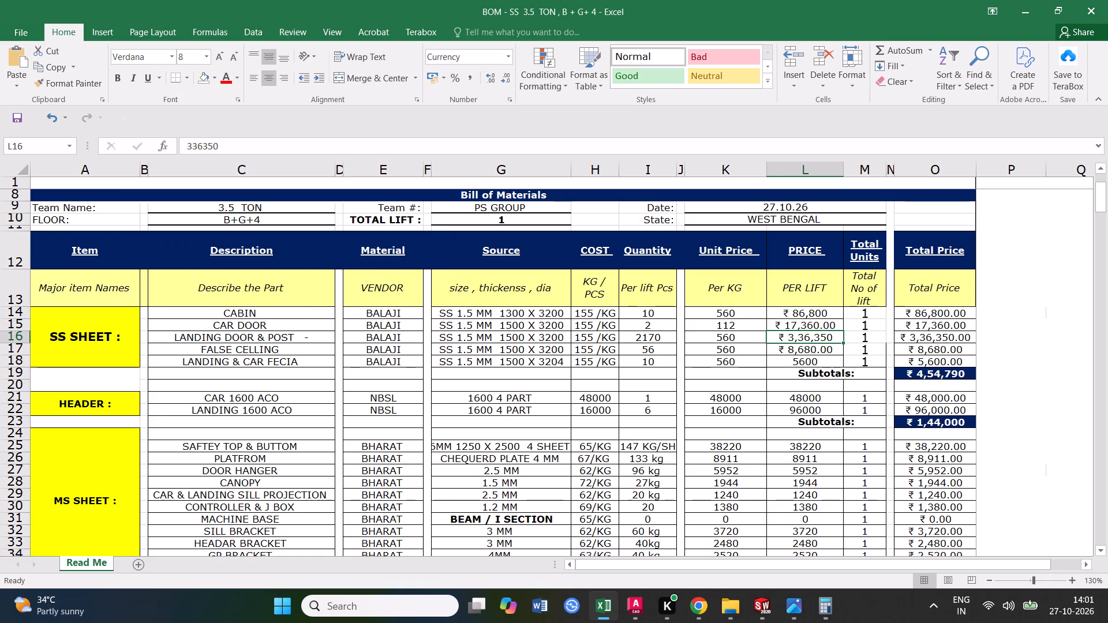
click(652, 337)
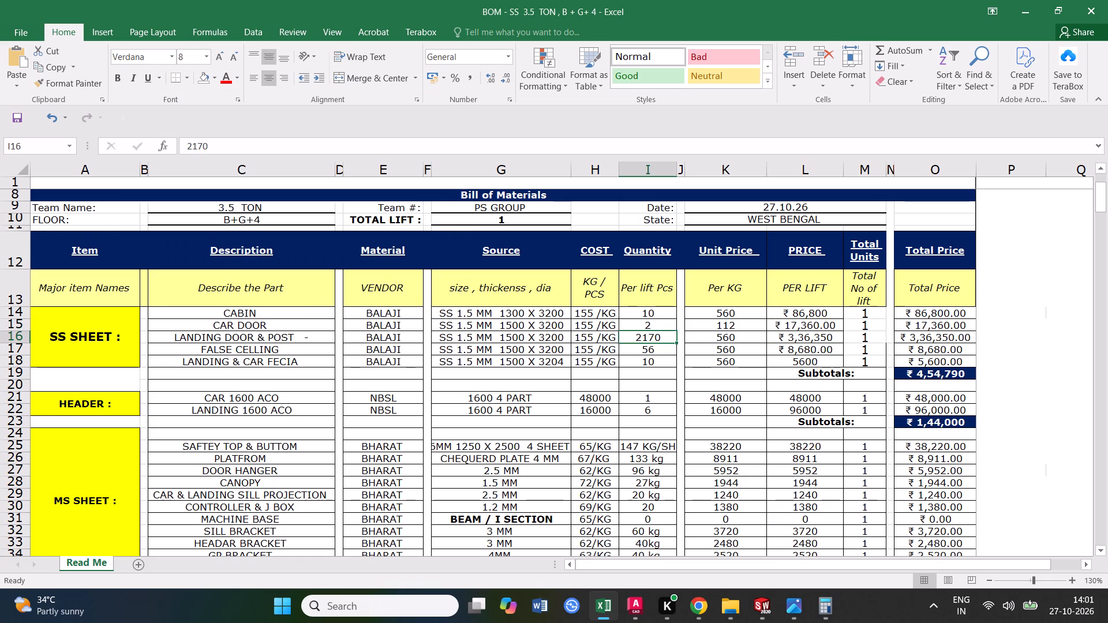
text(14)
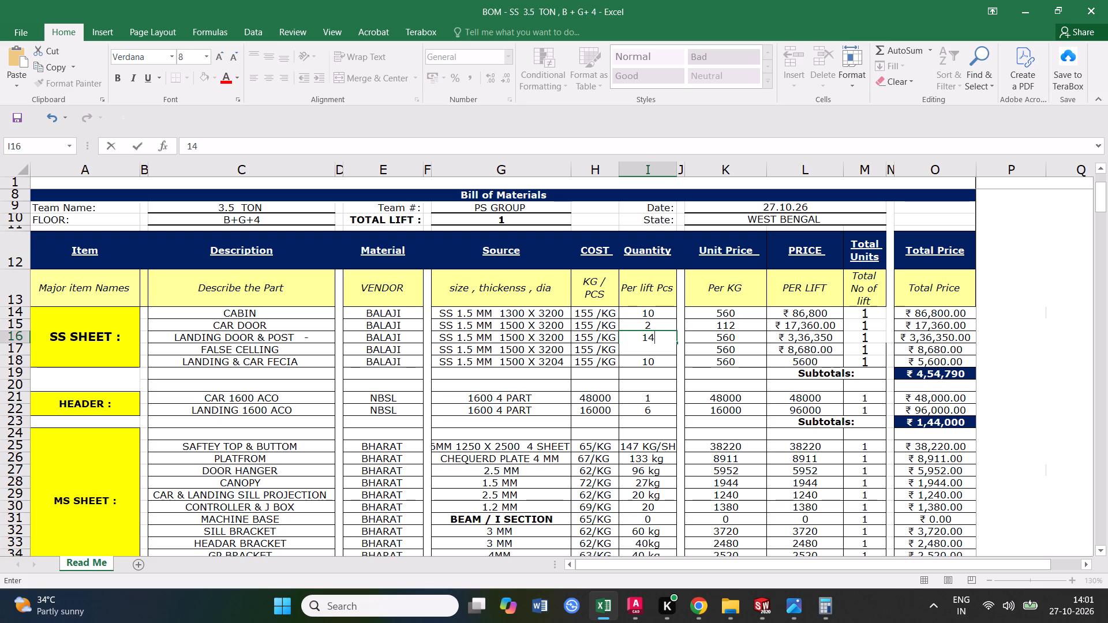
click(720, 365)
Calculate 14 × 56 and set the LANDING DOOR & POST row's Per KG value in K16 to 784.
click(732, 340)
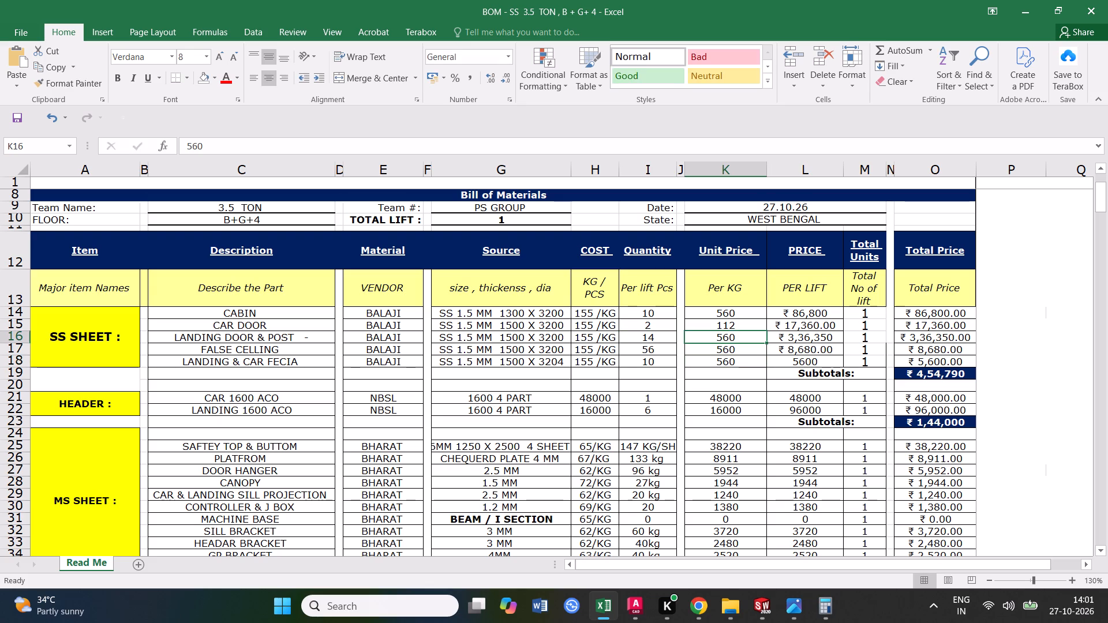
text(14*56)
key(Return)
click(441, 92)
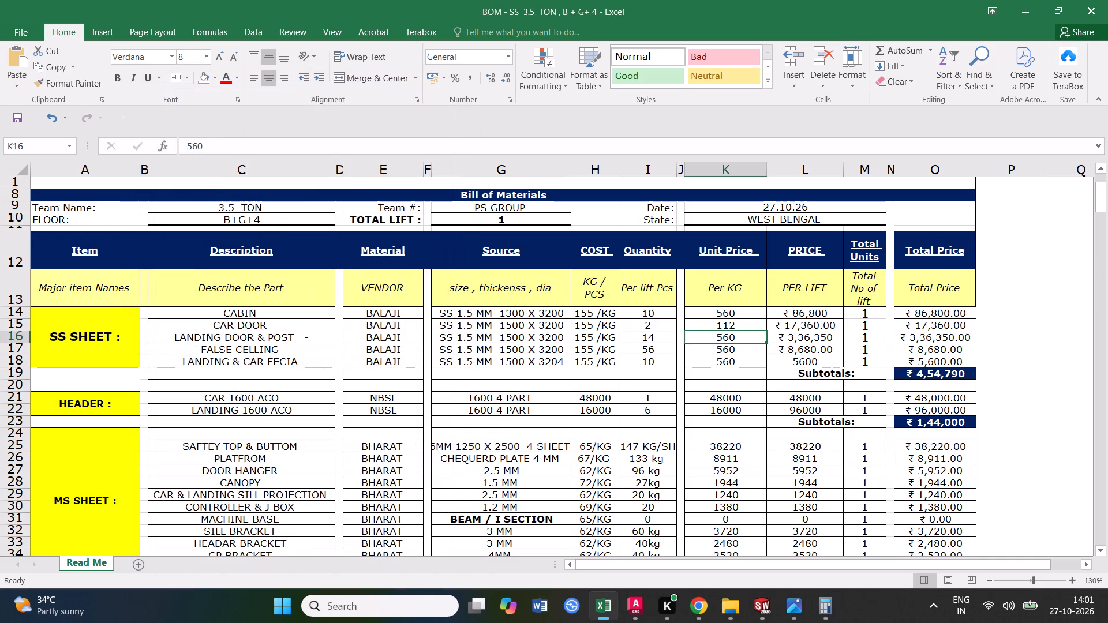
text(784)
click(727, 388)
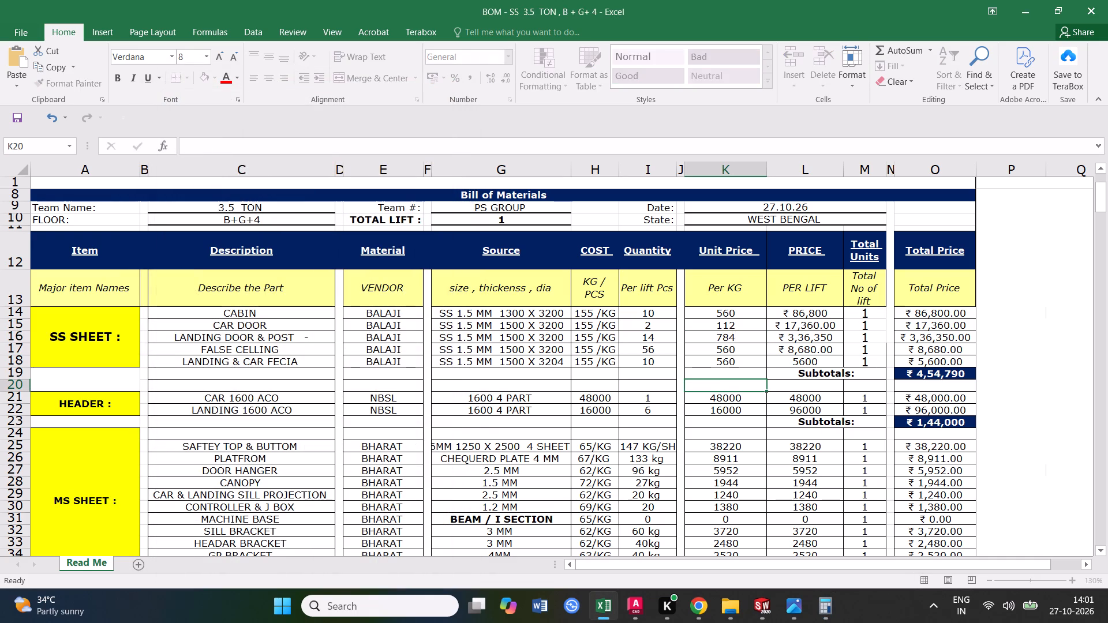
Calculate 784 × 155 and set the LANDING DOOR & POST row's PER LIFT price in L16 to 121520.
click(817, 340)
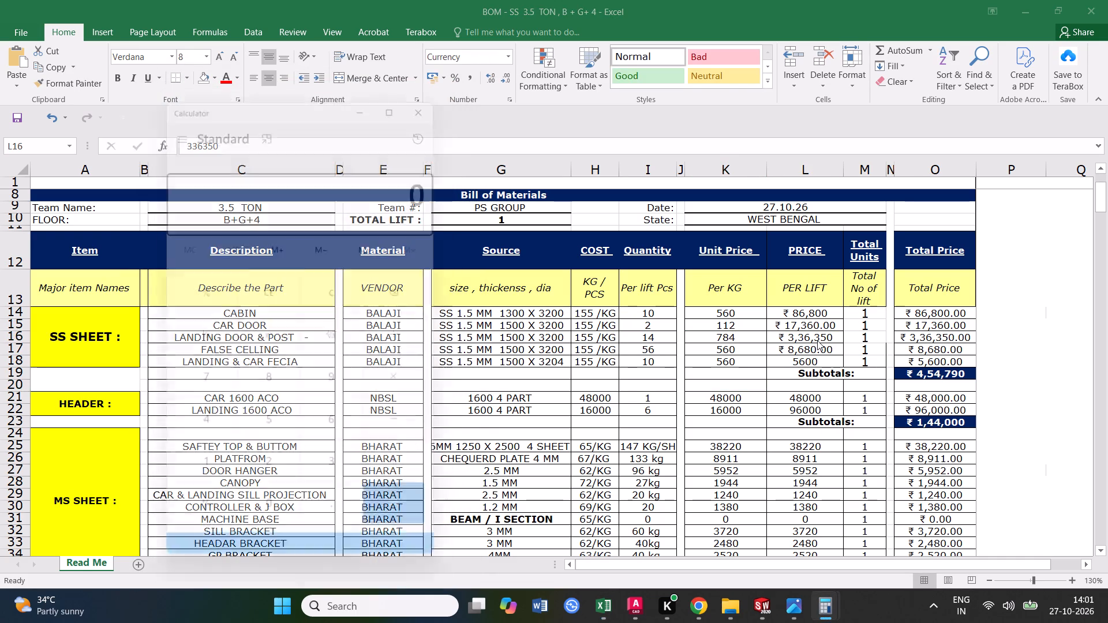
text(784)
text(*41)
key(BackSpace)
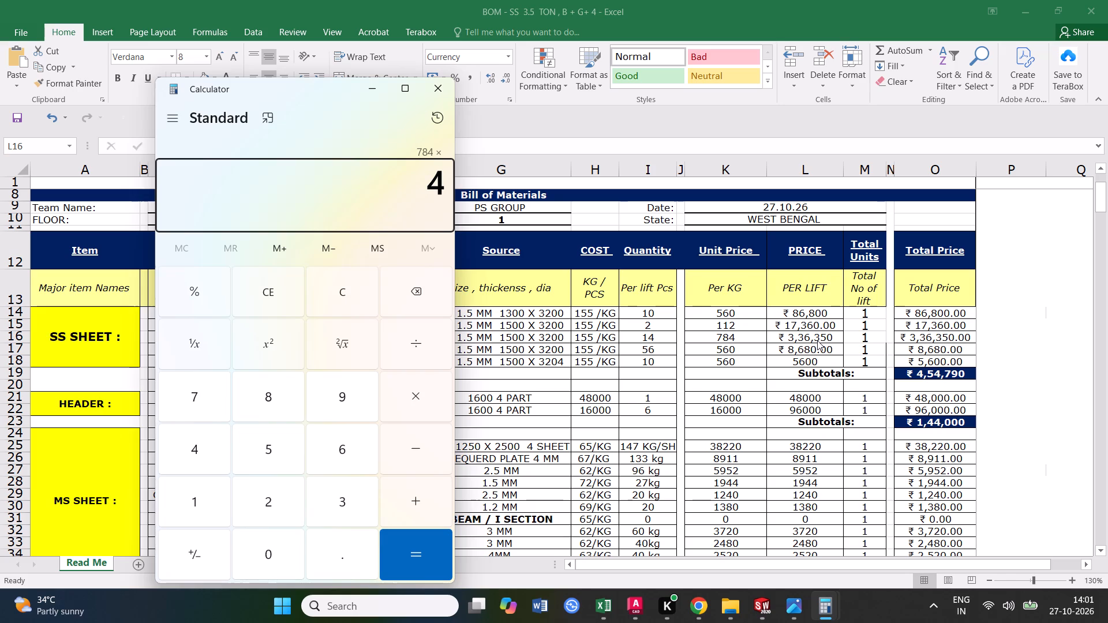
key(BackSpace)
text(155)
key(Return)
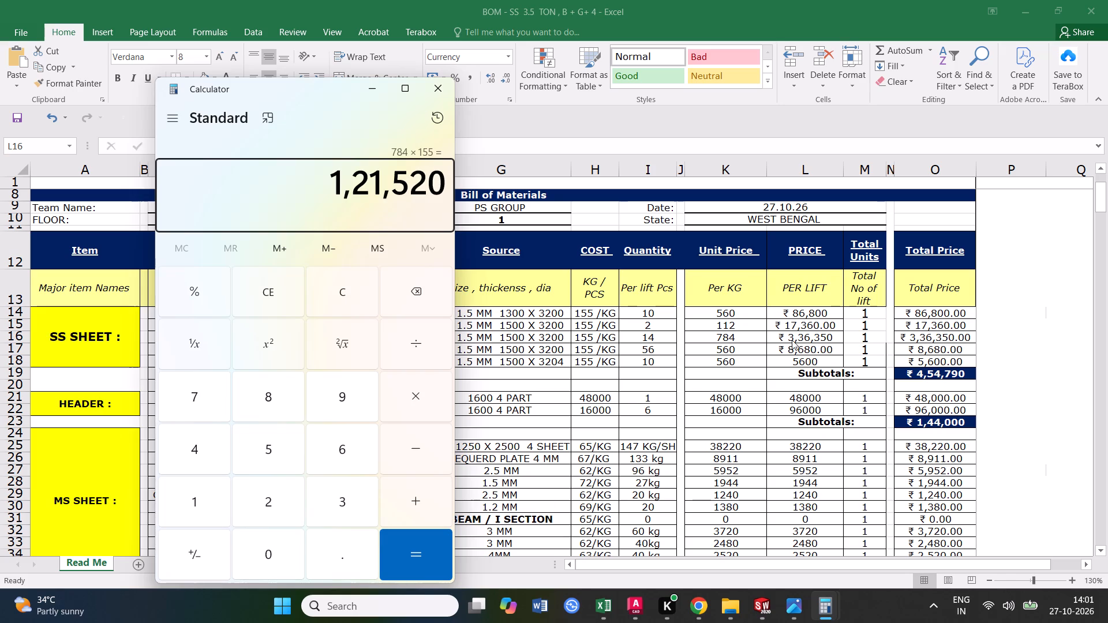
click(437, 93)
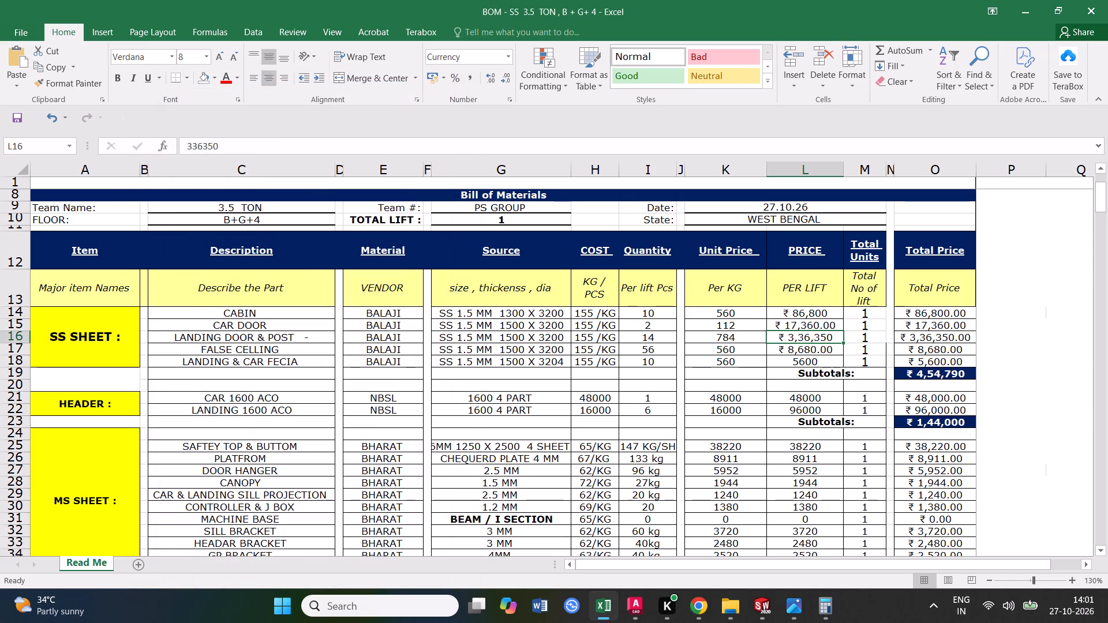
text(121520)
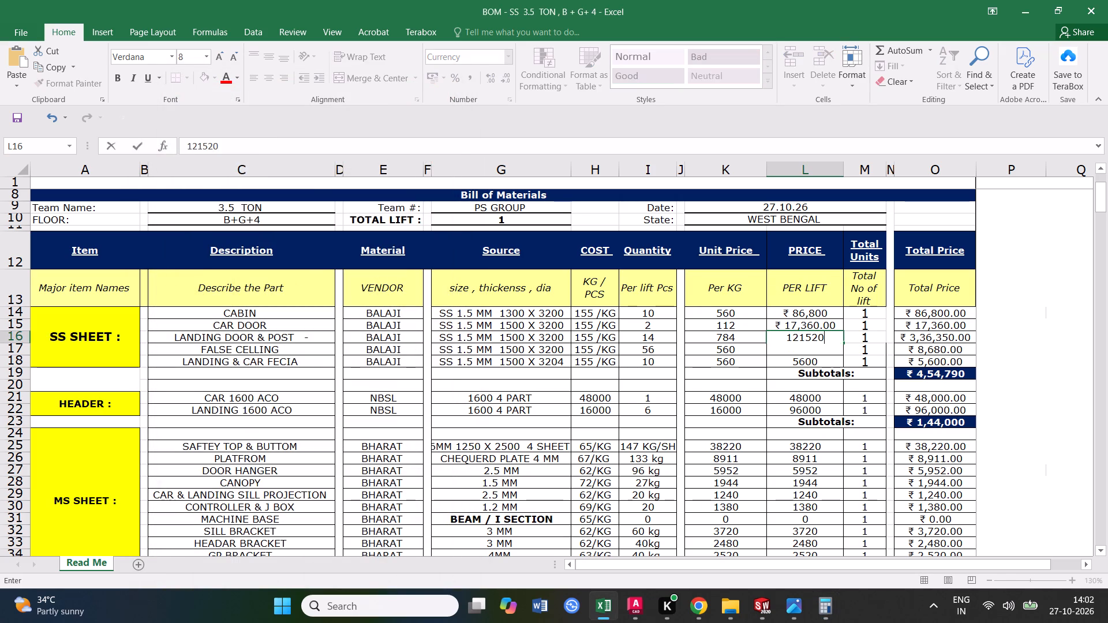
click(763, 429)
Set the FALSE CELLING row's quantity in I17 to 1 and its Per KG value in K17 to 56.
click(801, 351)
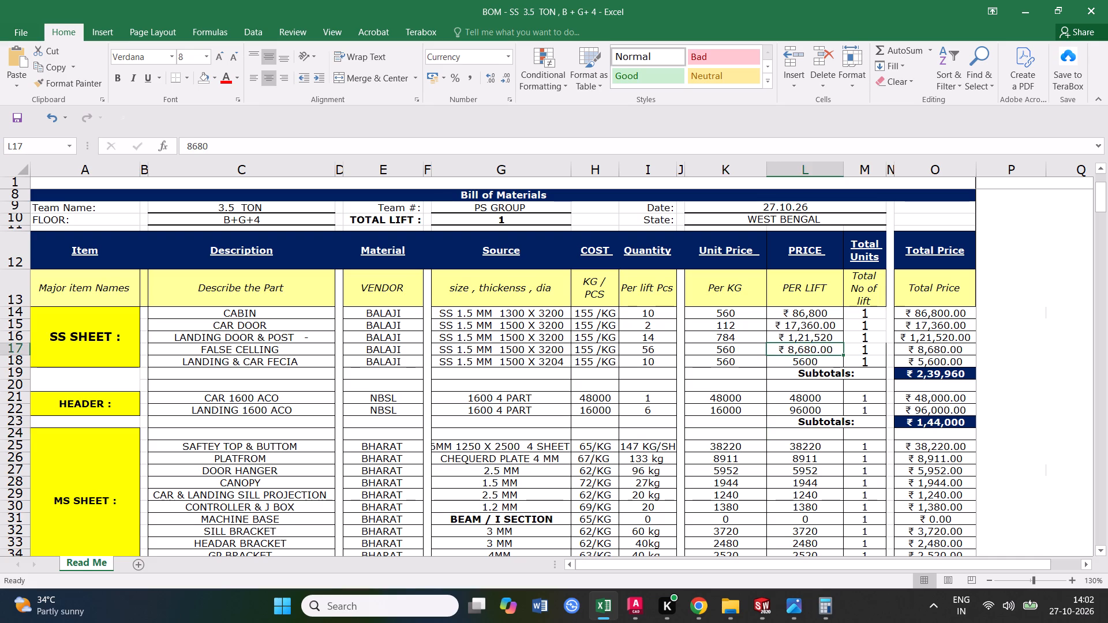
click(654, 347)
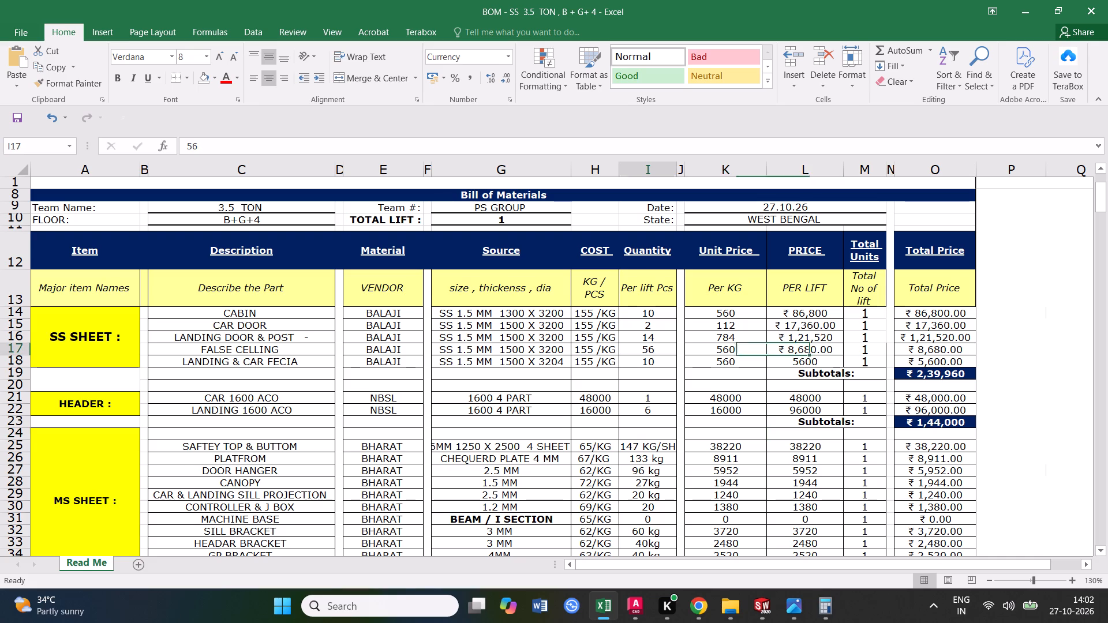
key(1)
click(735, 383)
click(738, 350)
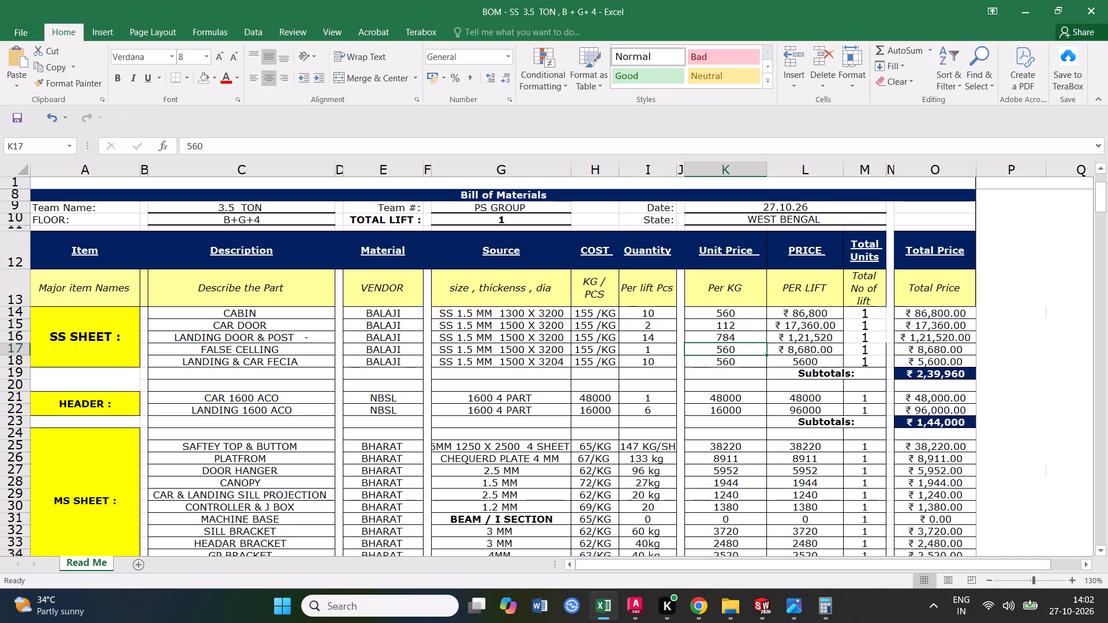
text(56)
click(713, 381)
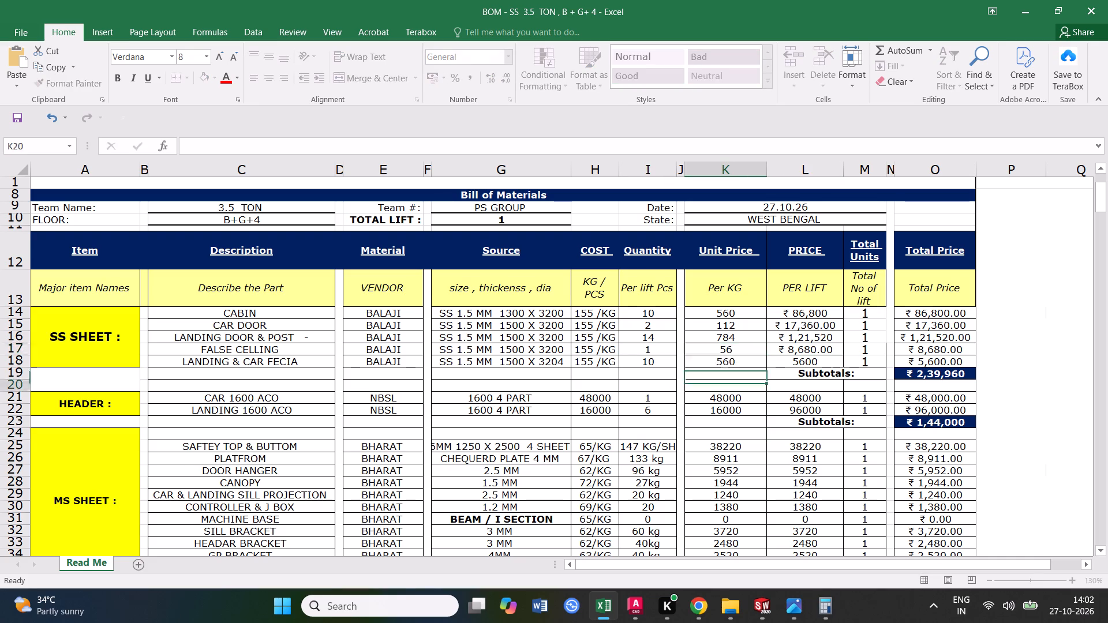
Calculate 56 × 155 and enter 8680 as the FALSE CELLING row's PER LIFT price in L17.
click(812, 351)
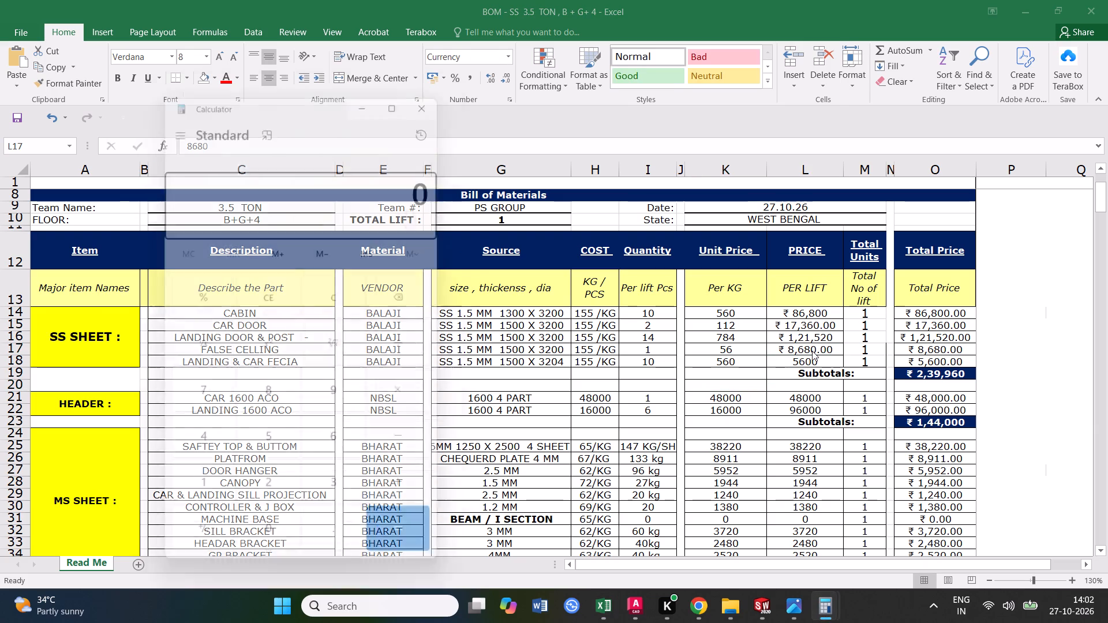
text(56*155)
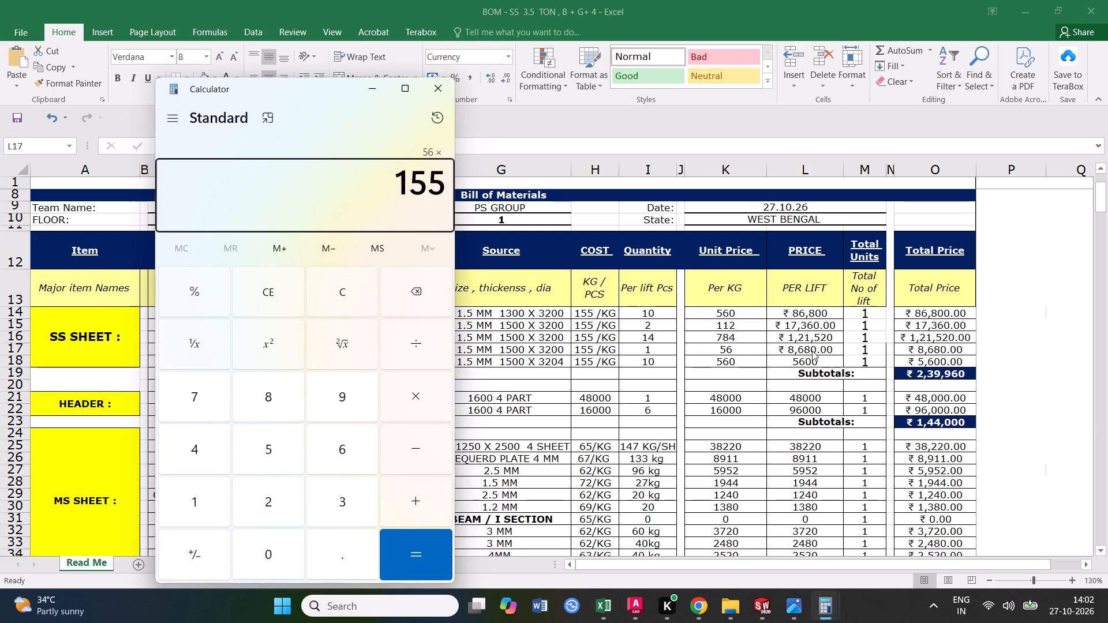
key(Return)
click(440, 93)
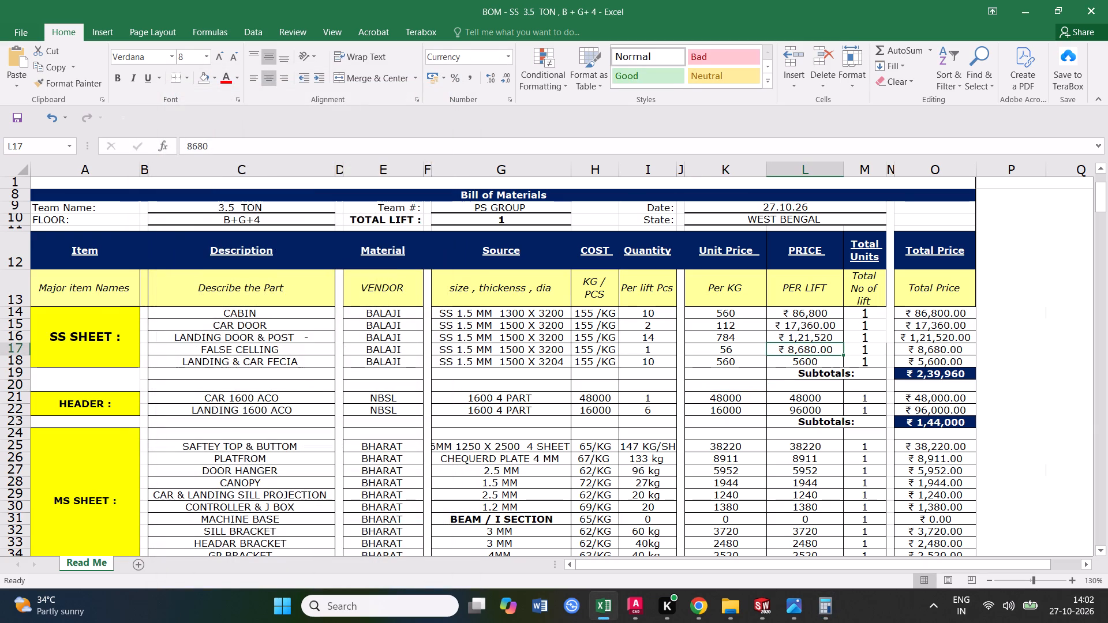
text(8682)
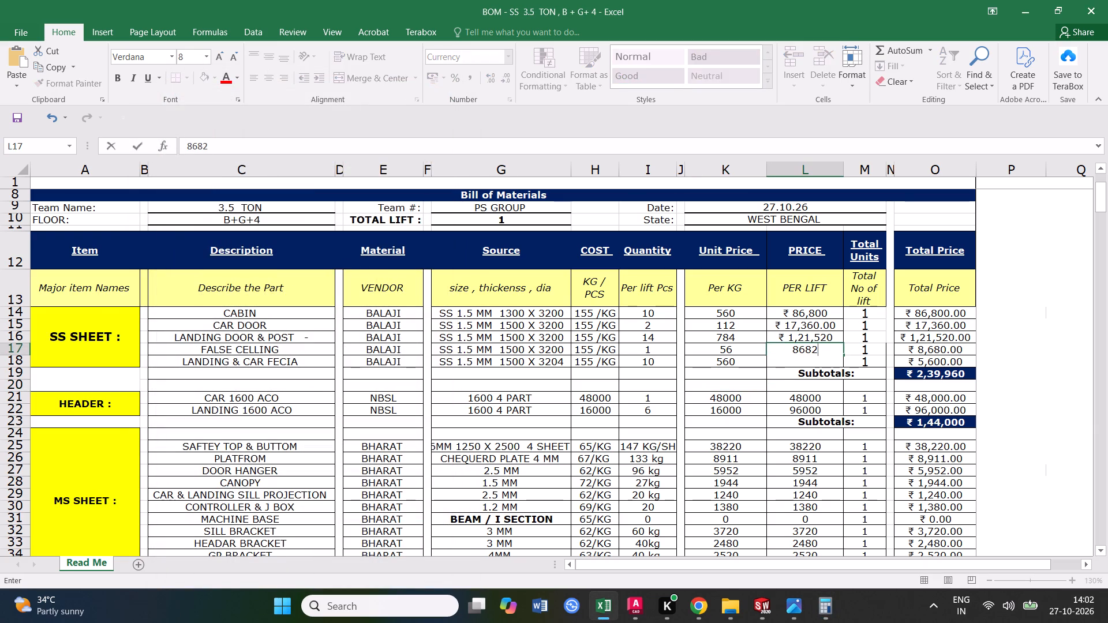
key(BackSpace)
key(0)
click(806, 389)
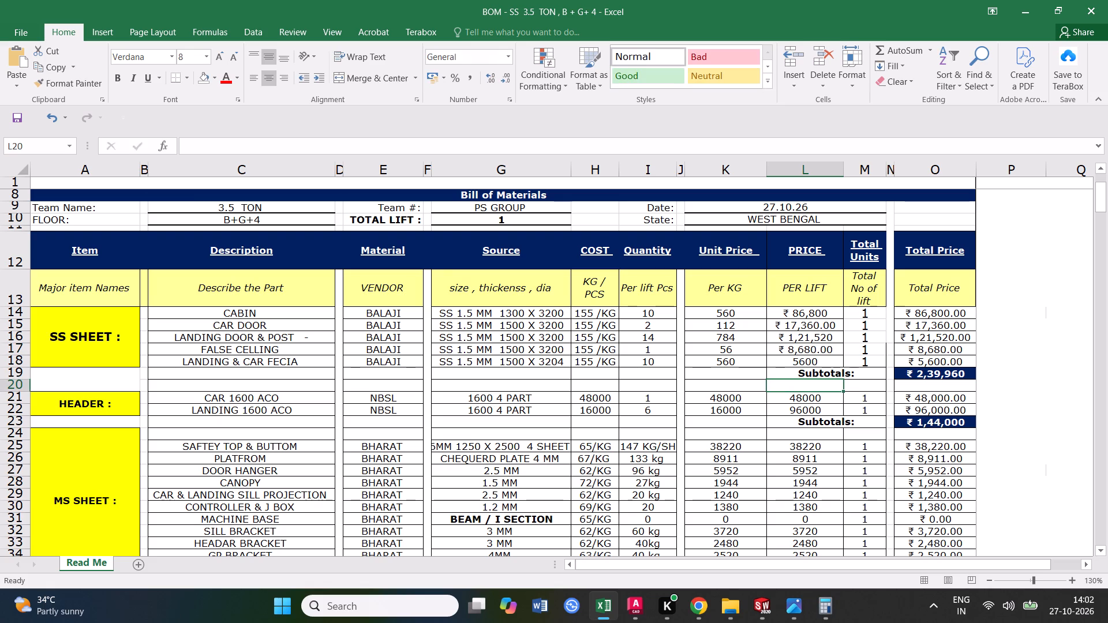
Set the LANDING & CAR FECIA row's quantity in I18 to 1 and its Per KG value in K18 to 56.
click(798, 364)
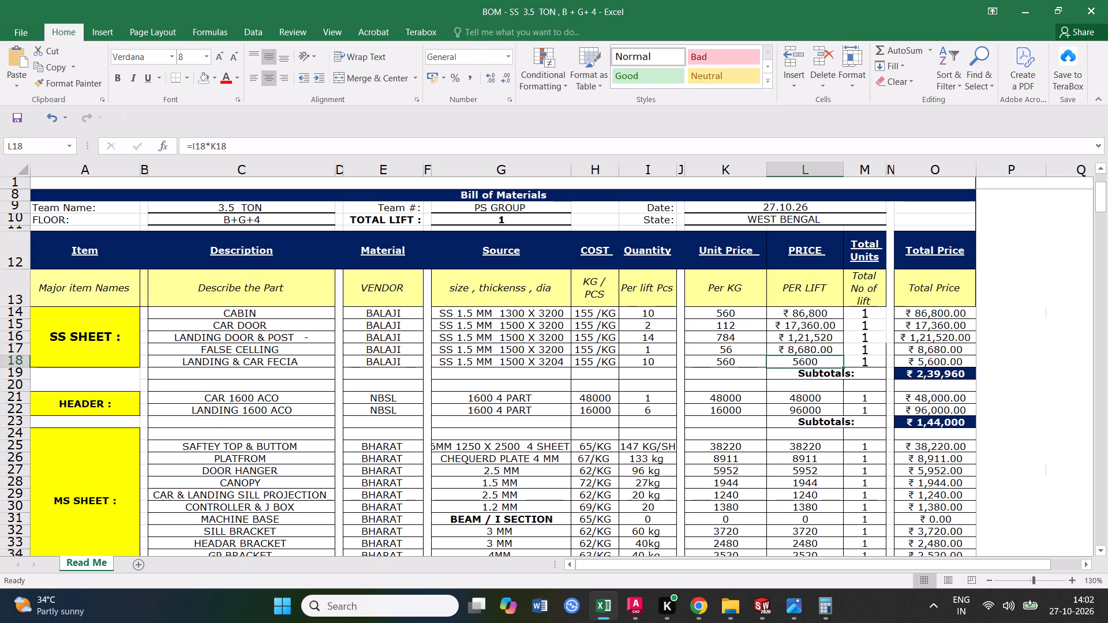
click(657, 361)
key(1)
click(653, 401)
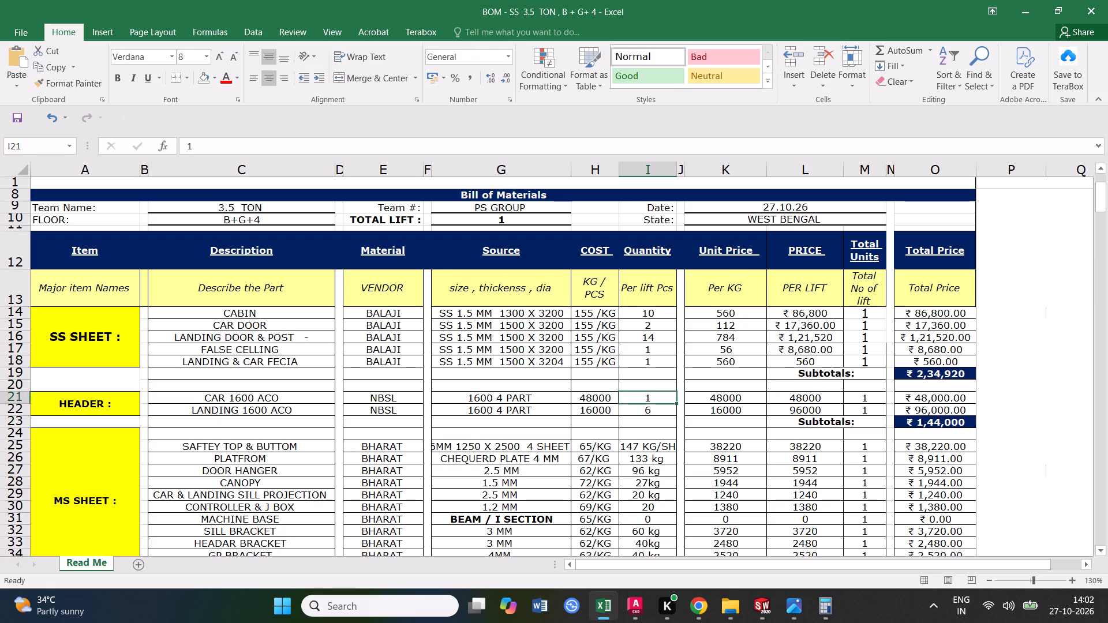
click(734, 360)
text(56)
click(731, 409)
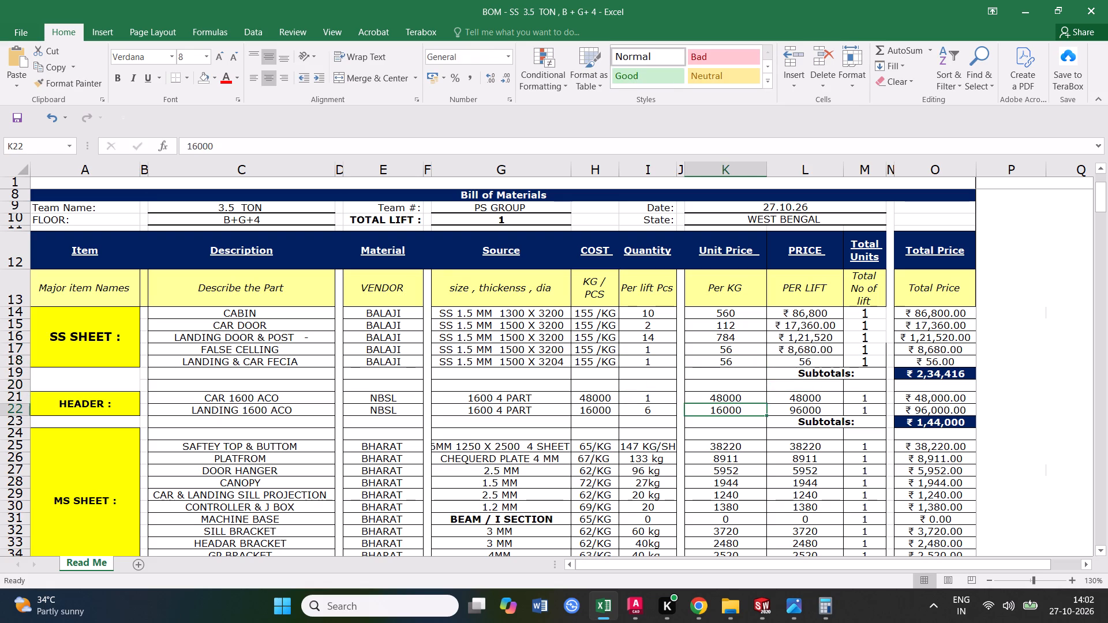
Fill the FALSE CELLING row's PER LIFT price from L17 down into L18 for LANDING & CAR FECIA.
click(795, 349)
drag(840, 354, 841, 362)
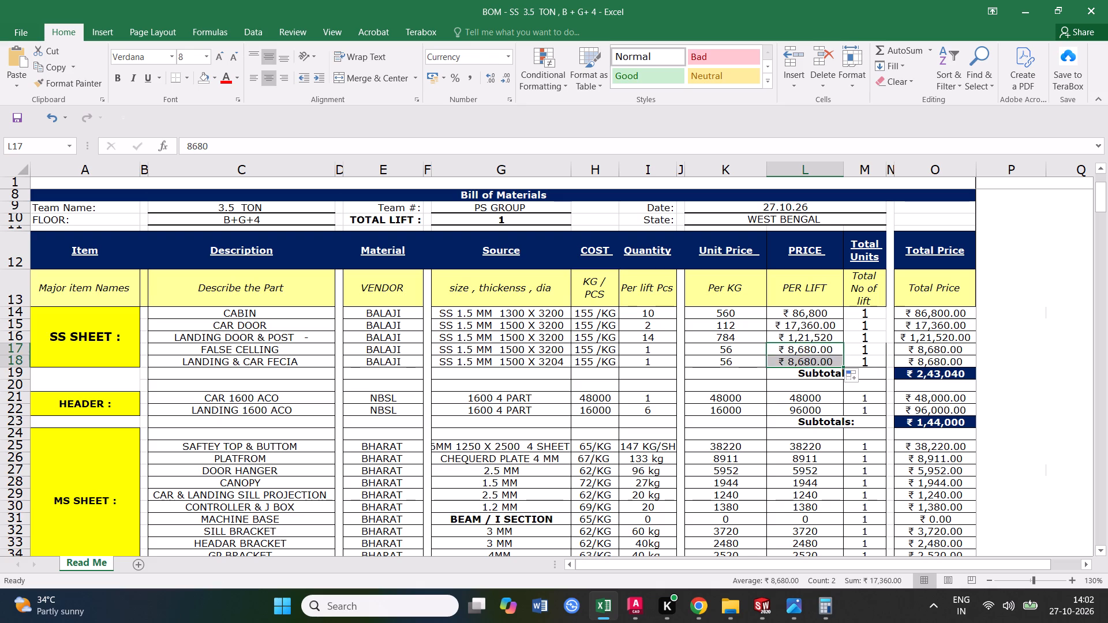
click(798, 410)
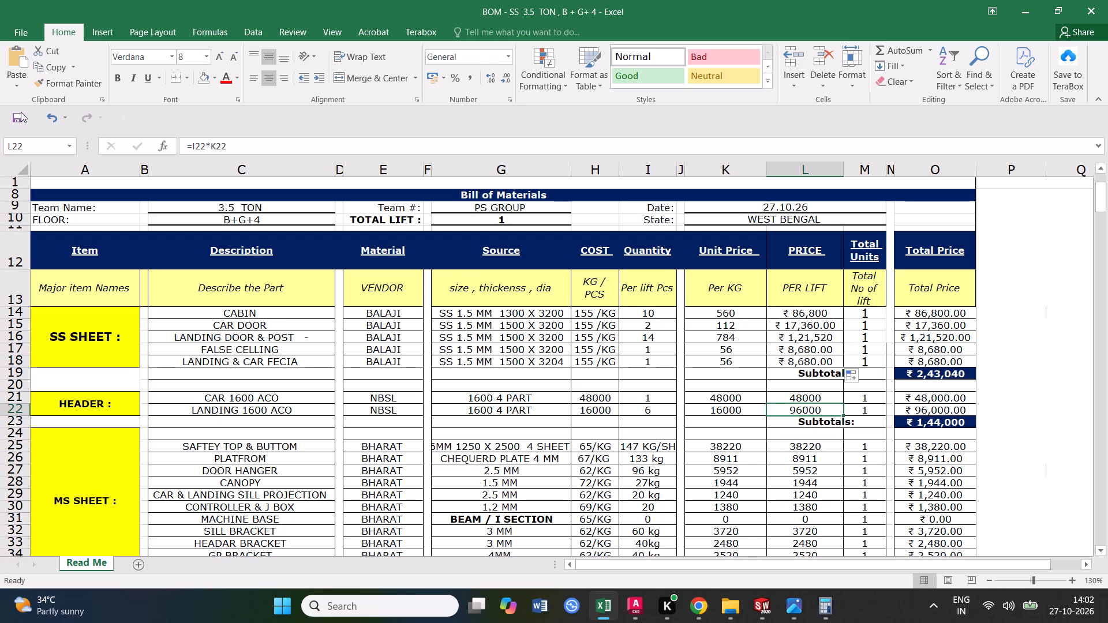
Save the bill of materials workbook.
triple_click(23, 115)
Select the entire row 21, CAR 1600 ACO, in the HEADER section.
scroll(380, 391, down, 1)
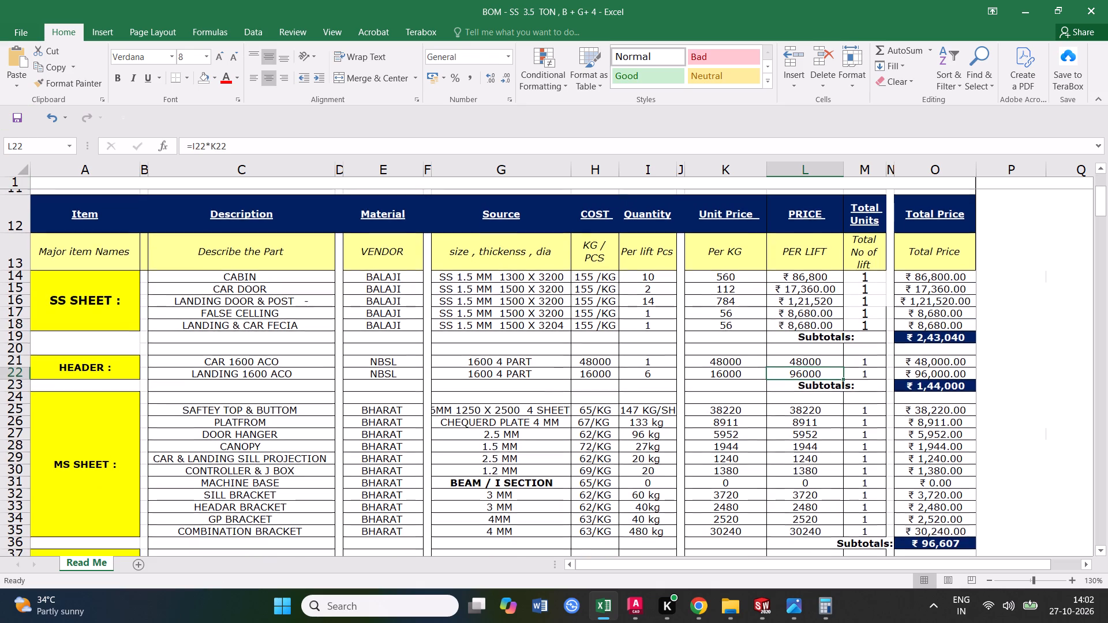
scroll(383, 382, down, 1)
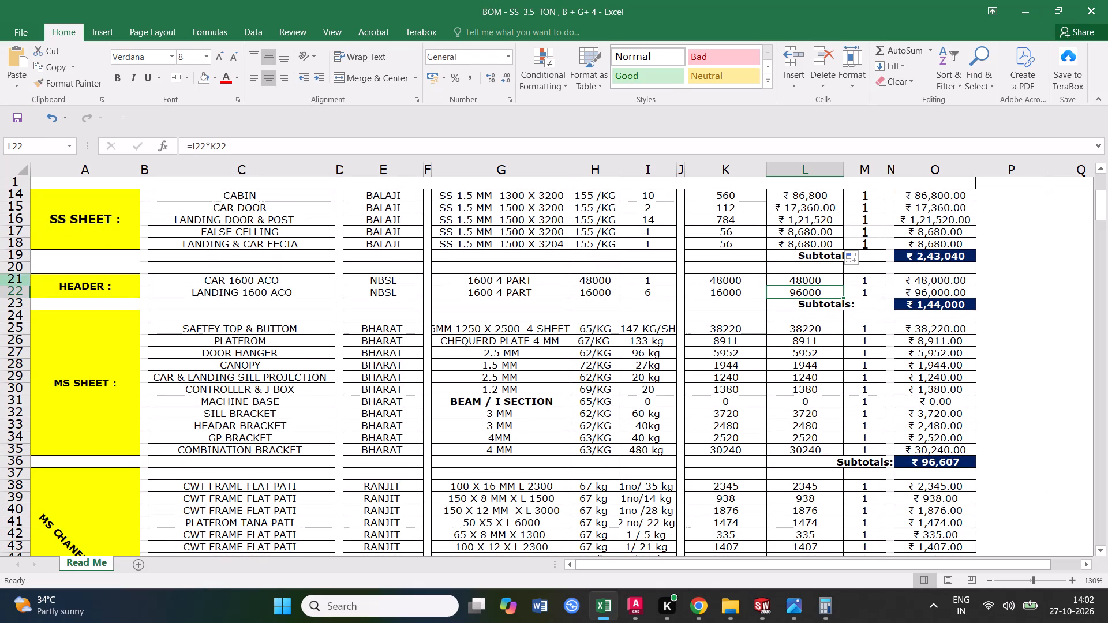
click(12, 282)
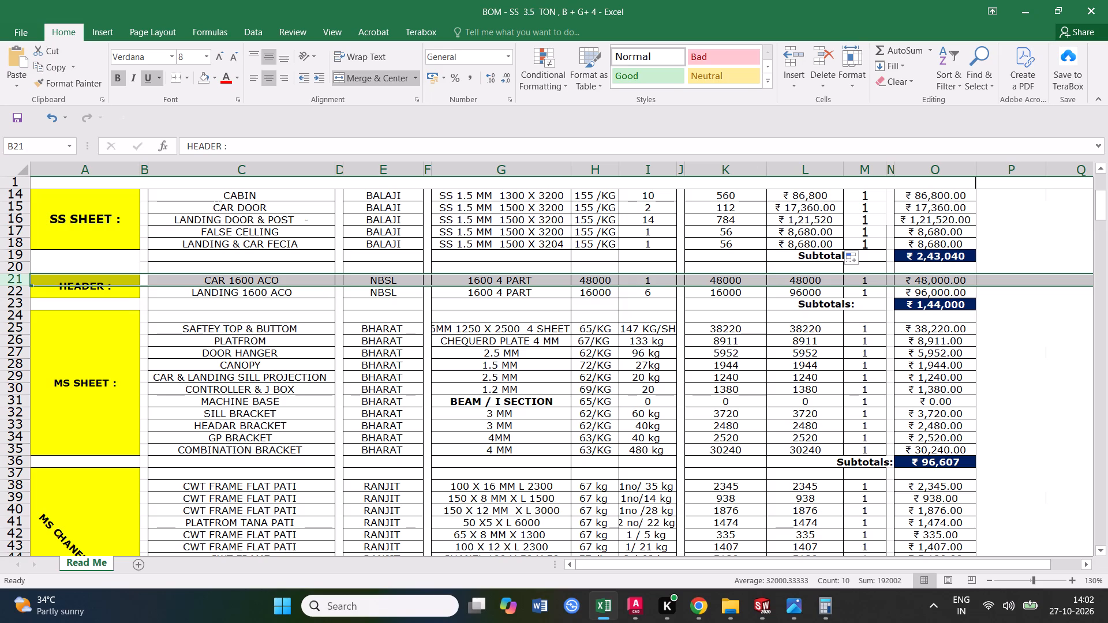
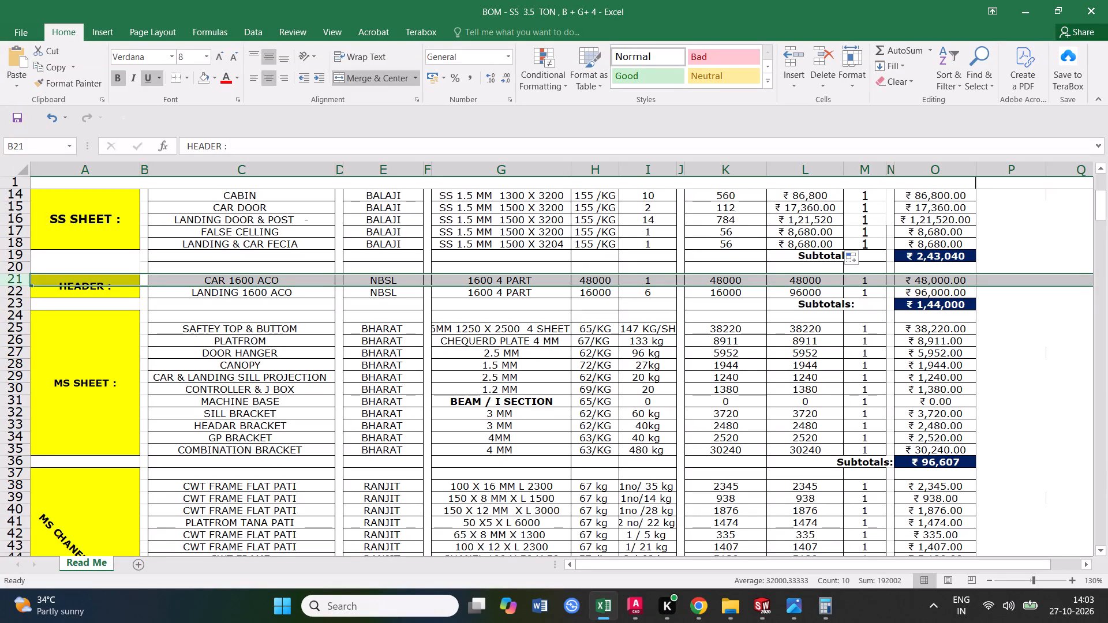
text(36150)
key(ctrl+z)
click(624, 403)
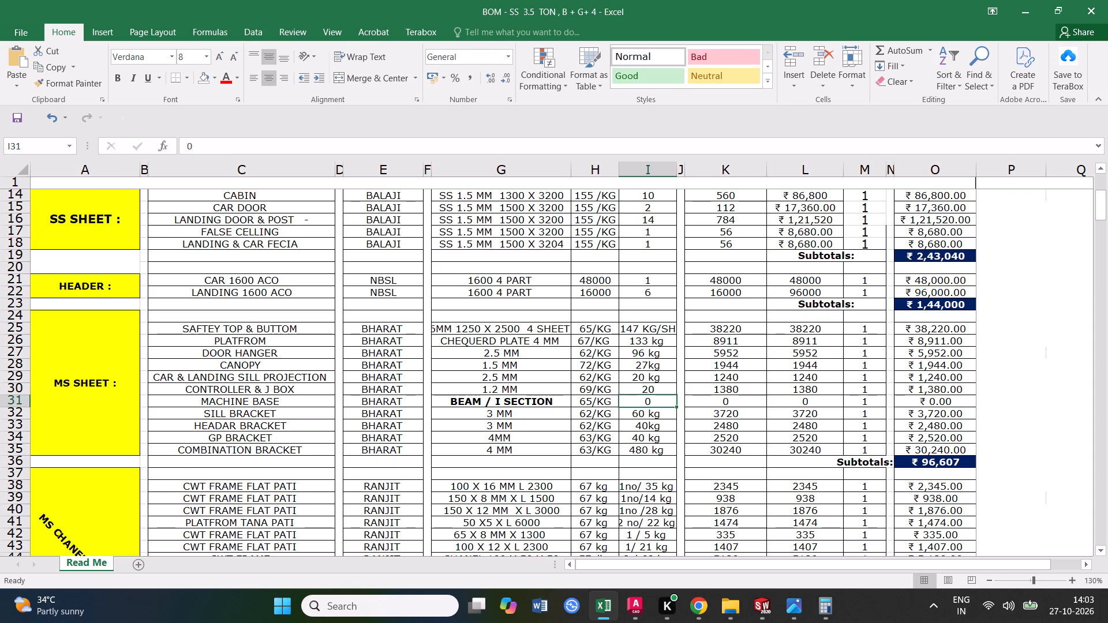
Set the CAR 1600 ACO row's rate in H21 and its Per KG value in K21 to 36150.
click(603, 280)
text(36150)
click(650, 359)
click(725, 279)
text(36150)
click(697, 360)
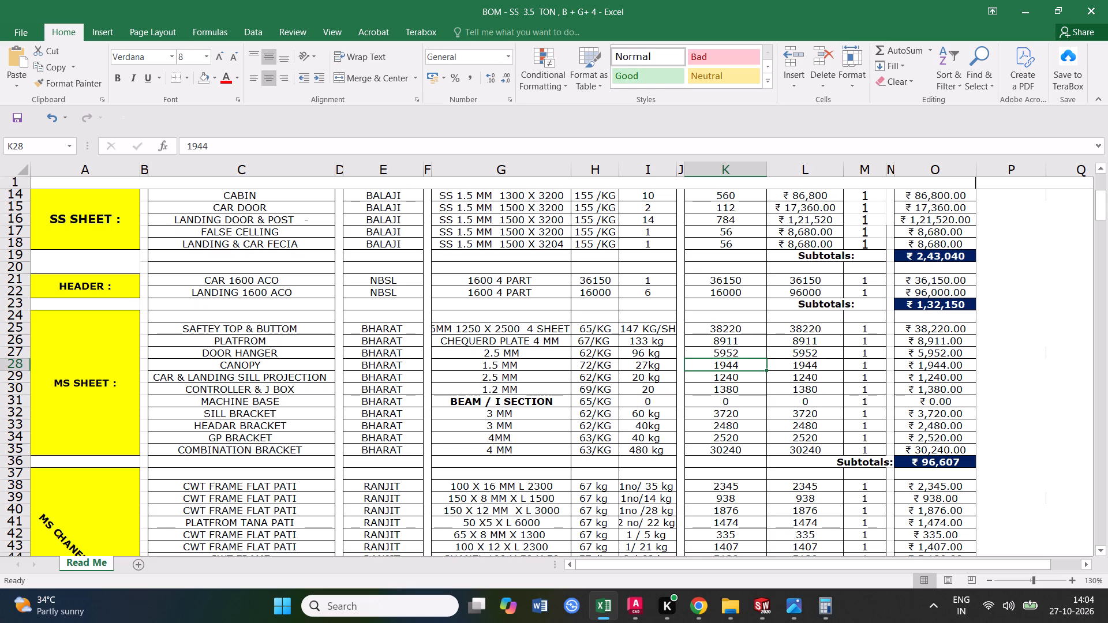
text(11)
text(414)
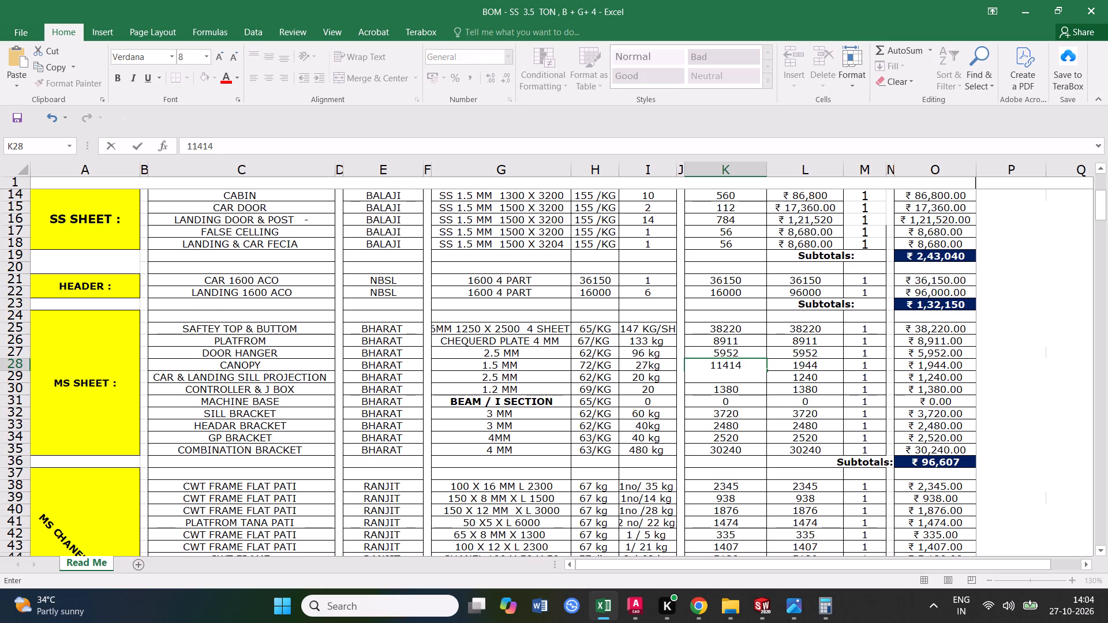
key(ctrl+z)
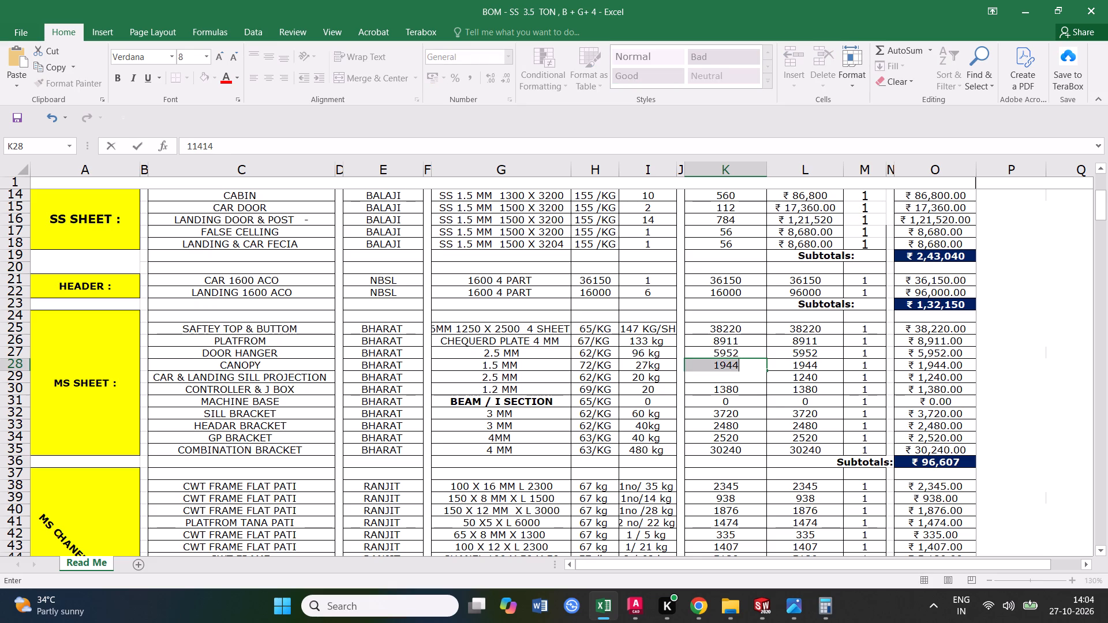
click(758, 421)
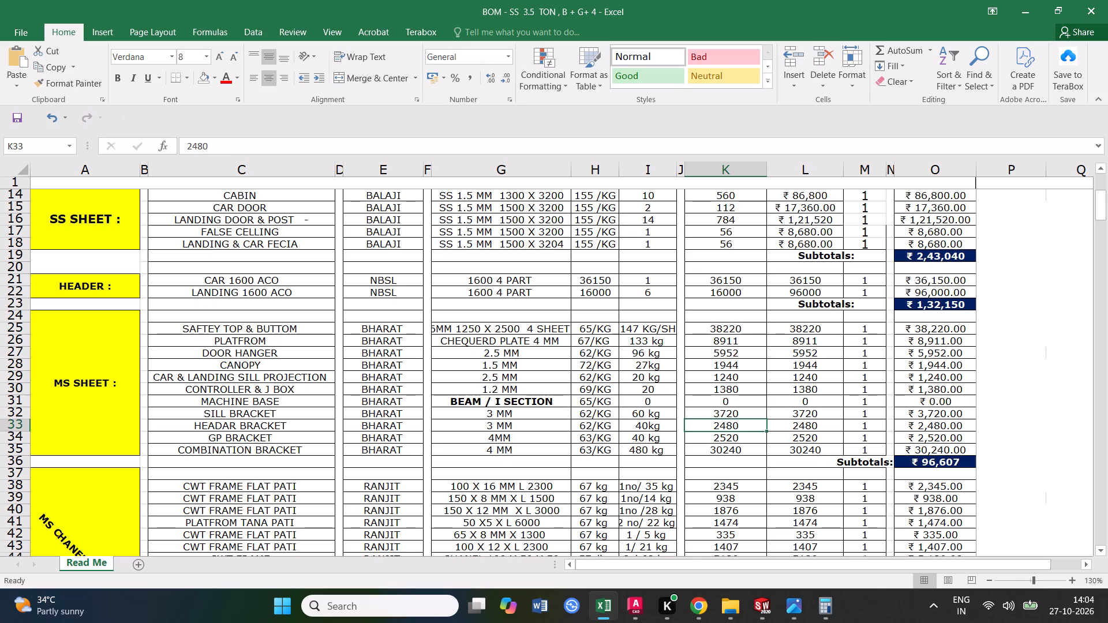
Set the LANDING 1600 ACO row's rate in H22 and its Per KG value in K22 to 11500.
click(594, 295)
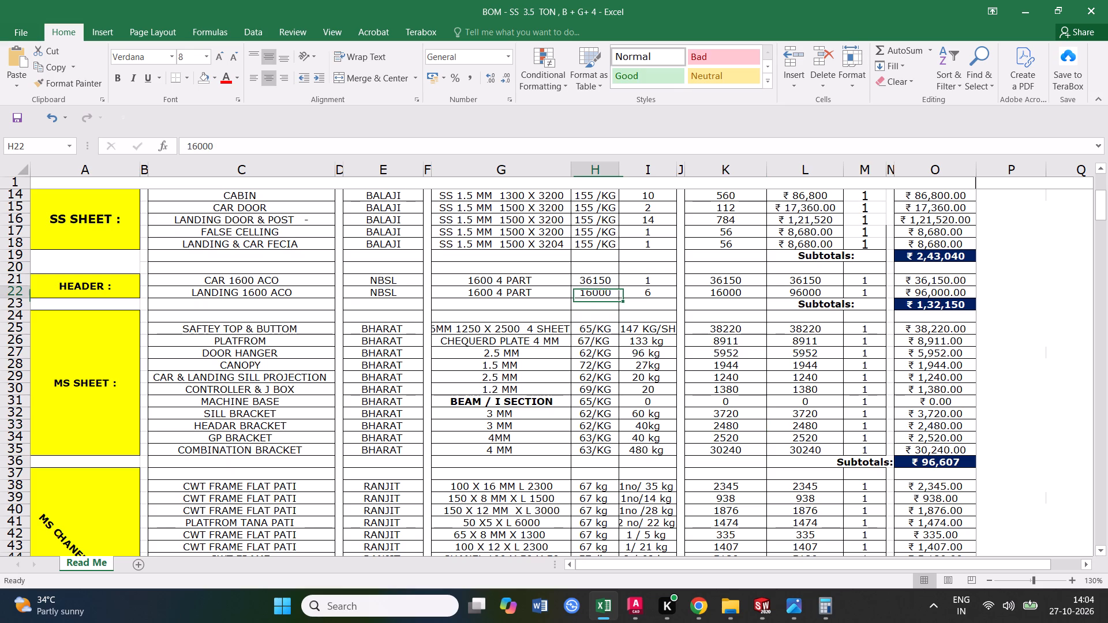
text(11)
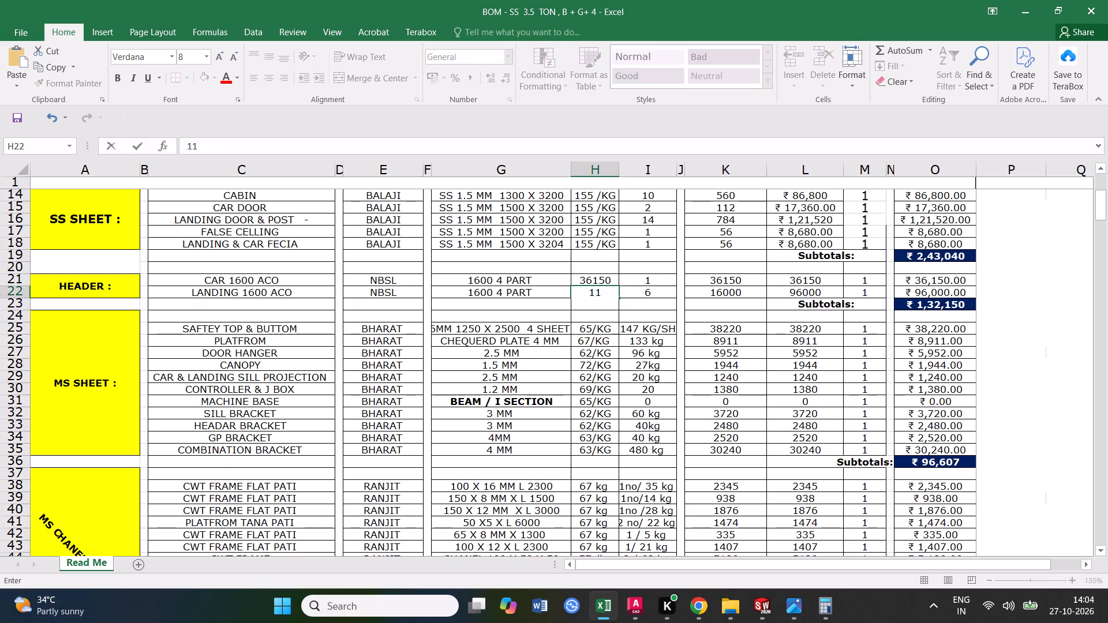
text(500)
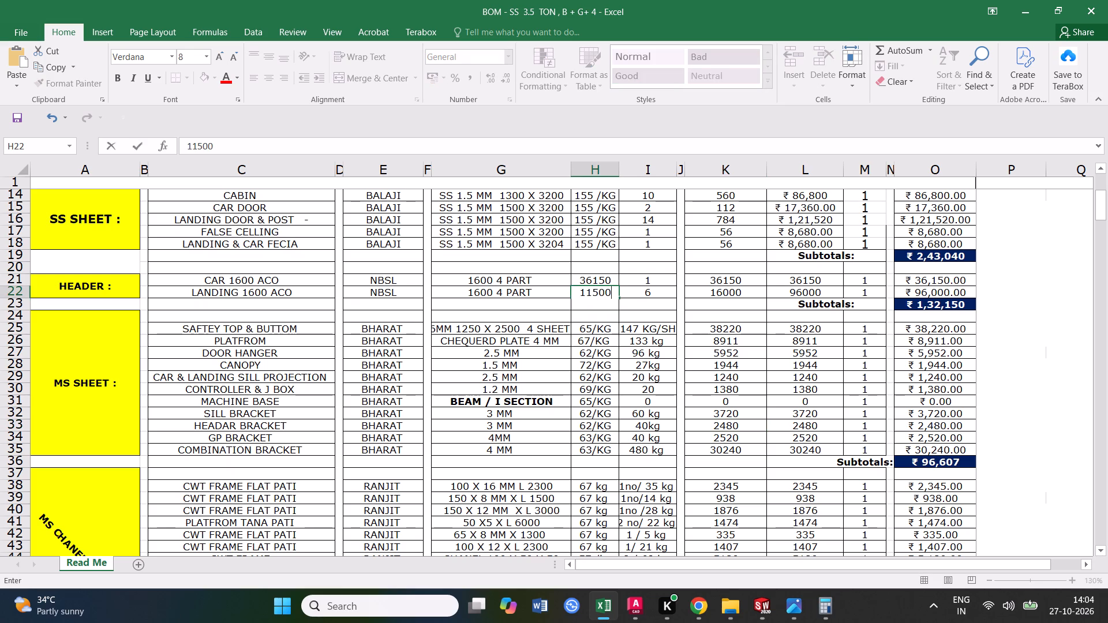
click(646, 341)
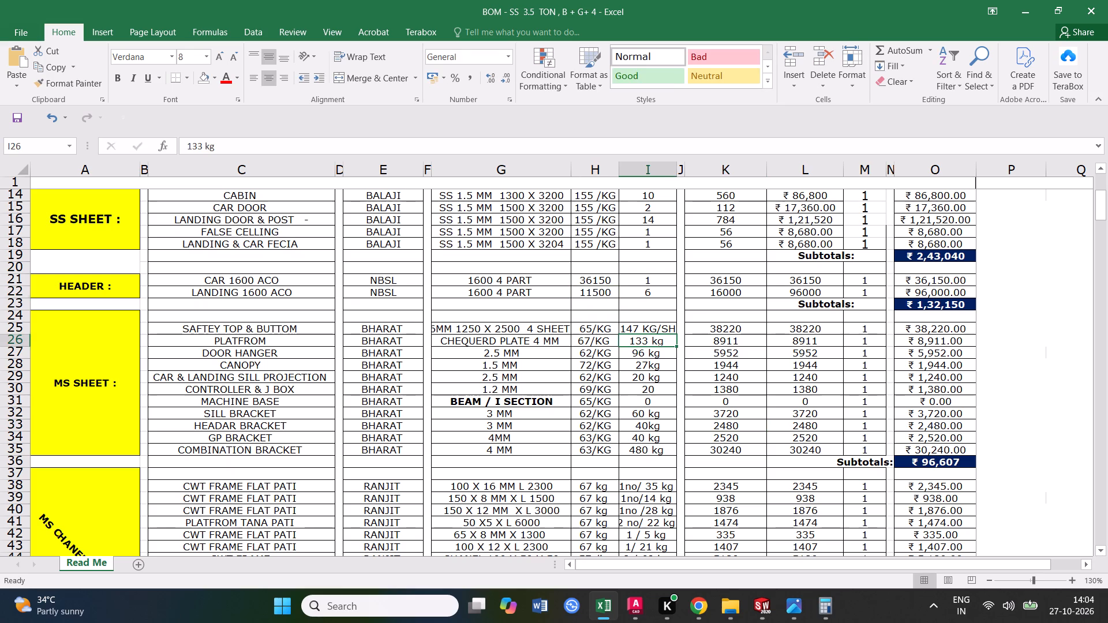
click(723, 293)
text(11500)
click(734, 359)
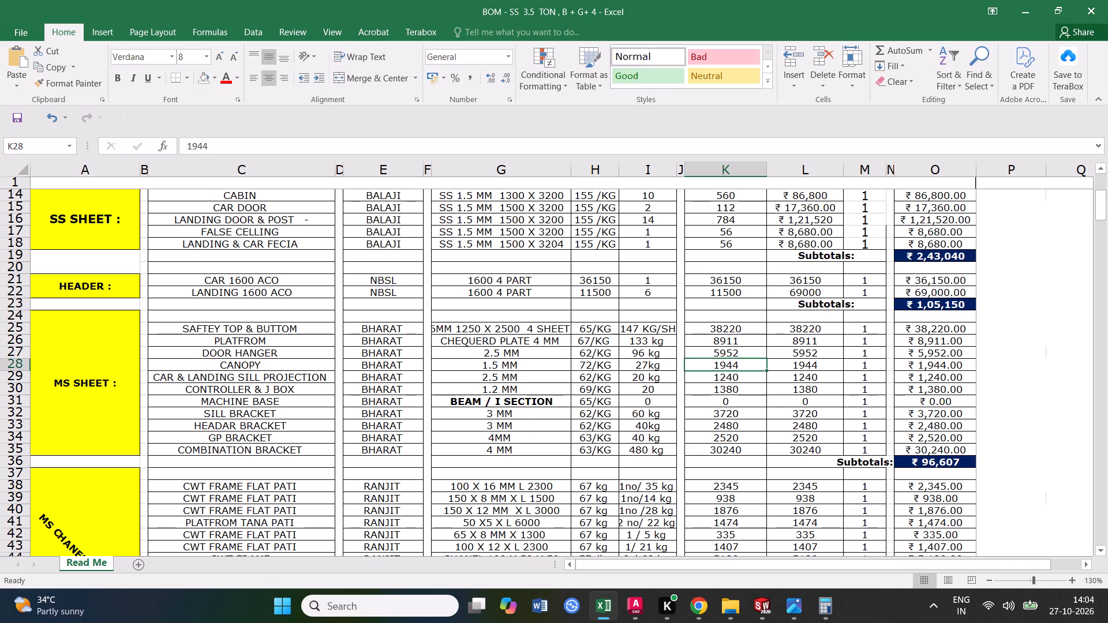
Switch to Calculator and multiply 11500 by 6 to check the LANDING 1600 ACO row's per-lift price.
click(746, 291)
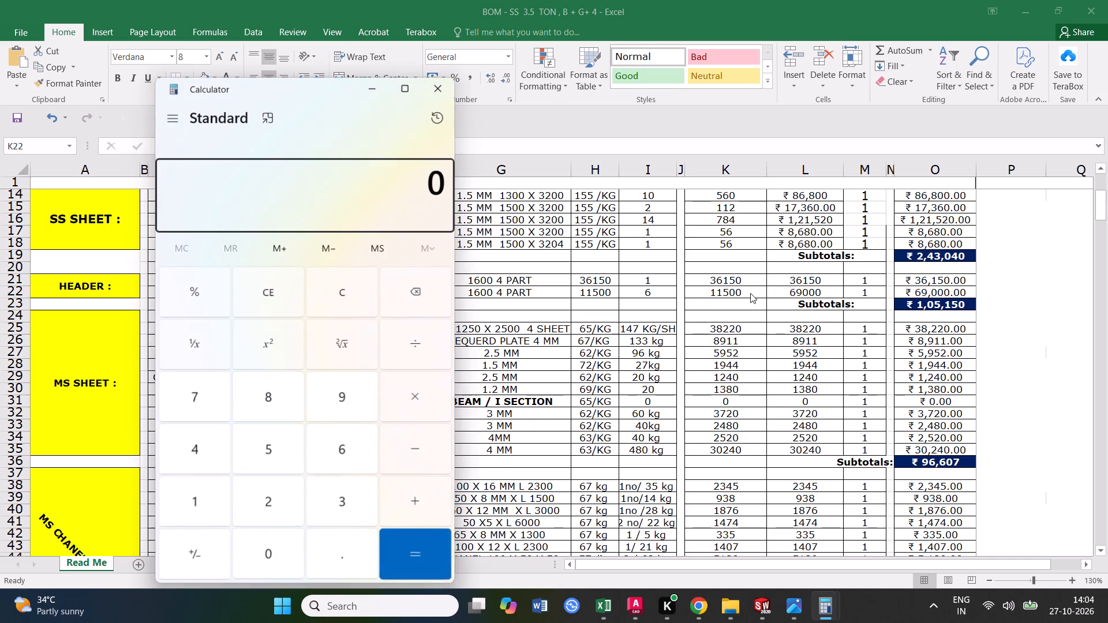
text(11500*6)
key(Return)
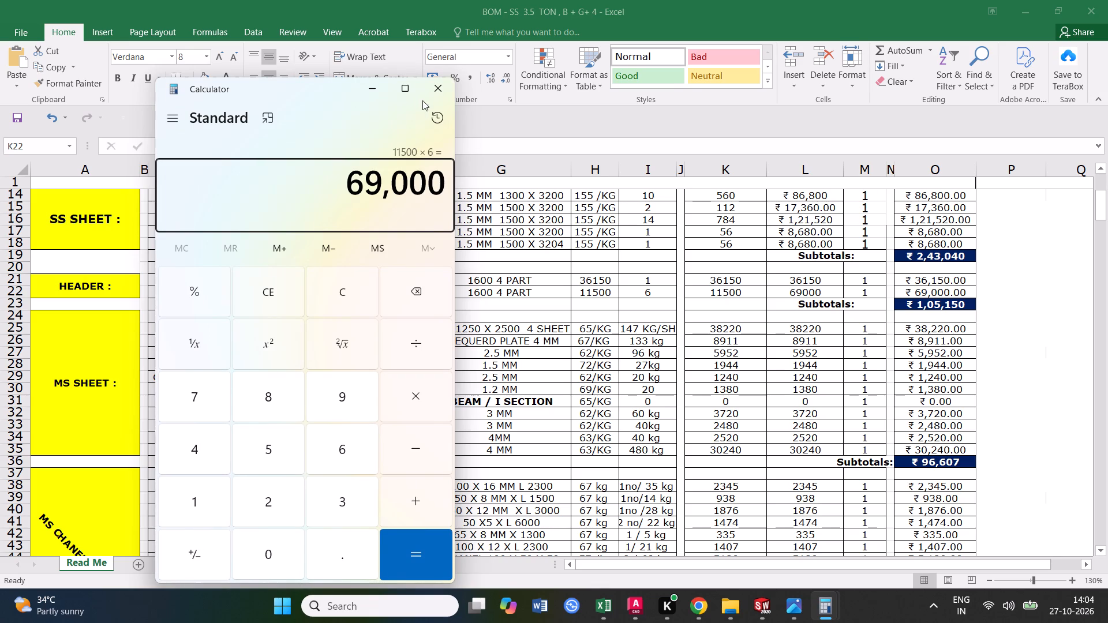
click(427, 92)
Save the bill of materials workbook.
click(799, 358)
click(822, 302)
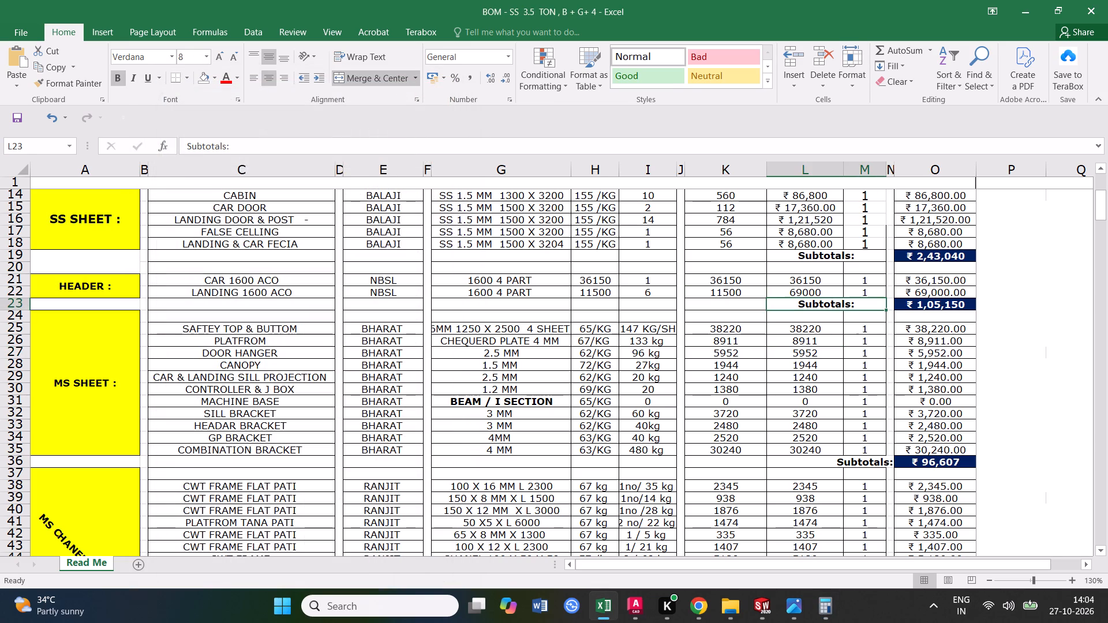
click(8, 126)
Select the entire row 25, SAFTEY TOP & BUTTOM, in the MS SHEET section.
scroll(219, 302, down, 1)
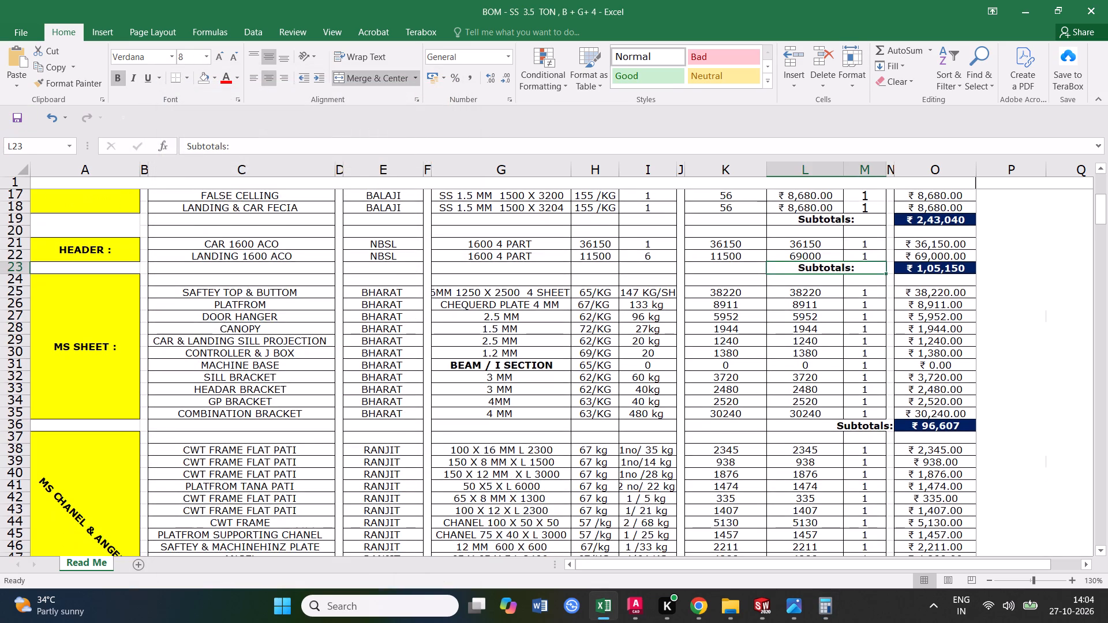
scroll(259, 302, up, 1)
click(793, 280)
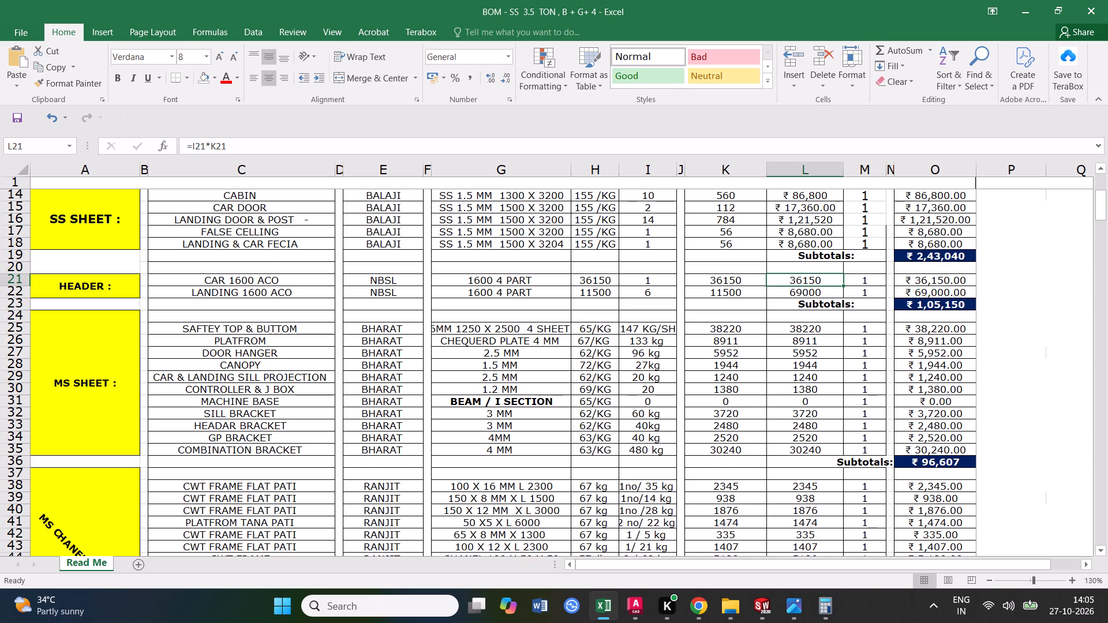
scroll(488, 330, down, 2)
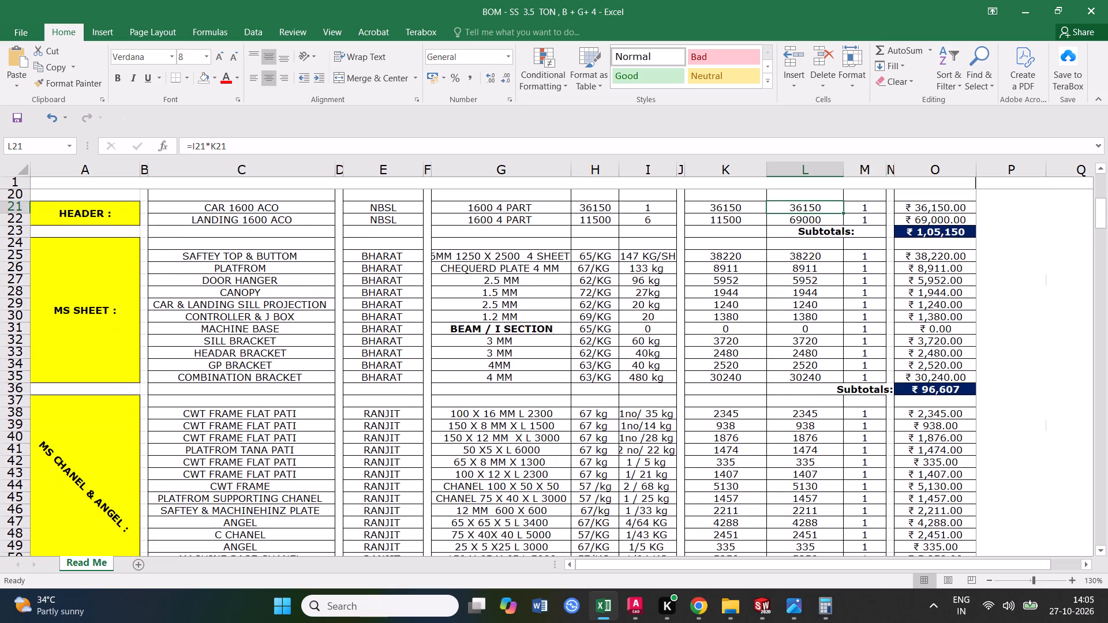
click(10, 256)
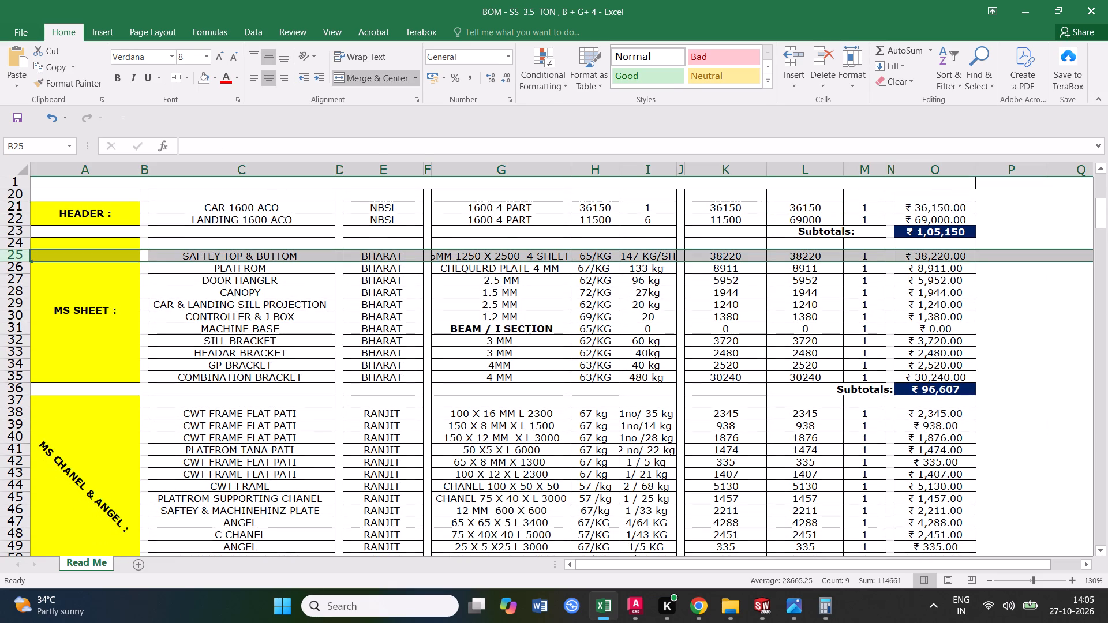
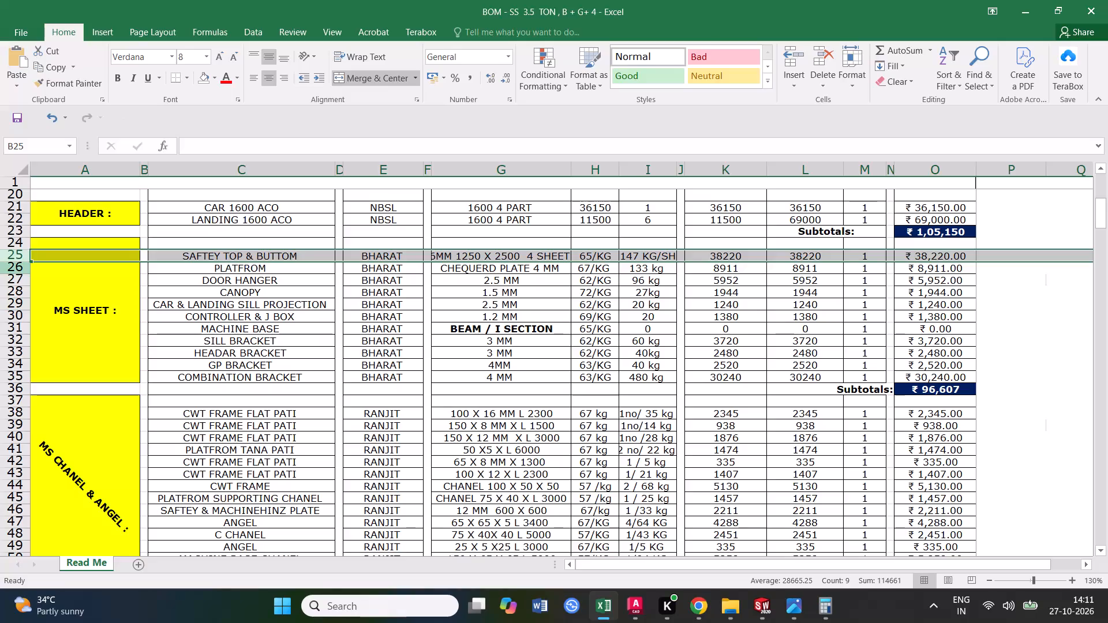
Select the entire row 26, PLATFROM, in the MS SHEET section.
click(17, 266)
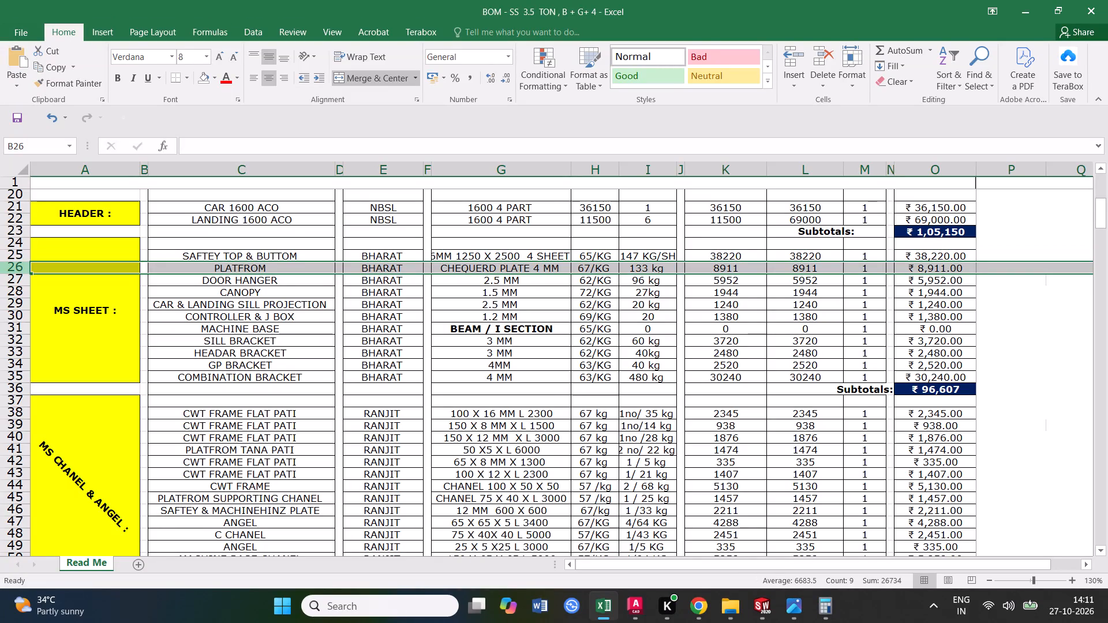
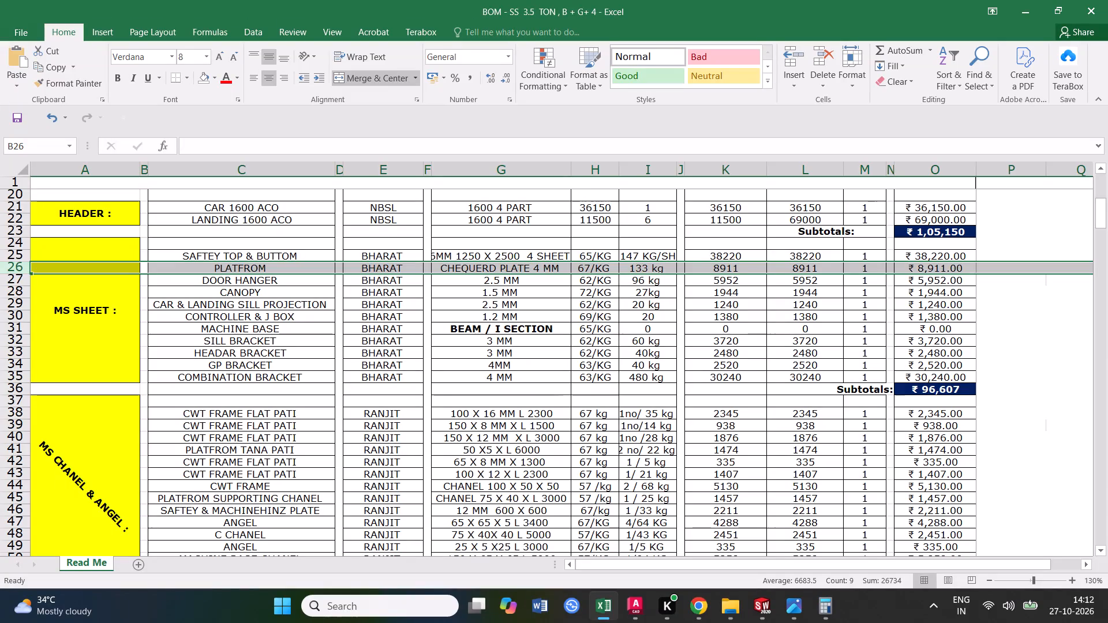
Set the PLATFROM quantity in cell I26 of the MS SHEET section to 3.
click(648, 268)
click(660, 269)
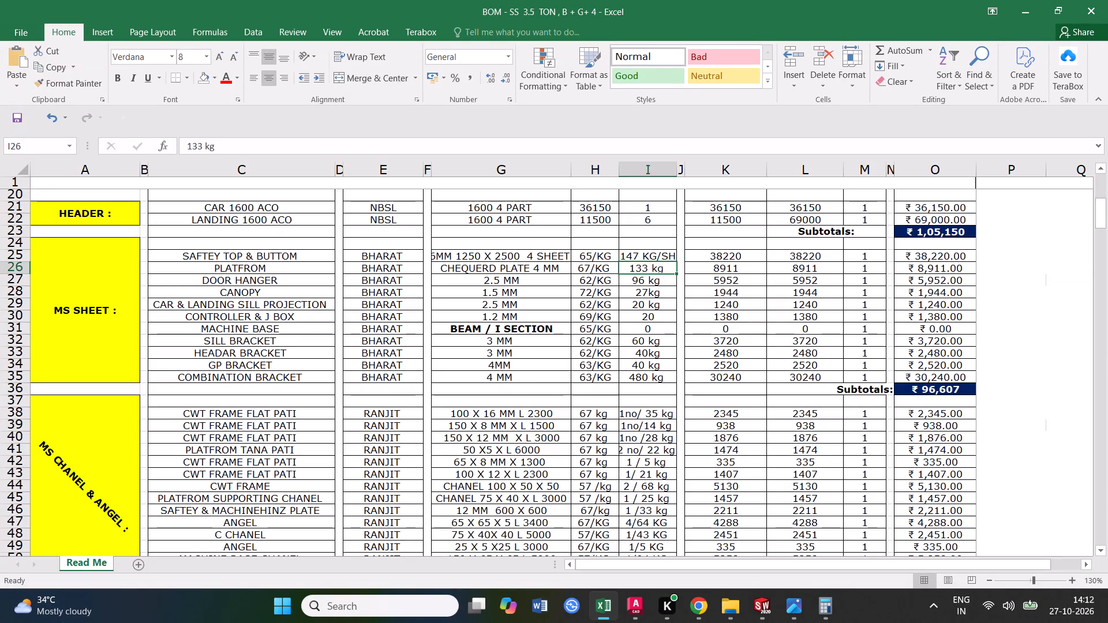
key(3)
click(642, 328)
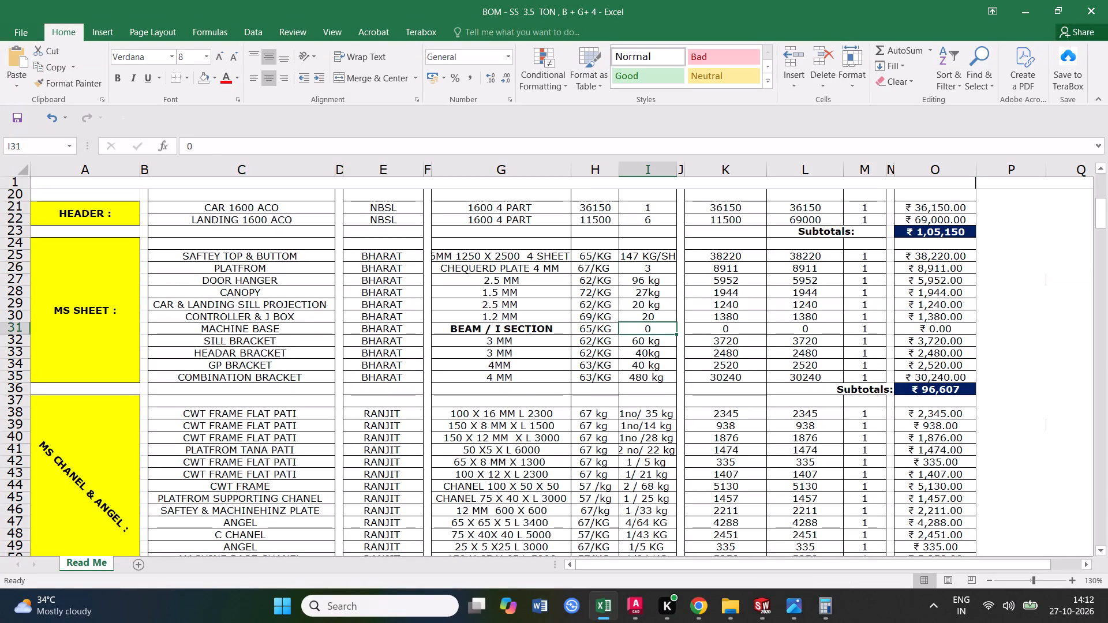
Switch to the steel sheet calculator in Chrome and calculate the weight of one plate 4 mm thick, 1250 mm wide and 2500 mm long.
click(743, 267)
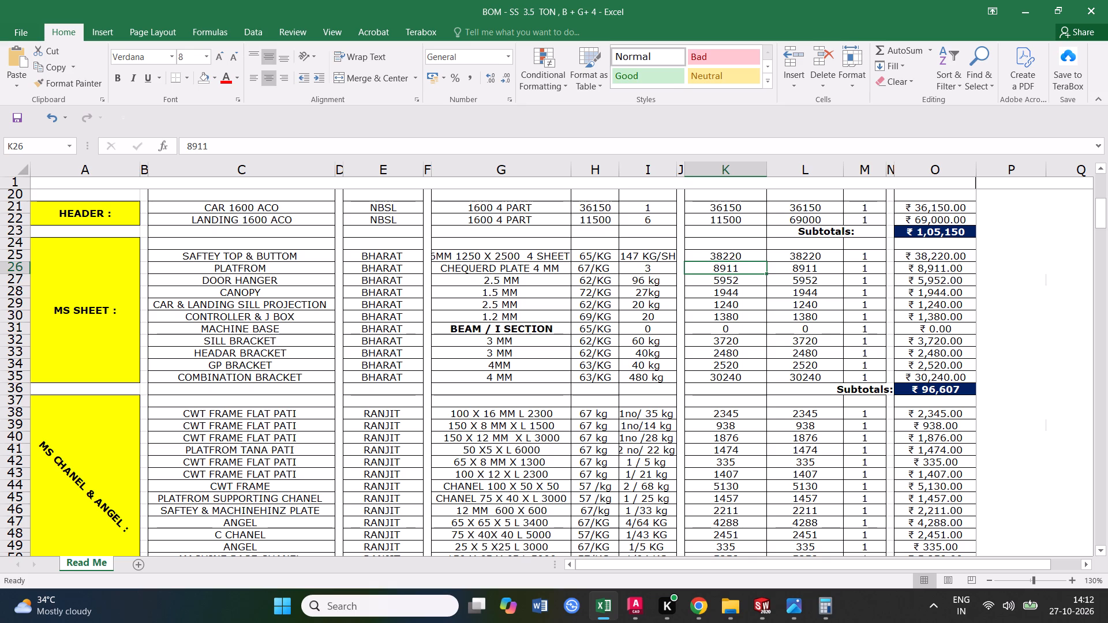
click(711, 556)
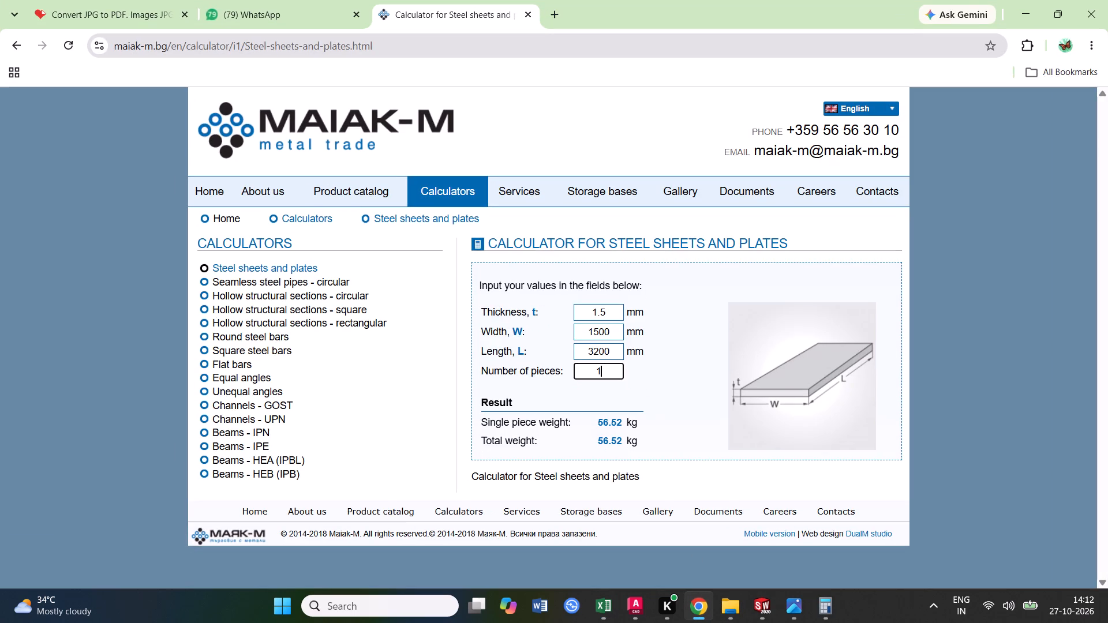
drag(607, 311, 581, 319)
key(4)
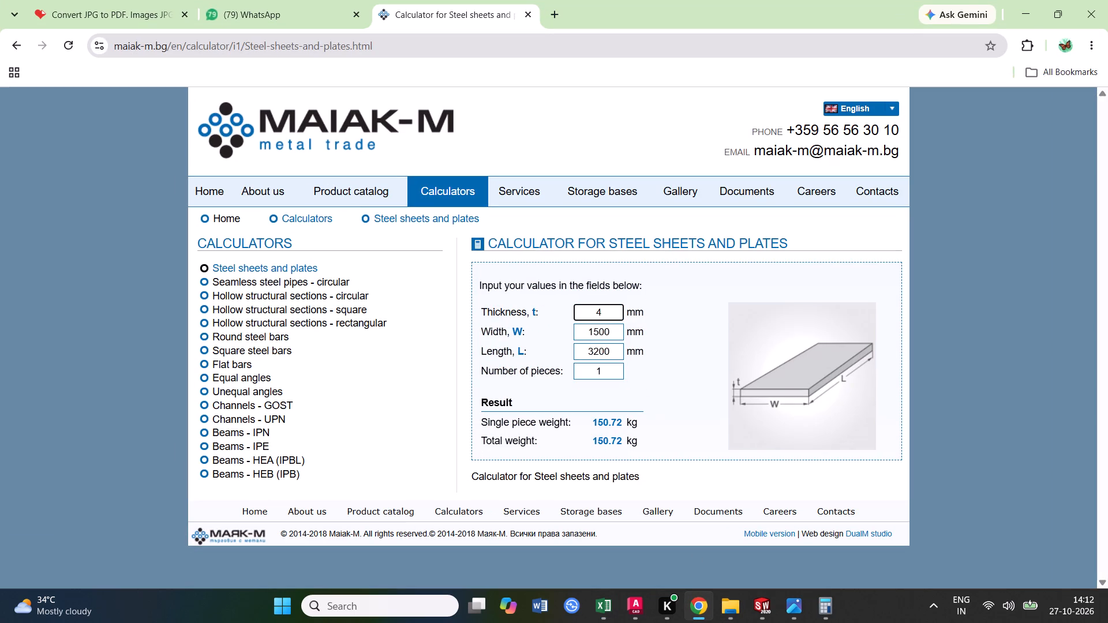
drag(617, 331, 584, 337)
text(1250)
drag(617, 352, 561, 355)
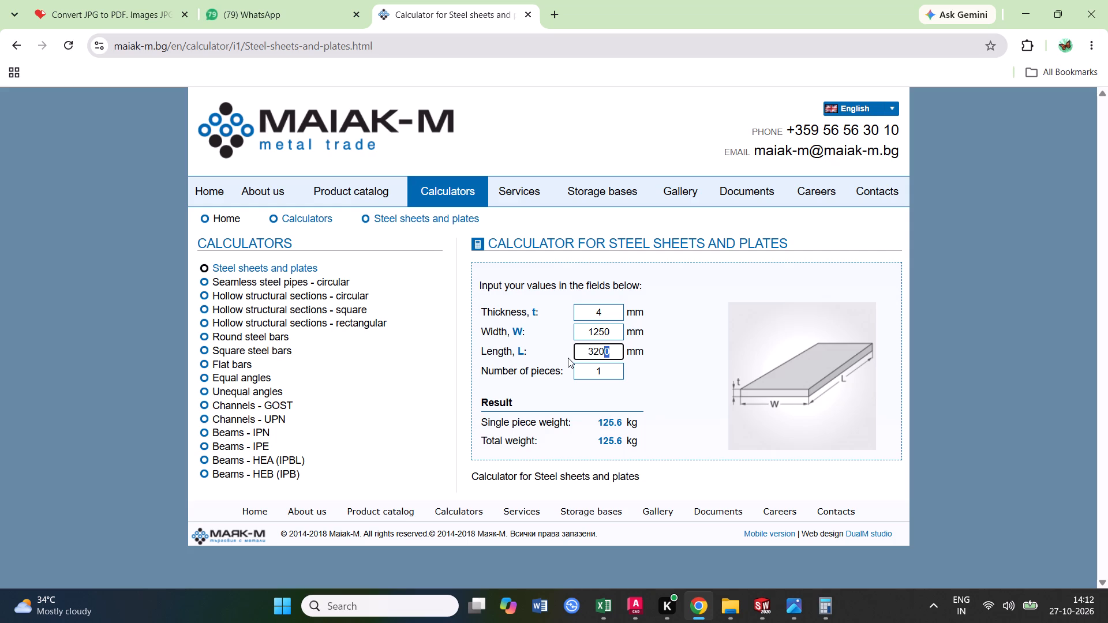
text(2500)
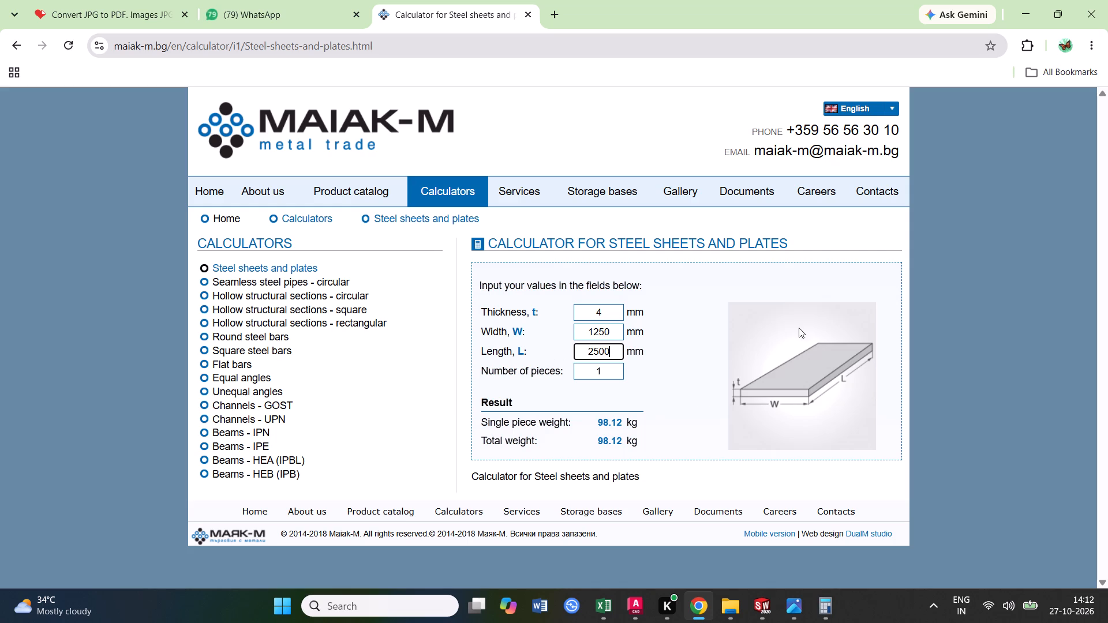
click(1030, 6)
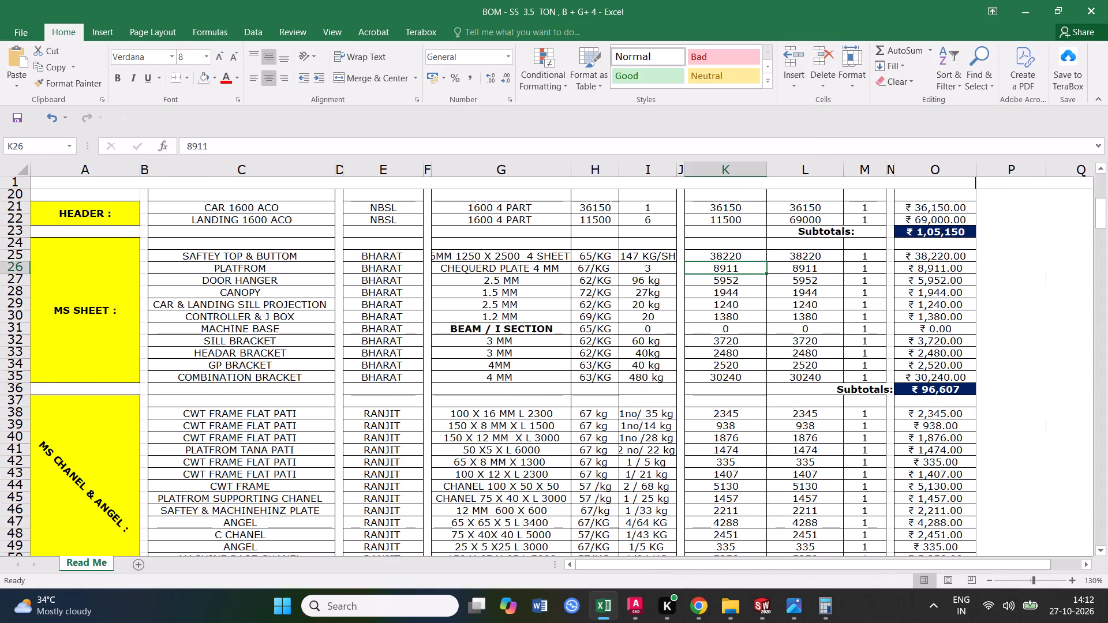
Calculate 98 × 3 in Calculator and enter 294 in cell K26 of the PLATFROM row.
click(720, 271)
click(712, 303)
click(734, 269)
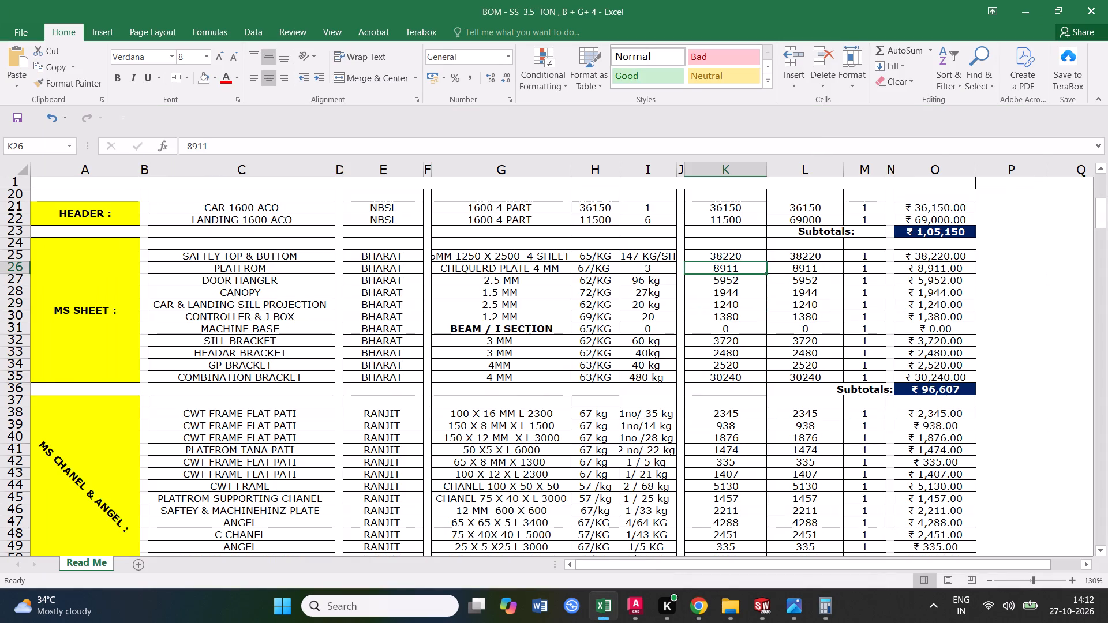
click(748, 301)
click(736, 268)
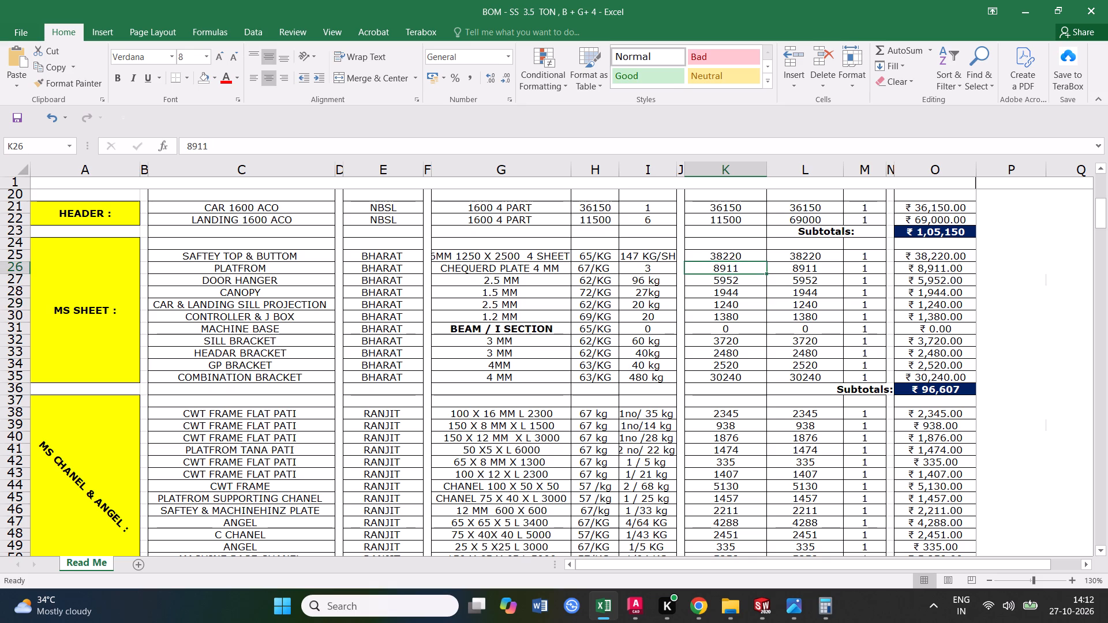
text(98*3)
key(Return)
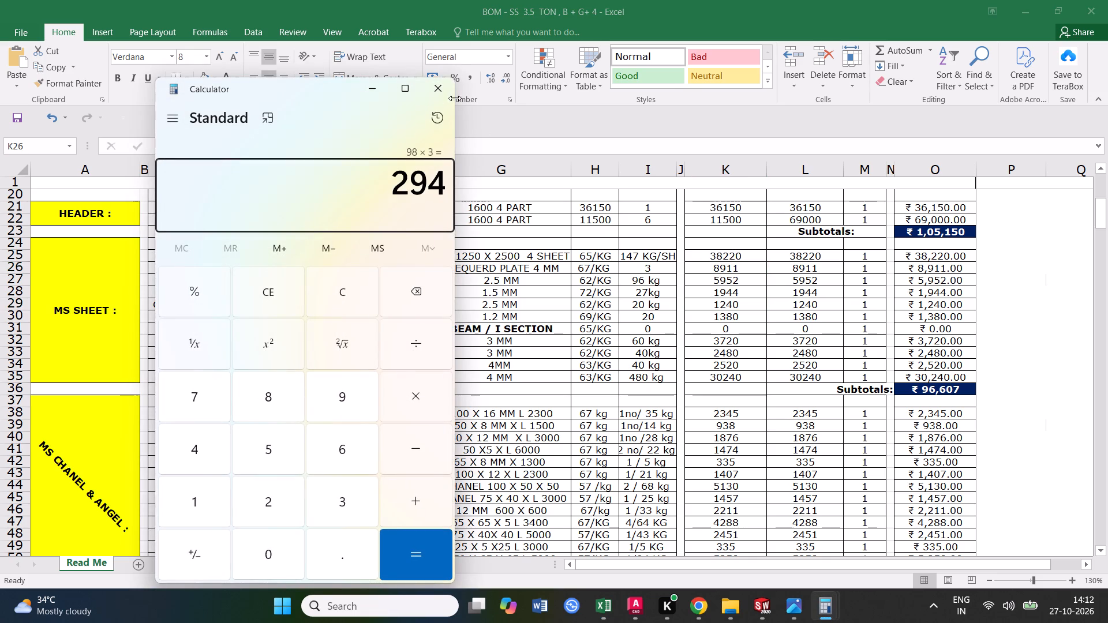
click(437, 91)
text(294)
click(860, 381)
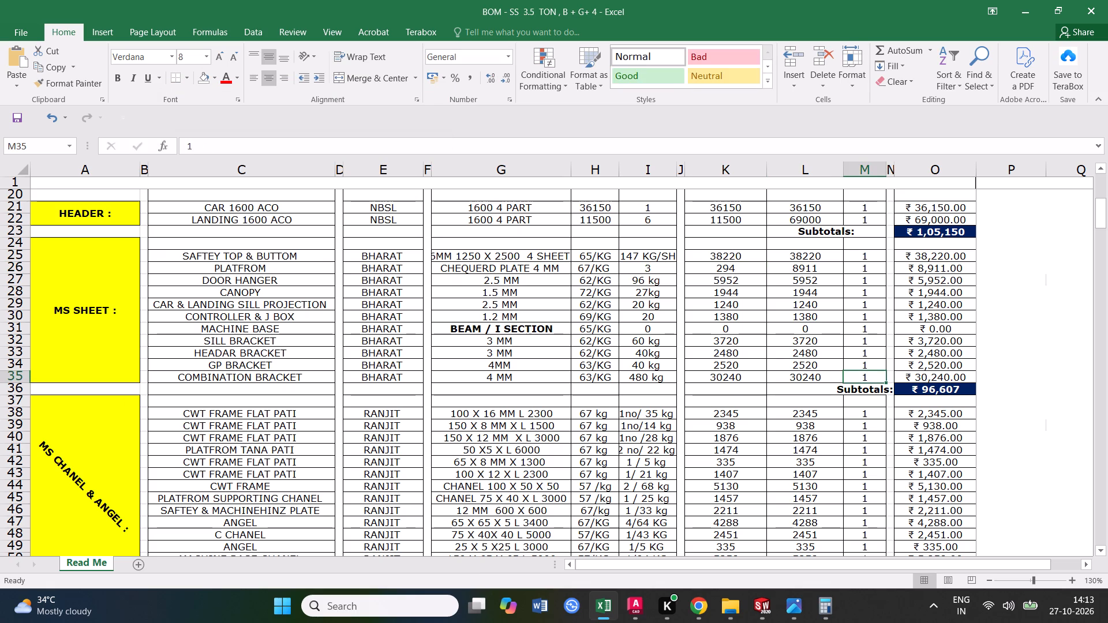
Calculate 294 × 67 in Calculator and enter 19698 in cell L26 of the PLATFROM row.
click(736, 328)
click(810, 272)
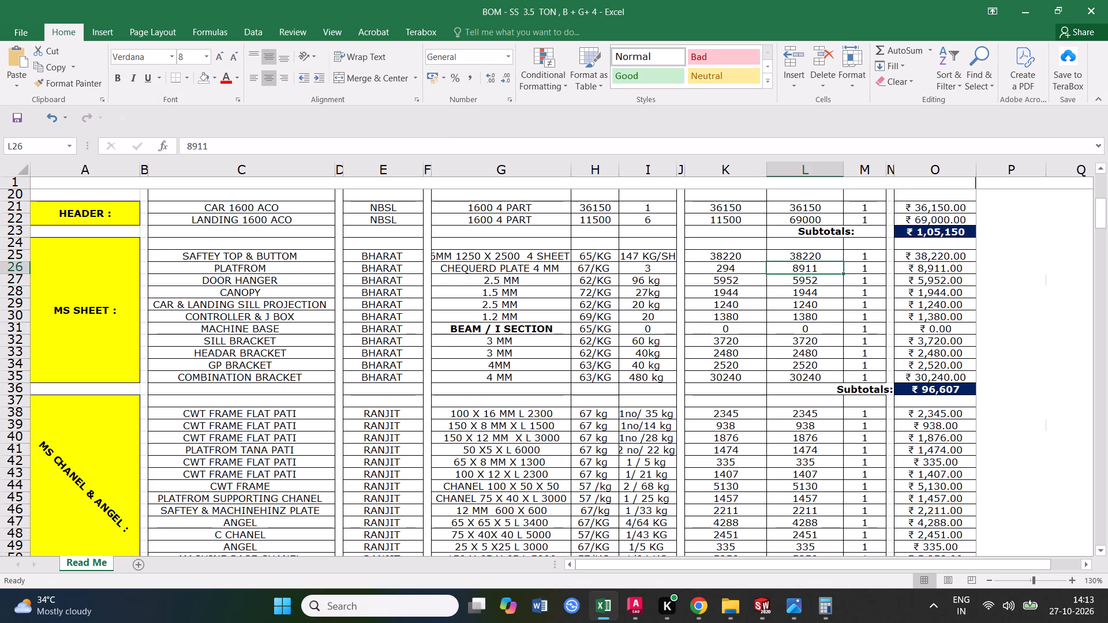
text(294*67)
key(Return)
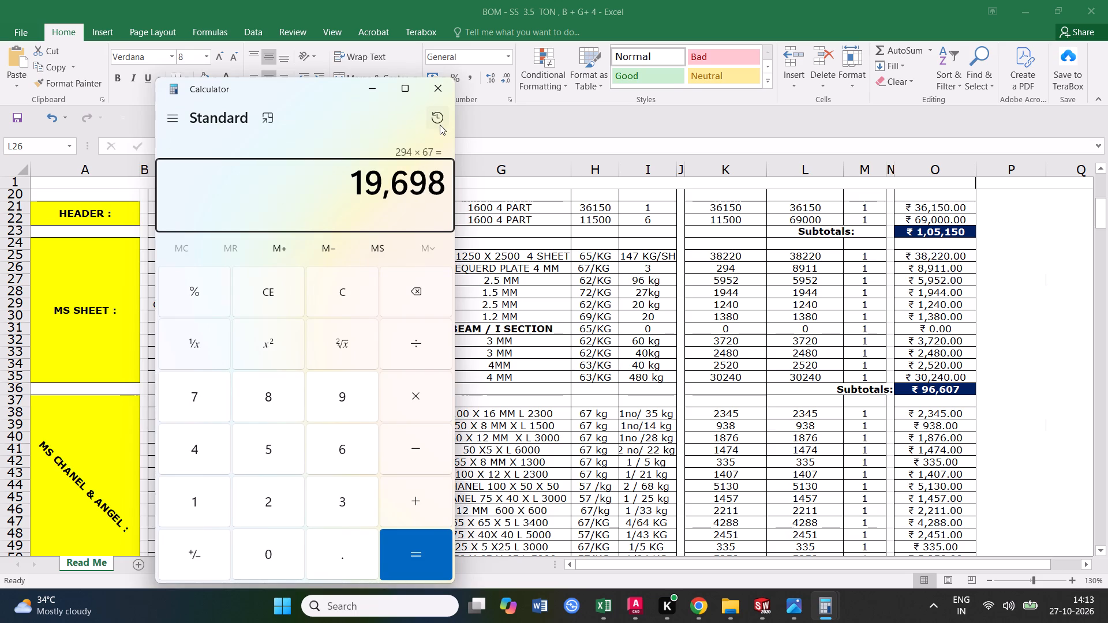
click(439, 93)
text(19698)
click(798, 320)
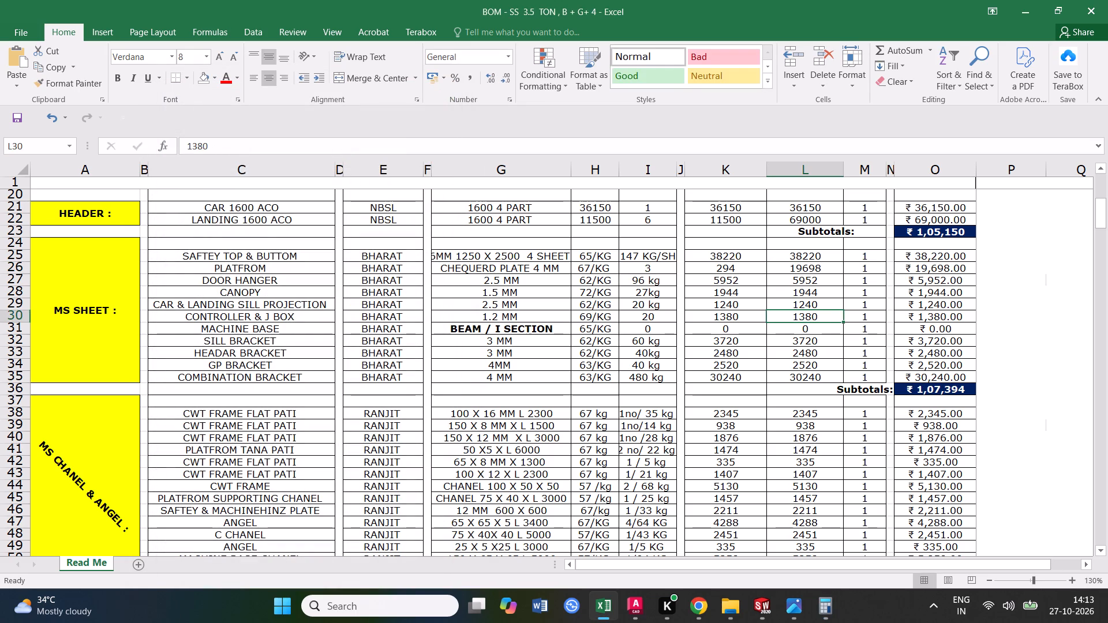
Save the workbook with the updated PLATFROM row.
click(798, 271)
click(236, 269)
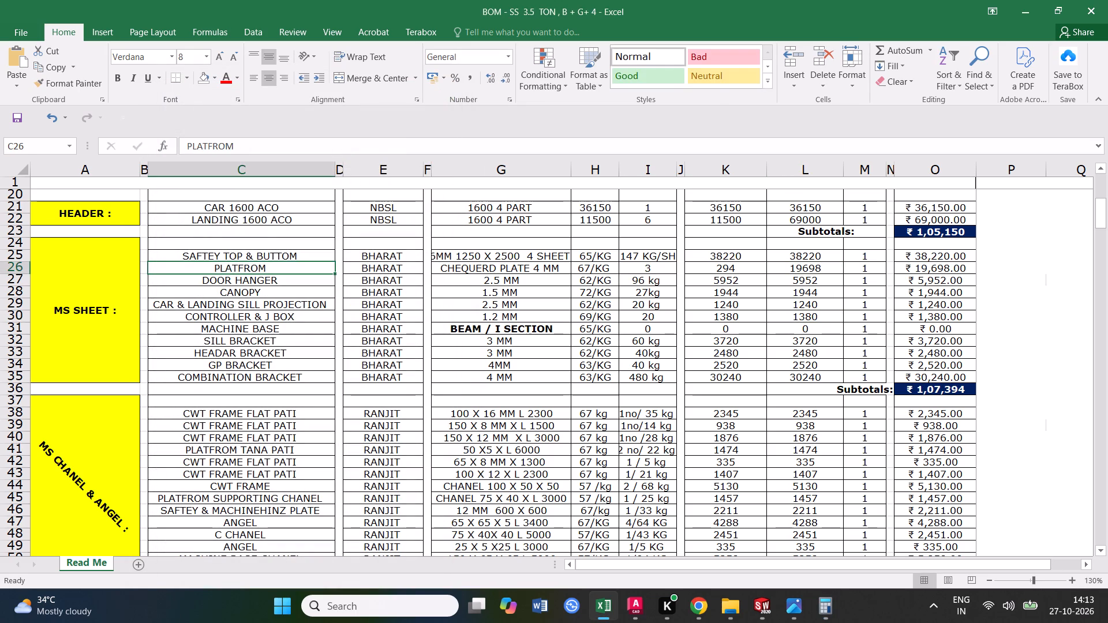
click(17, 269)
click(17, 118)
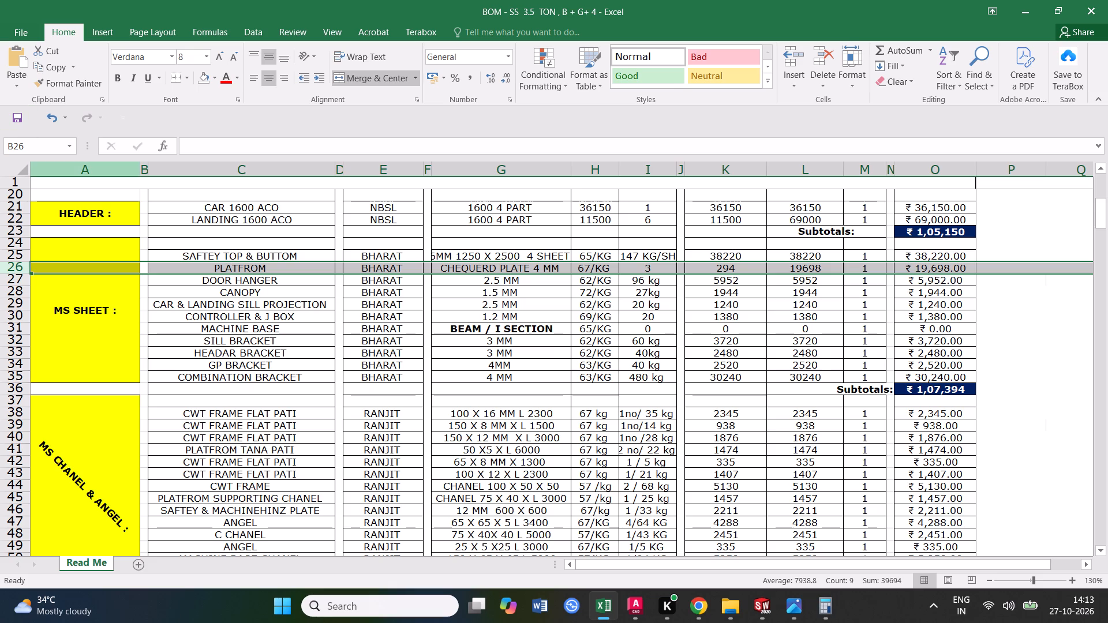
Fill the entire row 25, SAFTEY TOP & BUTTOM, with yellow.
click(14, 279)
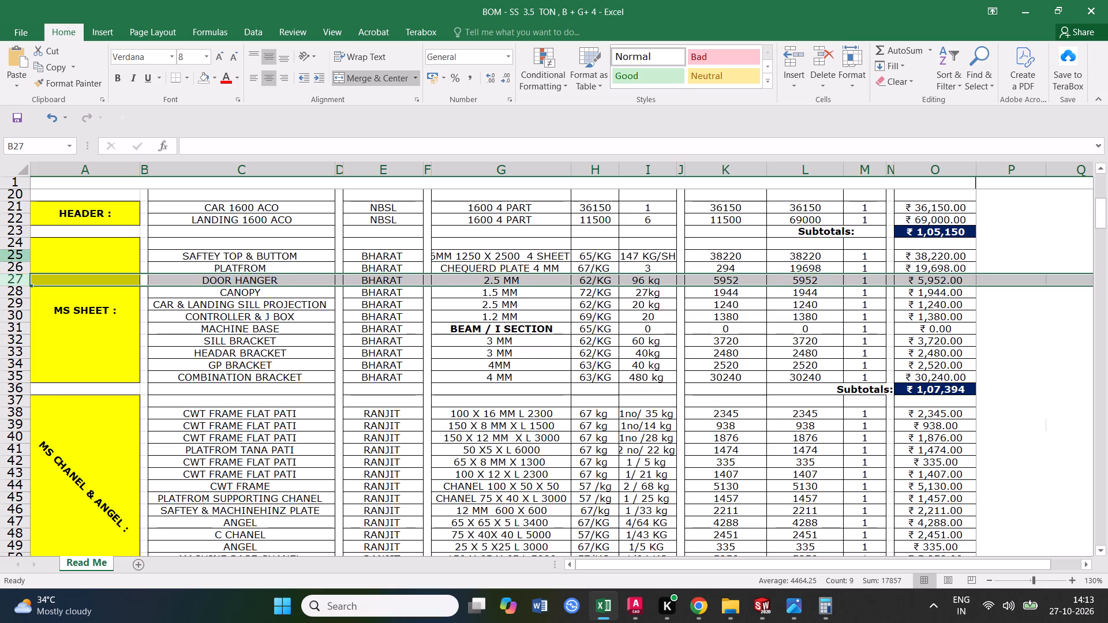
click(16, 254)
click(216, 81)
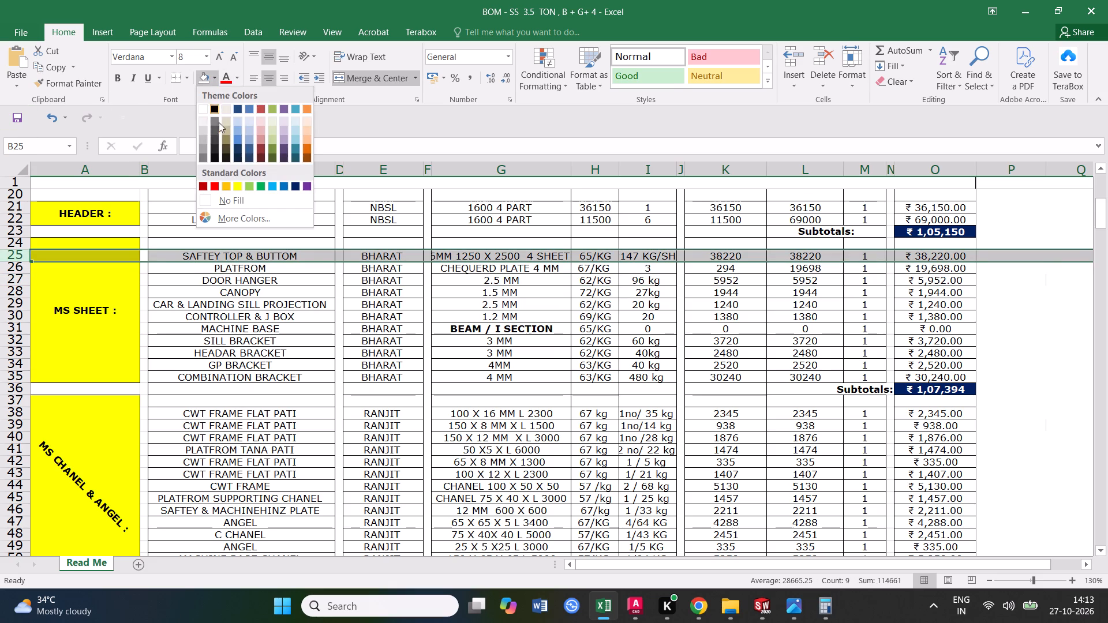
click(236, 182)
click(349, 330)
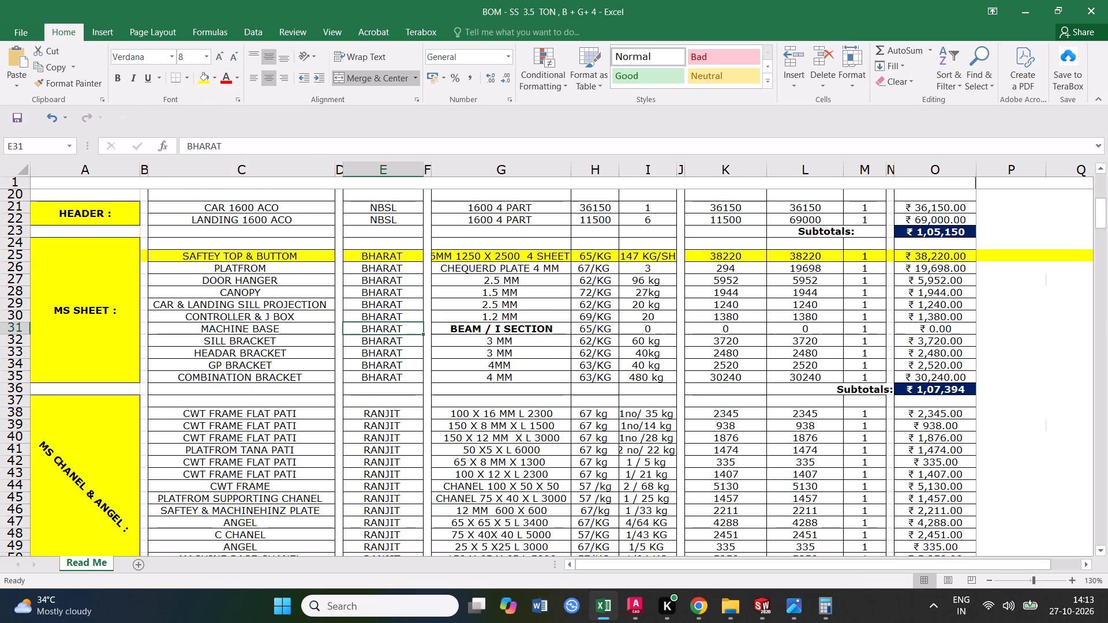
Save the workbook with the highlighted row.
click(9, 118)
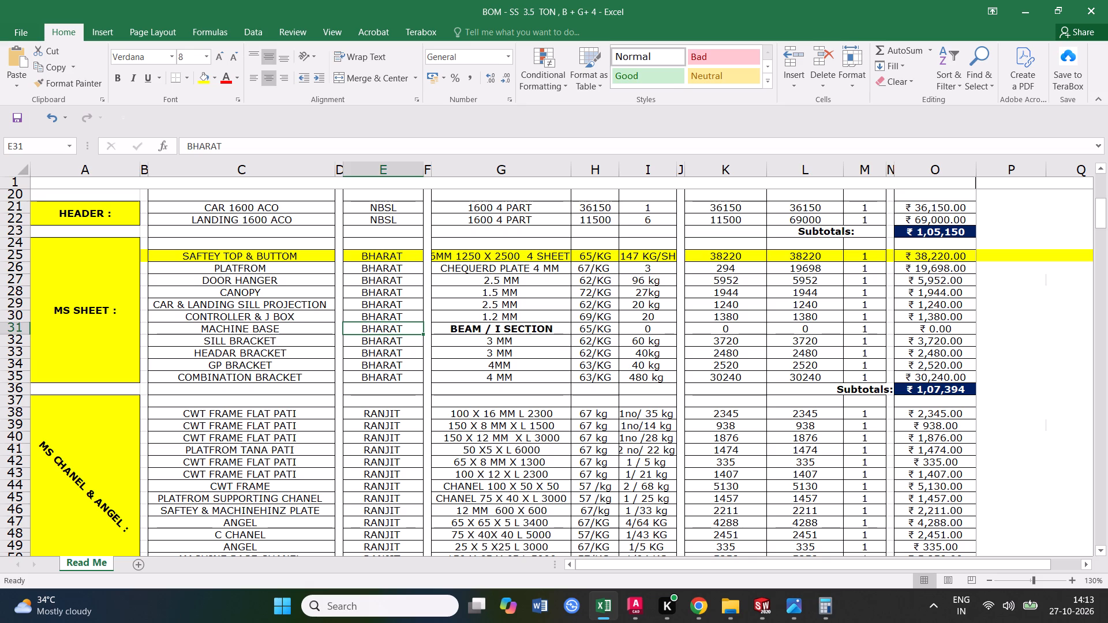
Review the SAFTEY TOP & BUTTOM, PLATFROM, DOOR HANGER and CANOPY rows of the MS SHEET section.
click(18, 272)
click(21, 280)
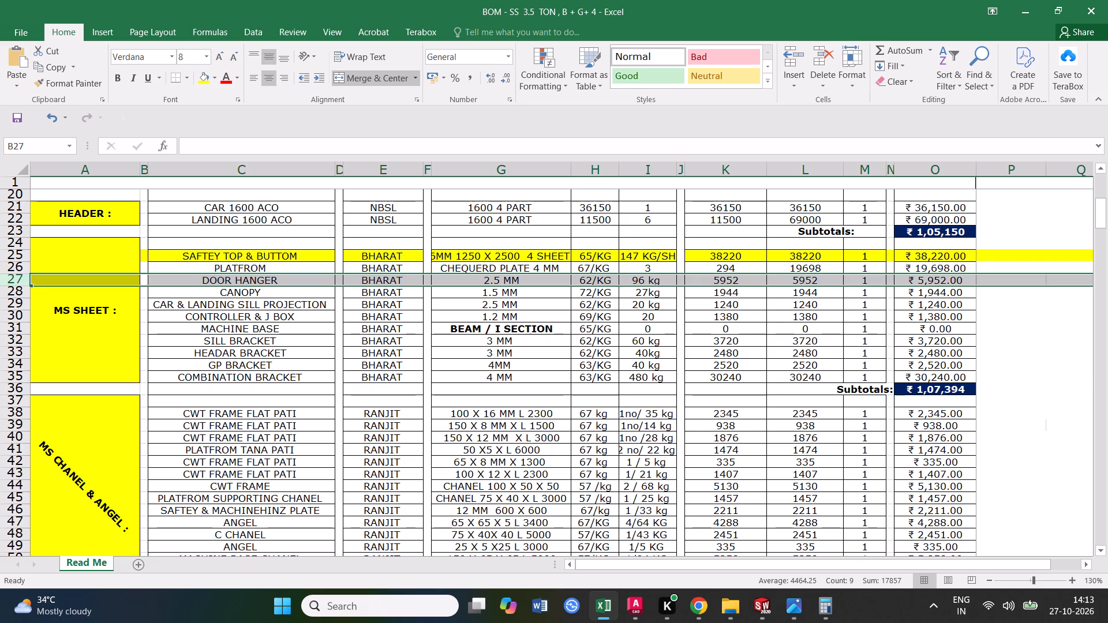
click(645, 281)
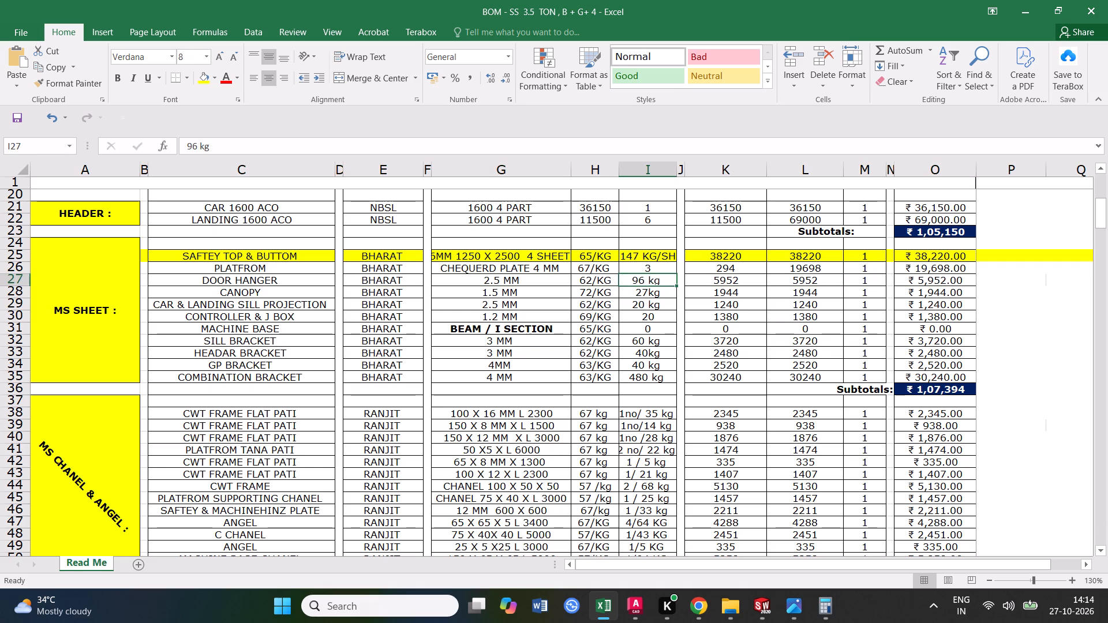
click(18, 280)
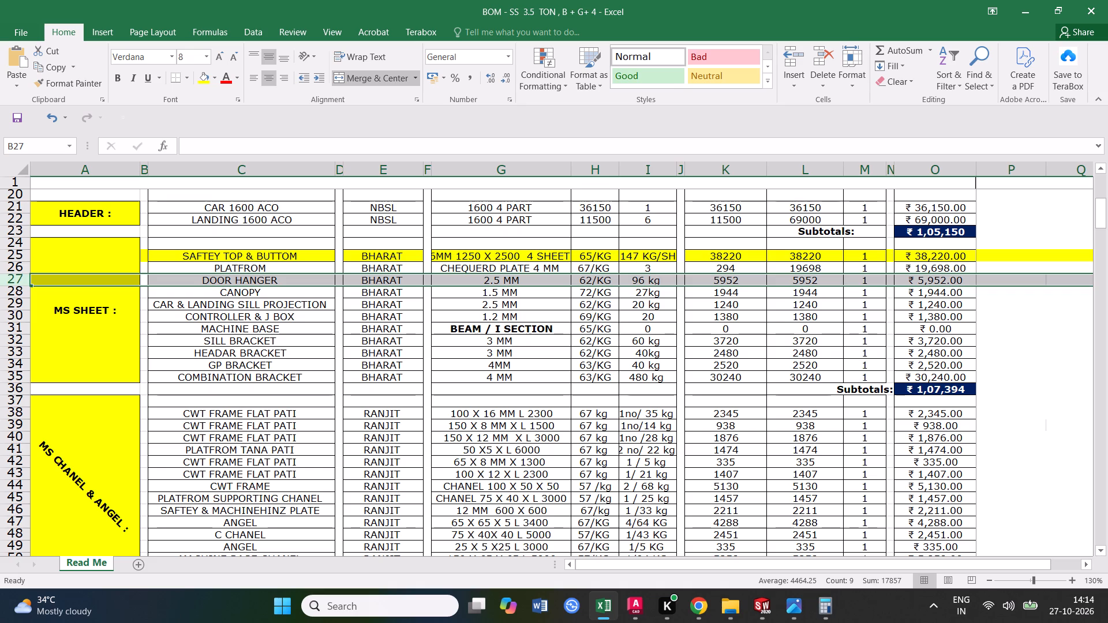
click(14, 289)
click(23, 292)
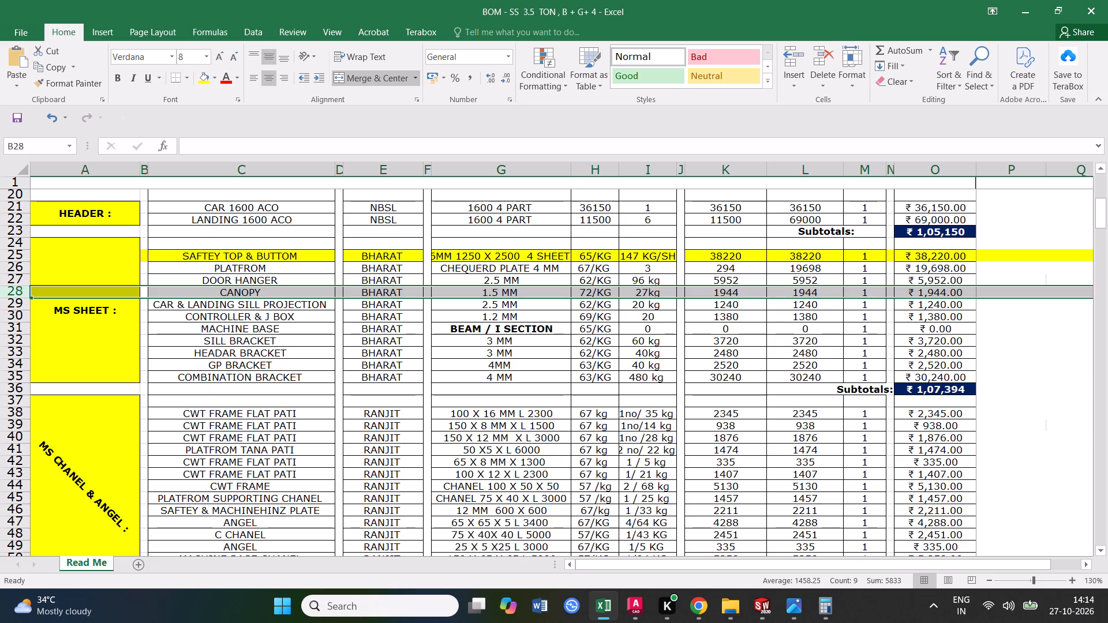
scroll(658, 291, up, 1)
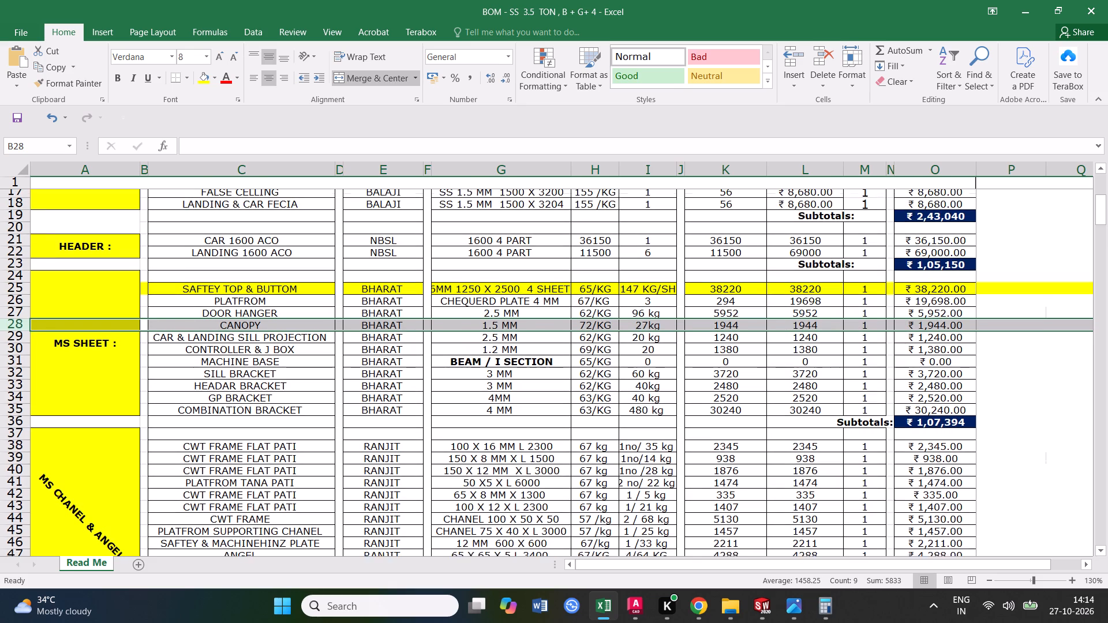
scroll(658, 291, down, 1)
scroll(658, 291, up, 1)
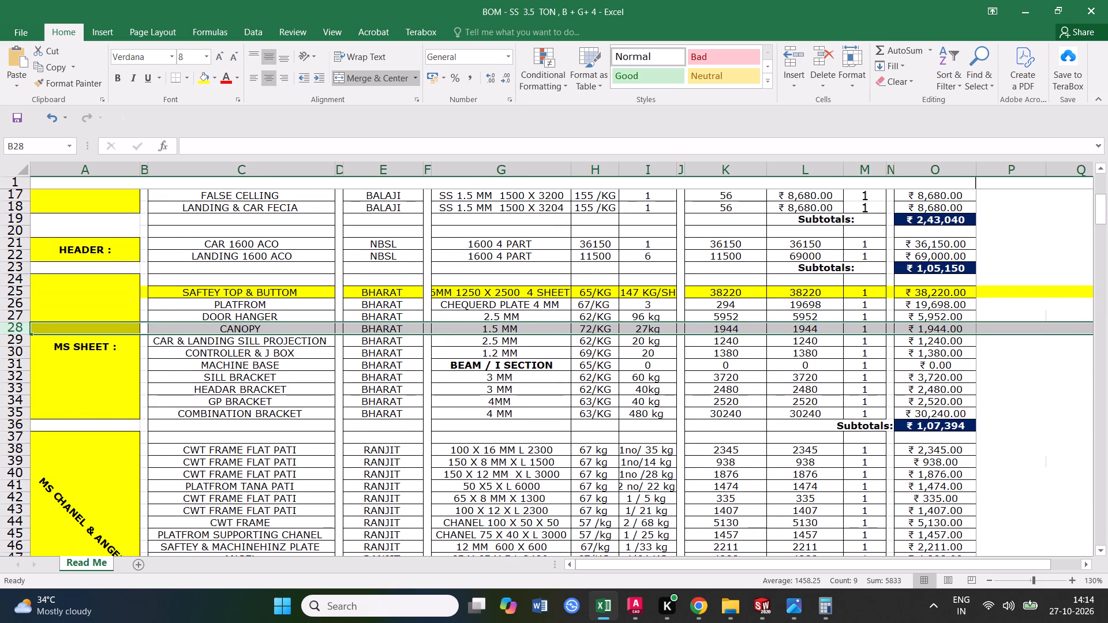
click(649, 295)
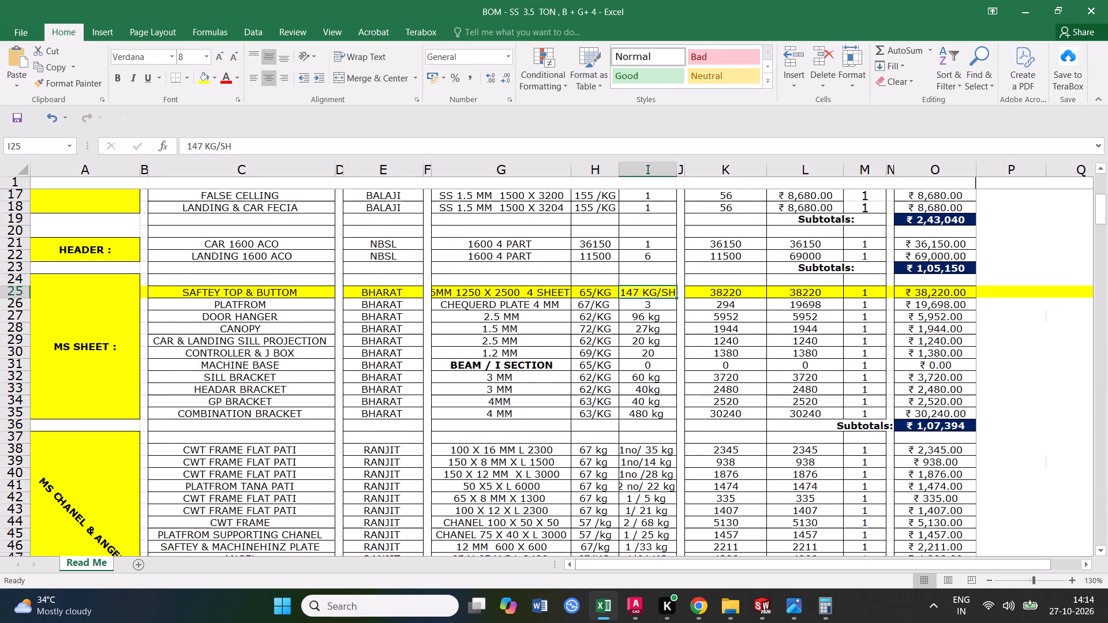
click(11, 293)
click(12, 279)
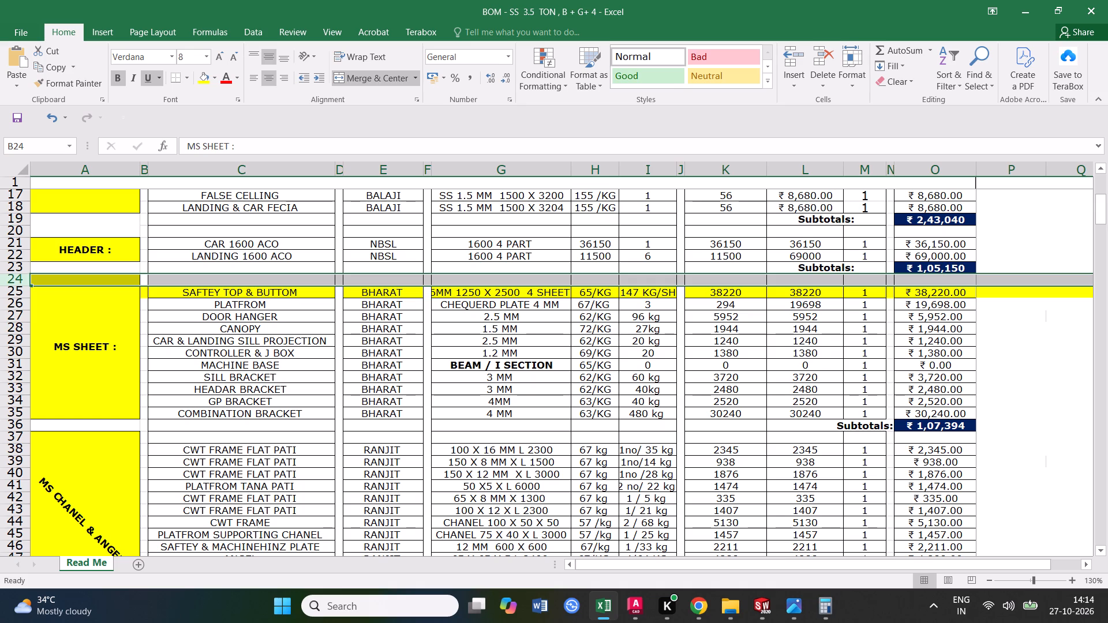
click(17, 303)
click(14, 316)
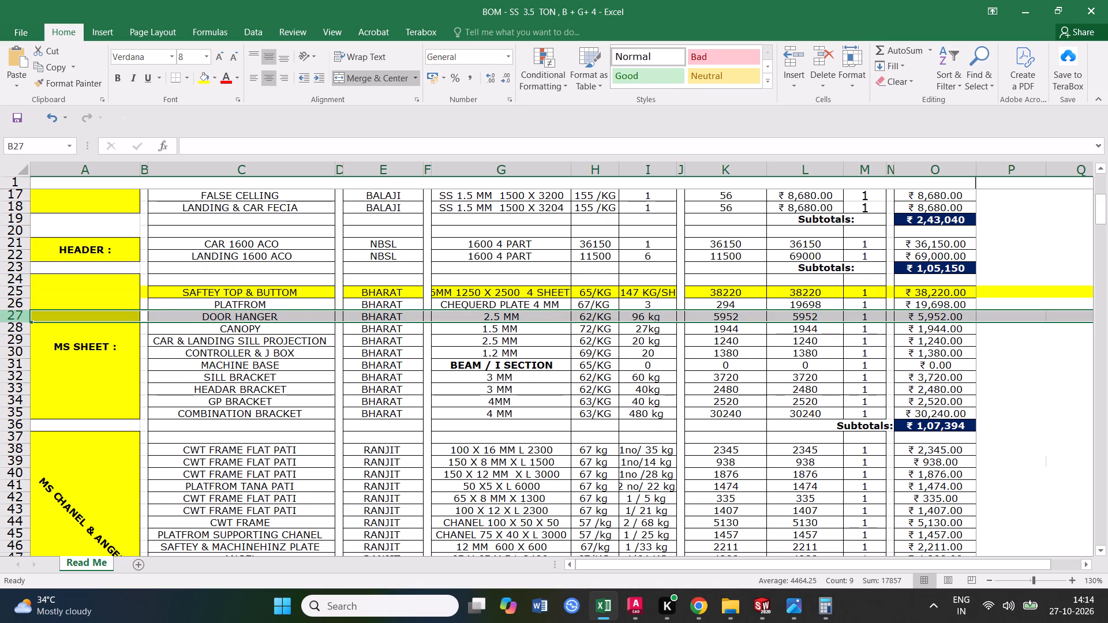
click(21, 327)
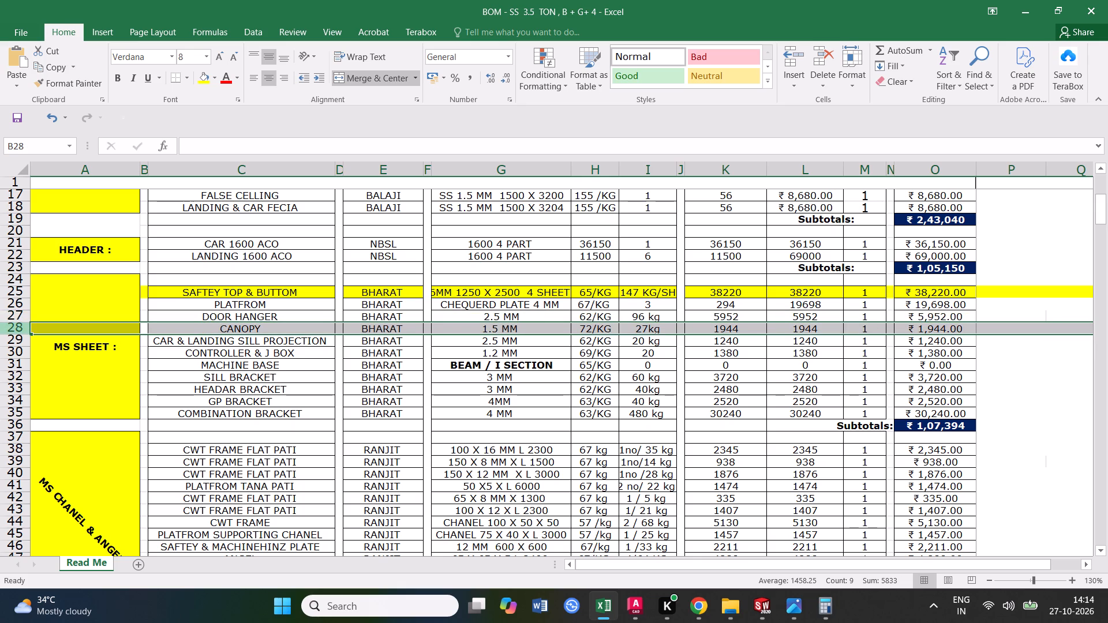
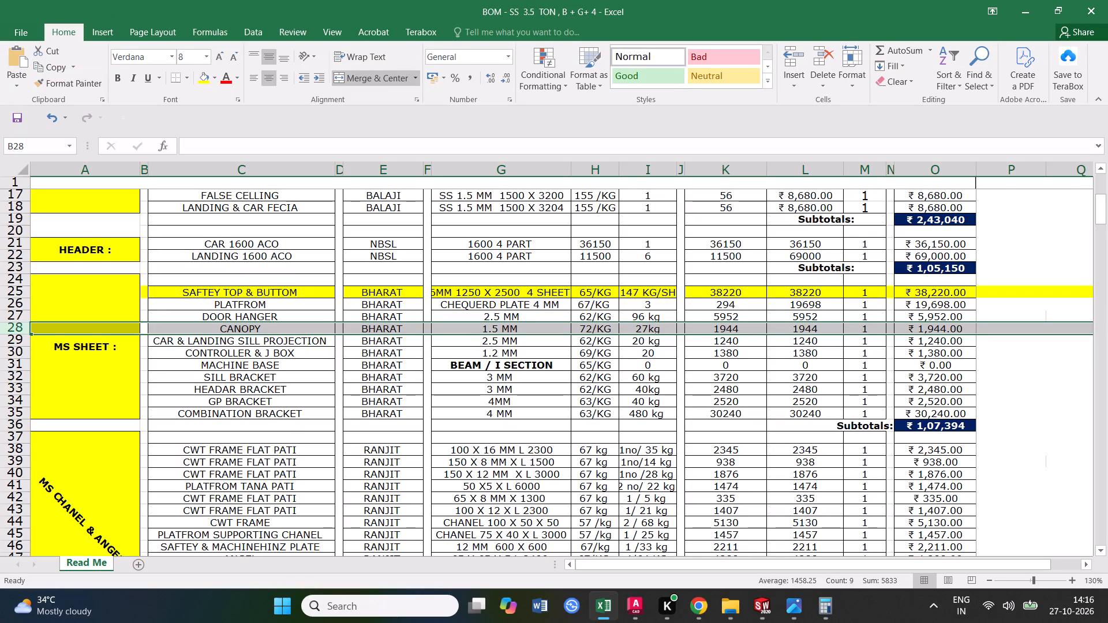
Set the CONTROLLER & J BOX quantity in column I of the MS SHEET section to 30.
click(17, 343)
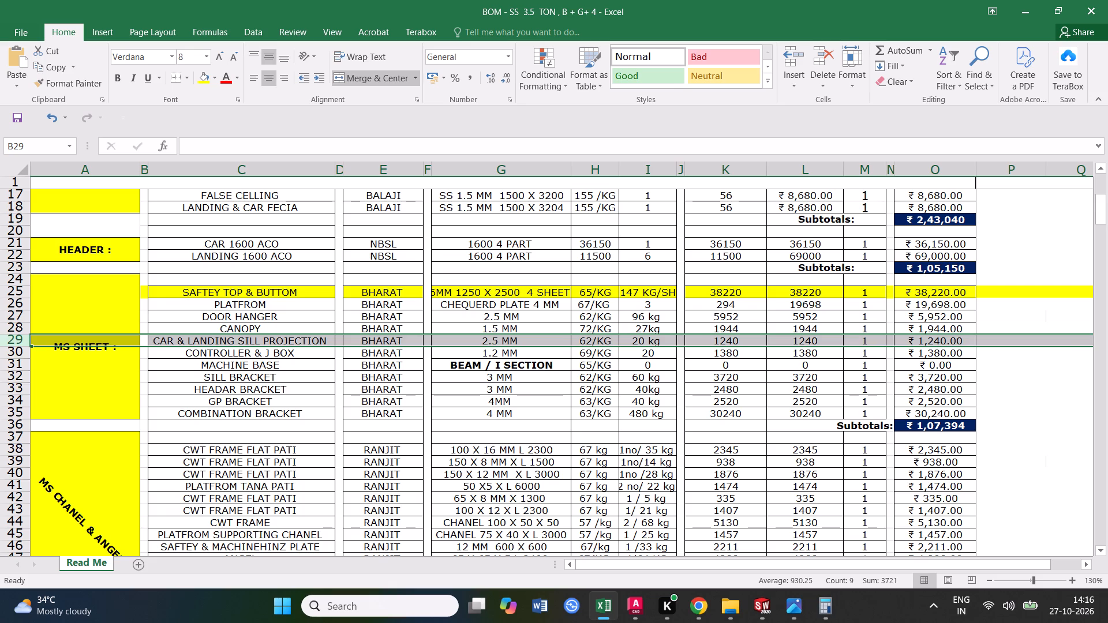
click(17, 354)
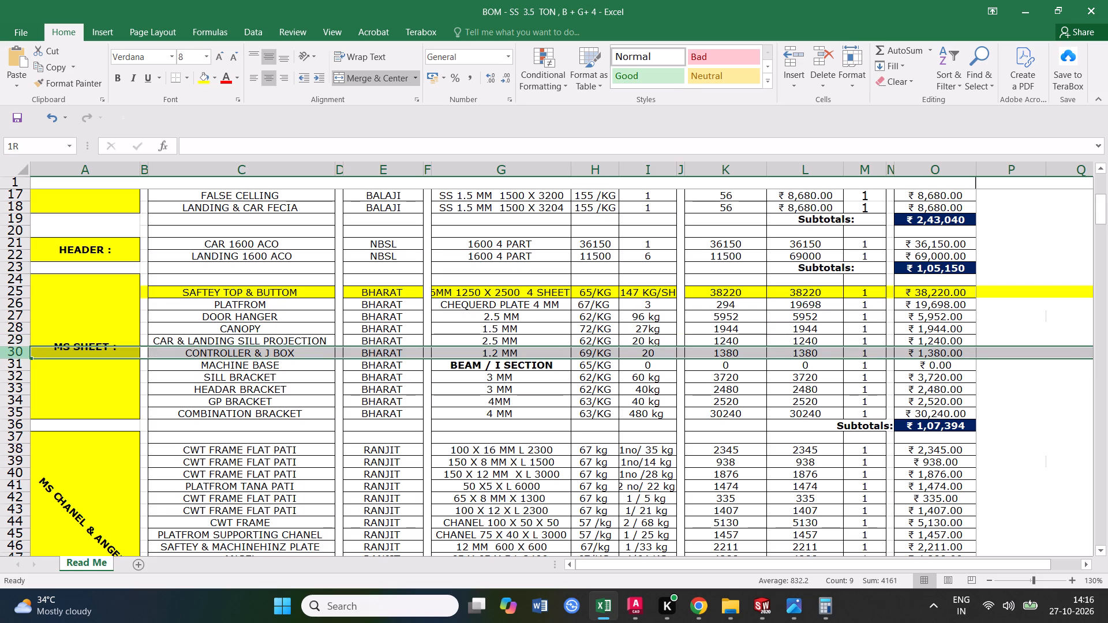
double_click(660, 351)
drag(660, 351, 653, 352)
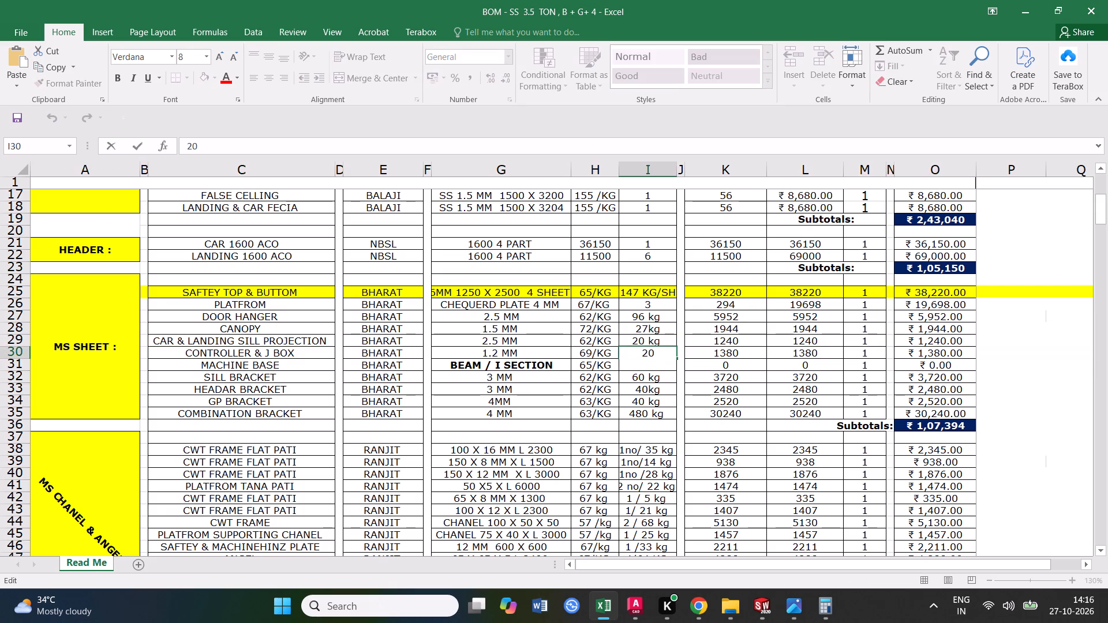
drag(653, 352, 643, 352)
text(30)
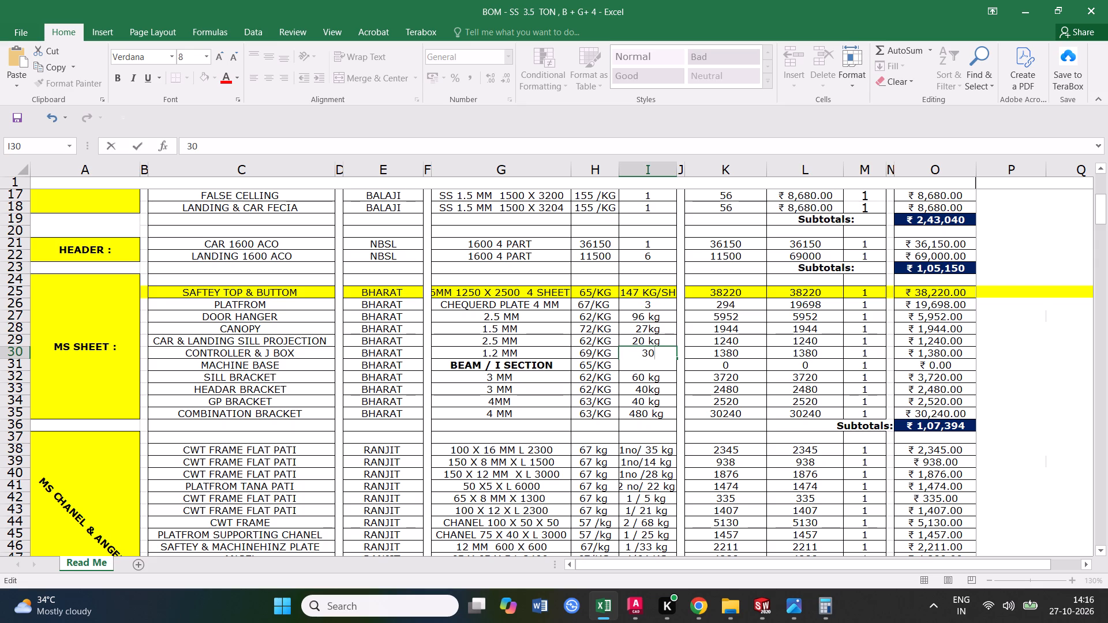
click(667, 386)
Calculate 30 × 69 in Calculator, enter 2070 in column K of the CONTROLLER & J BOX row and fill it across to column L.
click(738, 354)
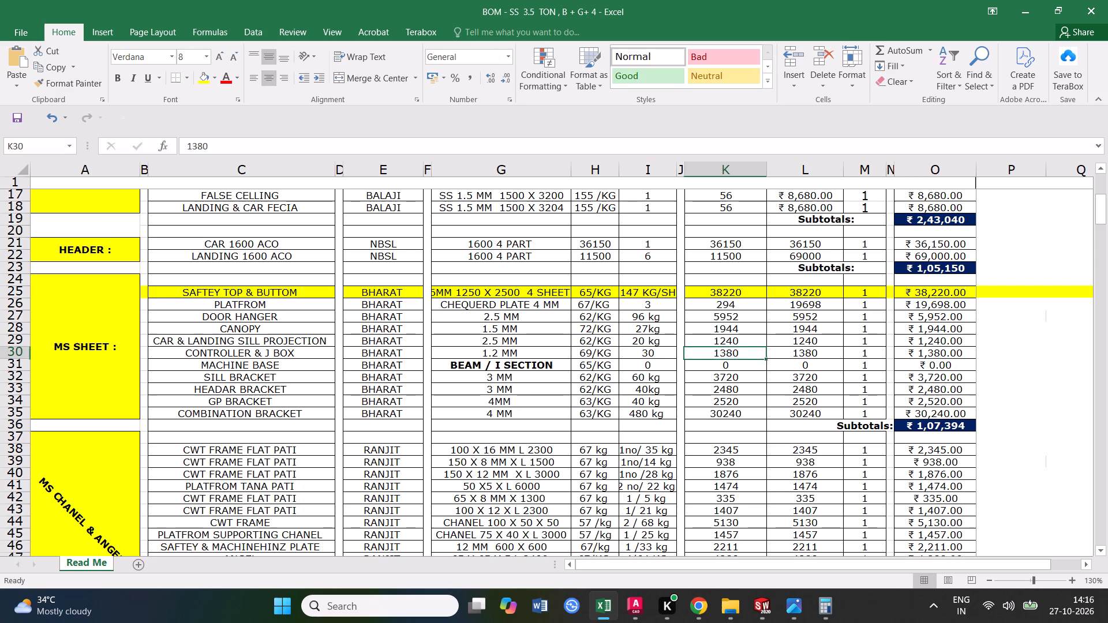
text(30*69)
key(Return)
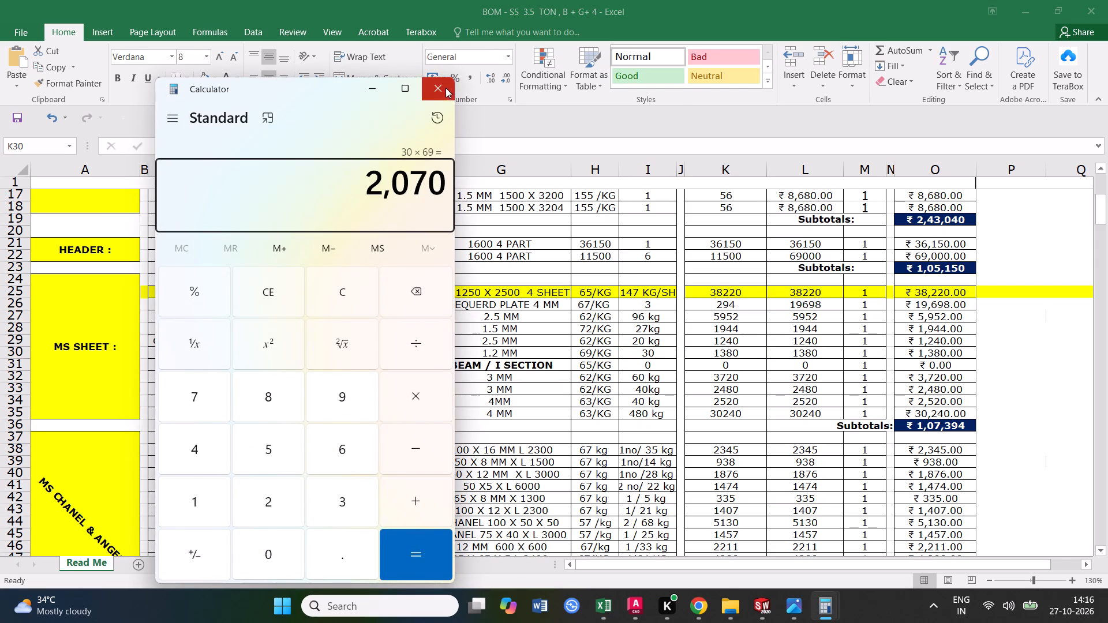
click(446, 88)
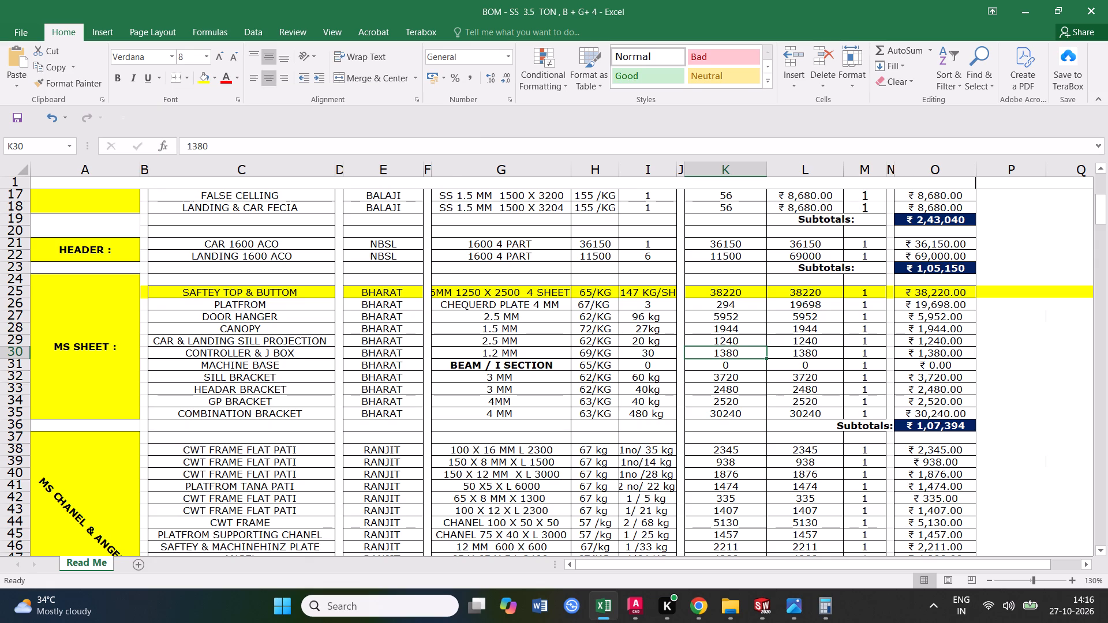
text(2070)
click(770, 398)
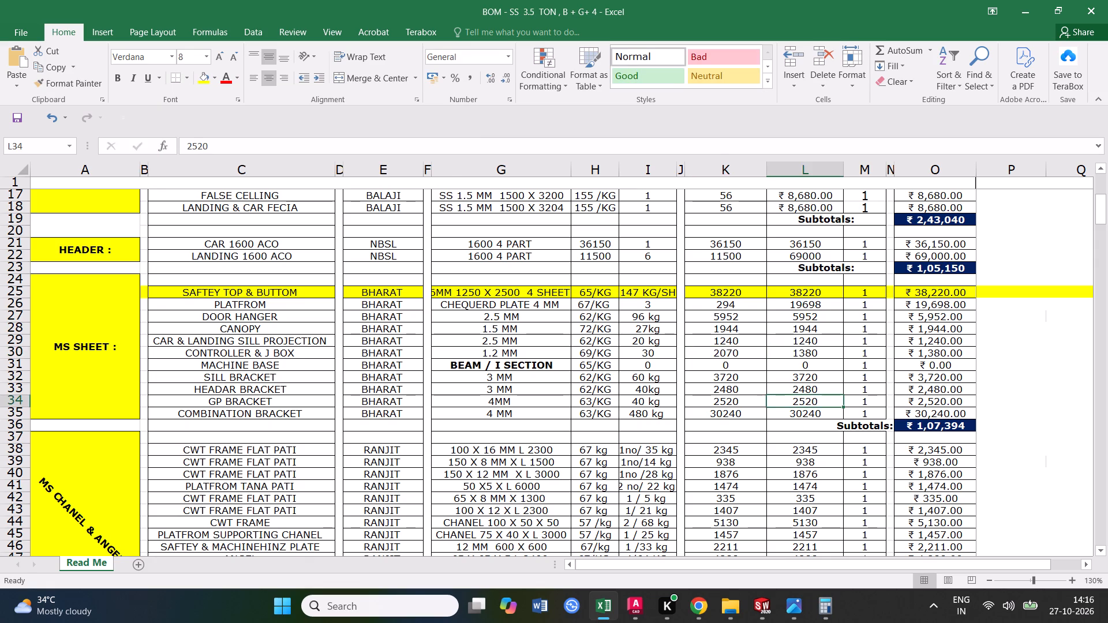
click(739, 351)
drag(767, 358, 811, 355)
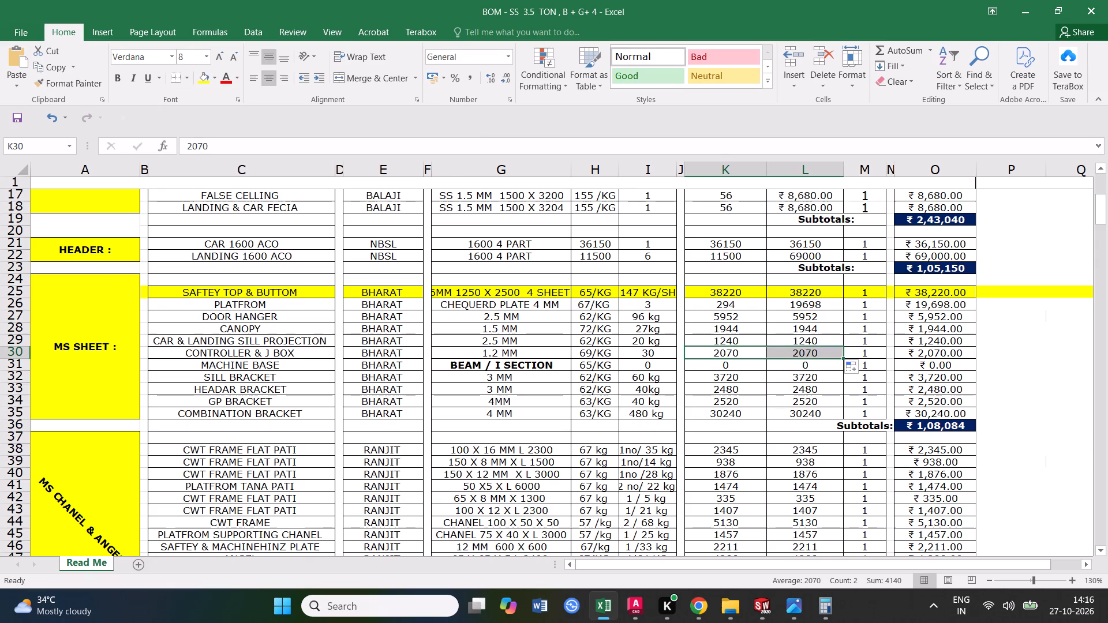
Review the MACHINE BASE row alongside the entries of the MS CHANEL & ANGEL section.
click(309, 367)
click(10, 364)
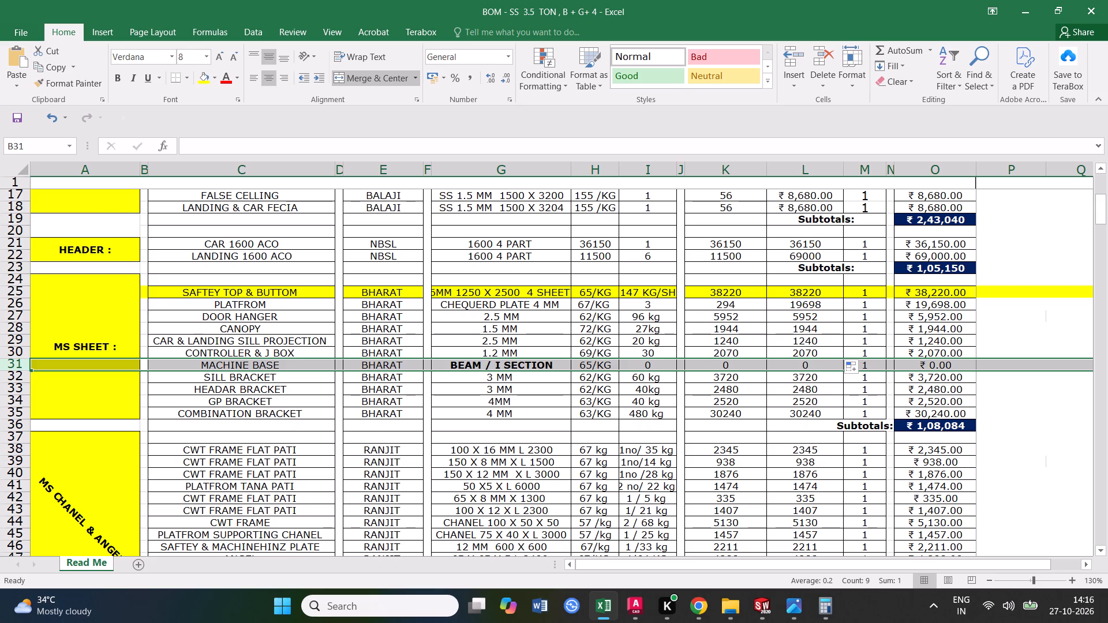
scroll(562, 377, down, 2)
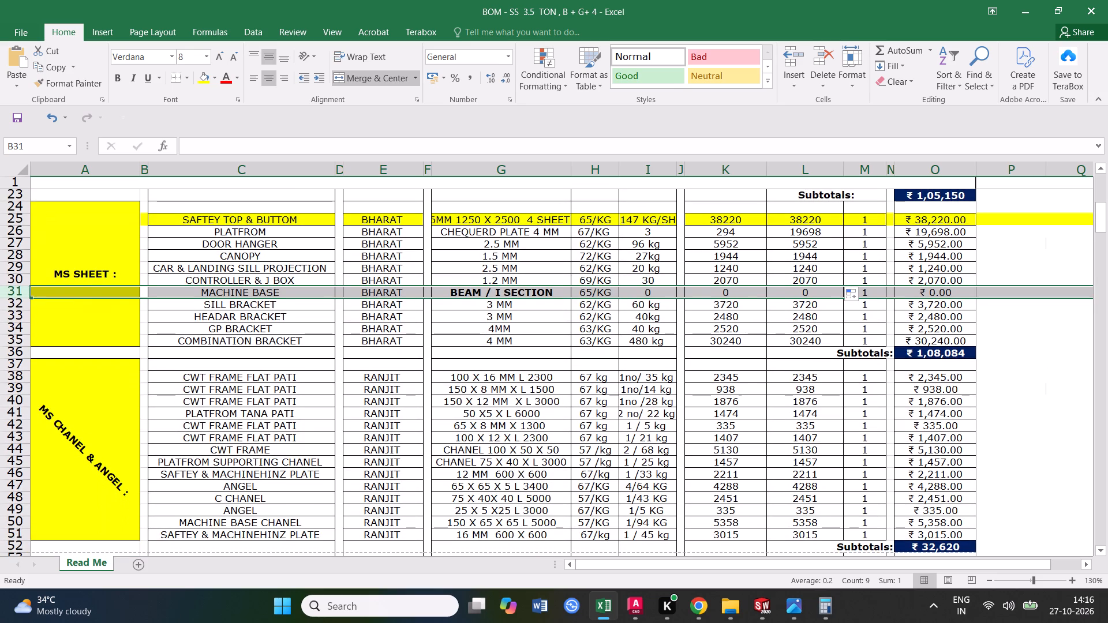
scroll(562, 377, down, 1)
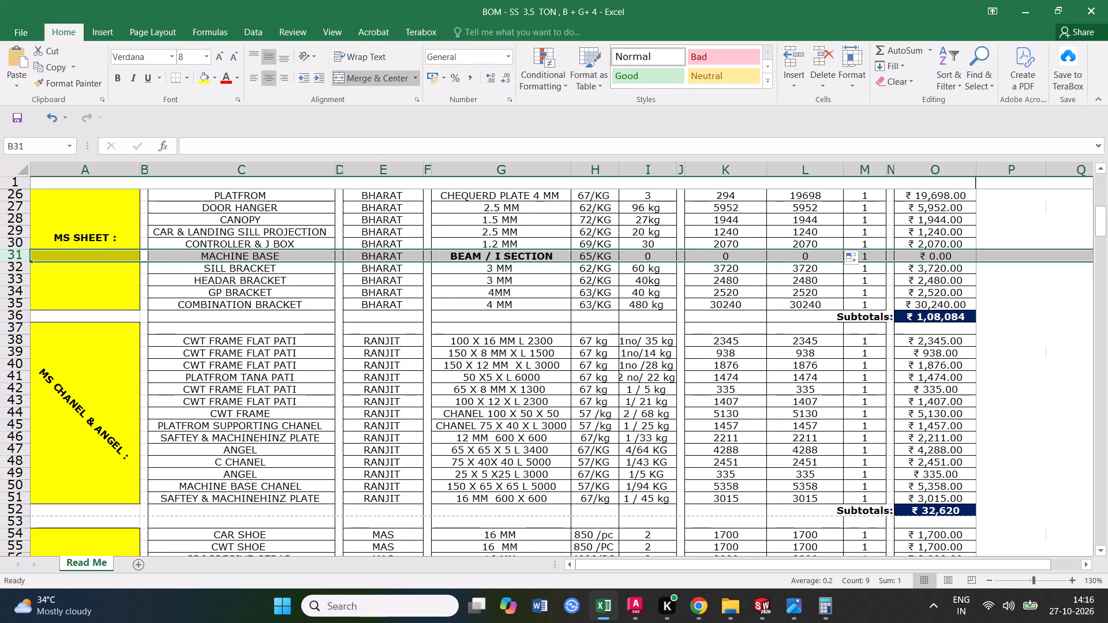
scroll(472, 442, up, 1)
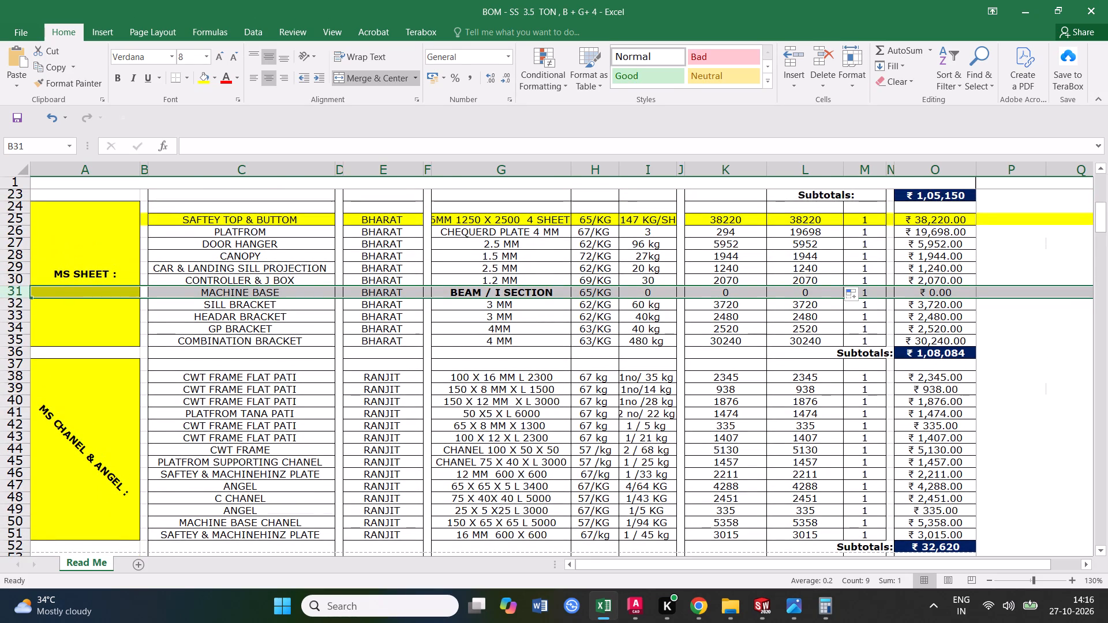
click(265, 306)
click(272, 291)
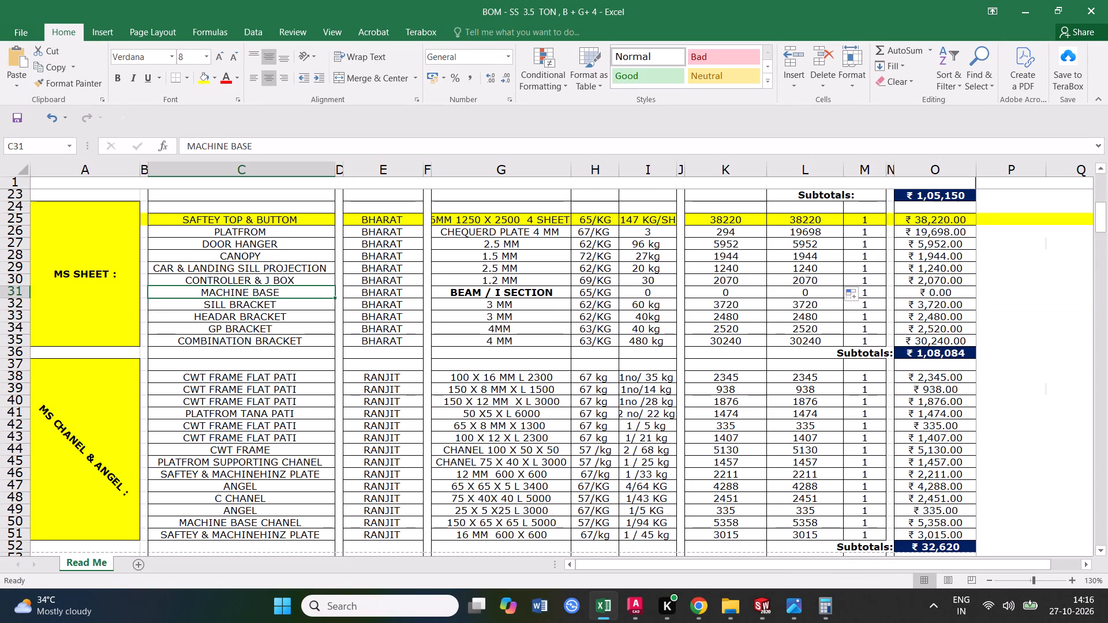
Change the SILL BRACKET row's thickness to 4 MM and its weight to 80 kg.
click(16, 303)
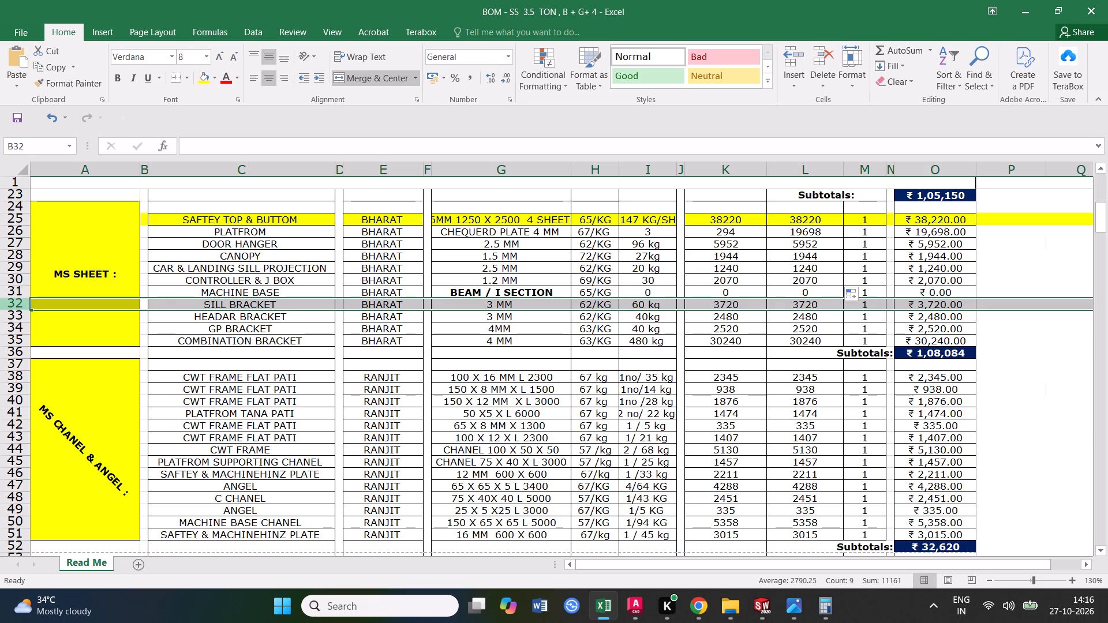
click(641, 305)
double_click(642, 305)
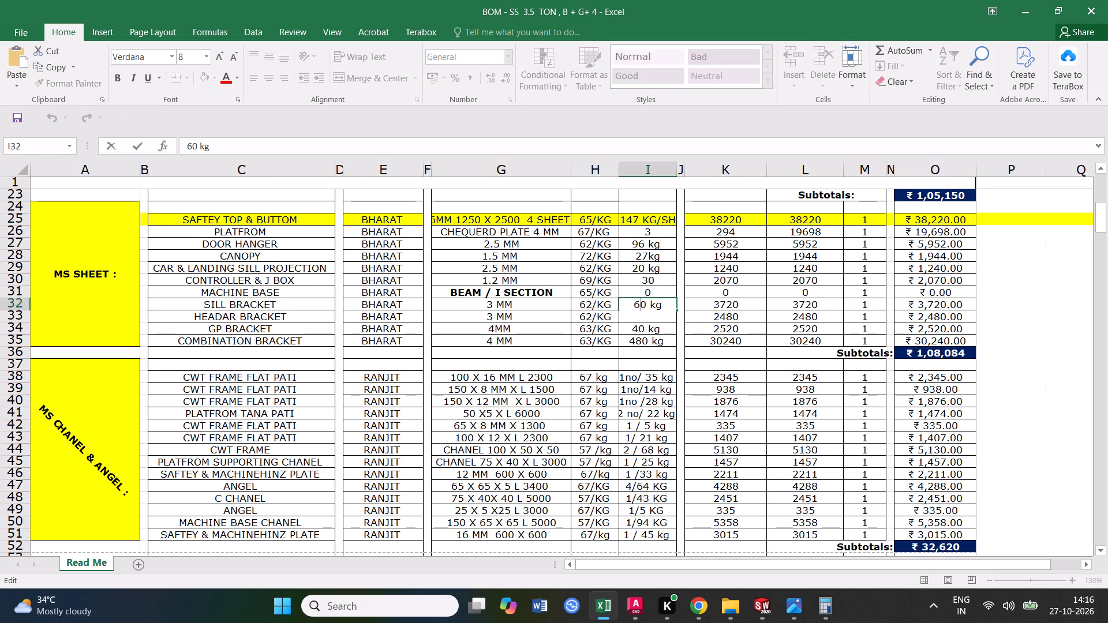
triple_click(493, 305)
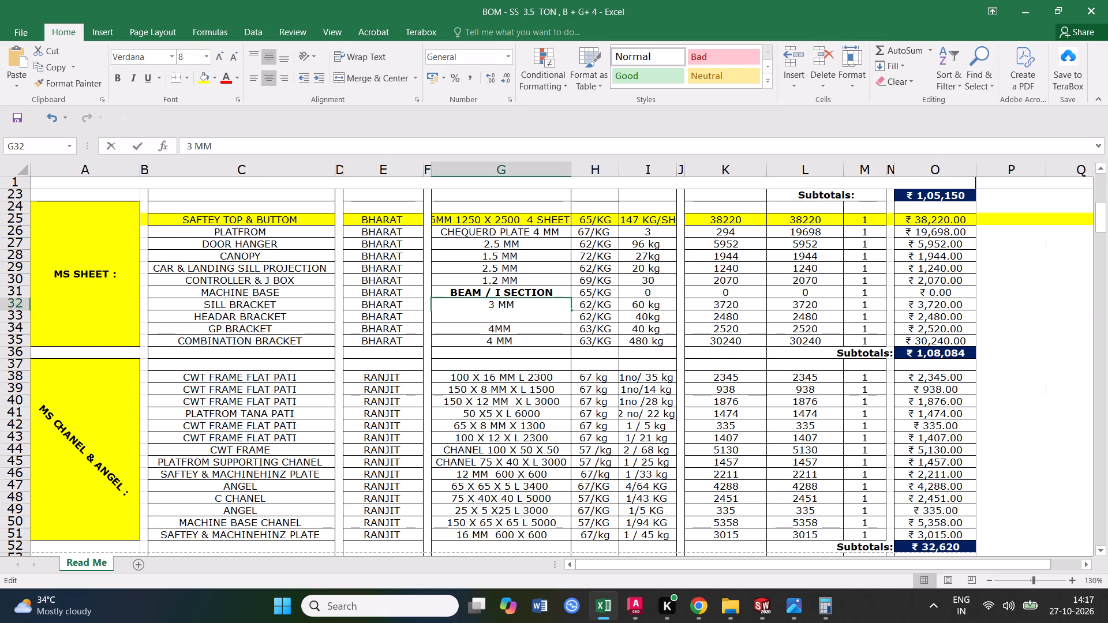
key(4)
click(509, 377)
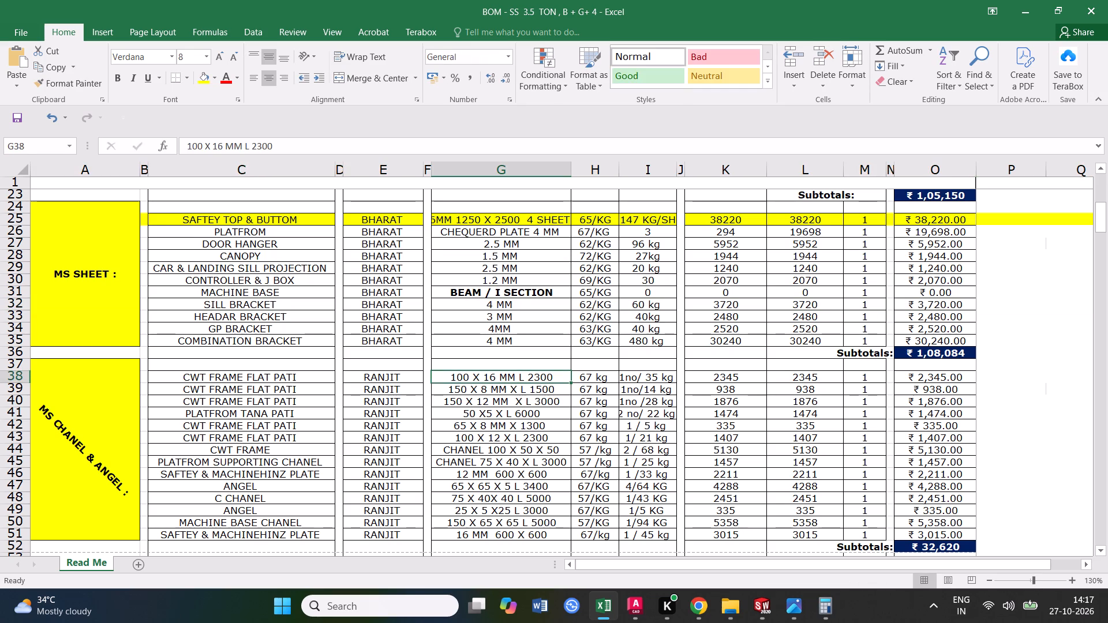
double_click(646, 303)
drag(646, 303, 631, 304)
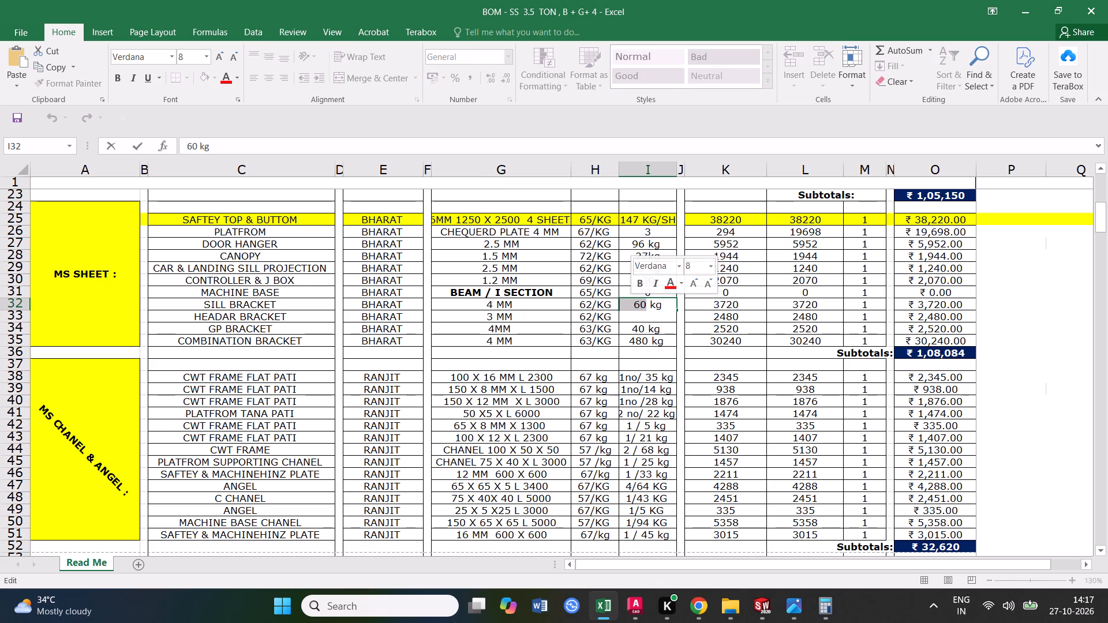
text(80)
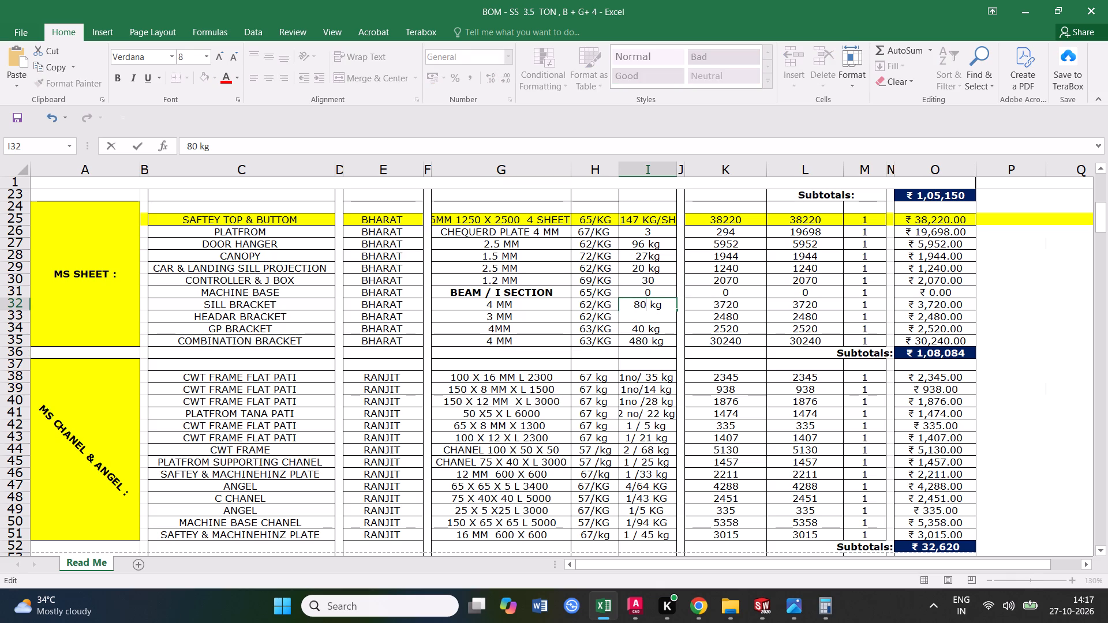
click(661, 339)
Calculate 80 × 62 in Calculator, enter 4960 in column K of the SILL BRACKET row and fill it across to column L.
click(738, 307)
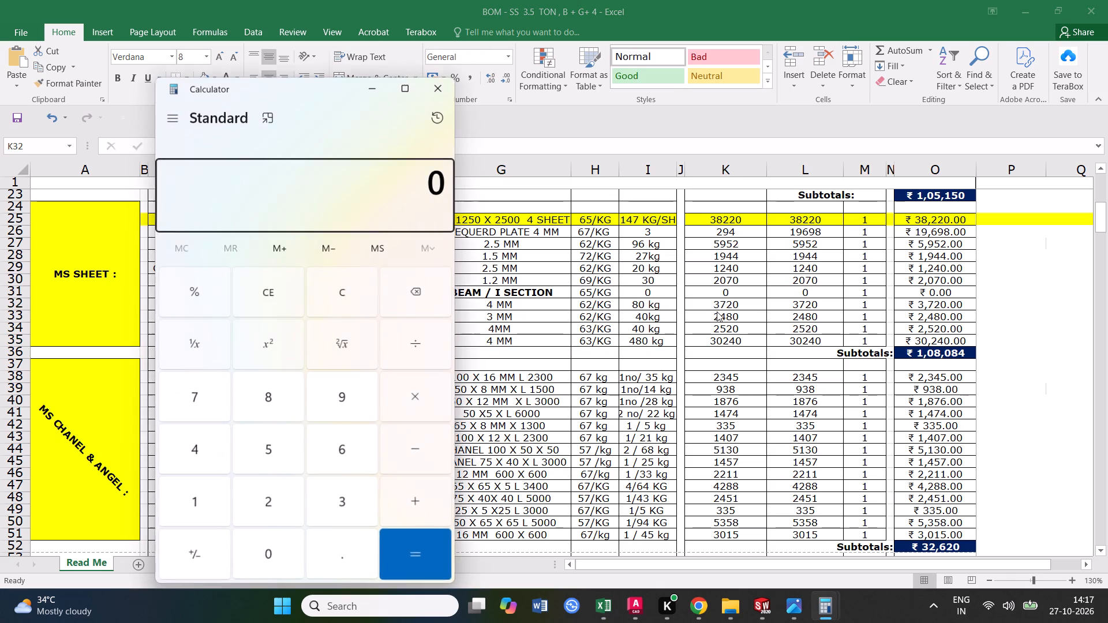
text(80*62)
key(Return)
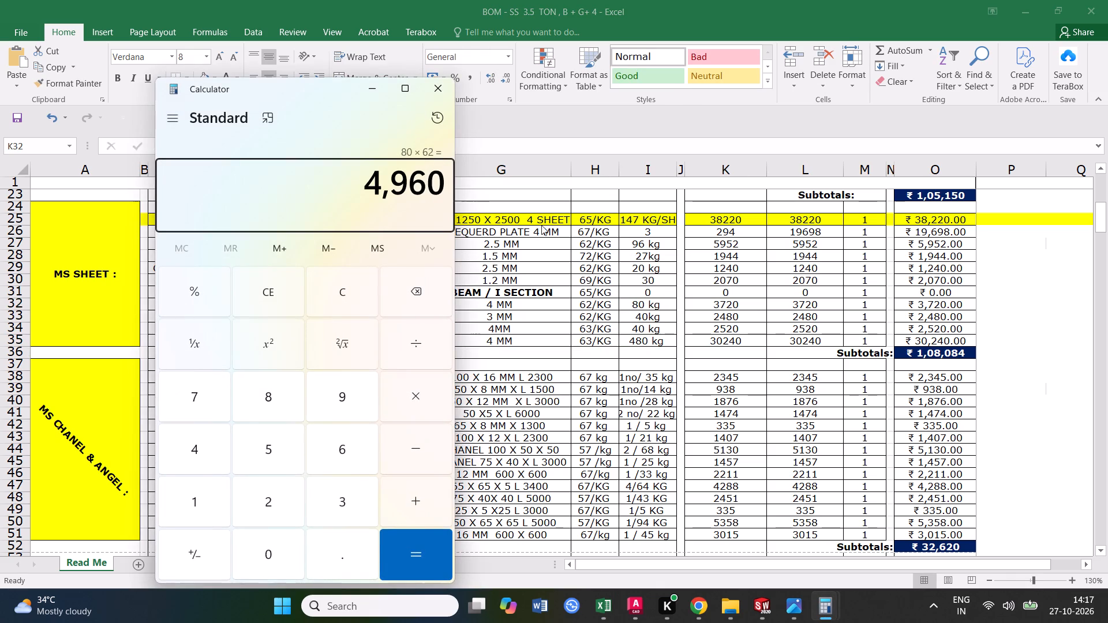
click(432, 90)
text(4960)
drag(730, 362, 735, 362)
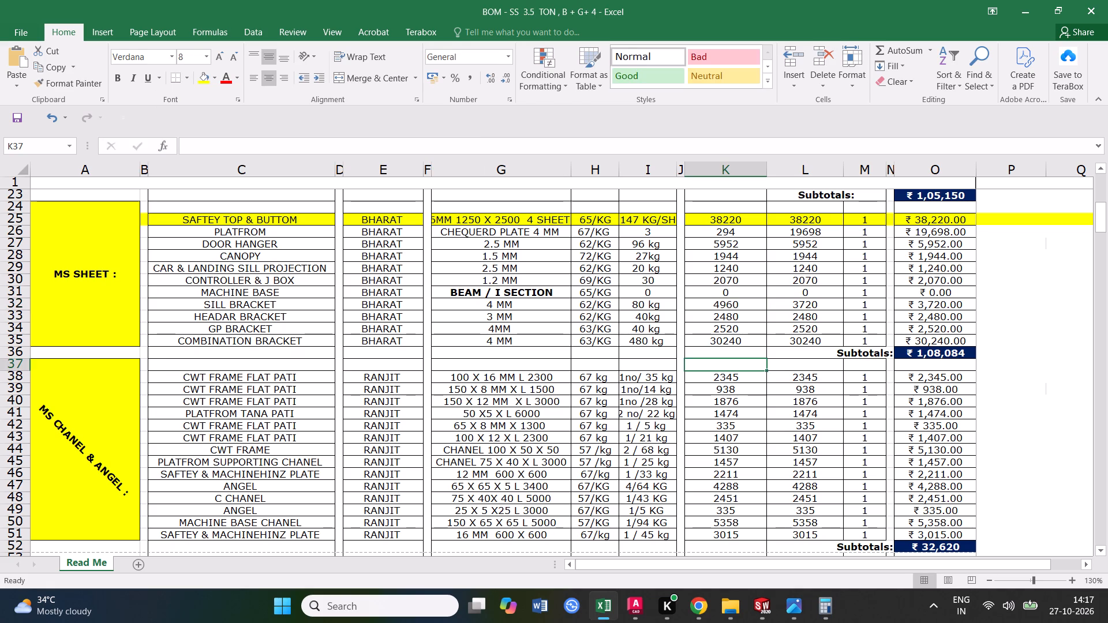
click(753, 305)
drag(766, 310, 767, 310)
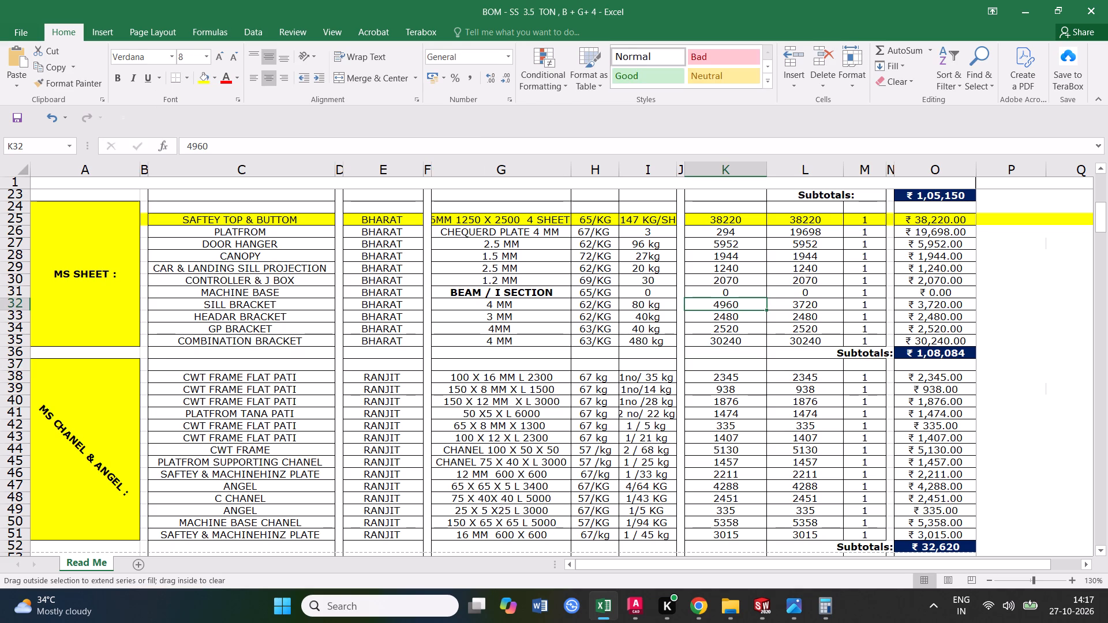
drag(767, 310, 809, 307)
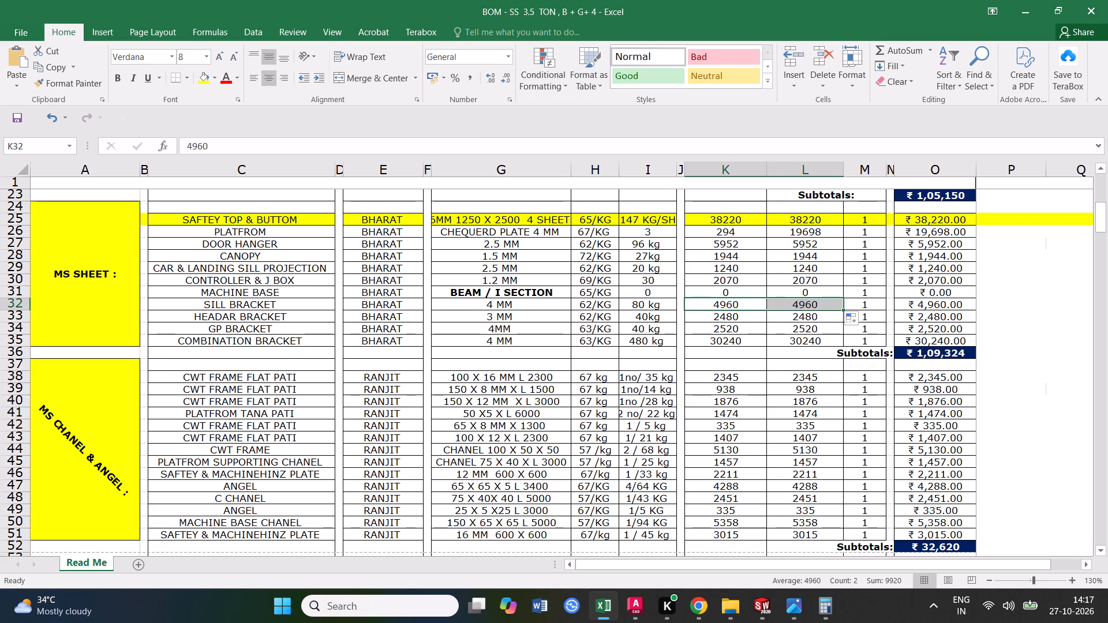
Change the HEADAR BRACKET row's thickness to 4 MM and its weight to 50 kg.
double_click(493, 318)
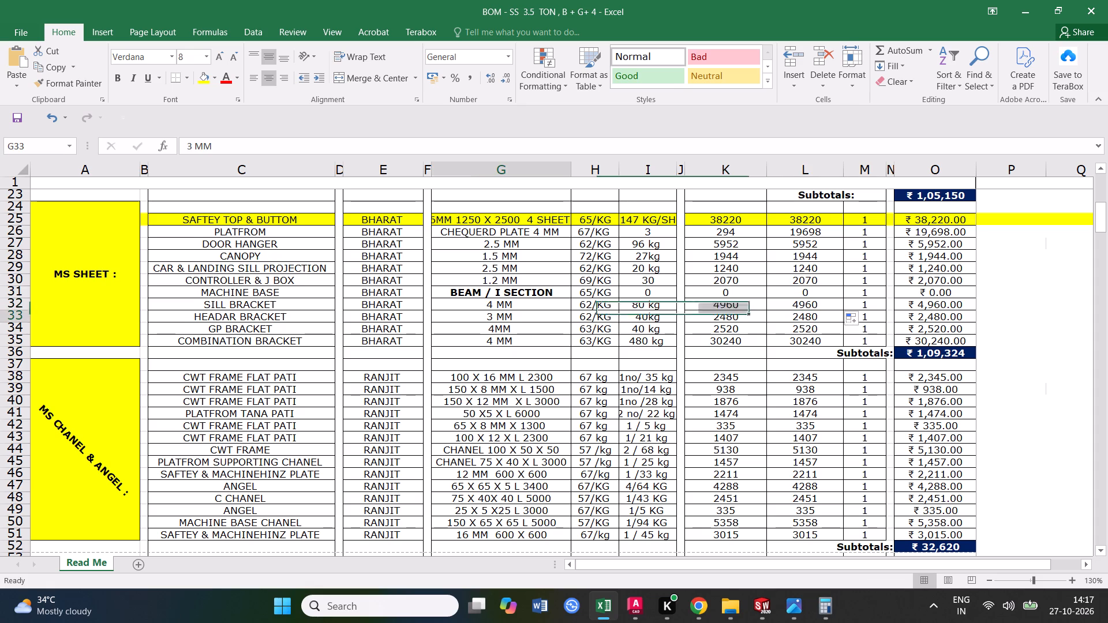
drag(493, 318, 486, 318)
key(4)
click(522, 343)
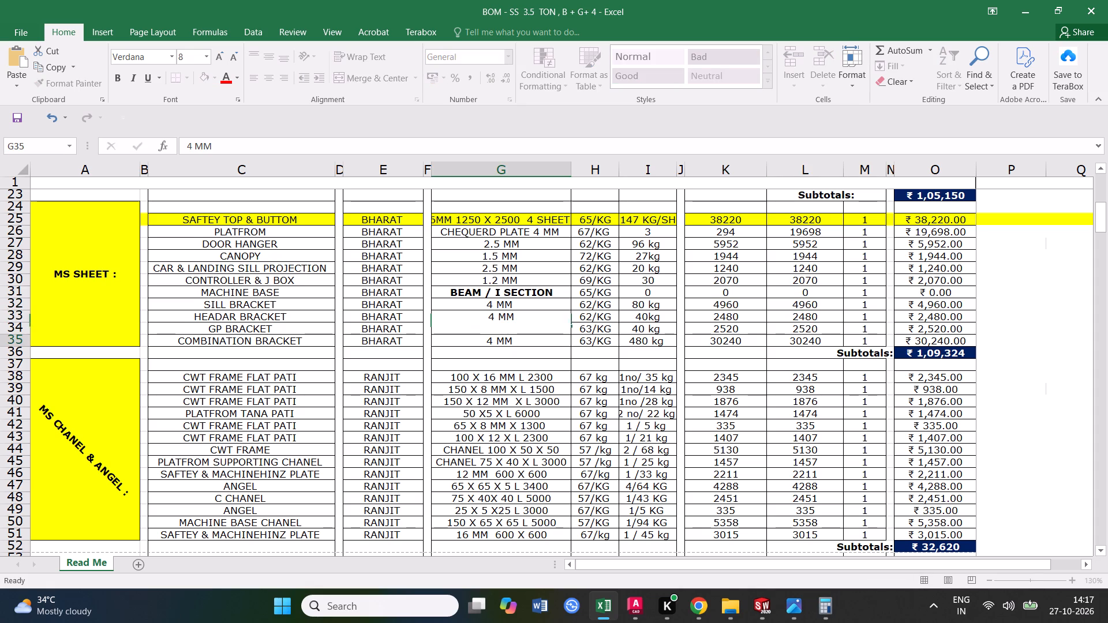
double_click(644, 317)
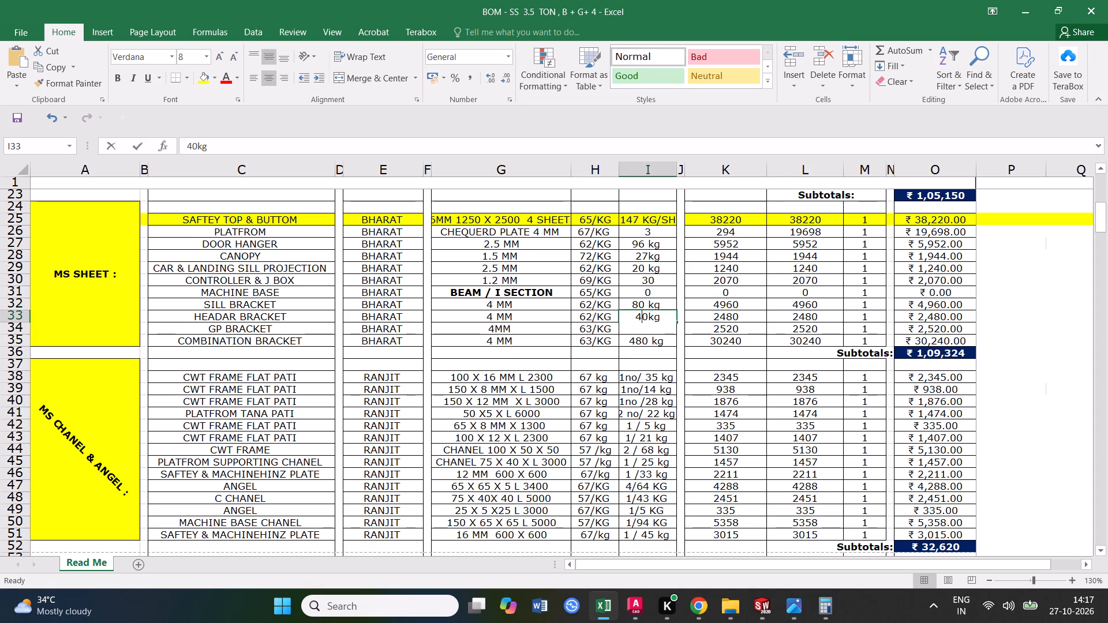
drag(647, 317, 638, 317)
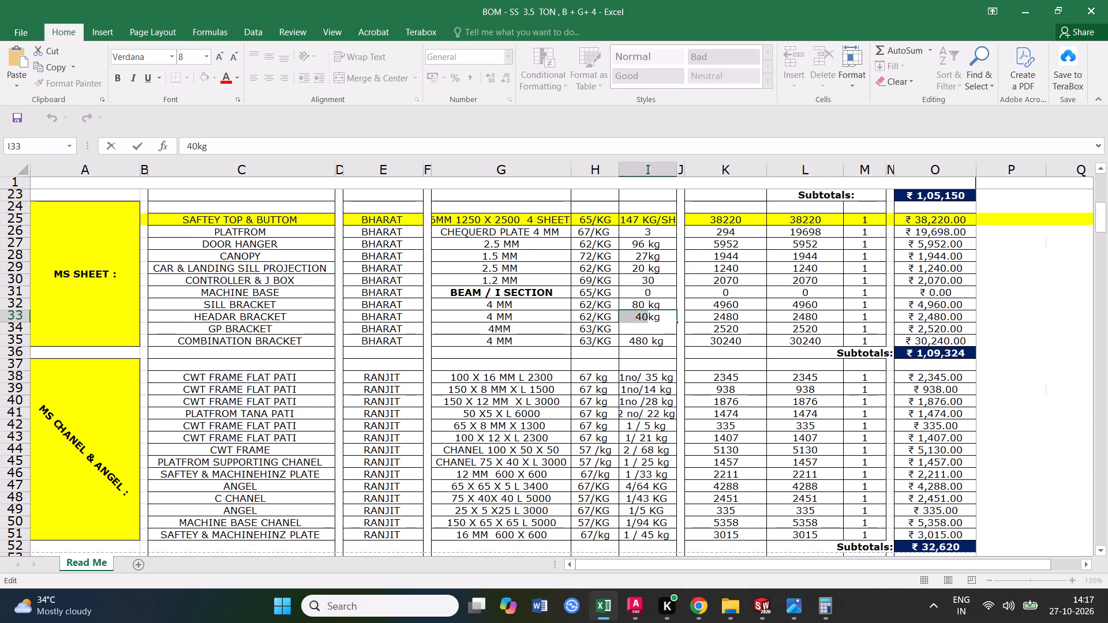
text(50)
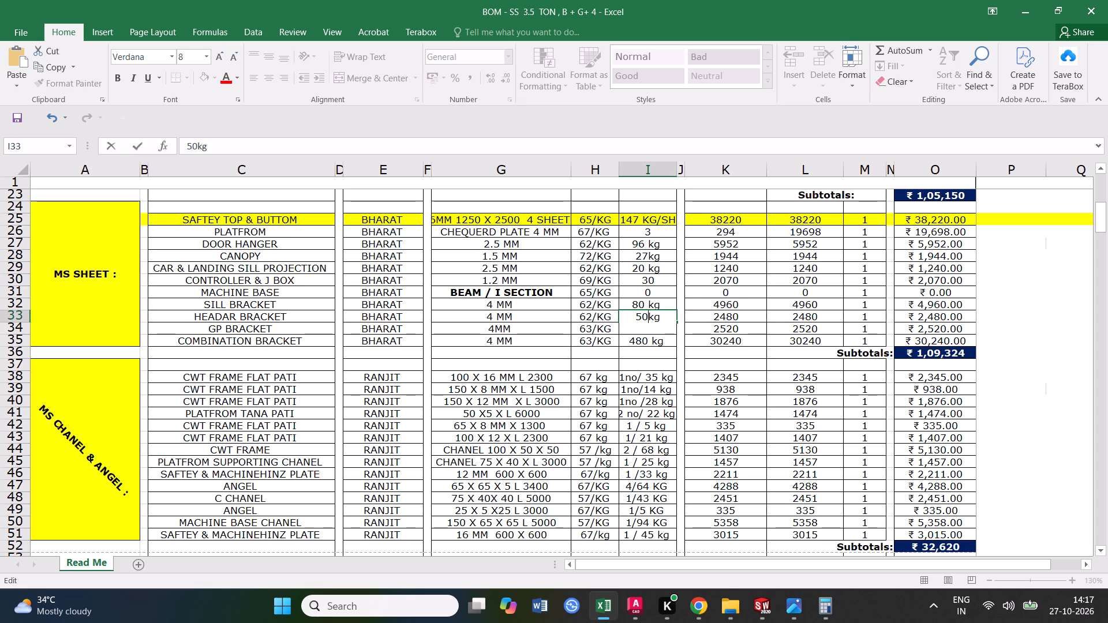
key(space)
click(691, 371)
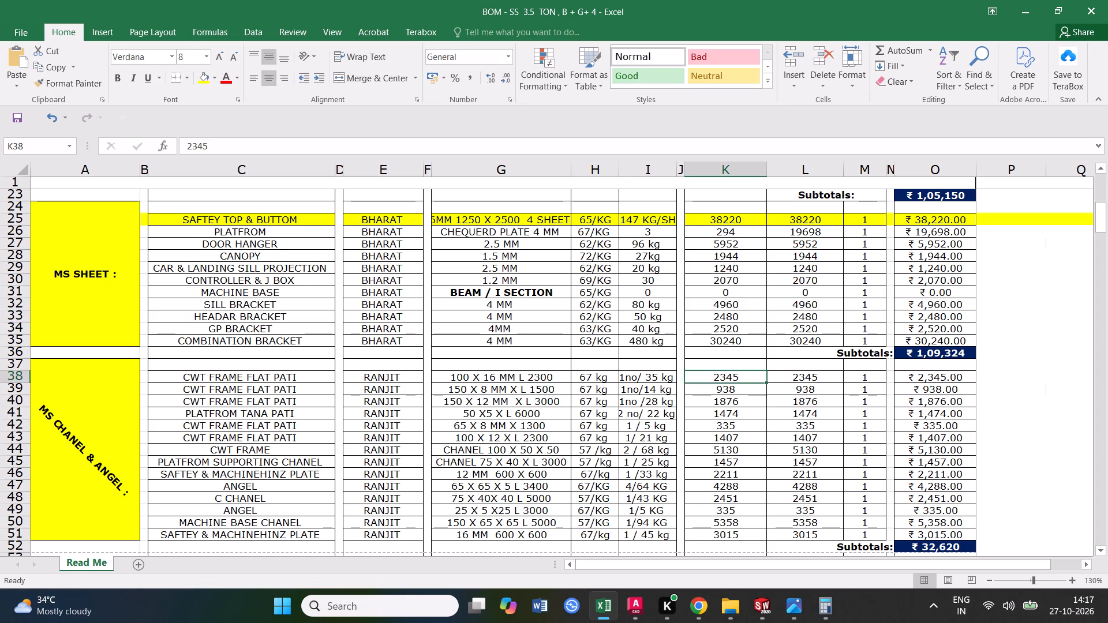
Calculate 50 × 62 in Calculator, enter 3100 in column K of the HEADAR BRACKET row and fill it across to column L.
click(728, 318)
text(50*62)
key(Return)
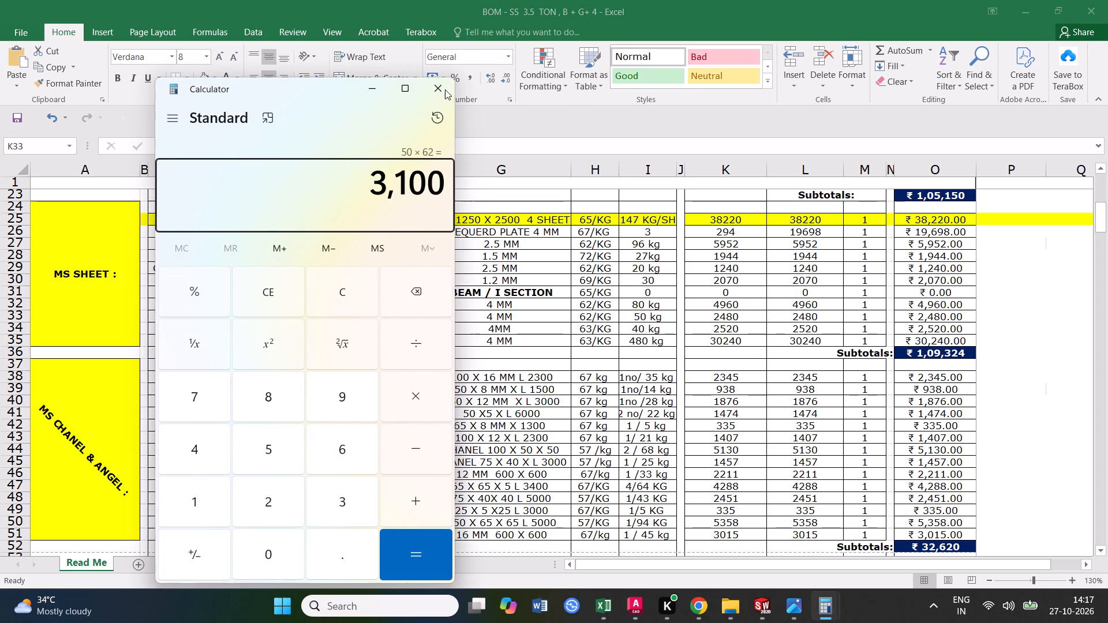
click(445, 89)
text(3100)
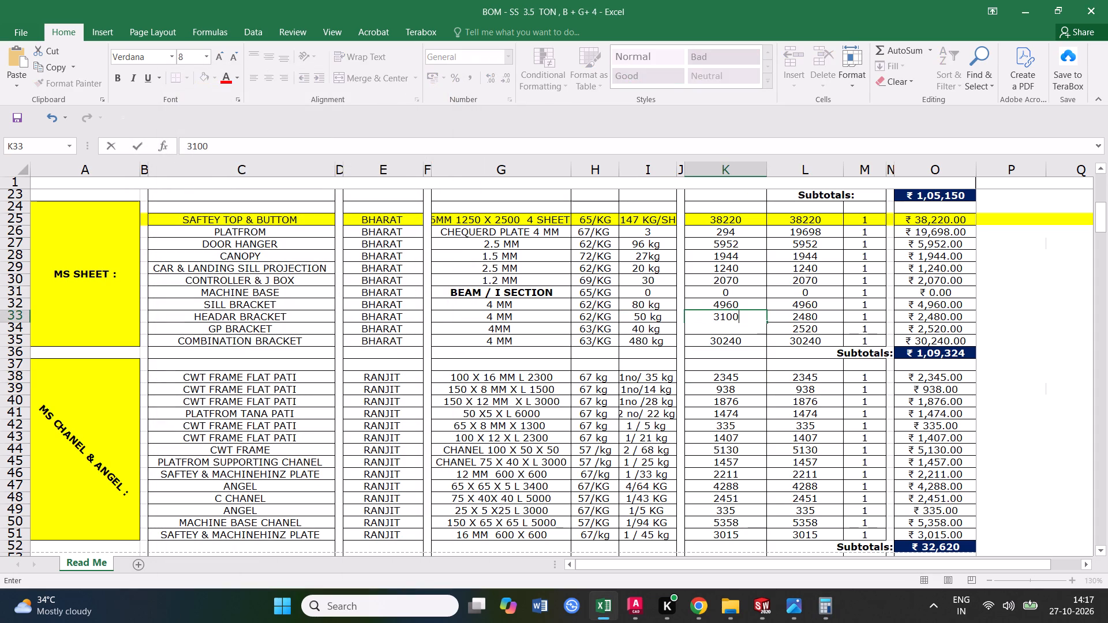
click(765, 386)
click(738, 321)
drag(767, 320, 811, 319)
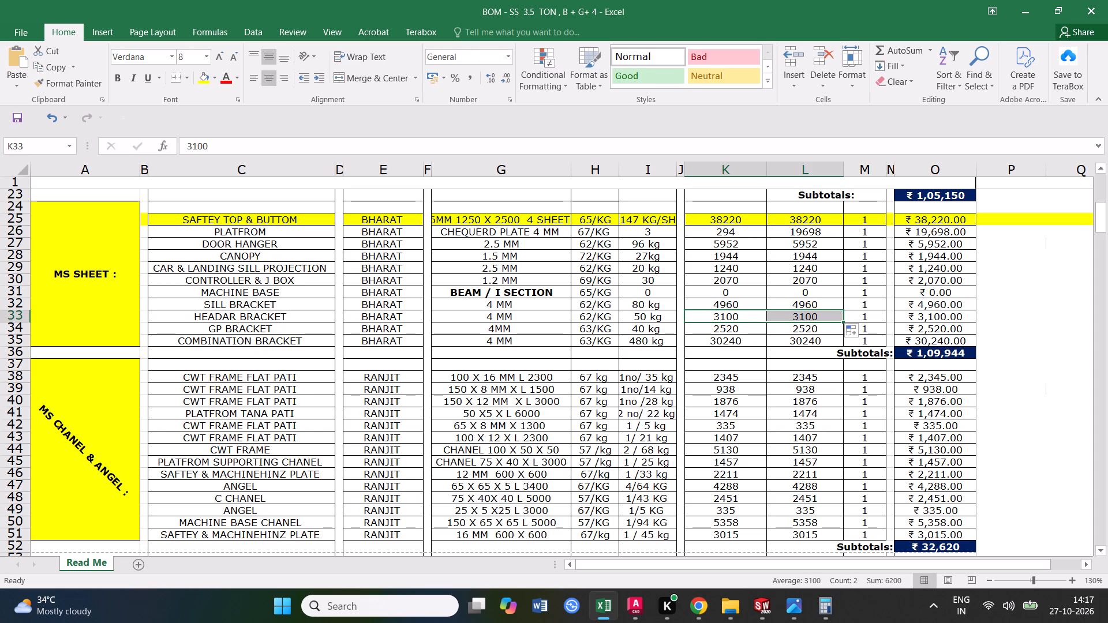
Enter ANGEL in columns B and G of the GP BRACKET row, replacing the thickness in column G.
click(19, 329)
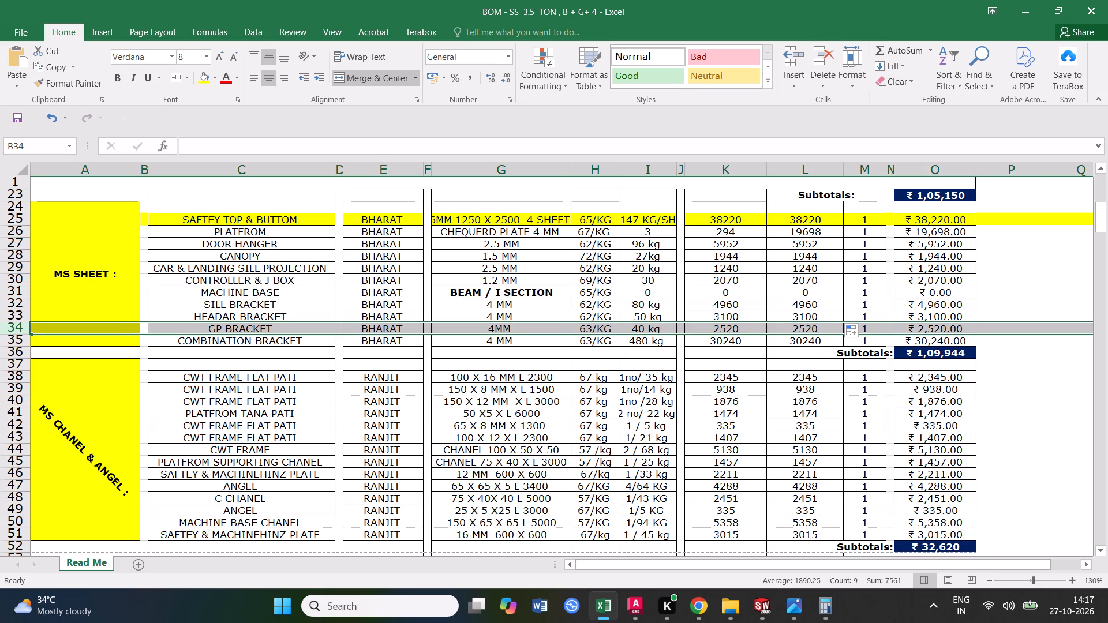
text(ANGEL)
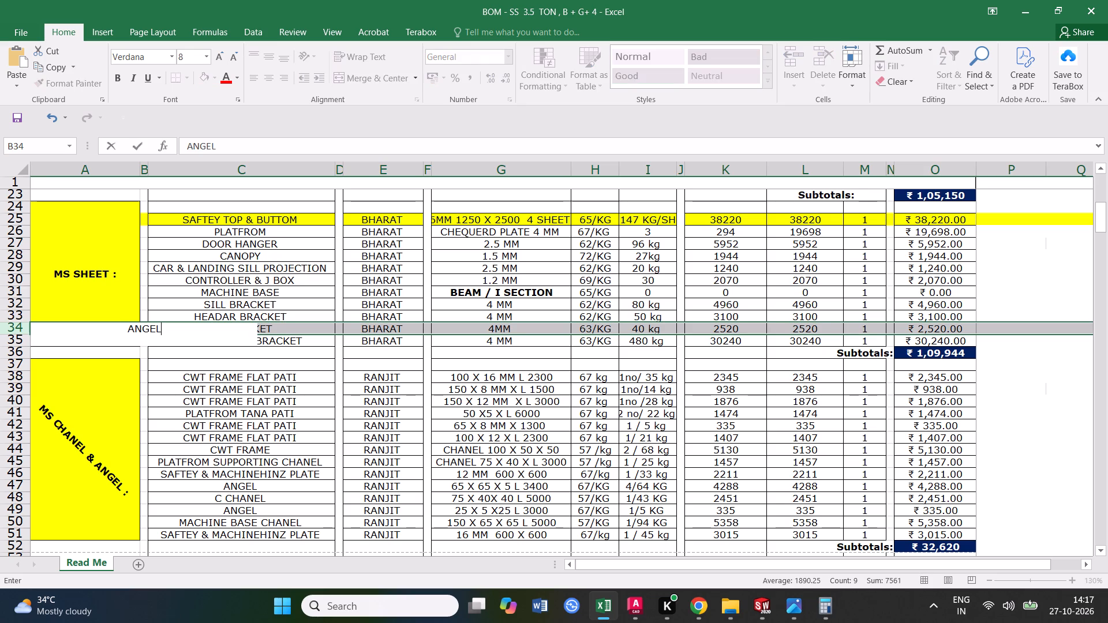
key(space)
click(443, 389)
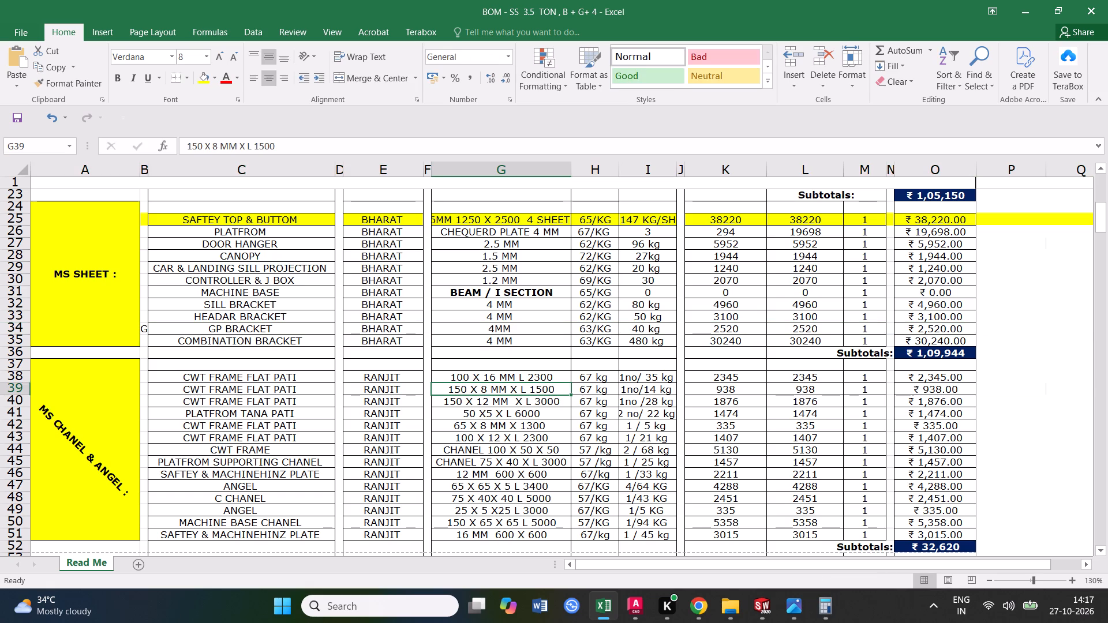
click(499, 323)
text(ANGEL)
key(space)
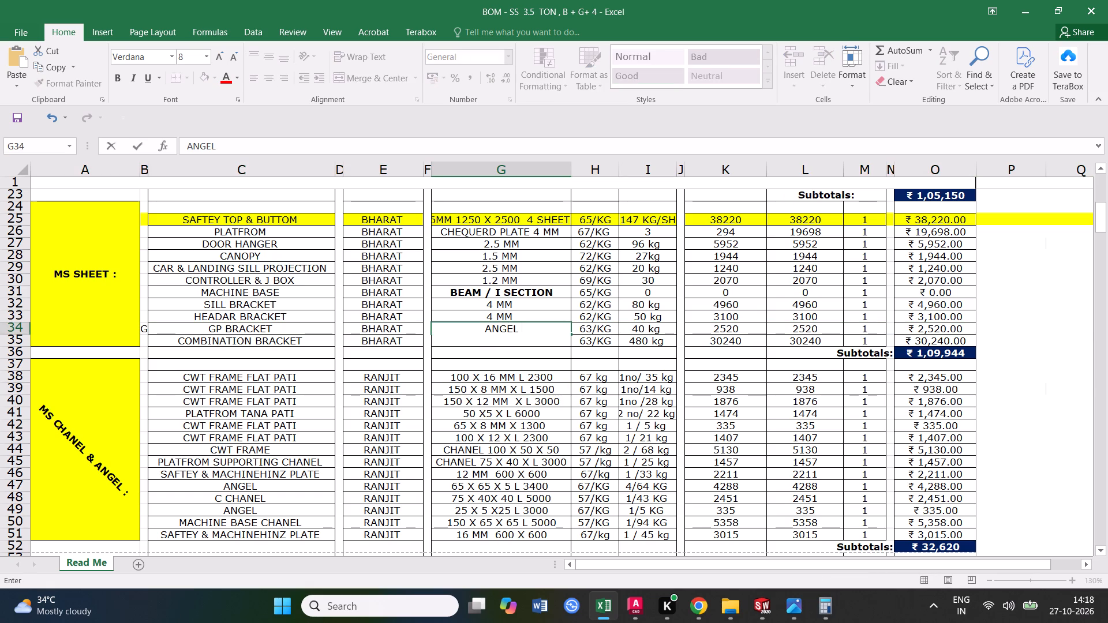
click(496, 357)
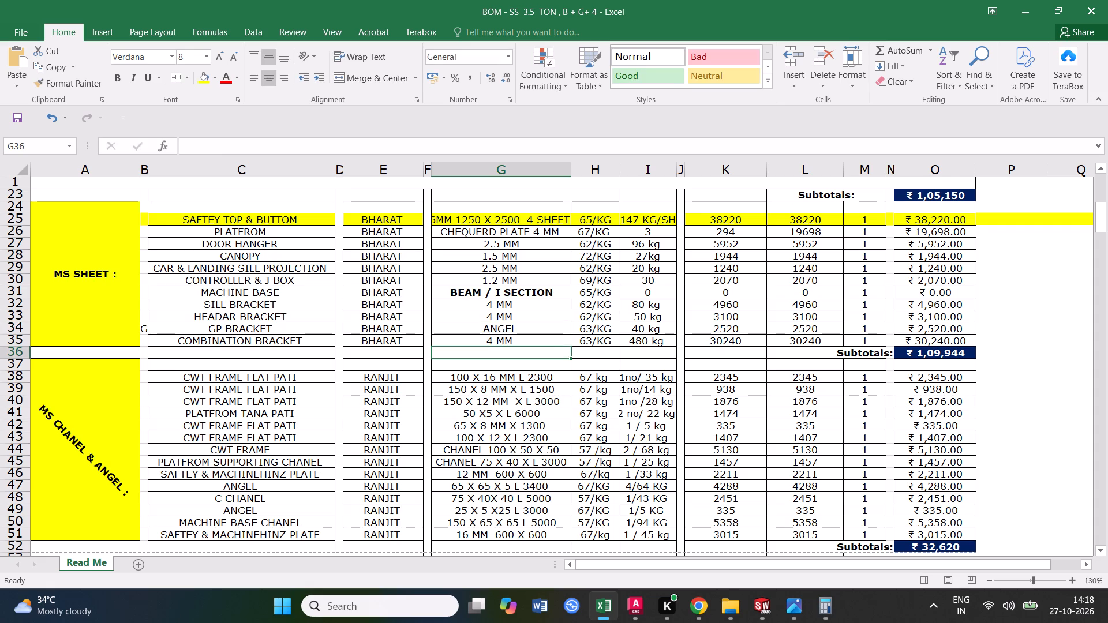
Set the GP BRACKET row's column K and column L prices and its column I weight to 0.
click(511, 332)
click(715, 331)
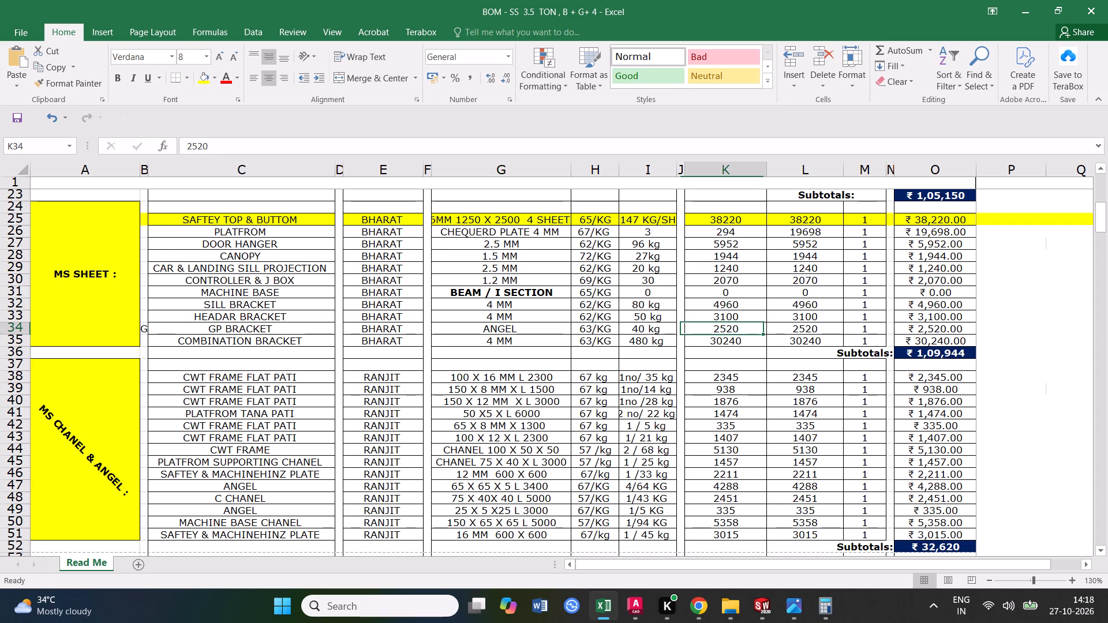
key(0)
click(722, 370)
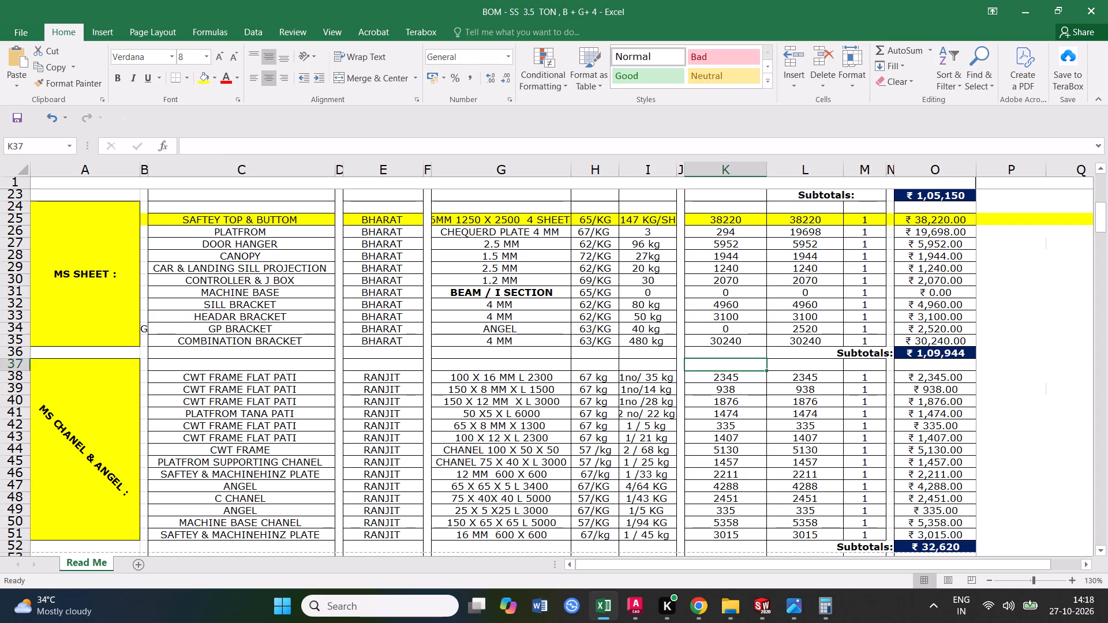
click(807, 331)
key(0)
click(809, 366)
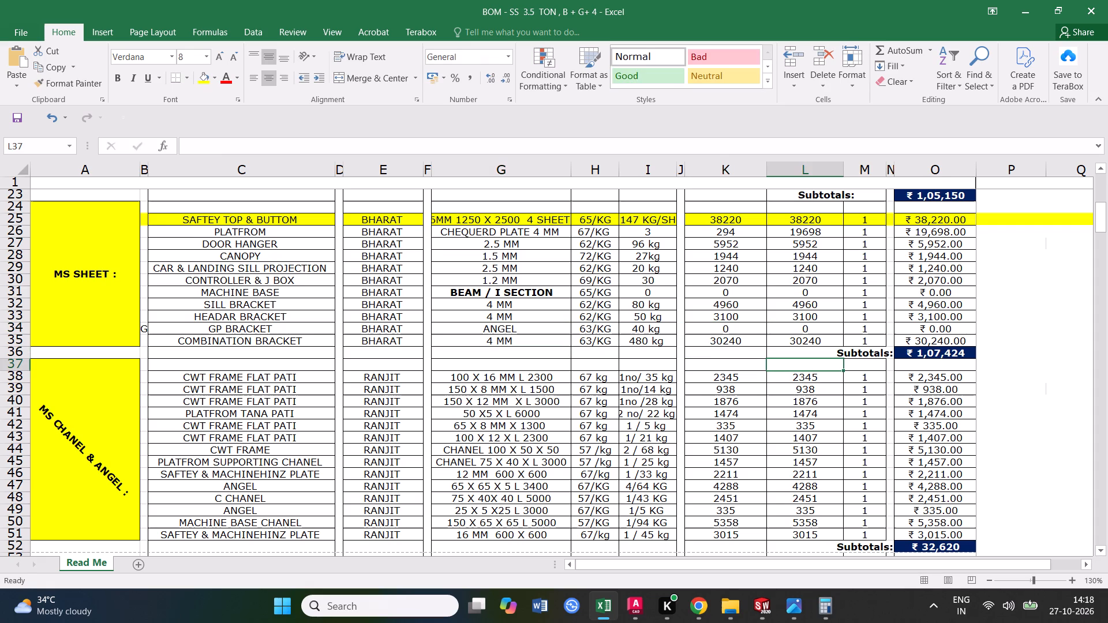
click(647, 328)
key(0)
click(652, 376)
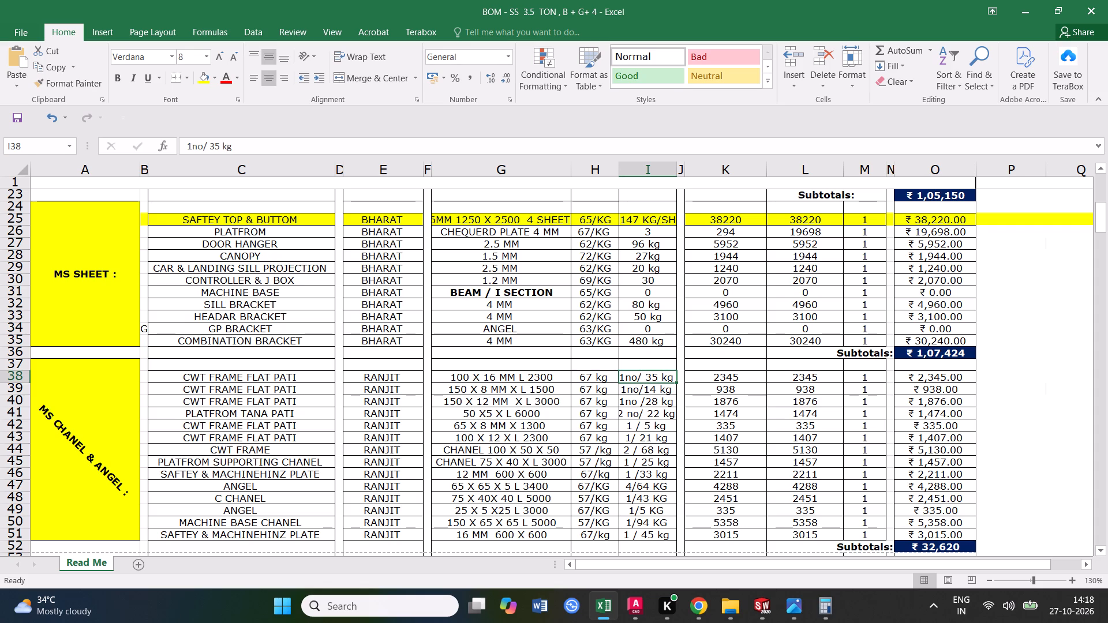
Make the ANGEL entry in column G of the GP BRACKET row bold.
click(501, 330)
click(117, 78)
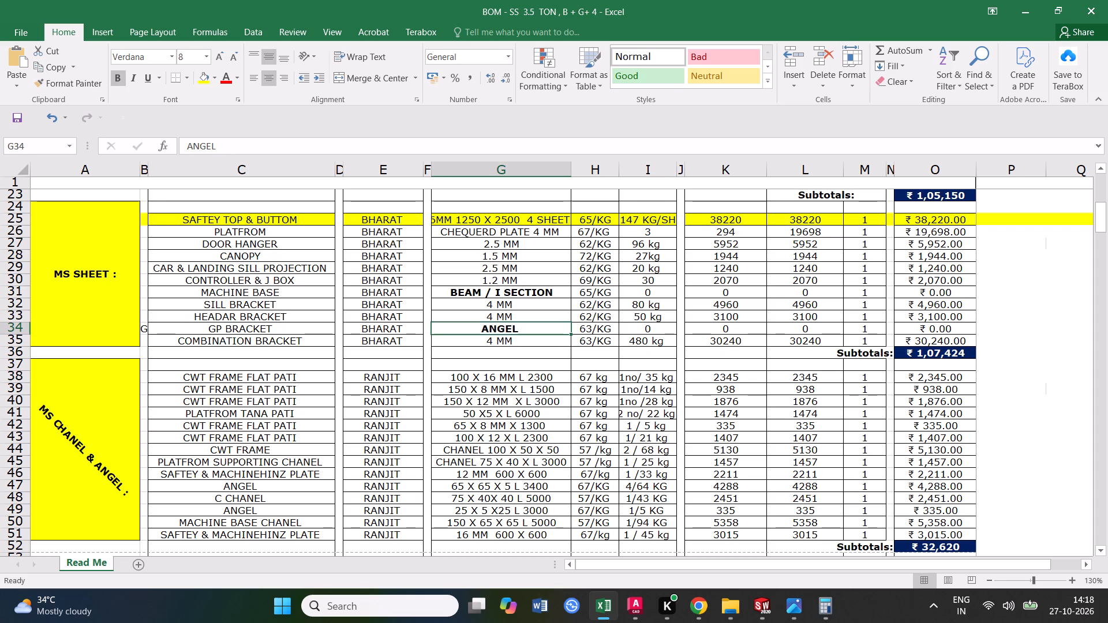
click(506, 386)
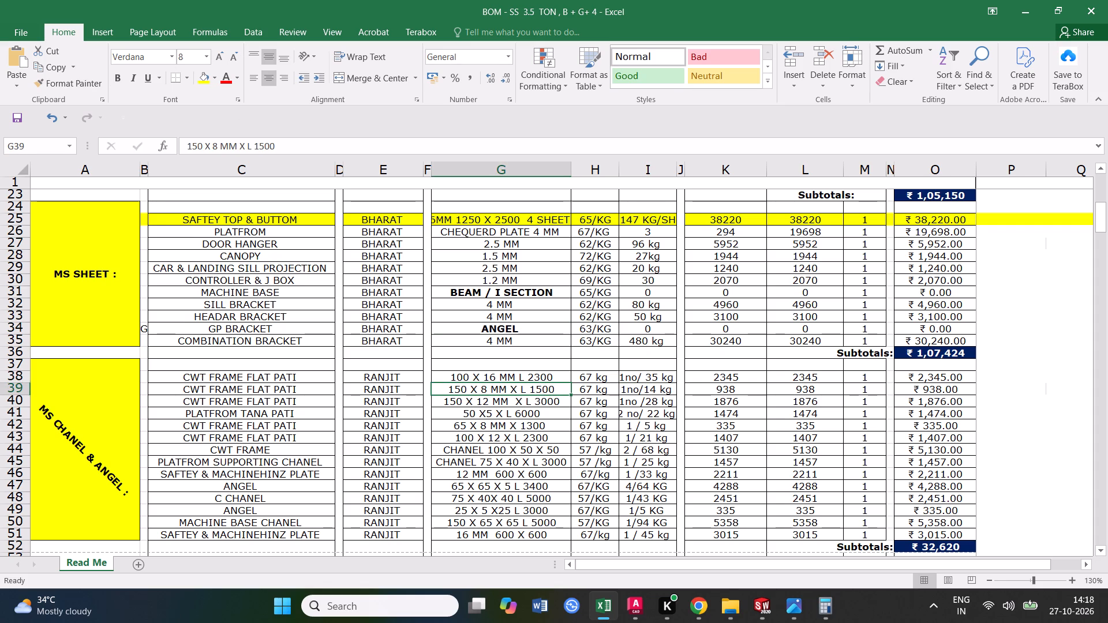
Fill the bold ANGEL entry in column G down from GP BRACKET to the COMBINATION BRACKET row.
click(282, 340)
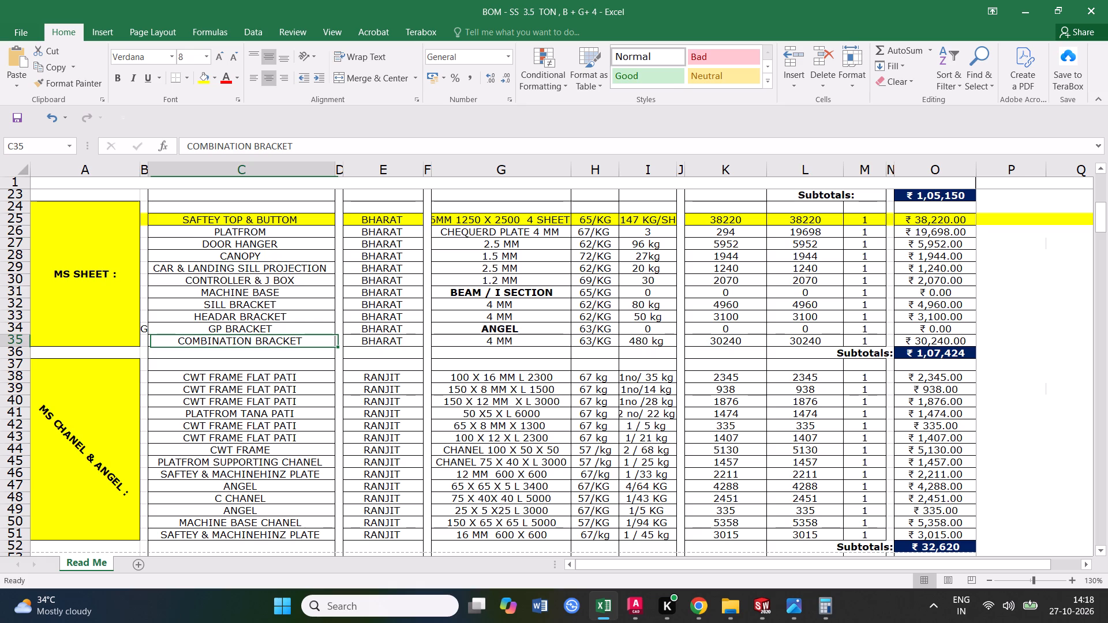
click(496, 324)
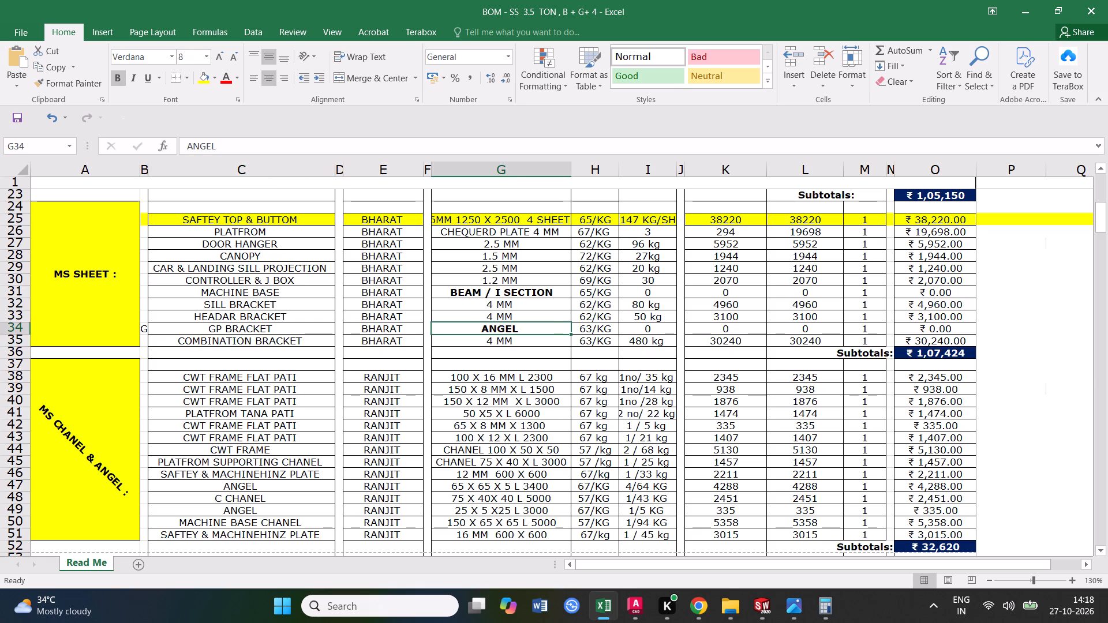
drag(570, 334, 570, 347)
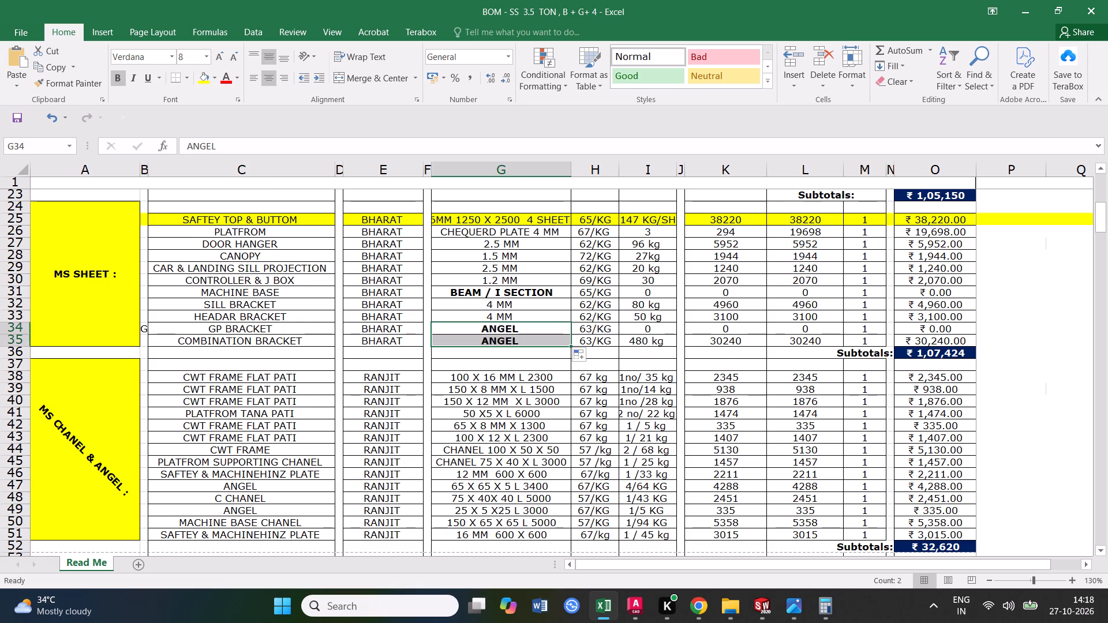
click(523, 366)
Set the COMBINATION BRACKET row's column I weight and its column K and L prices to 0.
click(652, 341)
key(0)
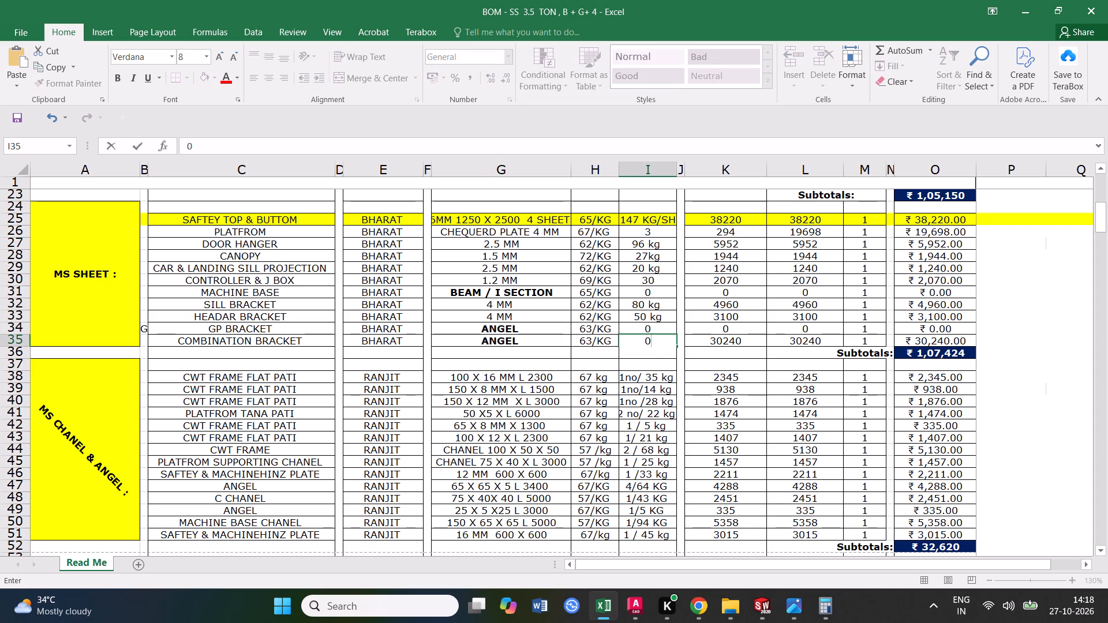
click(722, 344)
key(0)
click(737, 370)
click(803, 337)
key(0)
click(803, 385)
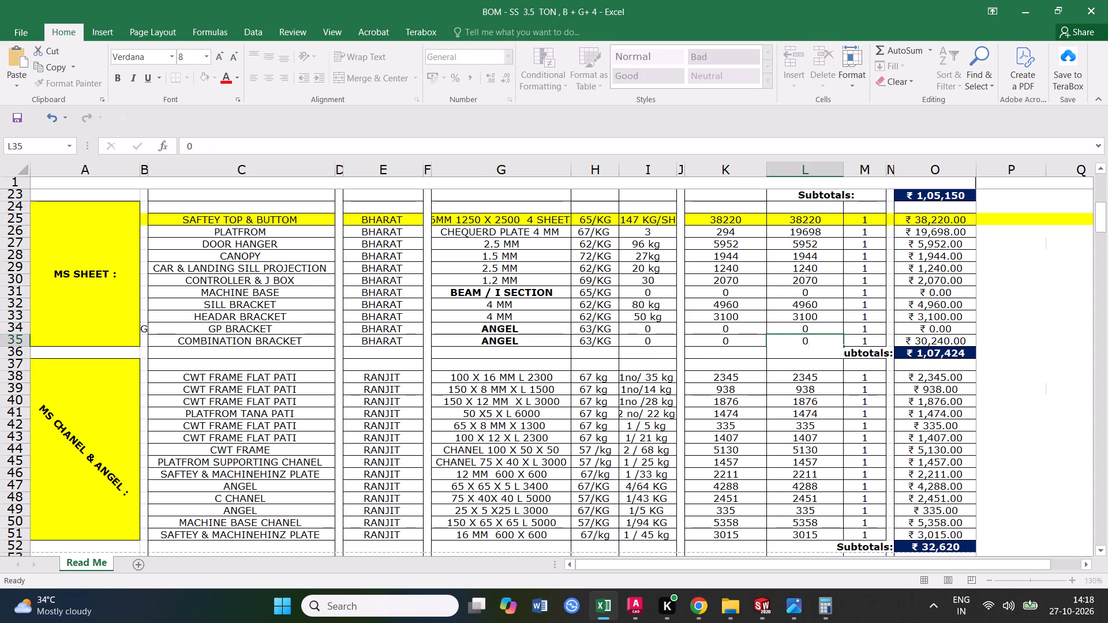
click(830, 407)
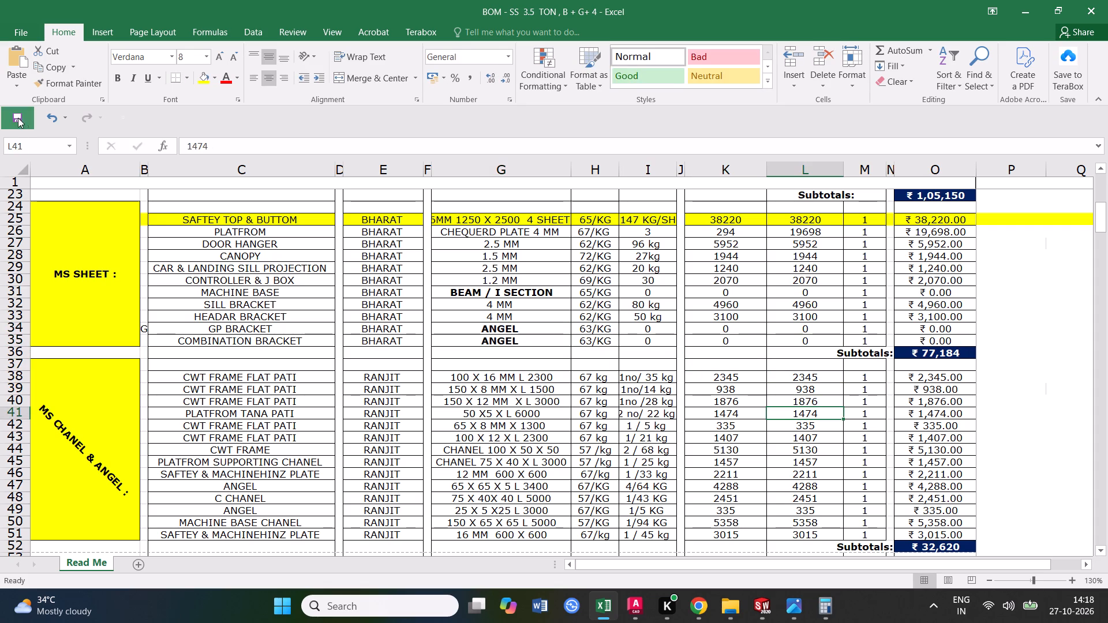
Save the workbook.
click(22, 120)
double_click(22, 120)
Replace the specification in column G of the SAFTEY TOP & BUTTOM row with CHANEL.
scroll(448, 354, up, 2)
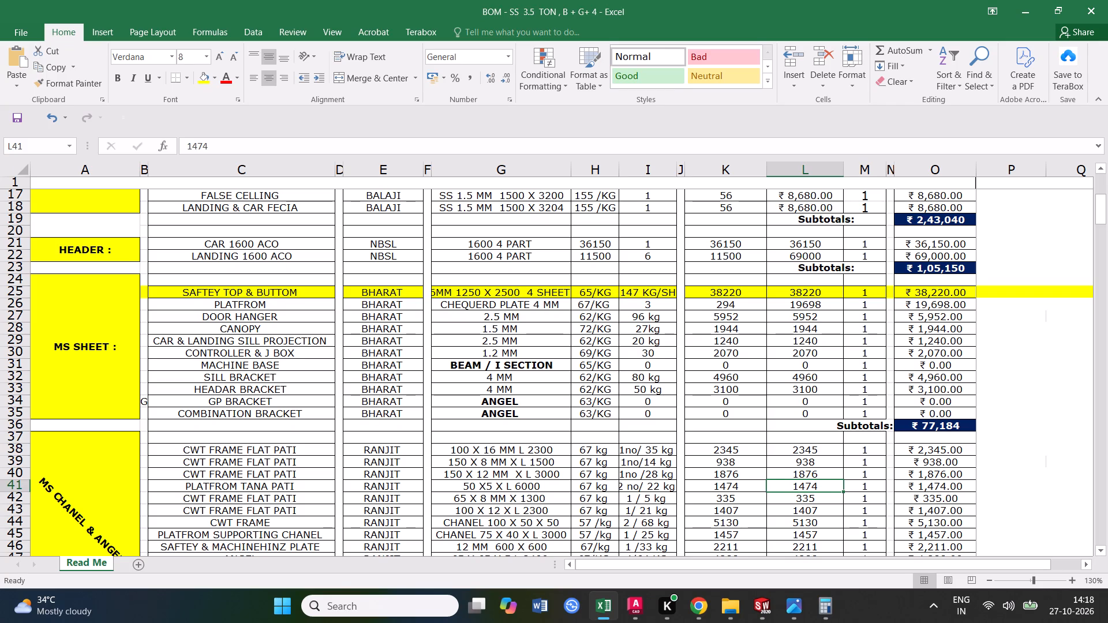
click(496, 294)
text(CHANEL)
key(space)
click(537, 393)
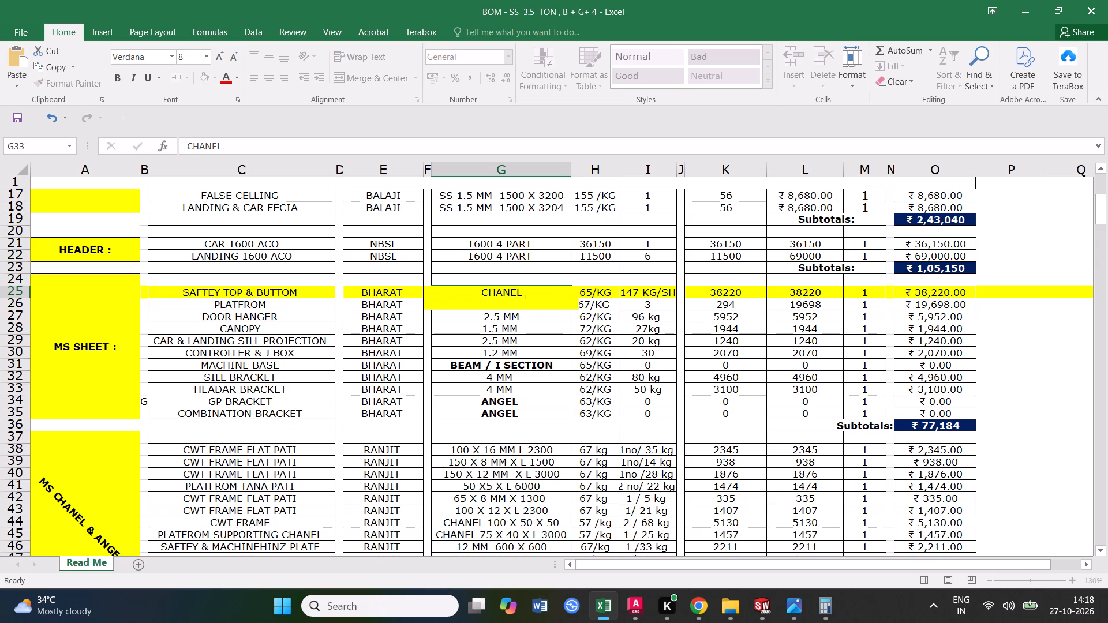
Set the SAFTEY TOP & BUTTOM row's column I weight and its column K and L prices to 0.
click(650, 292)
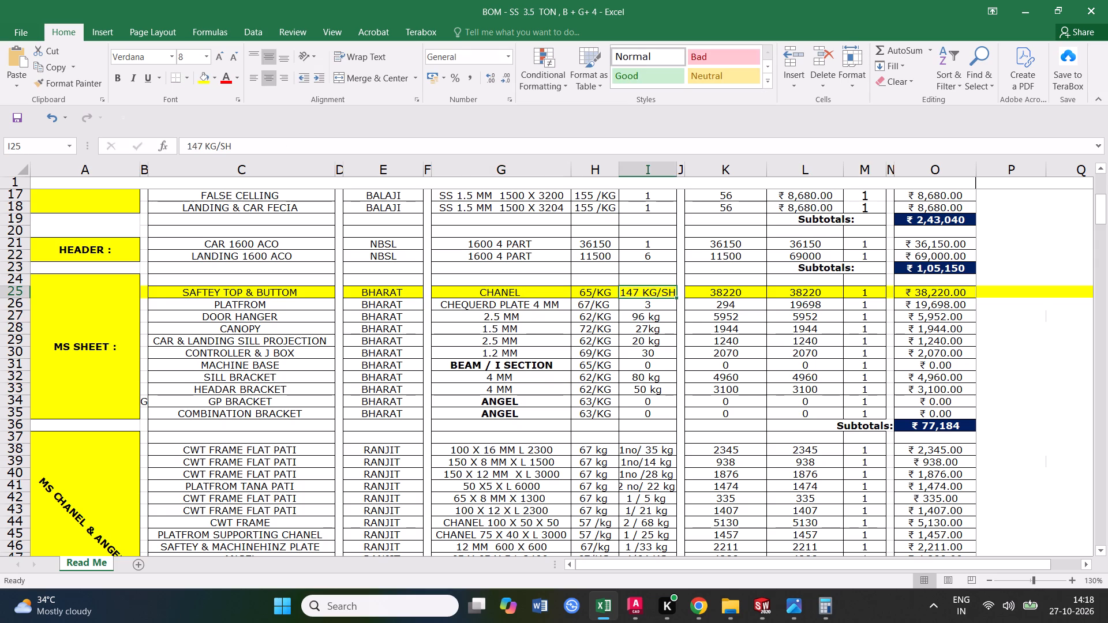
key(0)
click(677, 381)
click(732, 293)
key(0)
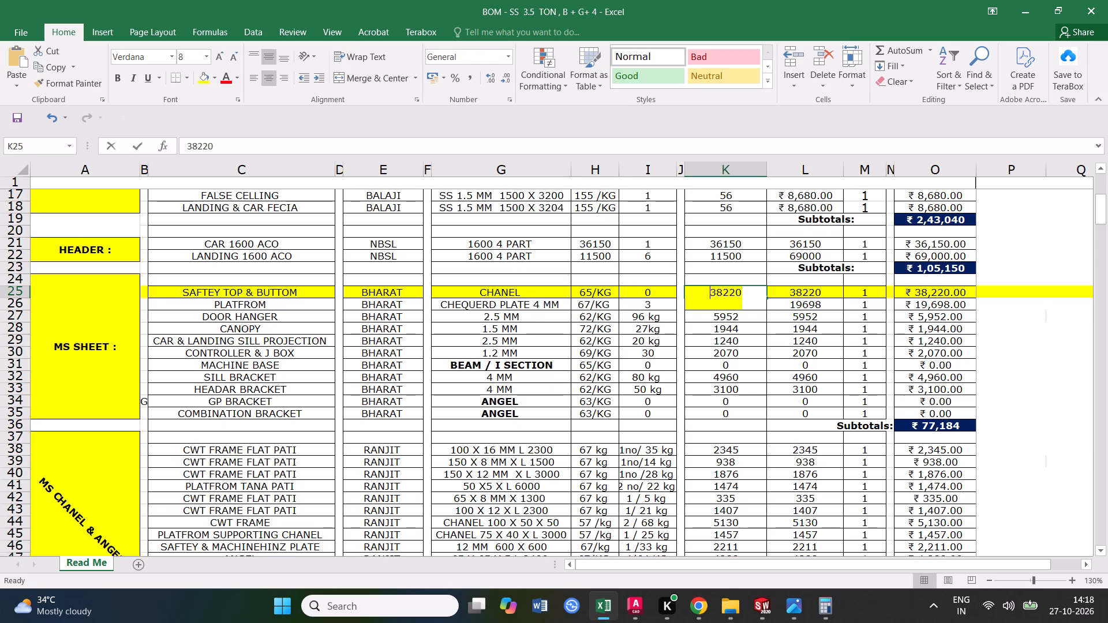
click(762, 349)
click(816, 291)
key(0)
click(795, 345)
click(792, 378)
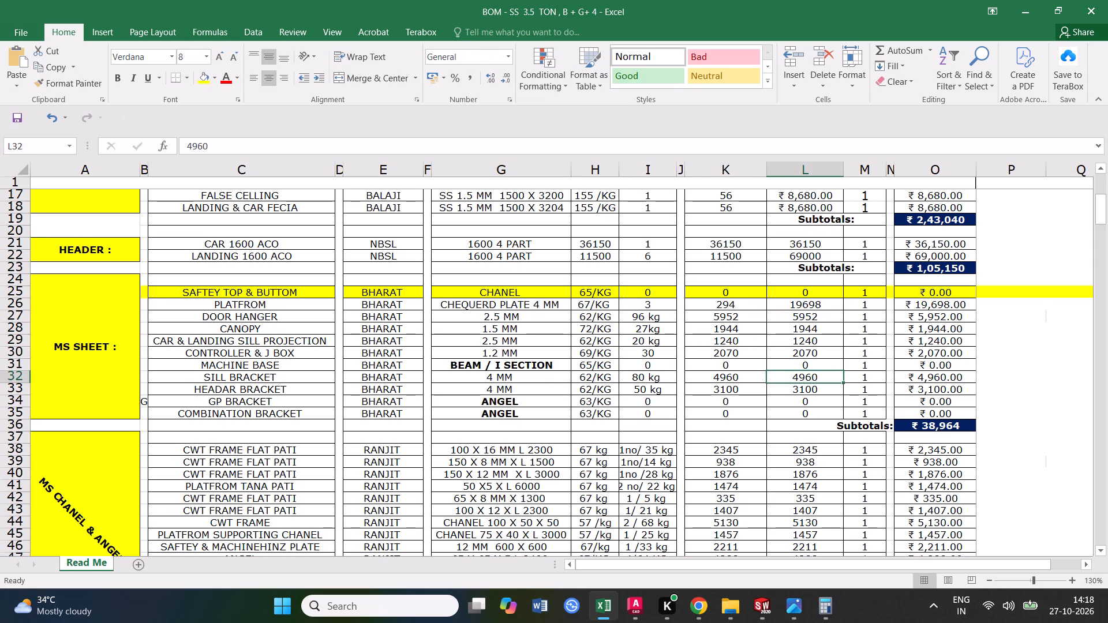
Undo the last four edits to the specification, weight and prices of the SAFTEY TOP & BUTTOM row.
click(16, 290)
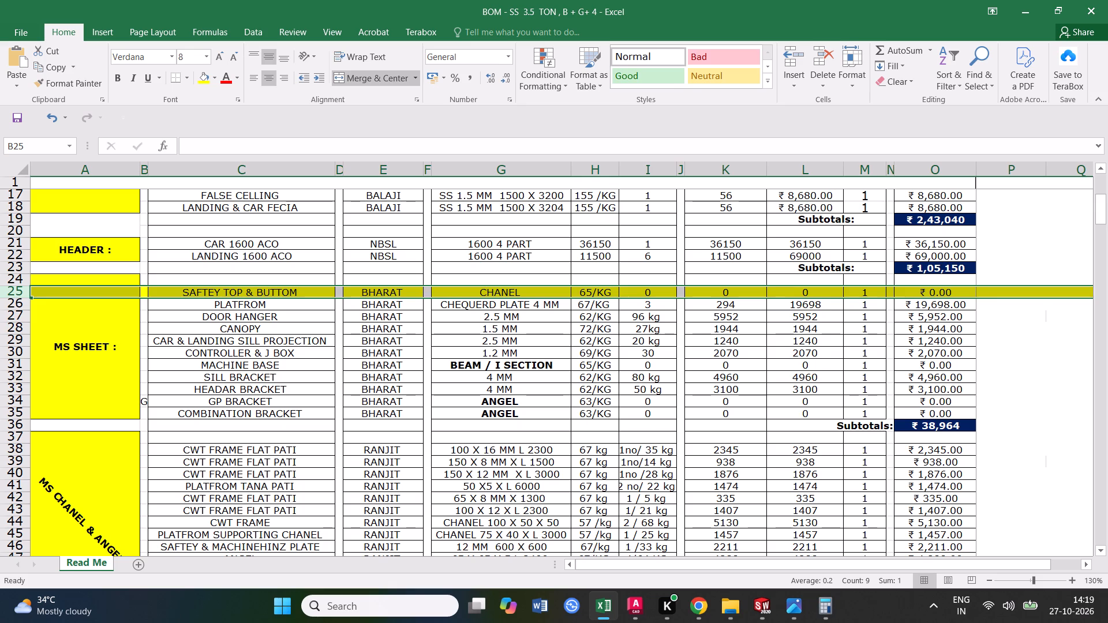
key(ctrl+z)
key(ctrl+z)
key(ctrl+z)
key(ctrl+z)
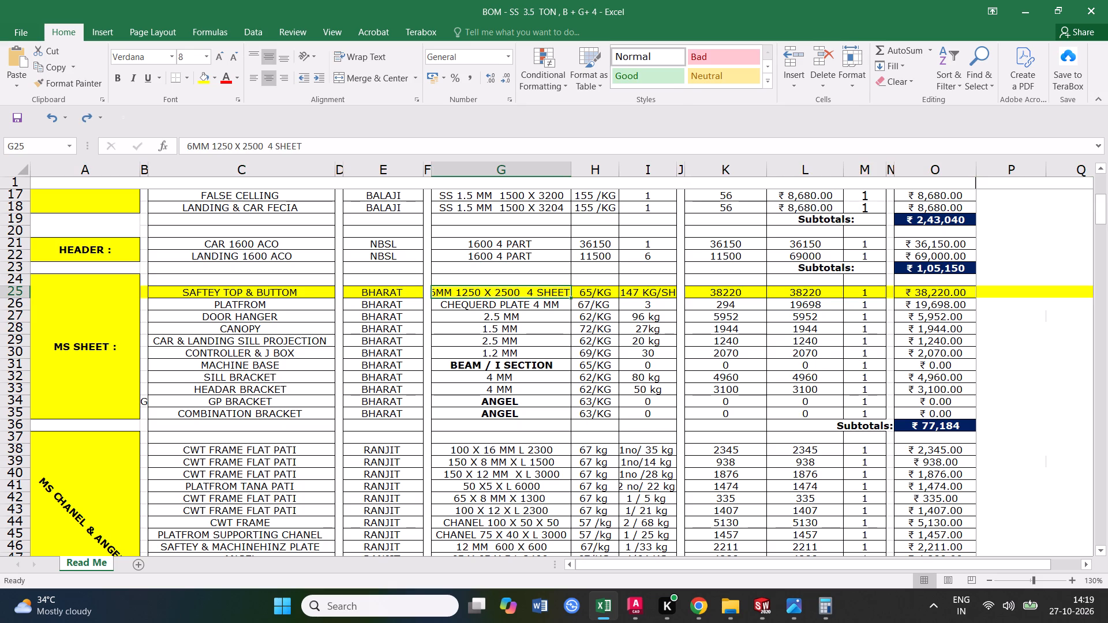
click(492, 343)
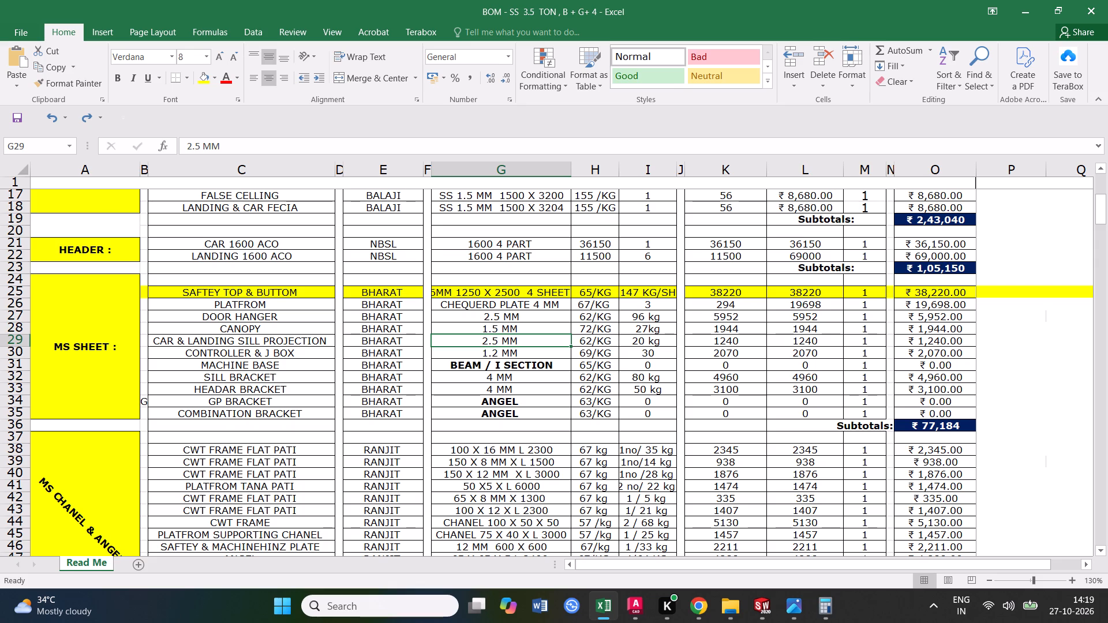
Check the SAFTEY TOP & BUTTOM specification and calculate its single sheet weight at 6 mm thickness in the steel sheet calculator in Chrome.
scroll(446, 398, down, 1)
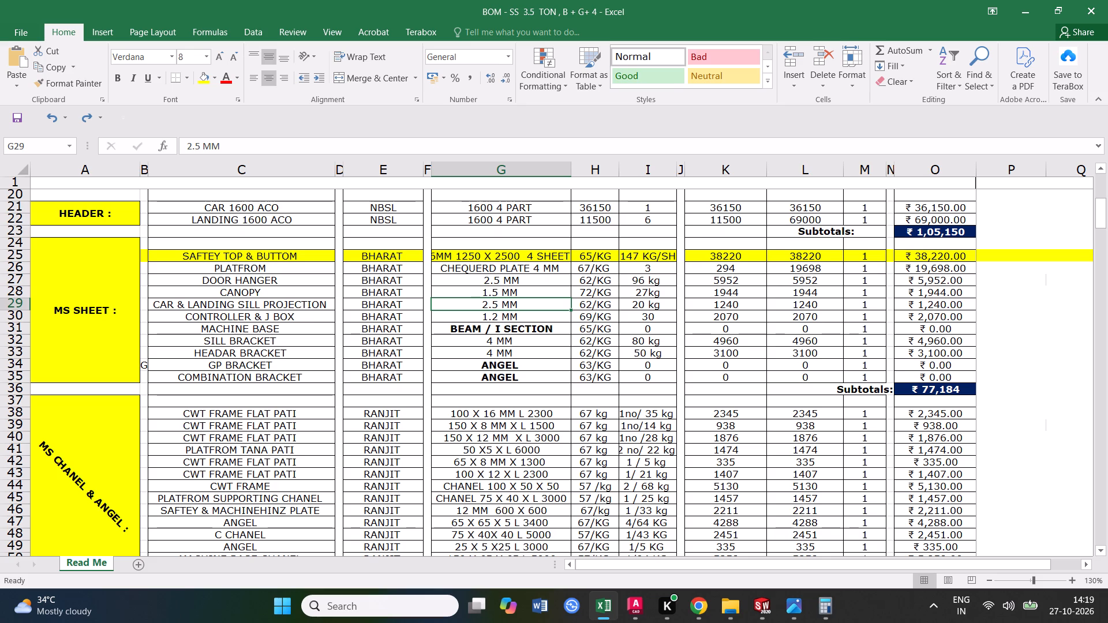
double_click(435, 257)
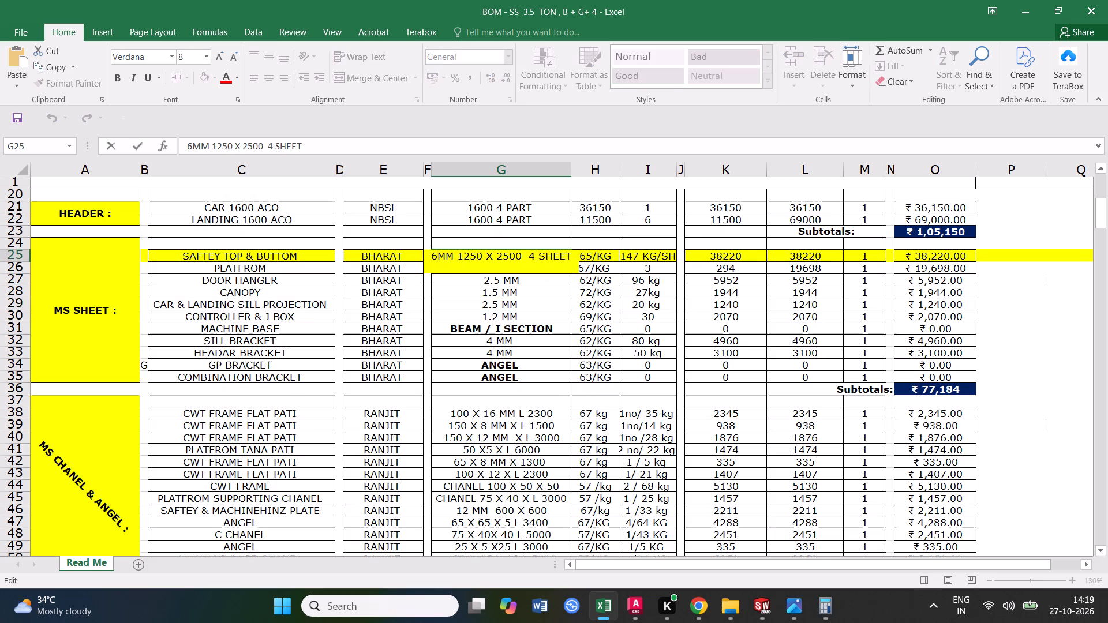
click(492, 293)
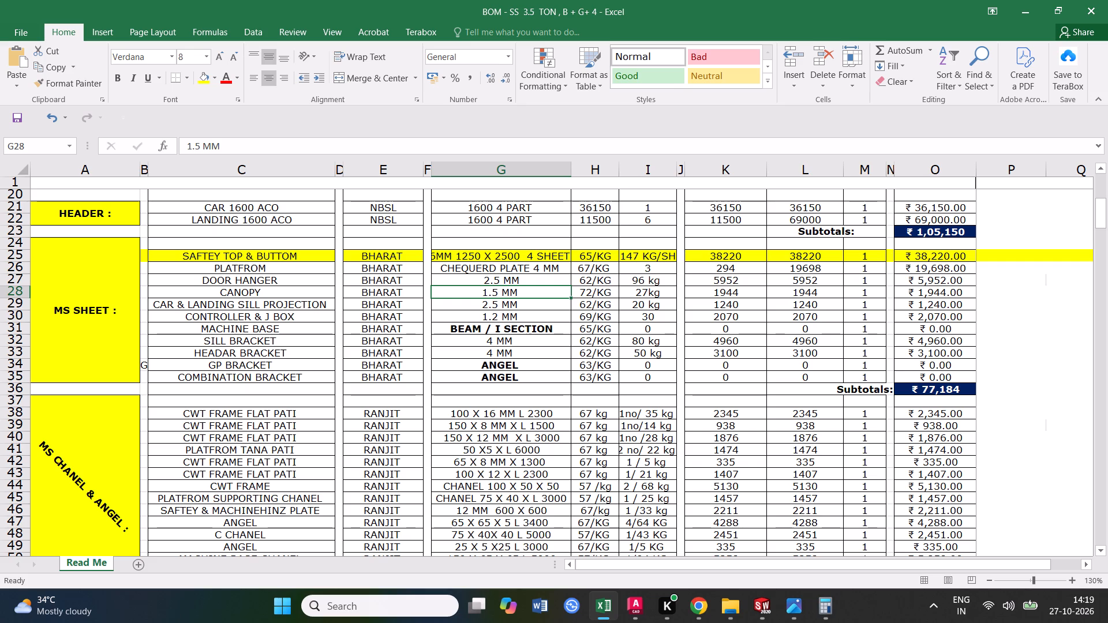
click(708, 599)
drag(605, 316, 593, 321)
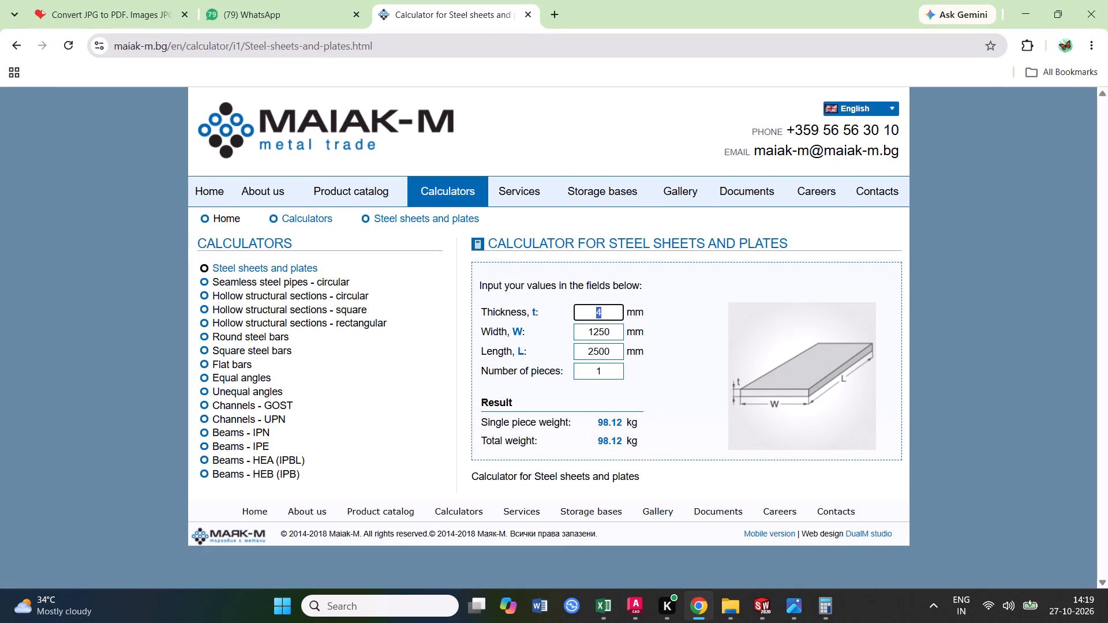
key(6)
click(643, 358)
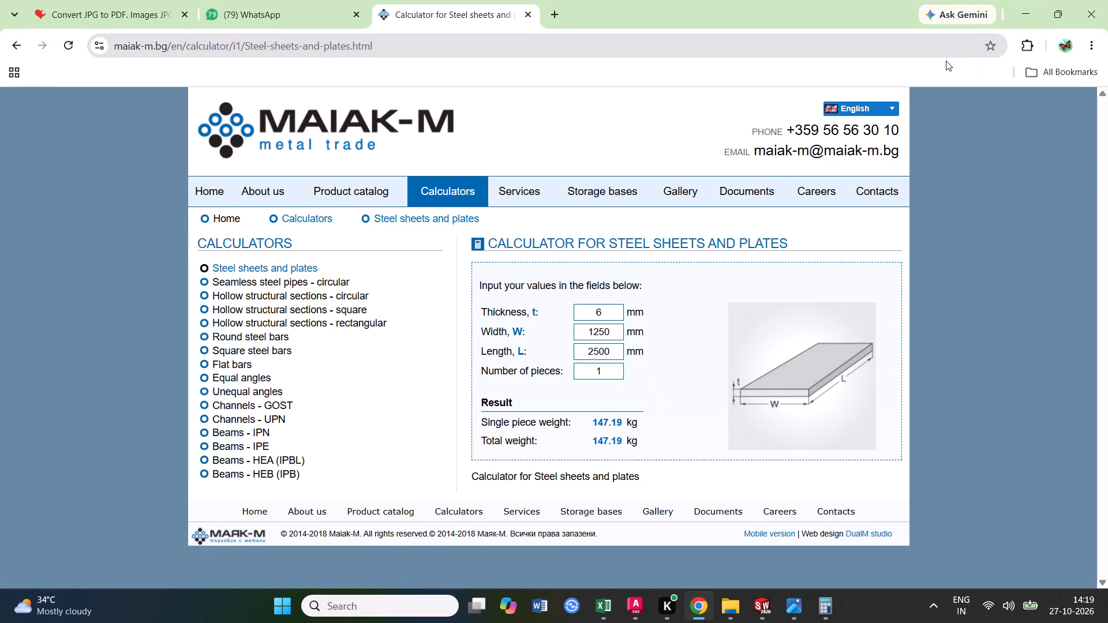
click(1024, 20)
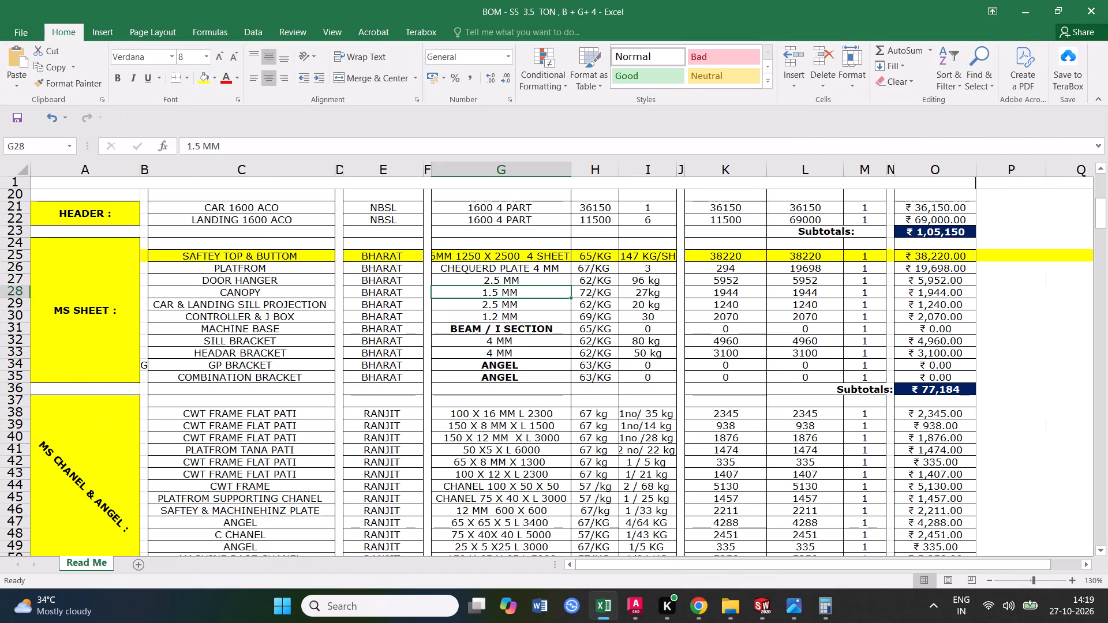
Change the sheet count in the SAFTEY TOP & BUTTOM specification to 5 SHEET.
click(737, 253)
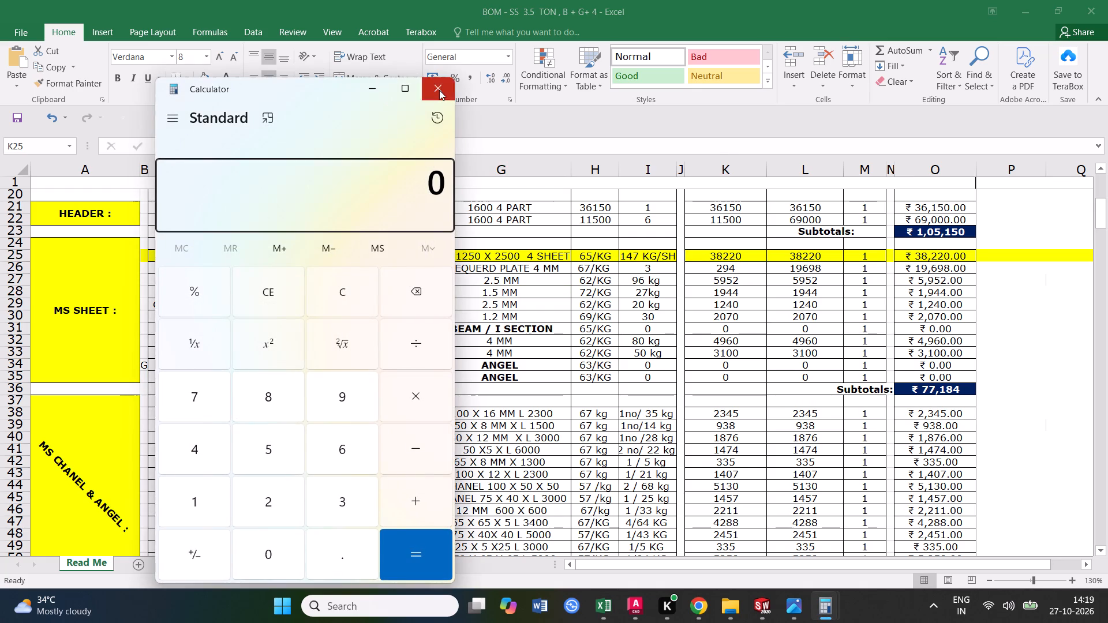
click(439, 90)
double_click(439, 255)
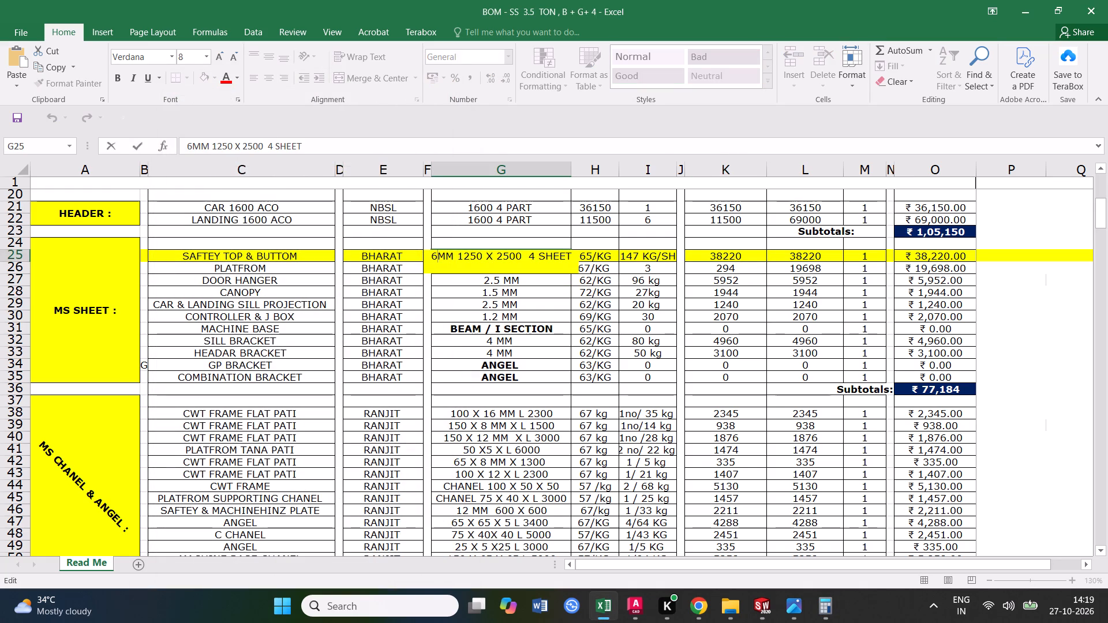
click(534, 256)
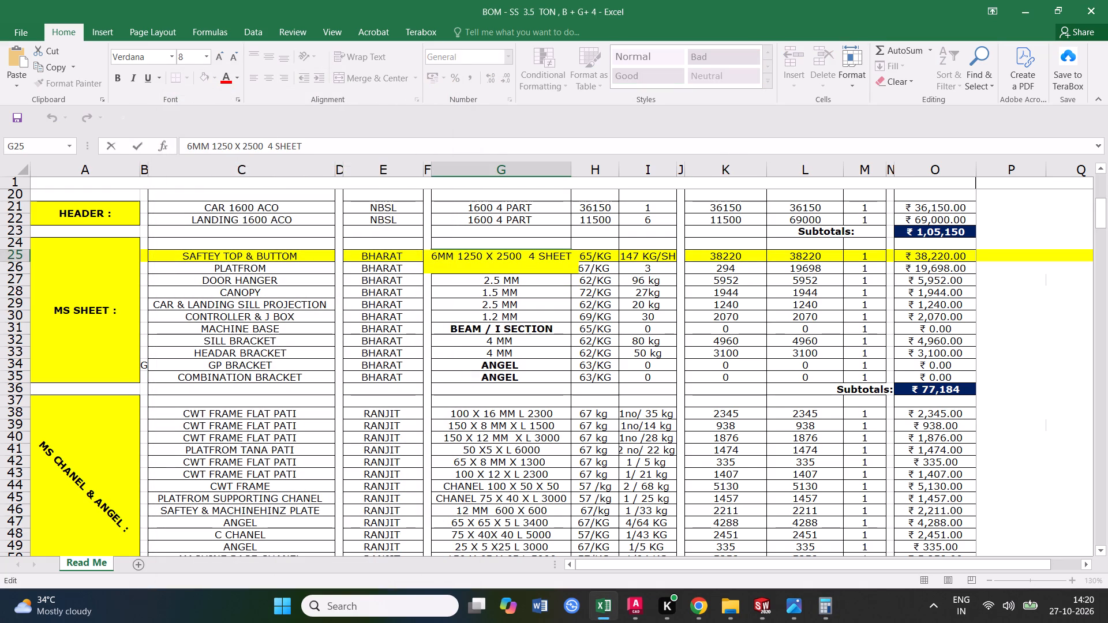
key(BackSpace)
key(5)
click(620, 316)
Switch to Chrome and calculate the weight of one 1250 × 2500 mm sheet at 5 mm thickness in the steel sheet calculator.
click(644, 257)
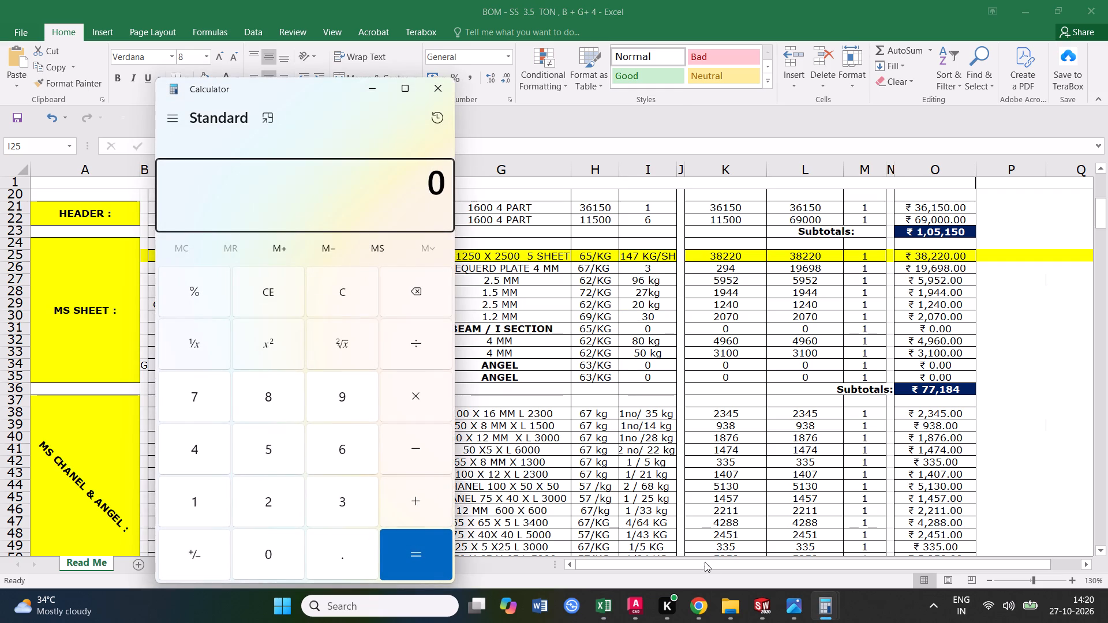
click(698, 615)
drag(602, 372, 595, 374)
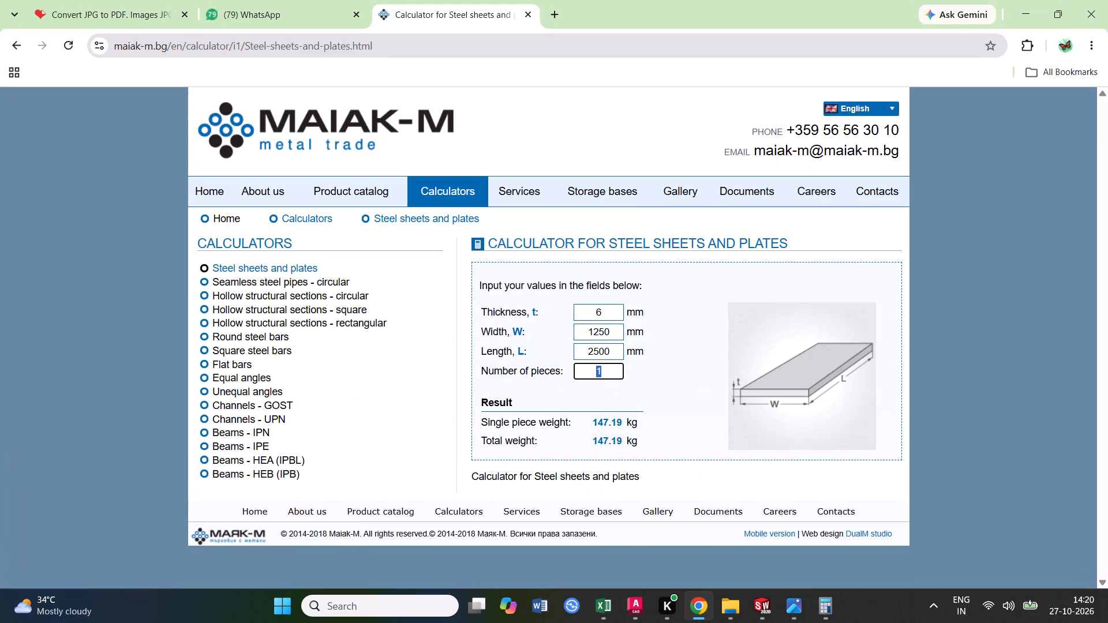
drag(595, 374, 590, 375)
drag(607, 311, 568, 321)
key(5)
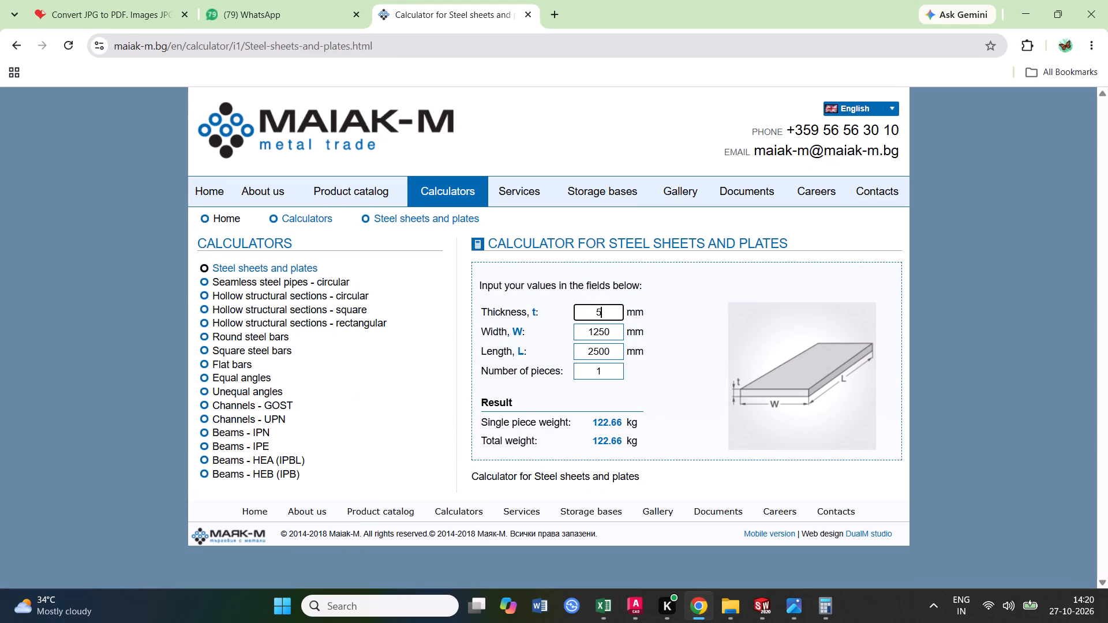
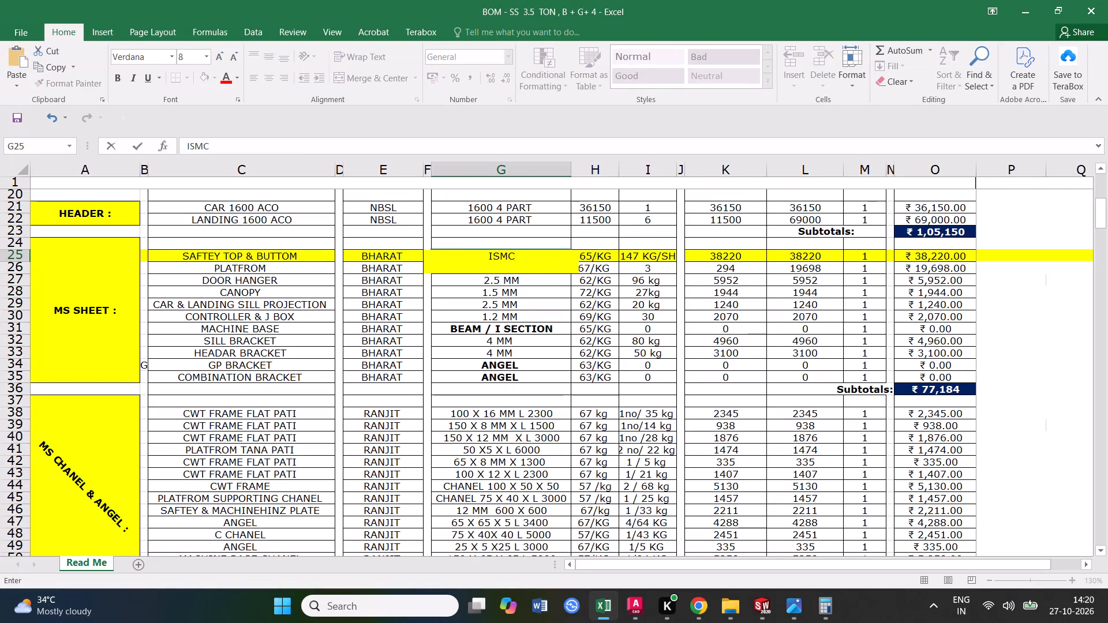
Replace the specification text of the SAFTEY TOP & BUTTOM row with ISMC.
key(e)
click(476, 396)
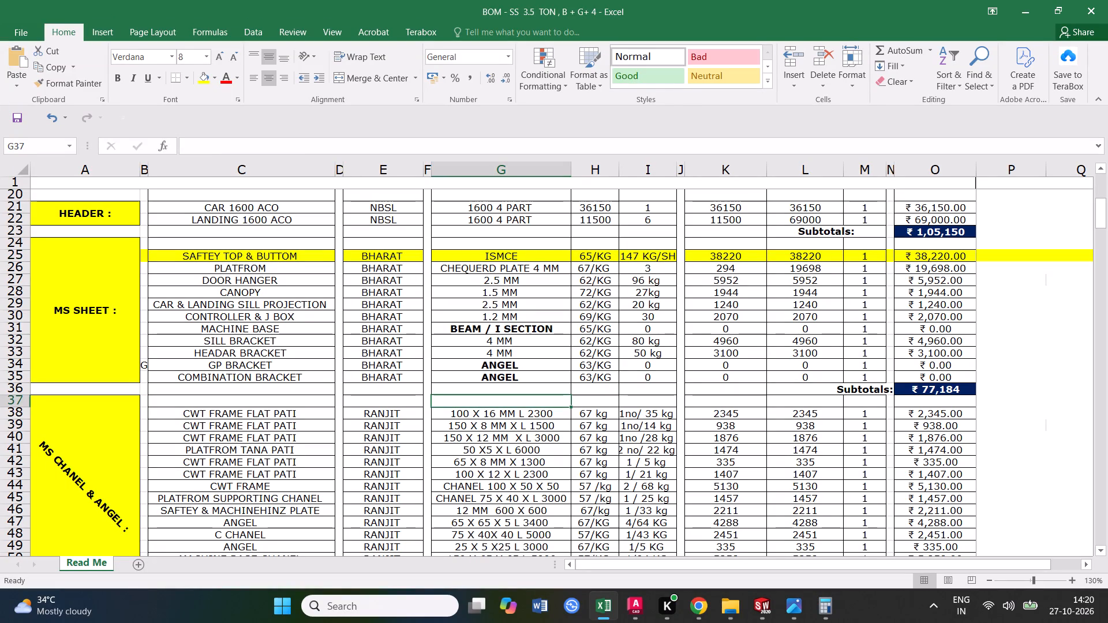
click(529, 260)
key(BackSpace)
key(BackSpace)
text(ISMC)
click(496, 293)
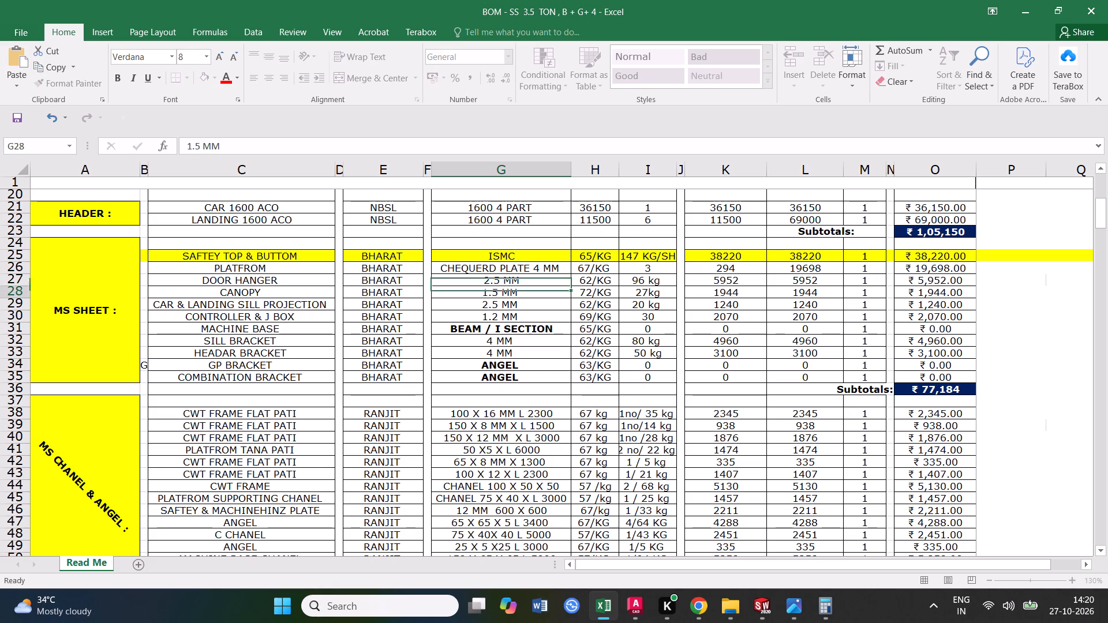
Make the ISMC specification of the SAFTEY TOP & BUTTOM row bold.
click(515, 258)
click(121, 73)
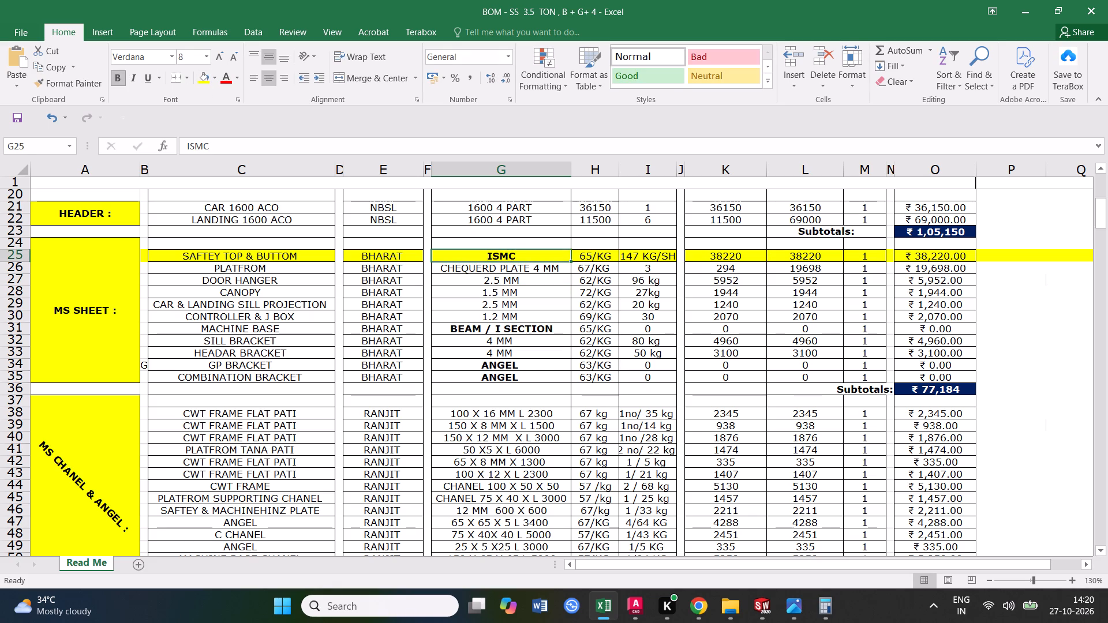
click(507, 366)
Set the weight in column I and the prices in columns K and L of the SAFTEY TOP & BUTTOM row to 0.
click(652, 256)
key(0)
click(676, 335)
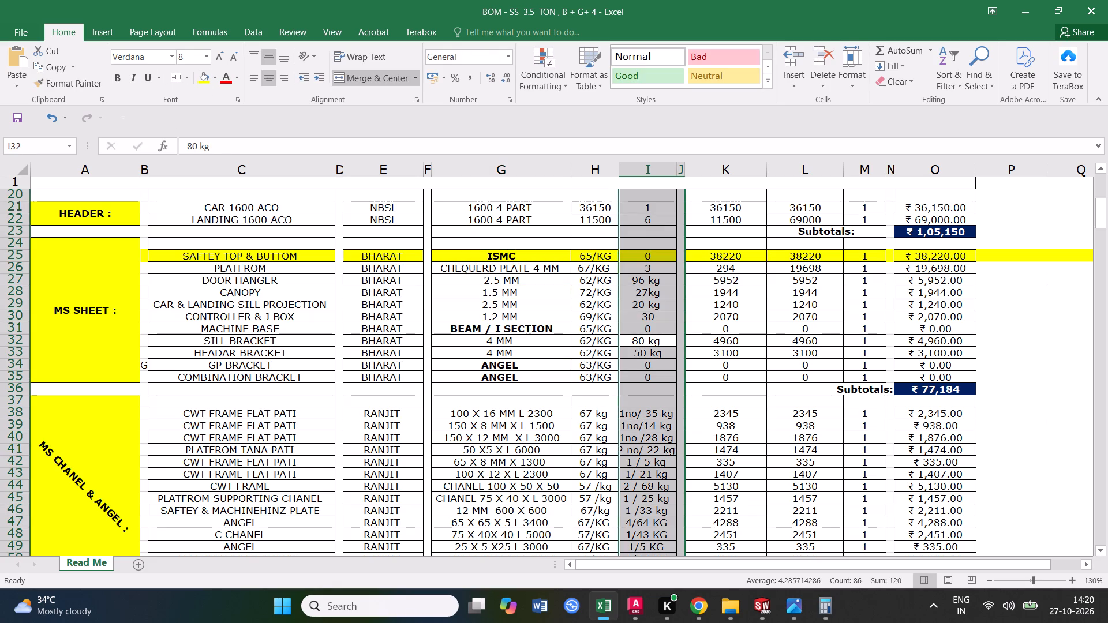
click(741, 257)
key(0)
click(730, 341)
click(811, 246)
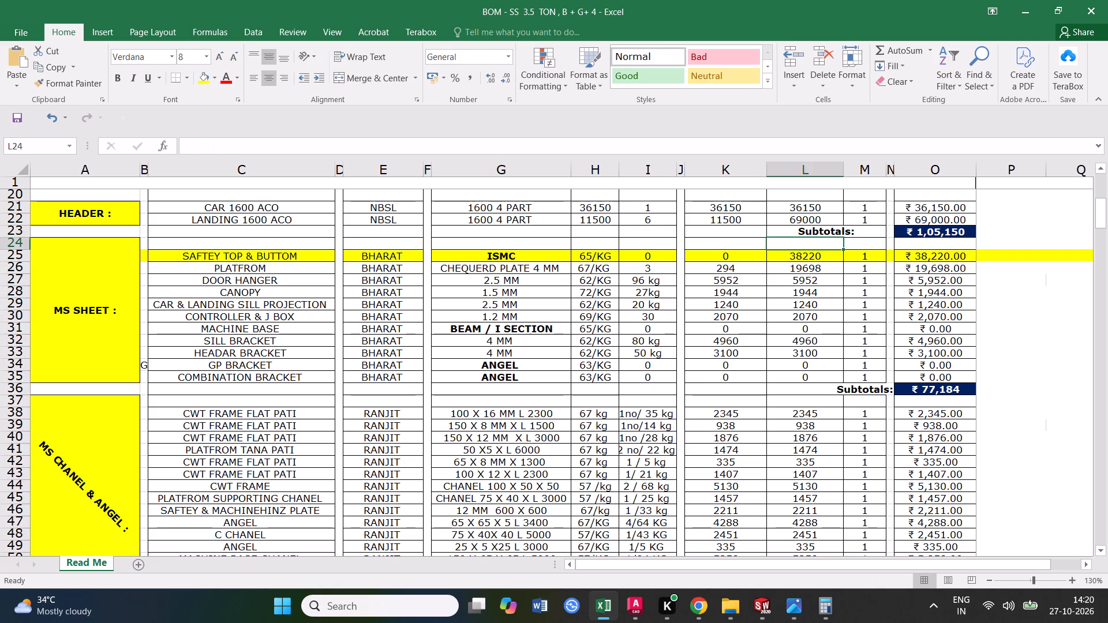
click(813, 257)
key(0)
click(815, 310)
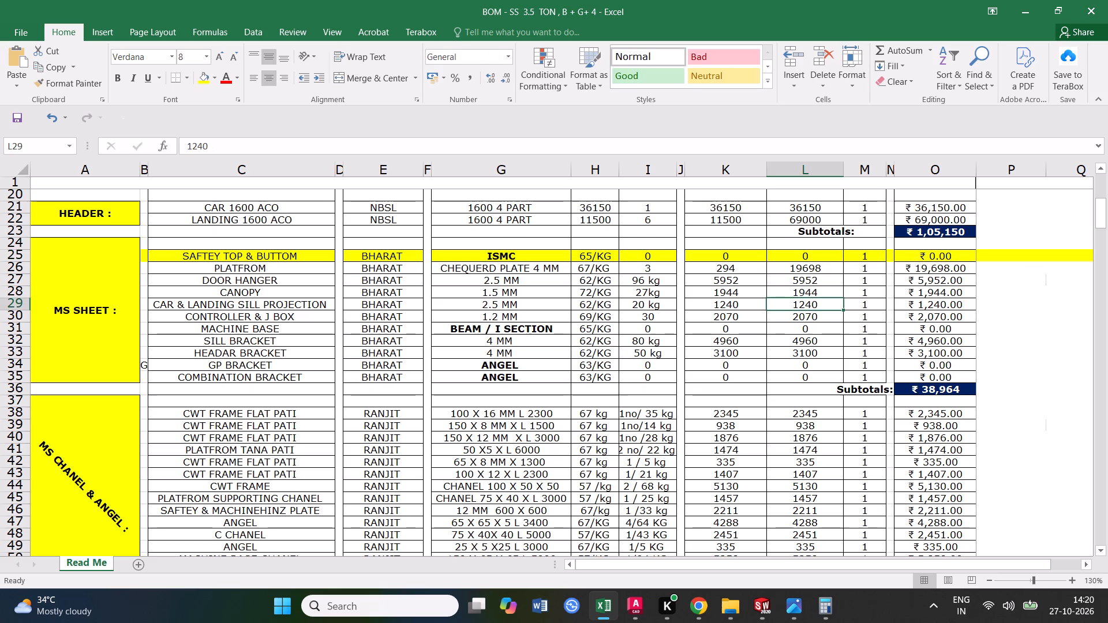
click(834, 342)
Remove the yellow fill from the entire SAFTEY TOP & BUTTOM row by setting it to No Fill.
click(14, 257)
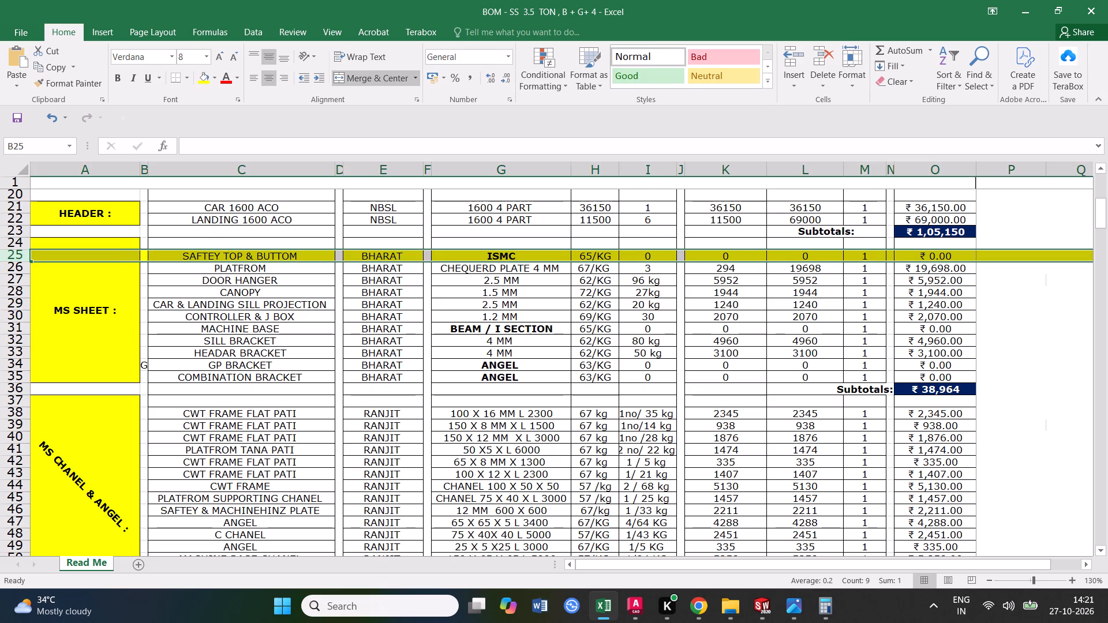
click(215, 79)
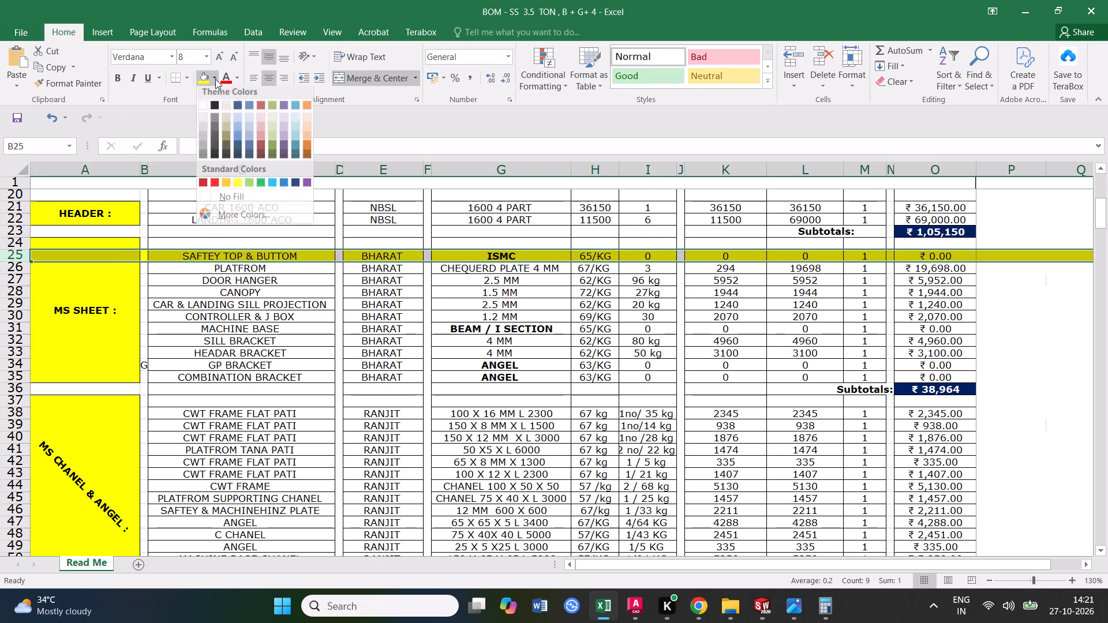
click(237, 195)
click(302, 339)
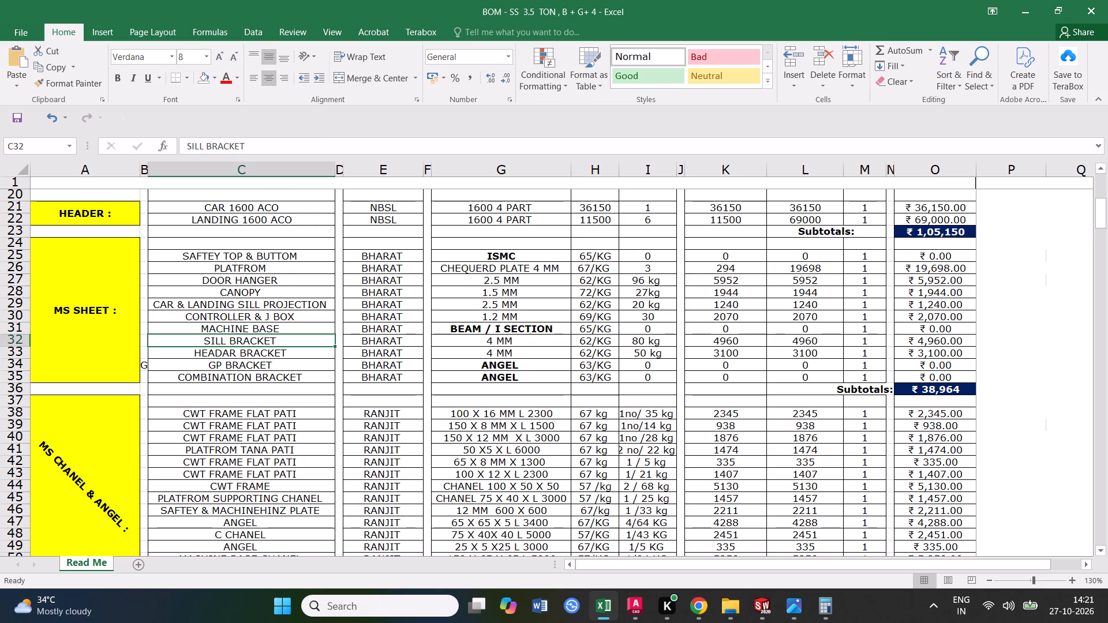
click(20, 256)
click(345, 339)
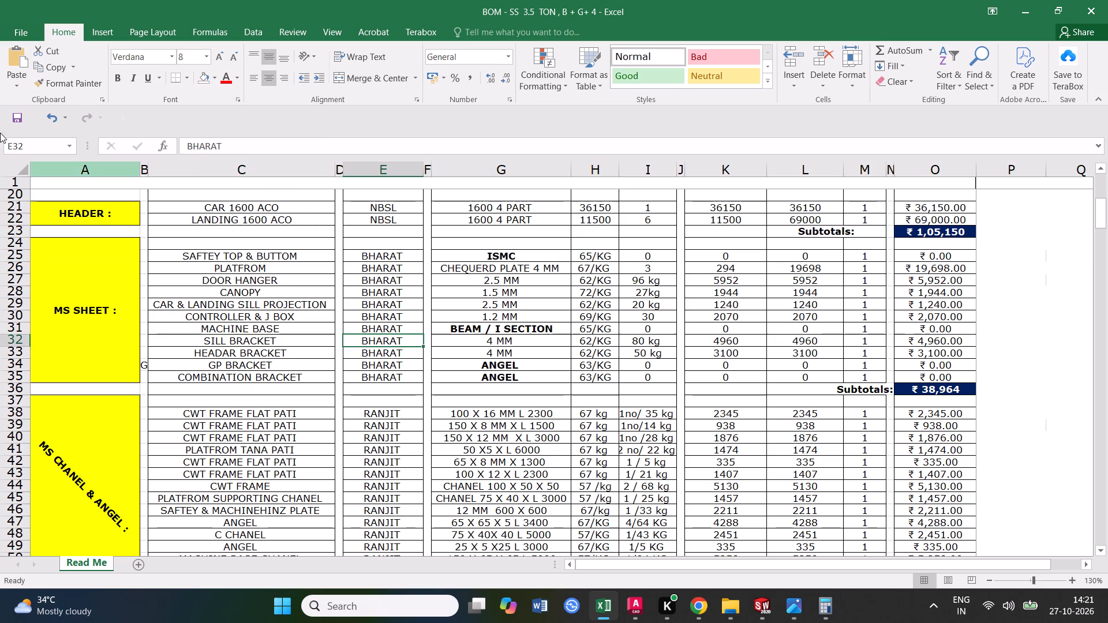
Save the bill of materials workbook.
triple_click(14, 117)
click(429, 332)
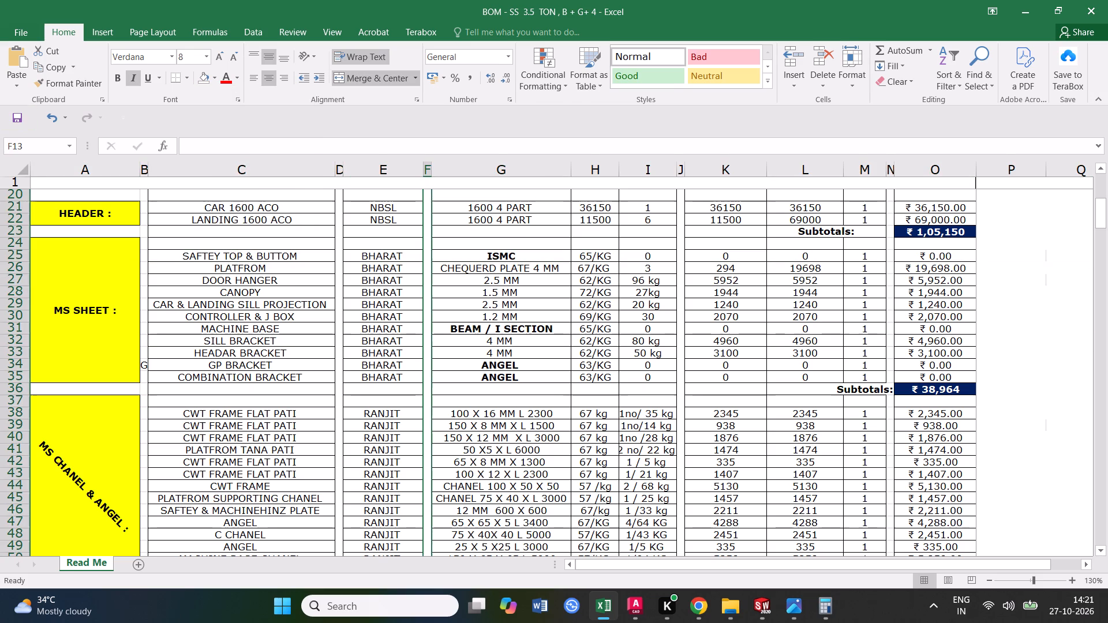
click(13, 252)
click(17, 252)
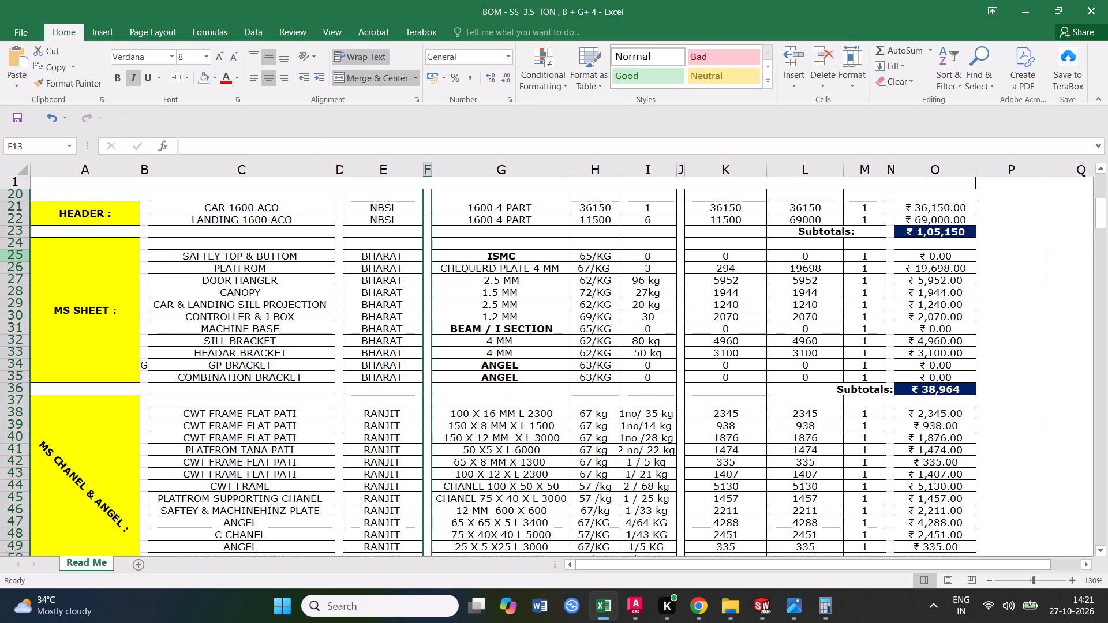
click(22, 257)
click(17, 122)
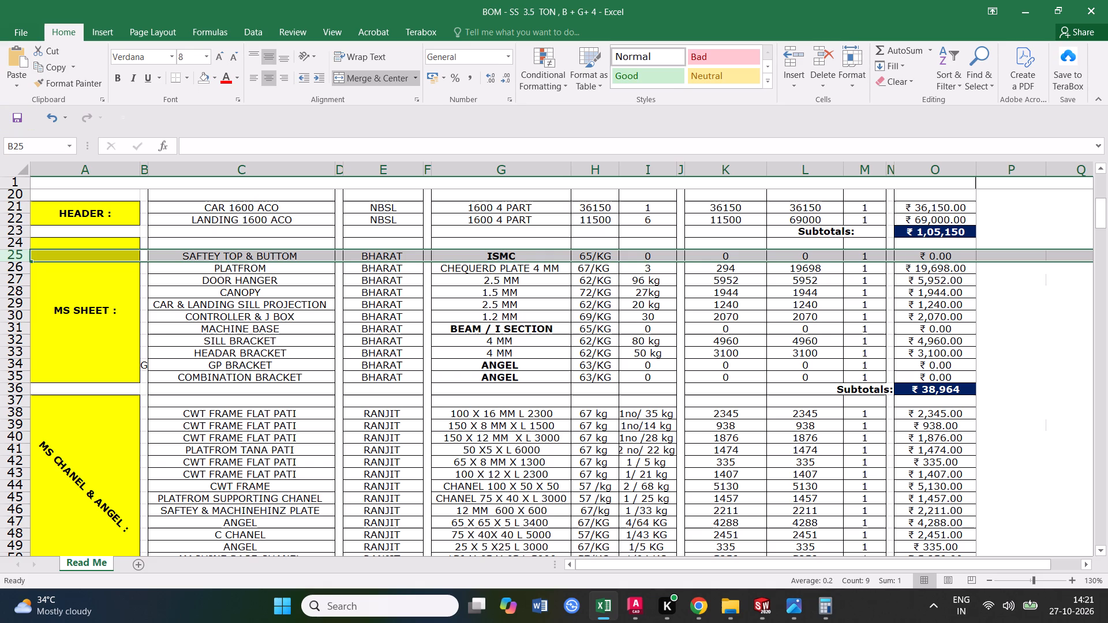
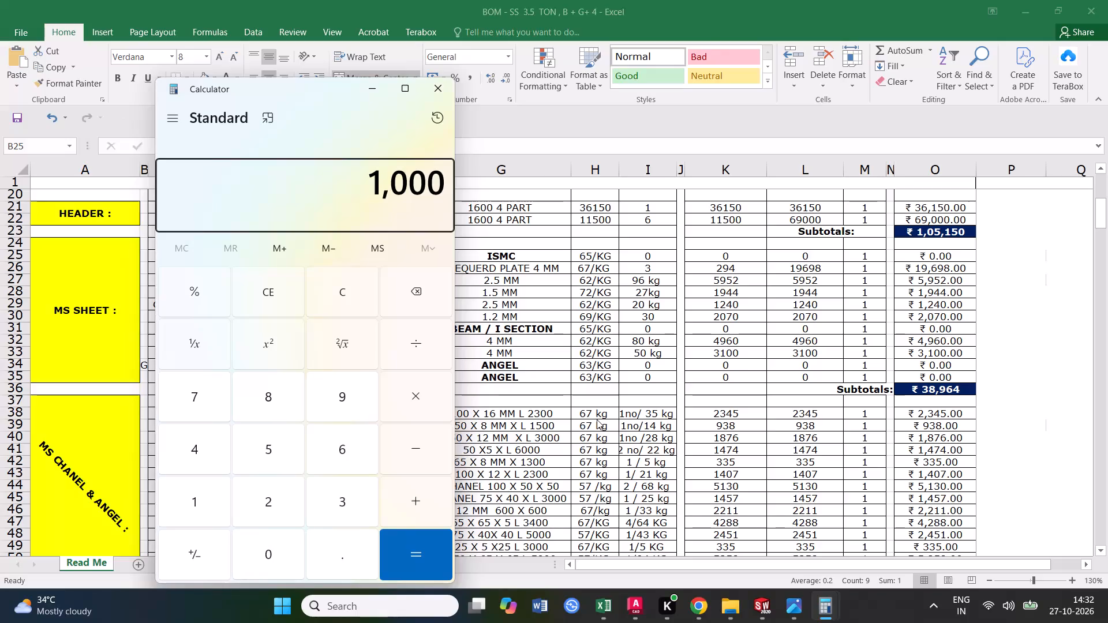
Calculate 1000 ÷ 2 + 20 + 80 + 20 + 20, subtract 1.5 four times, and multiply the result by 2.
key(Return)
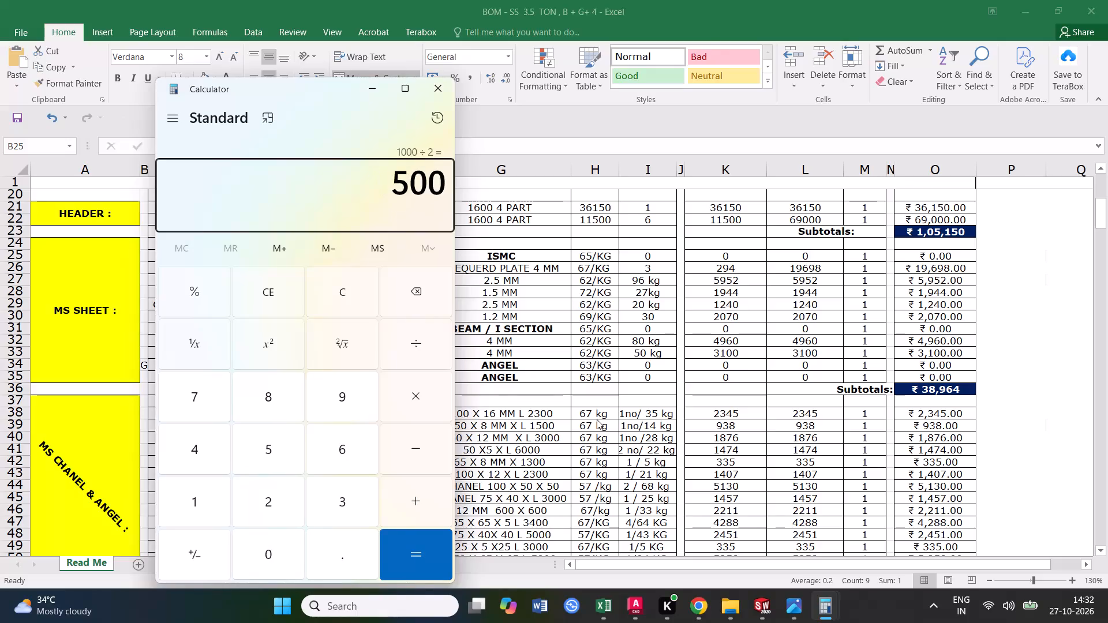
text(+20)
key(Return)
key(plus)
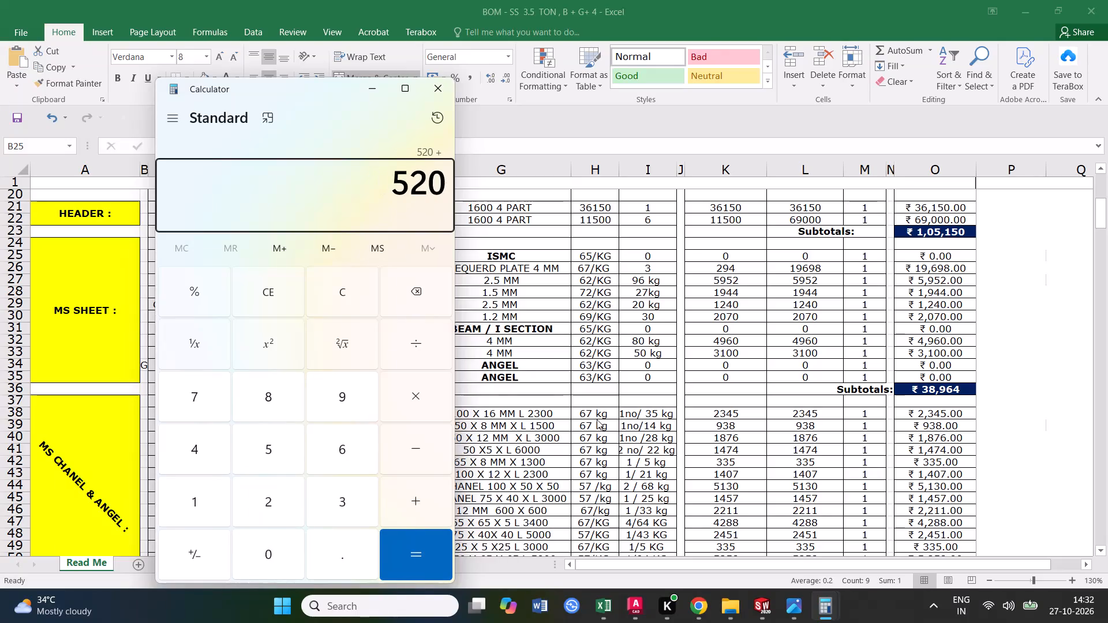
text(80+20+20)
key(Return)
key(minus)
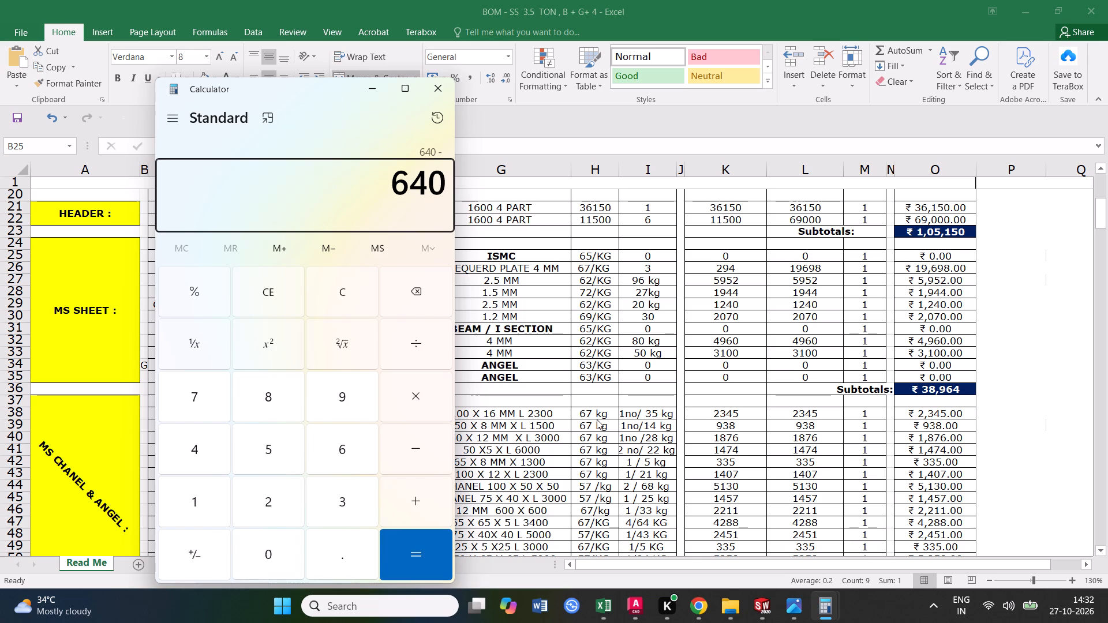
key(minus)
text(1.)
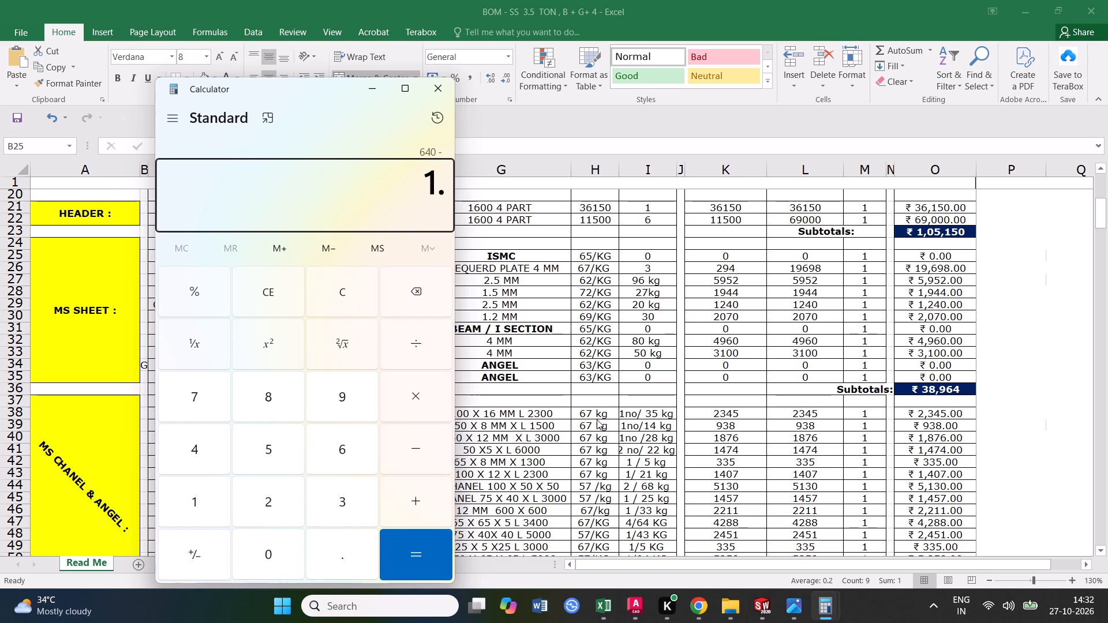
text(5-1.5-1.5-1.5)
key(Return)
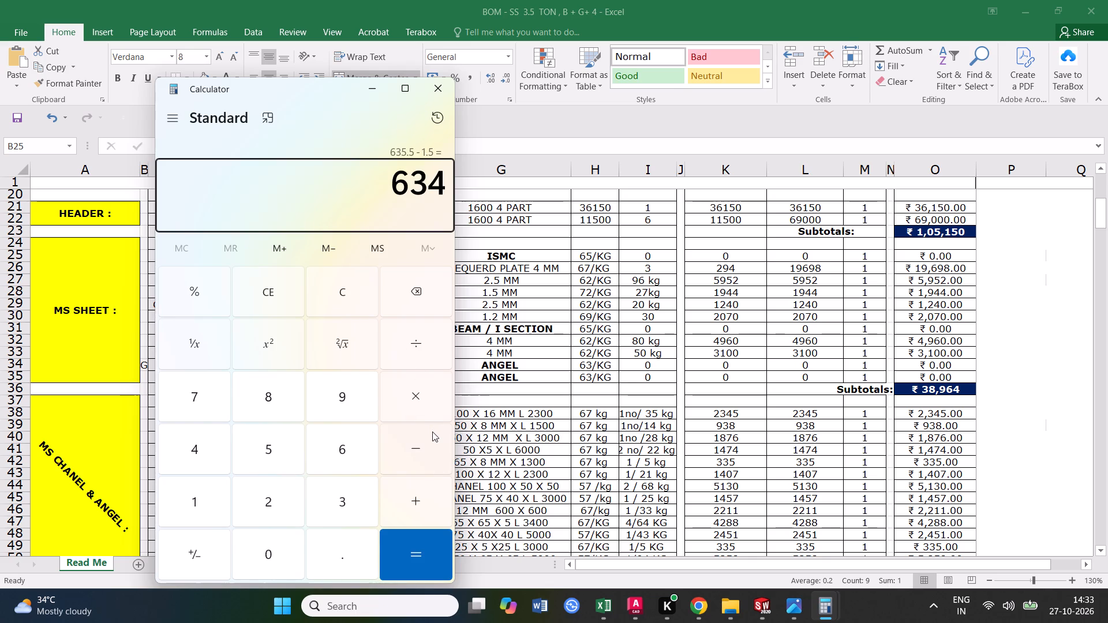
key(asterisk)
key(2)
key(Return)
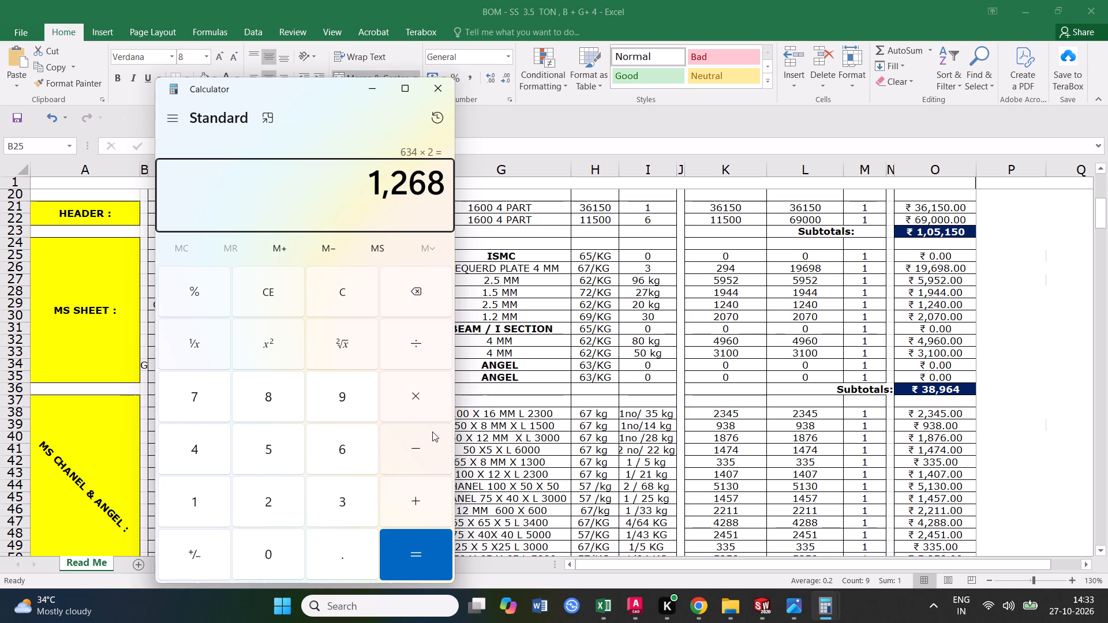
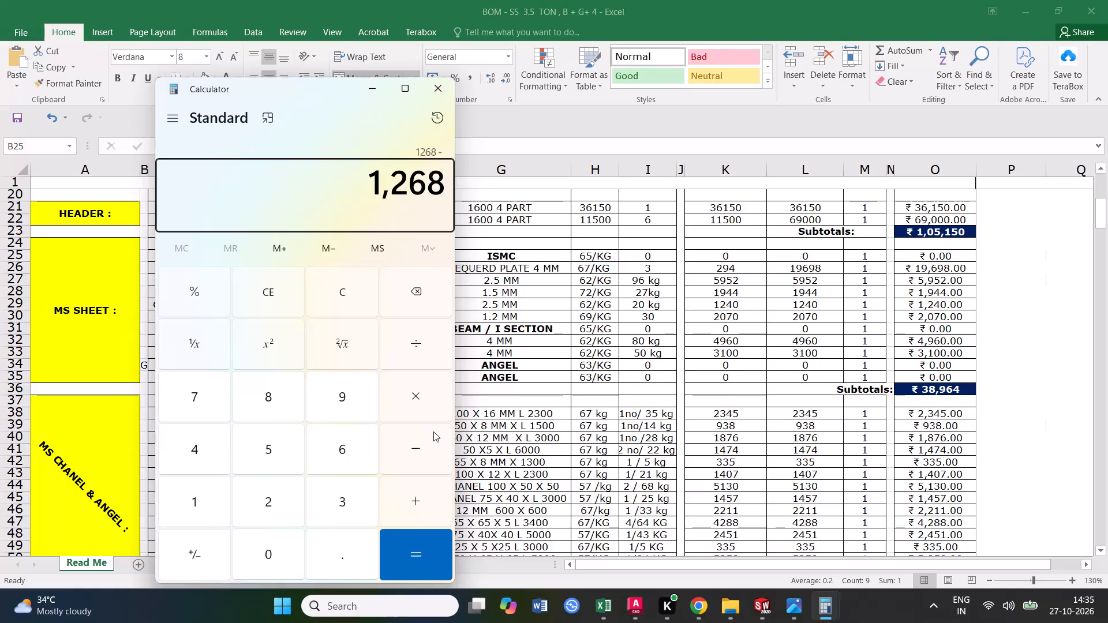
Subtract 1250 from the calculated 1268 and evaluate the difference.
text(1250)
key(Return)
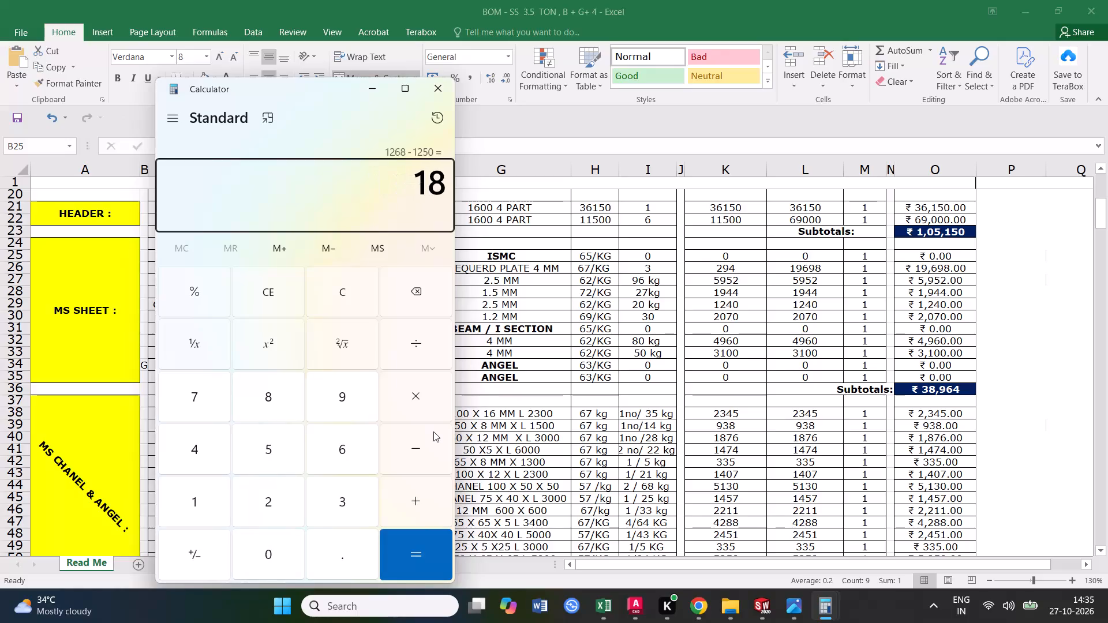
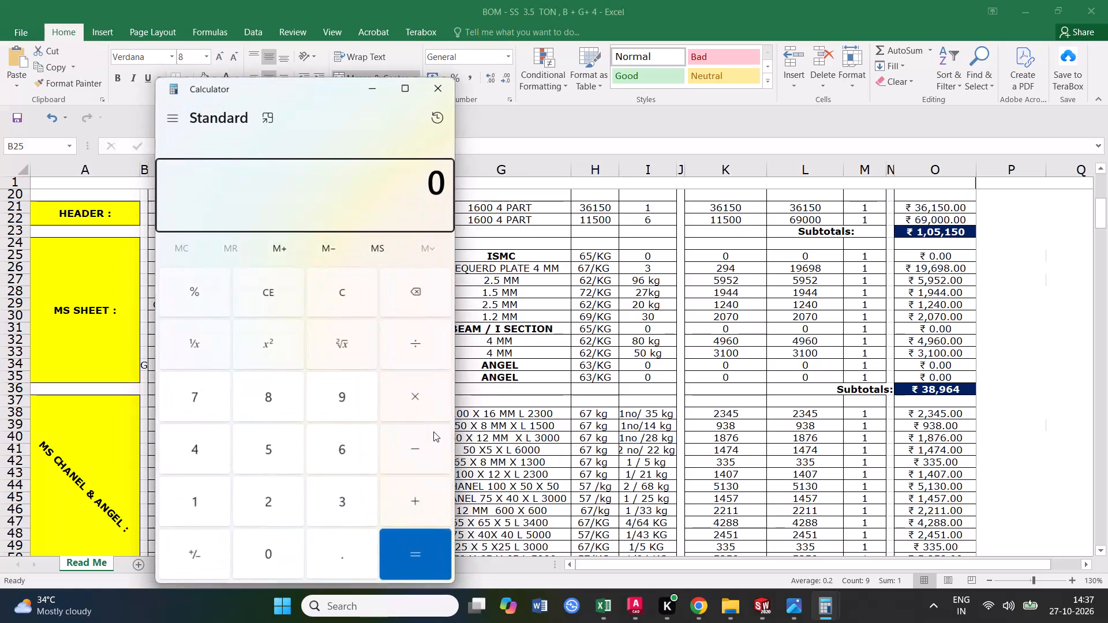
Add up the dimensions 520 + 40 + 40 + 20 + 20 and evaluate the sum.
text(520+)
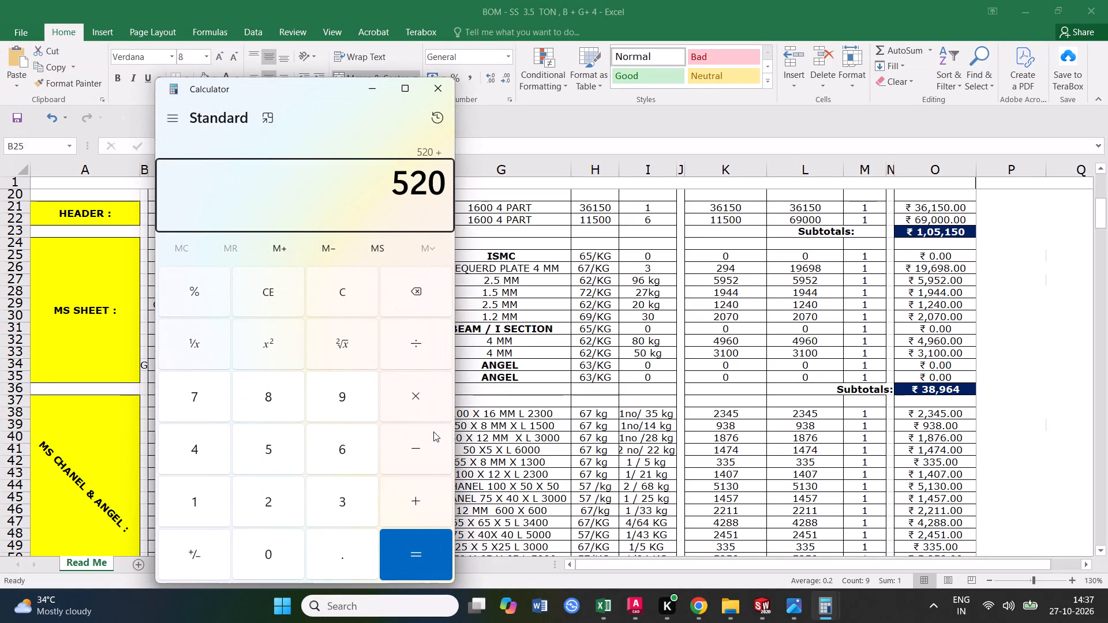
text(40+40+20+)
text(20)
key(Return)
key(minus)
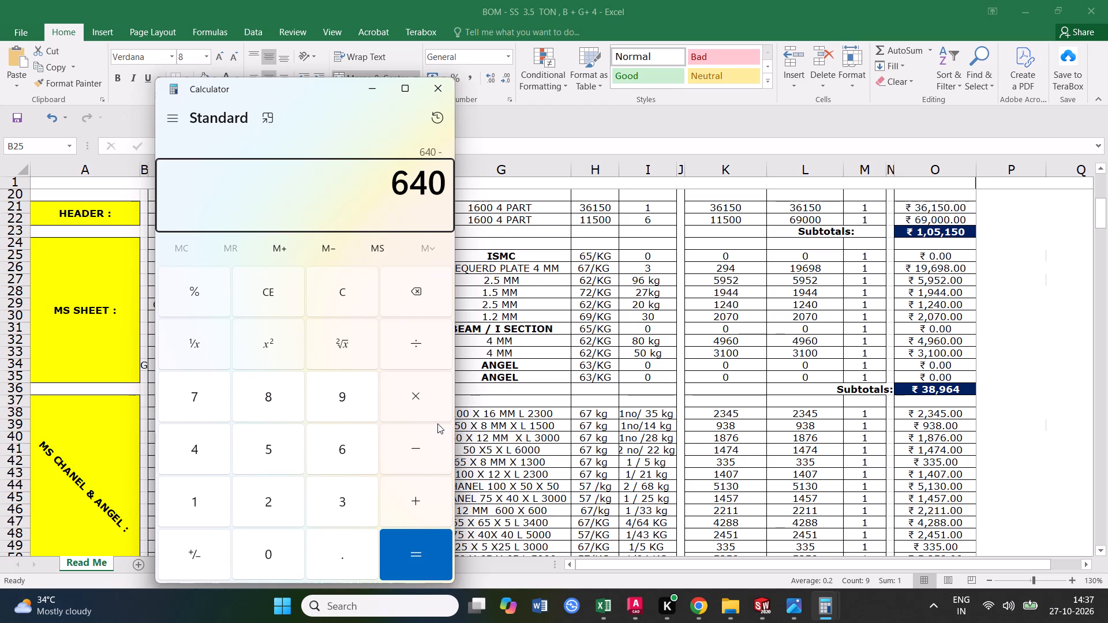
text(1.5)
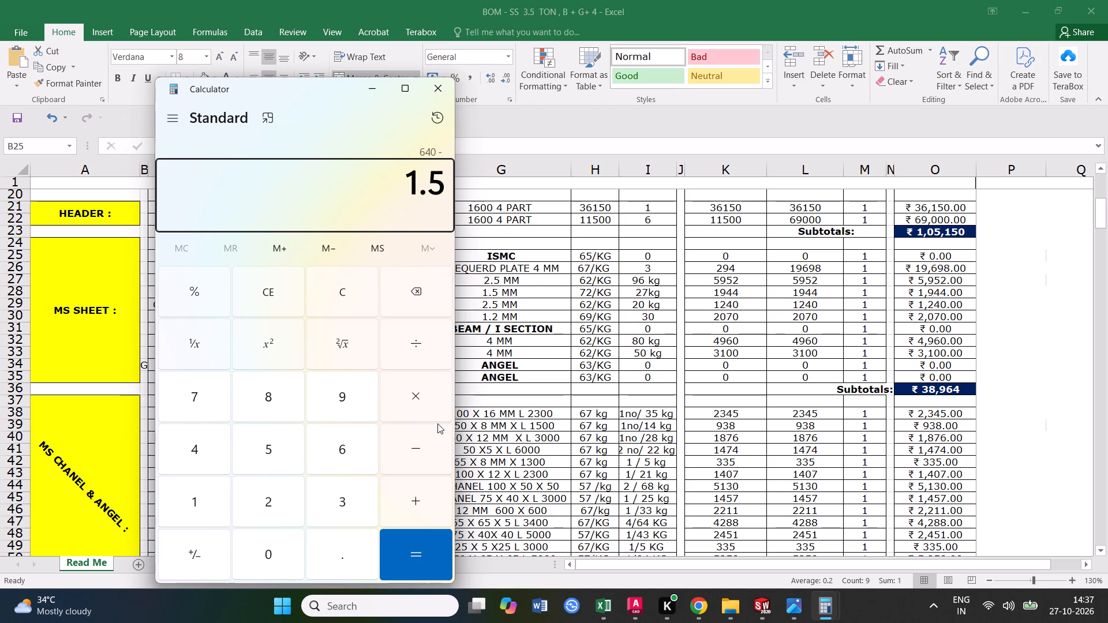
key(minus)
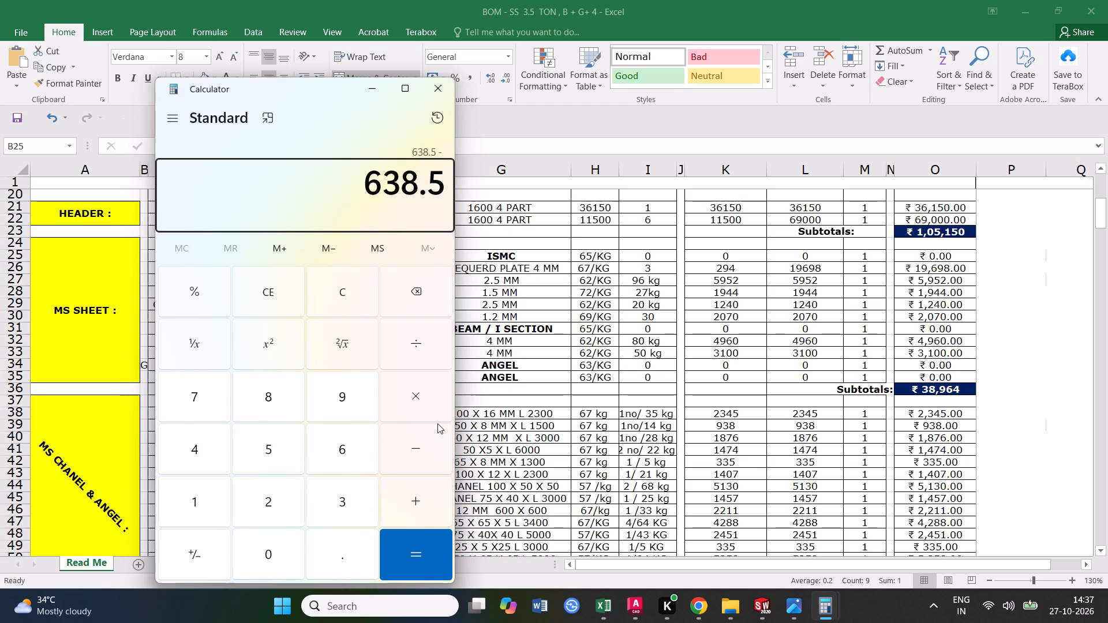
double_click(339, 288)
Calculate 640 minus 6 and multiply the difference by 2.
text(640-6)
key(Return)
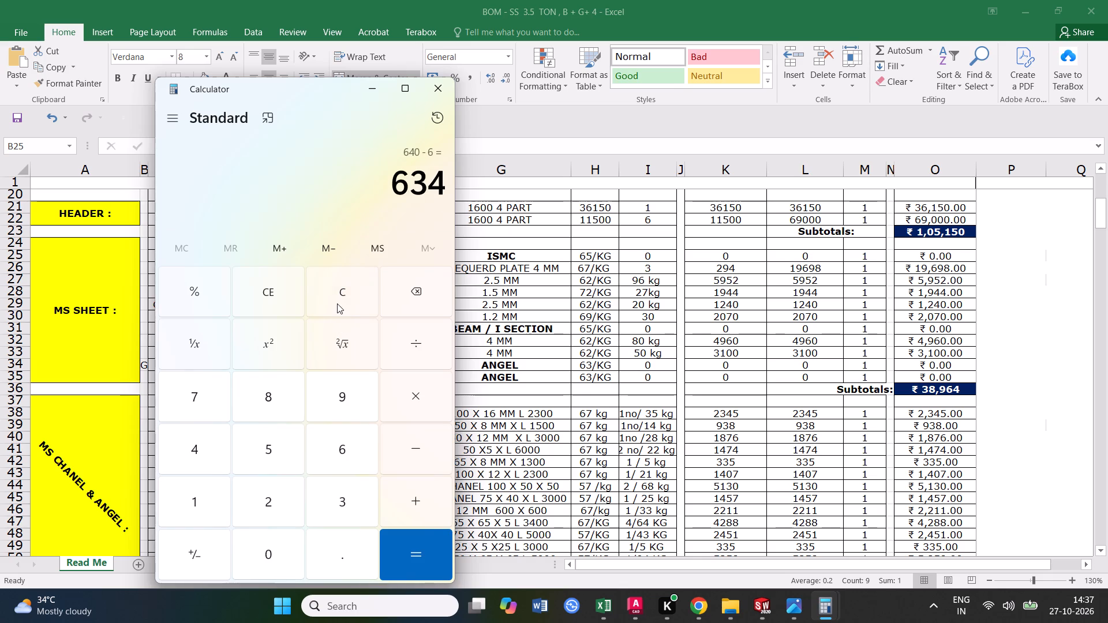
text(*2)
key(Return)
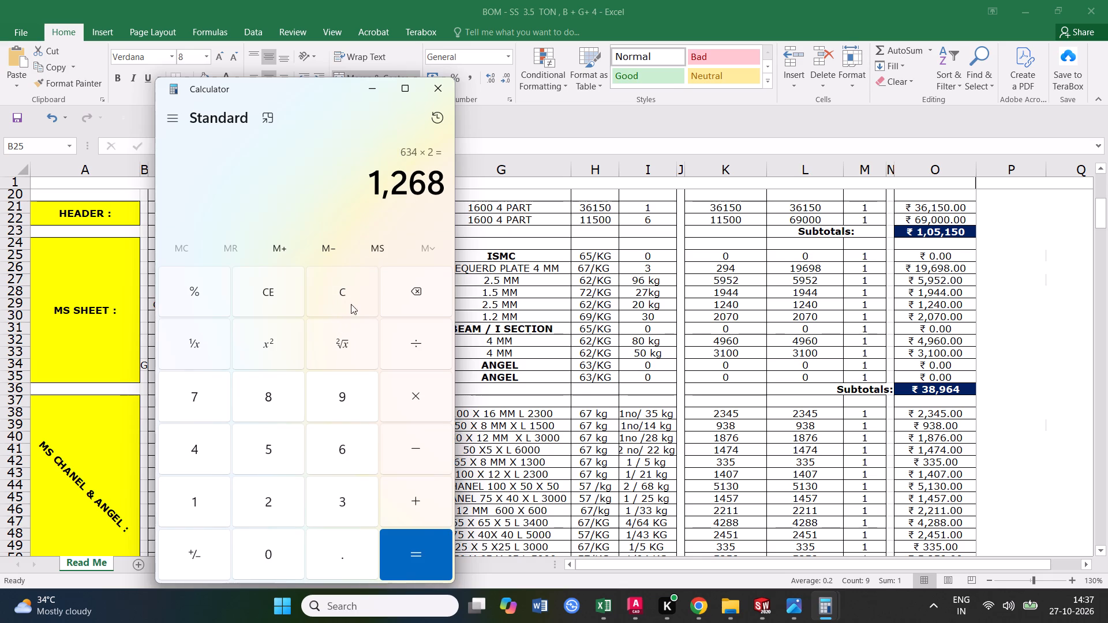
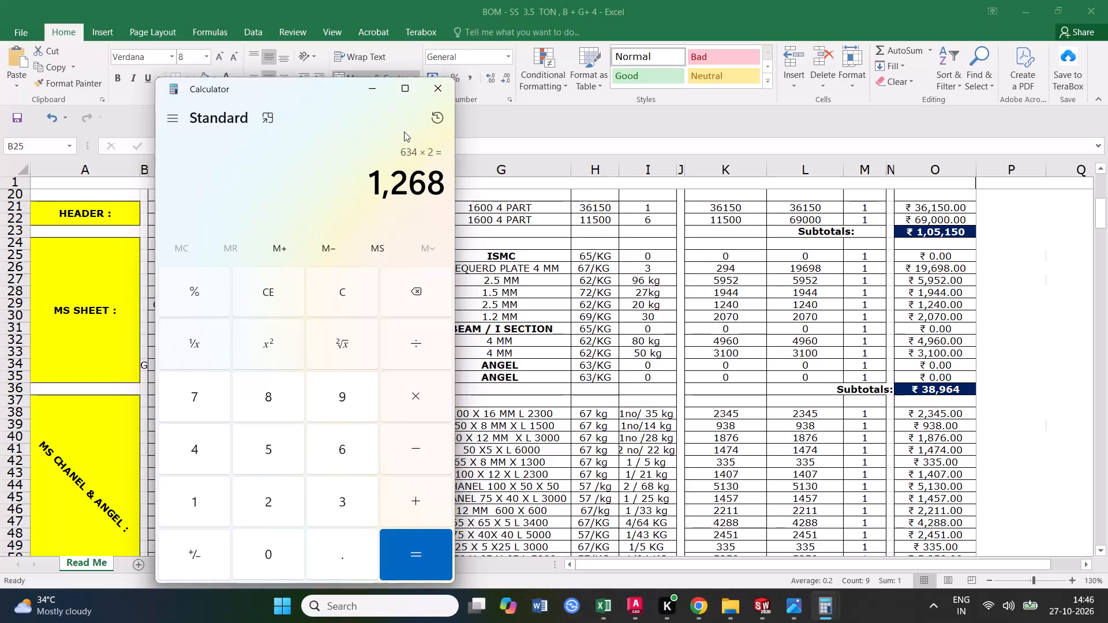
Close the calculator and return to the bill of materials workbook.
click(450, 80)
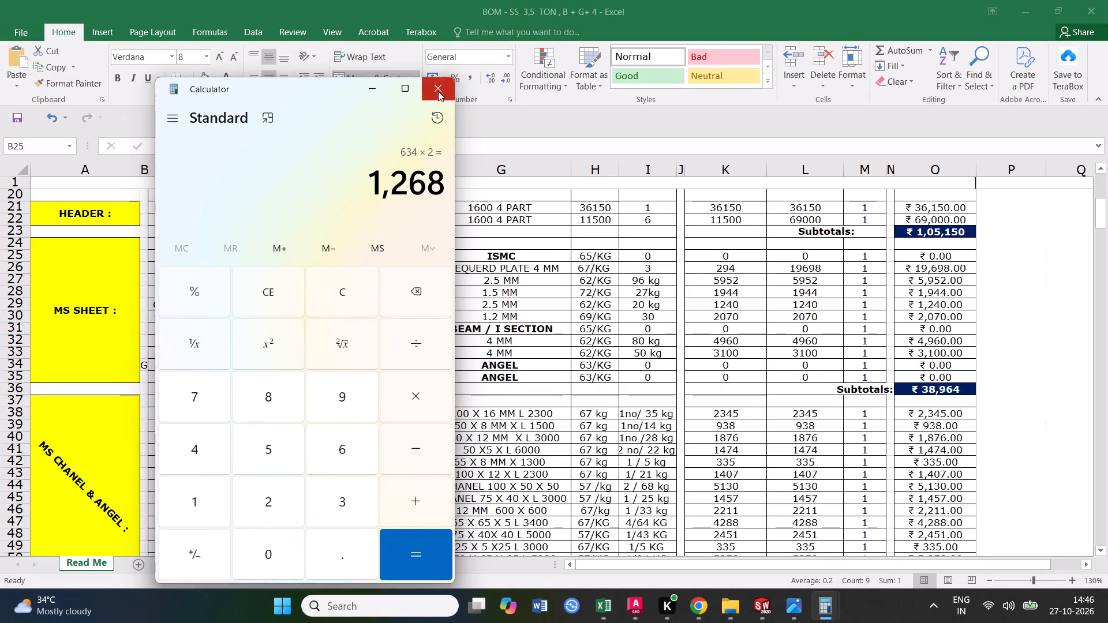
click(438, 91)
click(447, 84)
Review the MS SHEET items, going through the SAFTEY TOP & BUTTOM, PLATFROM and DOOR HANGER rows.
click(567, 346)
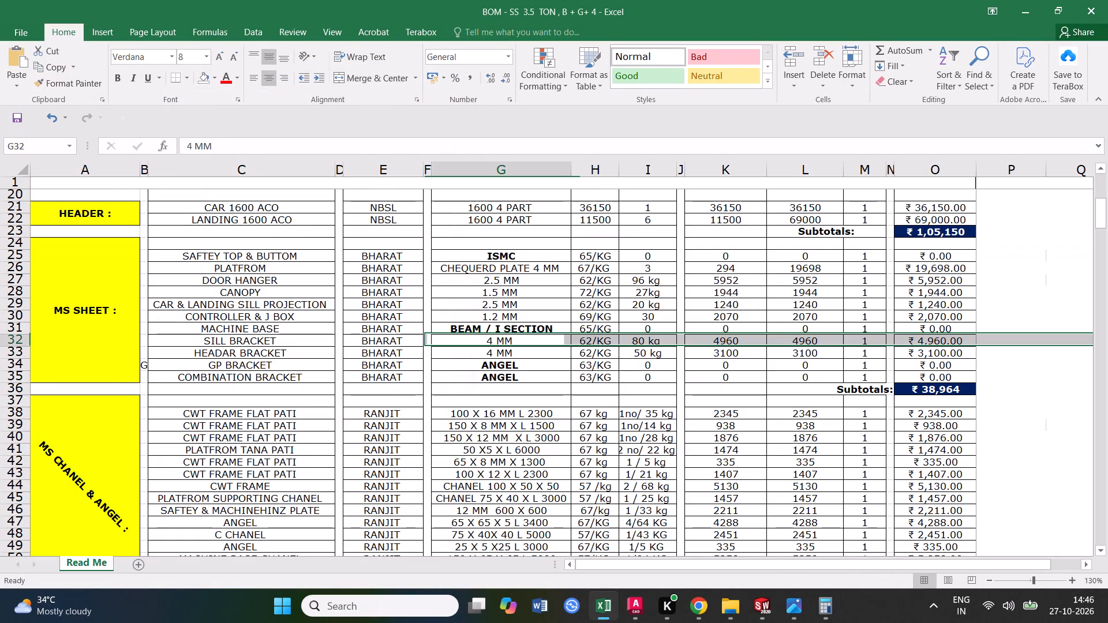
click(510, 250)
click(14, 254)
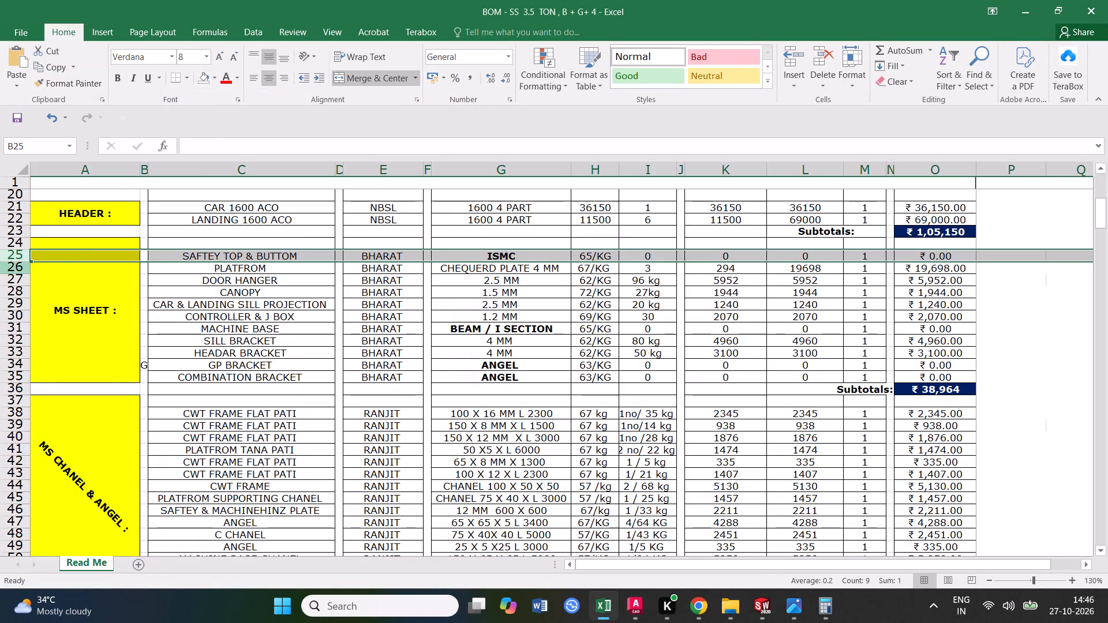
click(18, 271)
scroll(54, 272, down, 1)
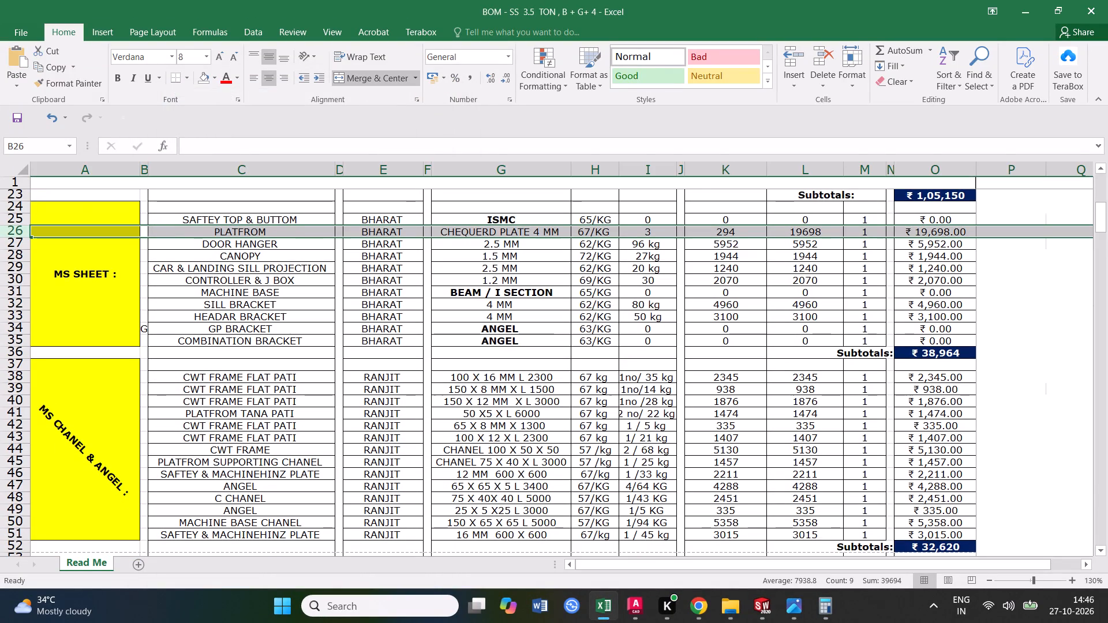
click(21, 246)
scroll(131, 317, down, 1)
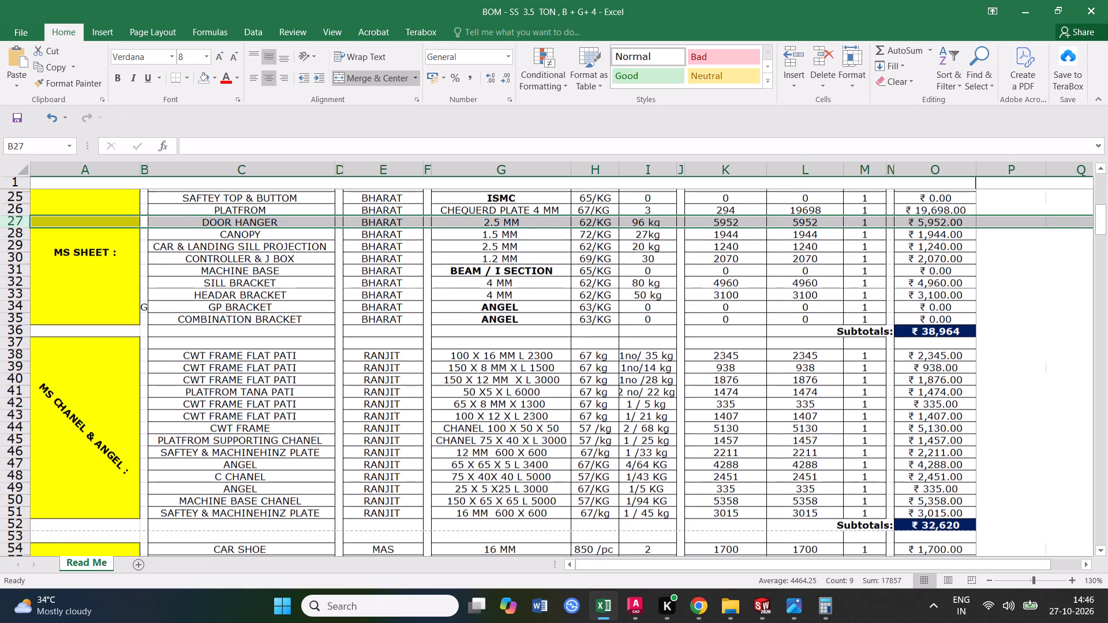
Clear the stray letter G from column B beside the GP BRACKET item.
click(144, 294)
key(BackSpace)
click(163, 346)
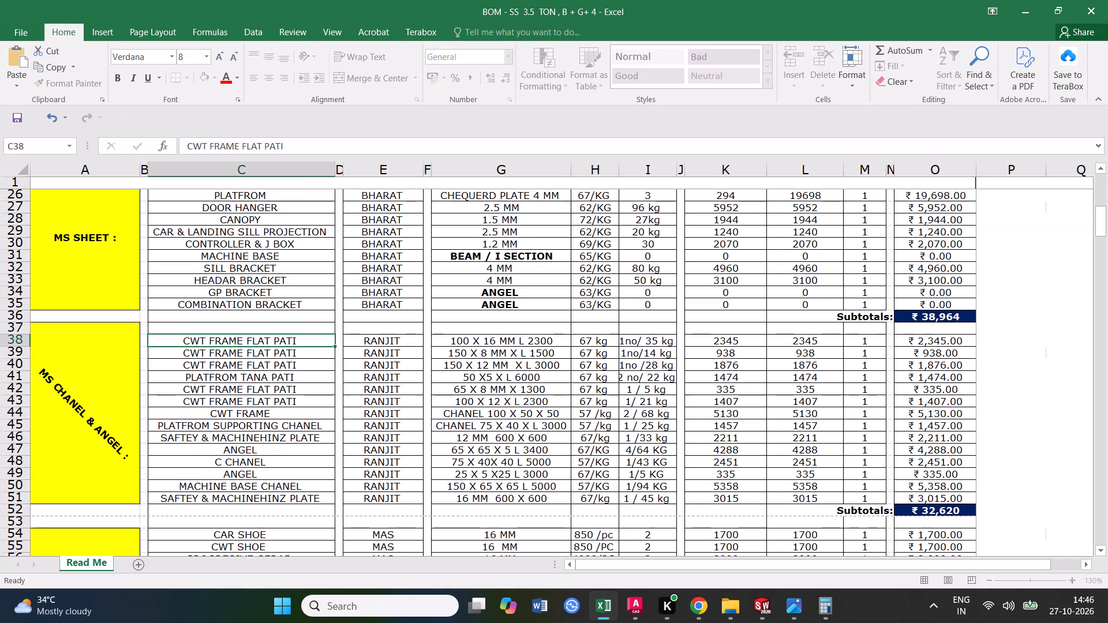
Examine the MS CHANEL & ANGEL items one by one, from the CWT FRAME FLAT PATI rows down to C CHANEL.
scroll(193, 321, down, 1)
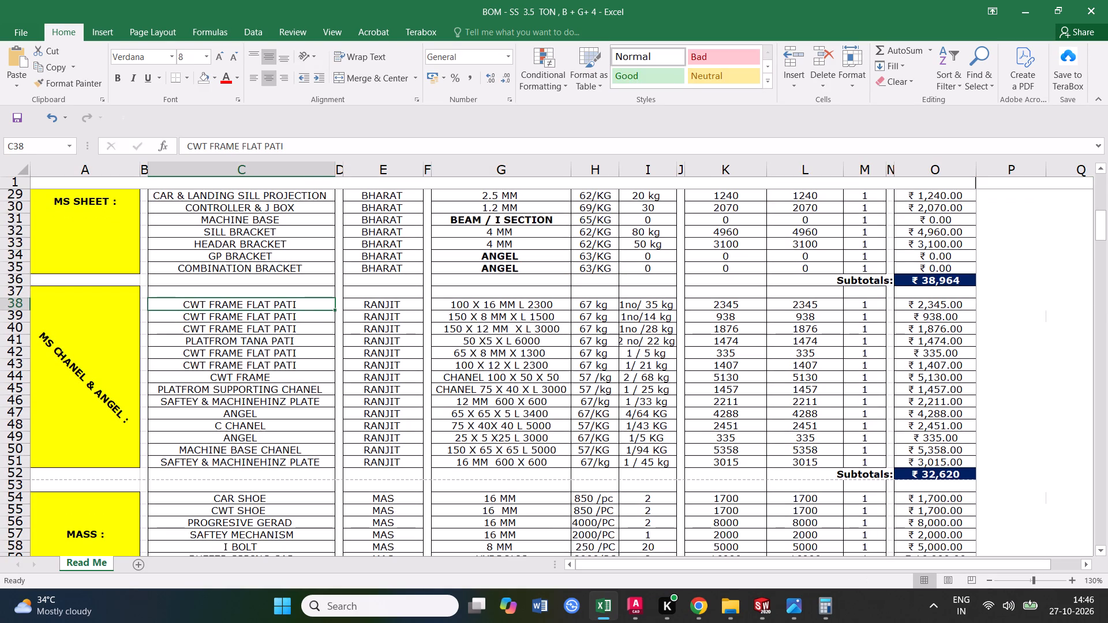
scroll(301, 336, down, 1)
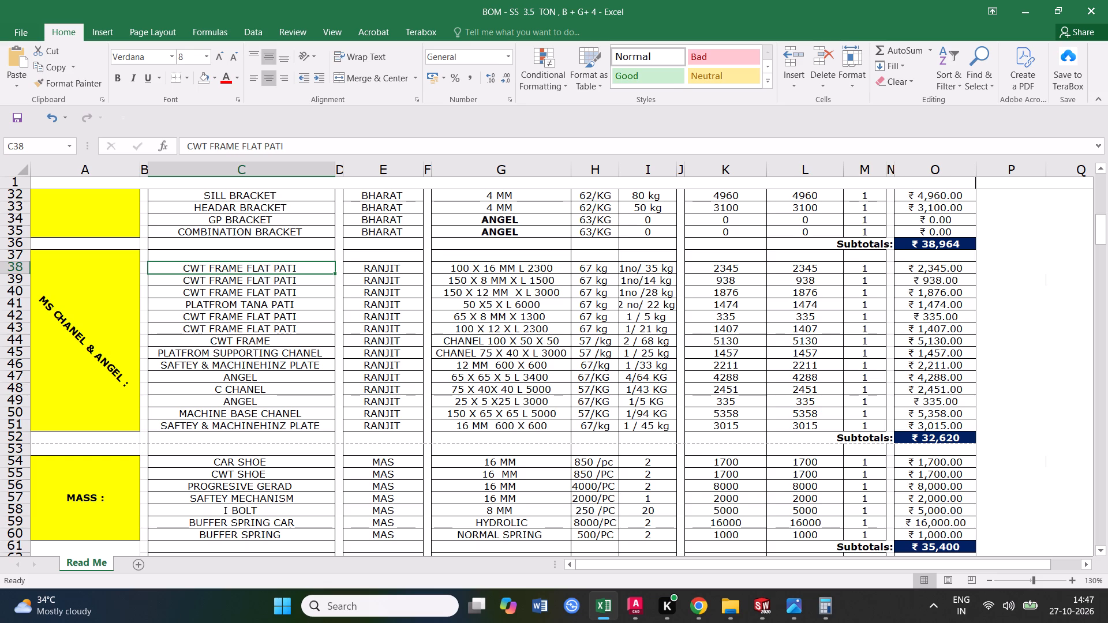
click(246, 284)
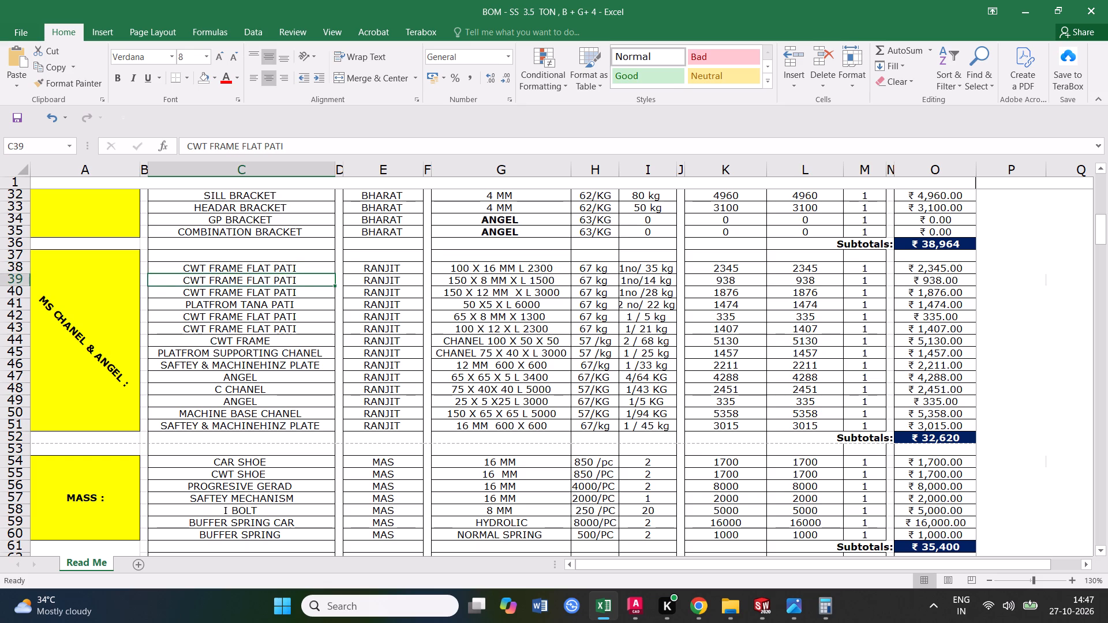
click(267, 294)
click(264, 307)
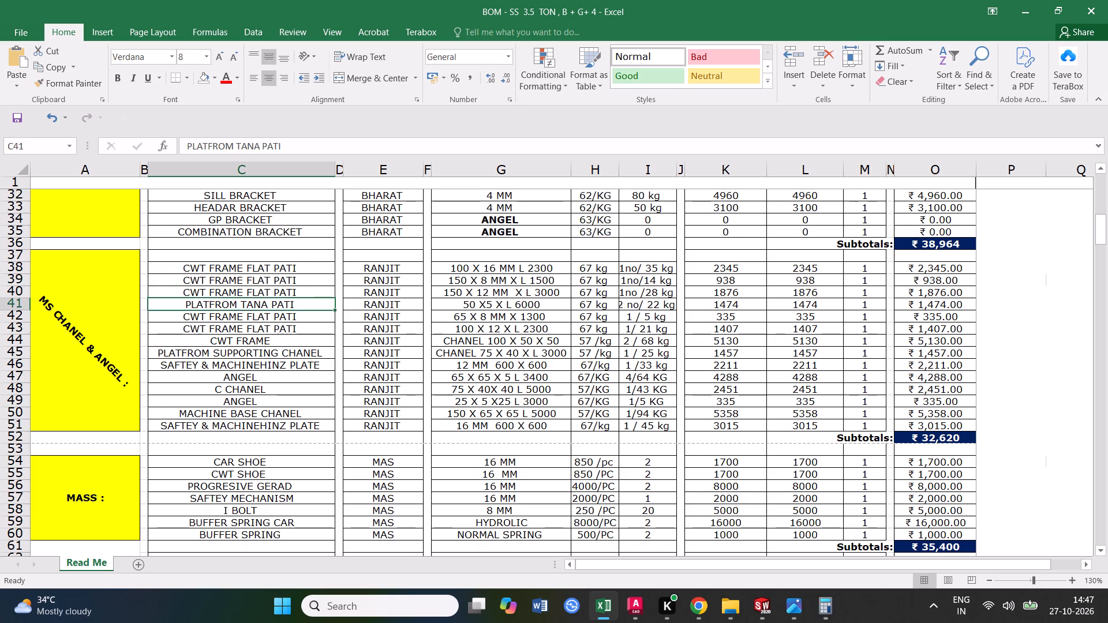
click(270, 325)
click(278, 337)
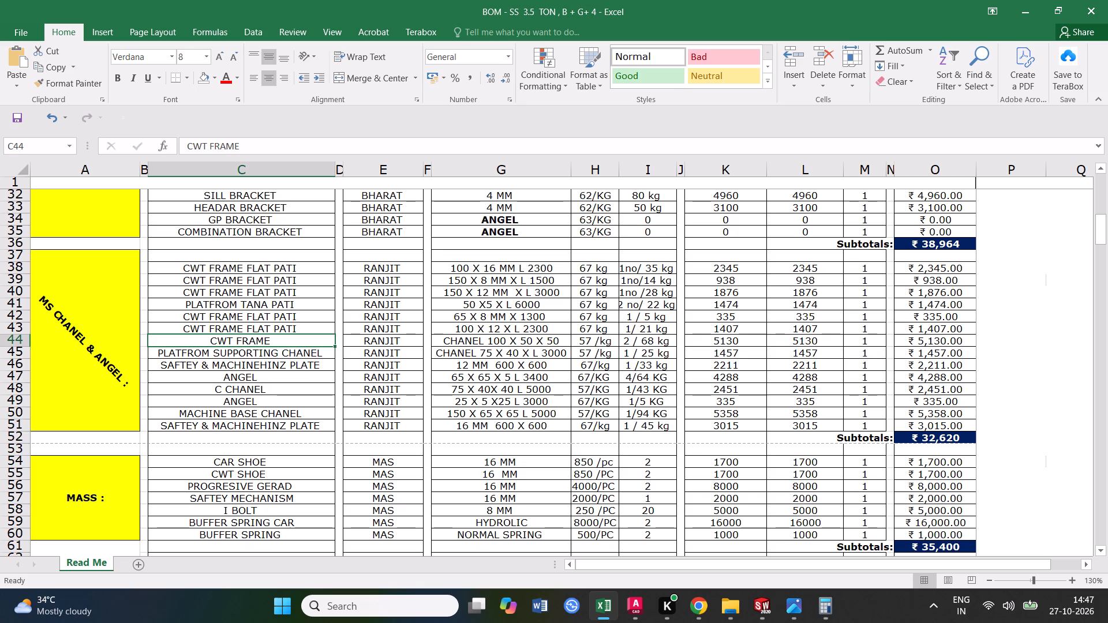
click(269, 354)
click(260, 365)
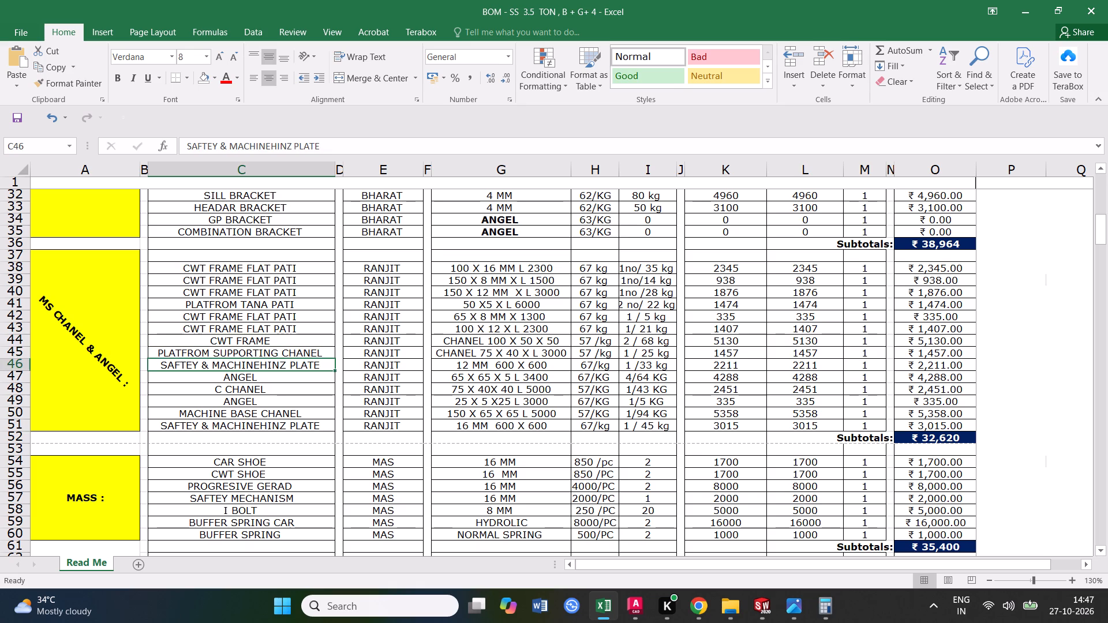
click(281, 377)
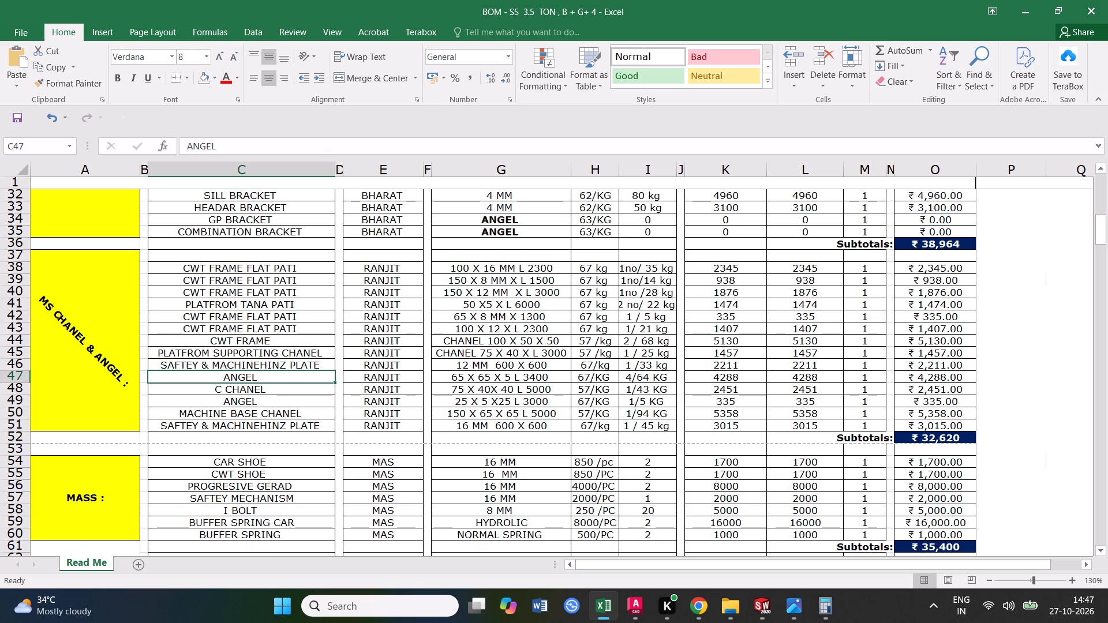
click(267, 391)
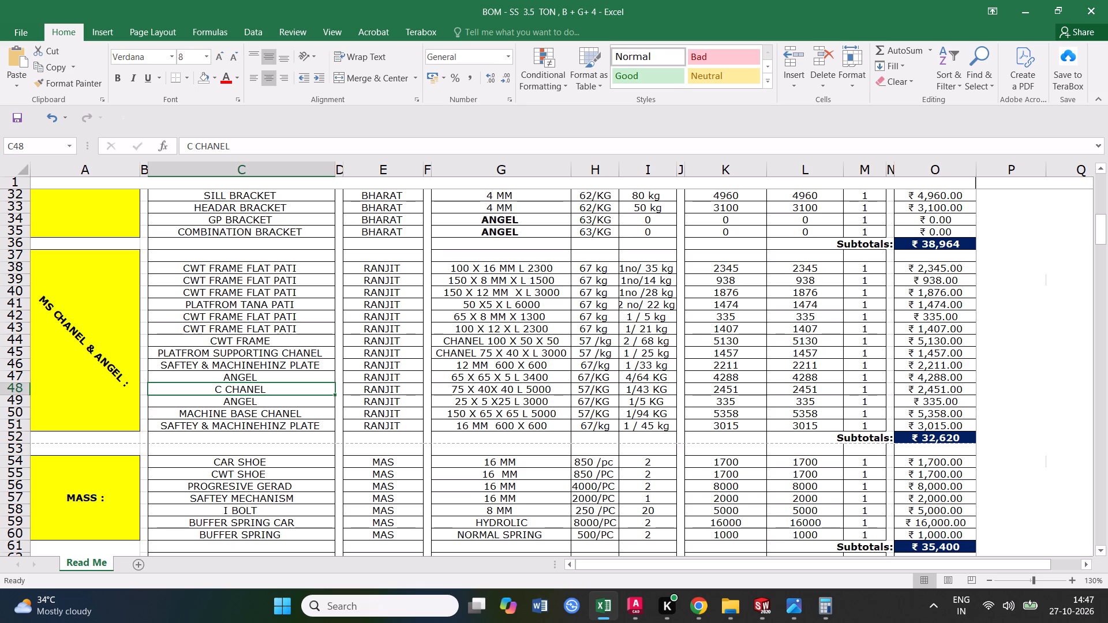
Insert a row above the C CHANEL item and fill in the description C CHANEL and supplier RANJIT from the adjacent rows.
click(9, 389)
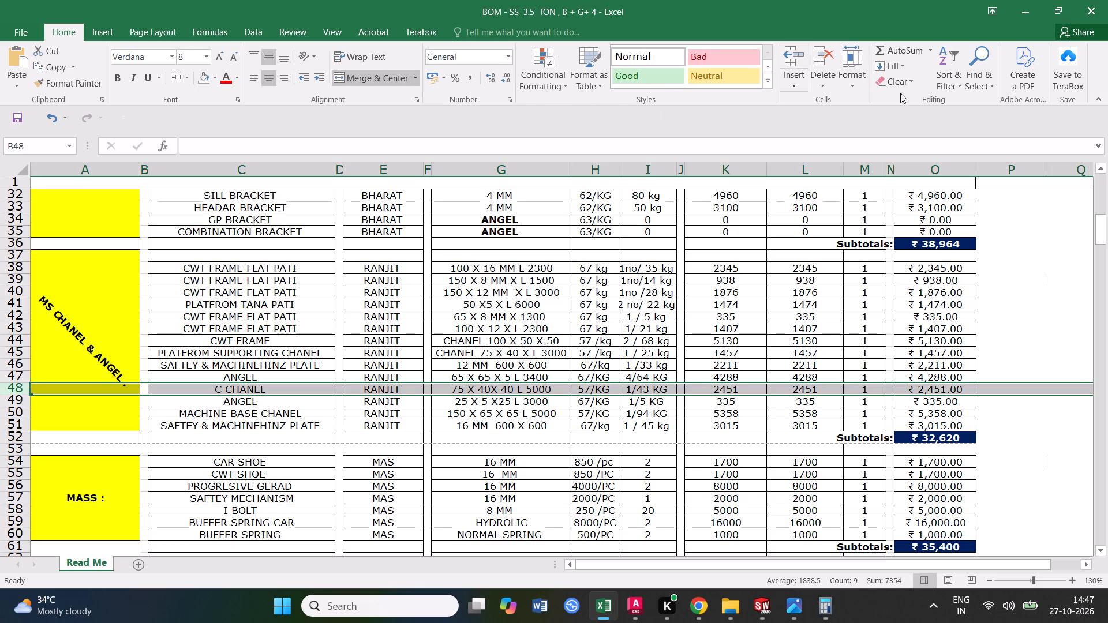
click(803, 88)
click(810, 96)
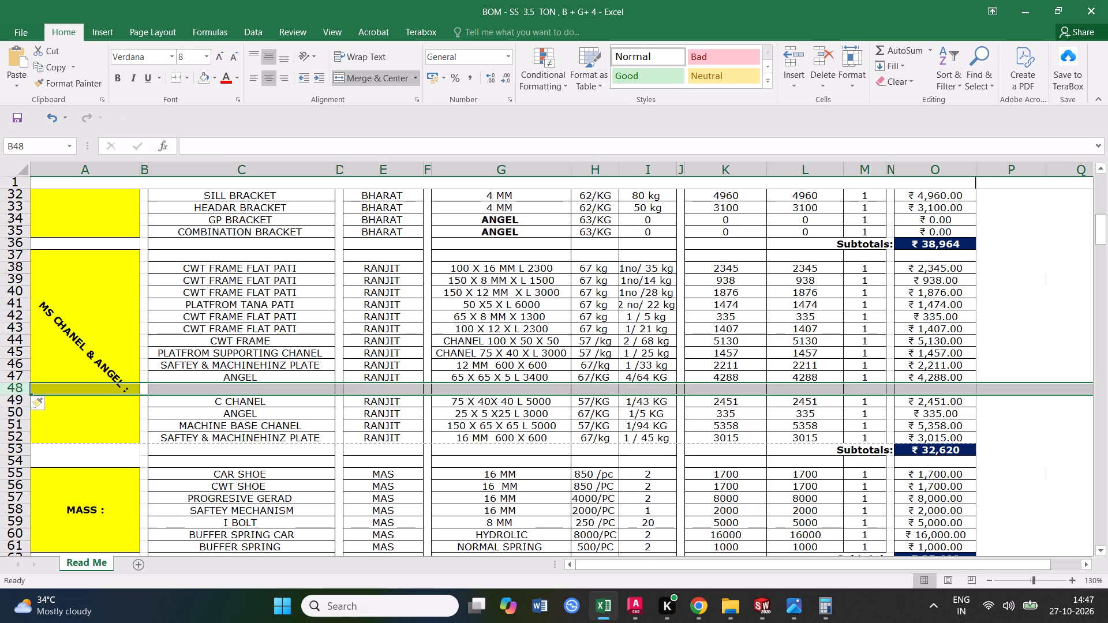
click(253, 400)
drag(331, 406, 330, 384)
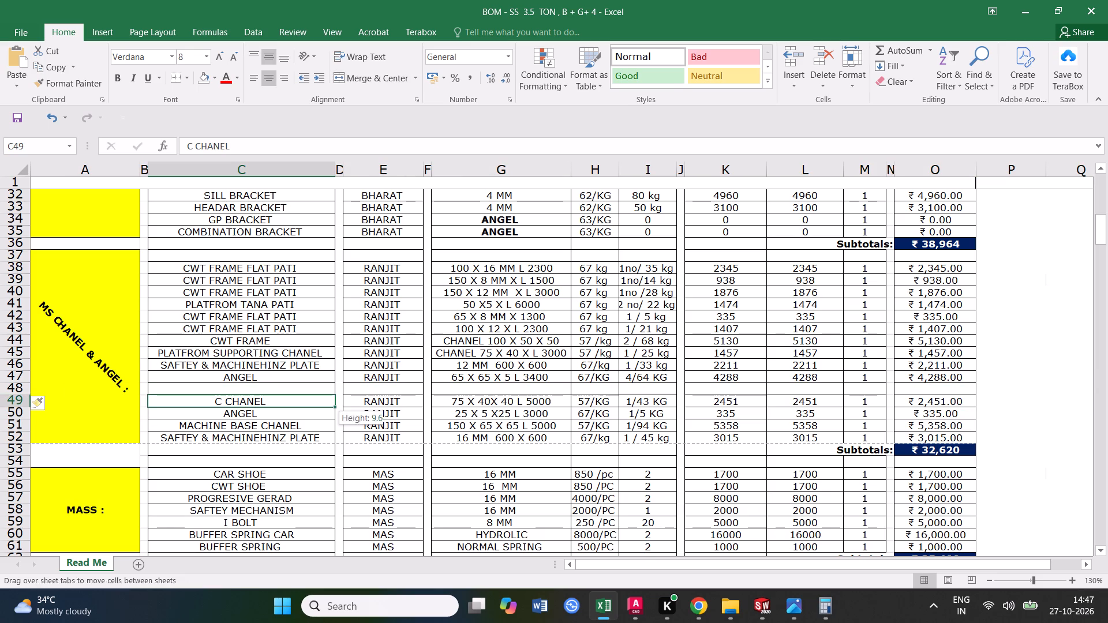
drag(330, 384, 330, 381)
click(376, 388)
click(381, 379)
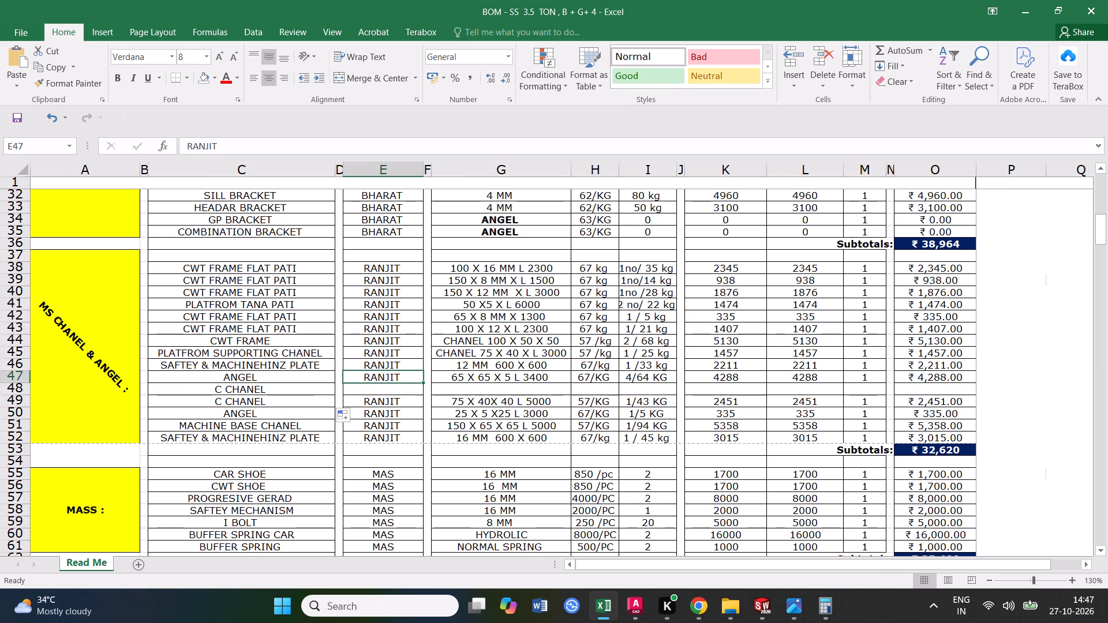
drag(426, 381, 426, 400)
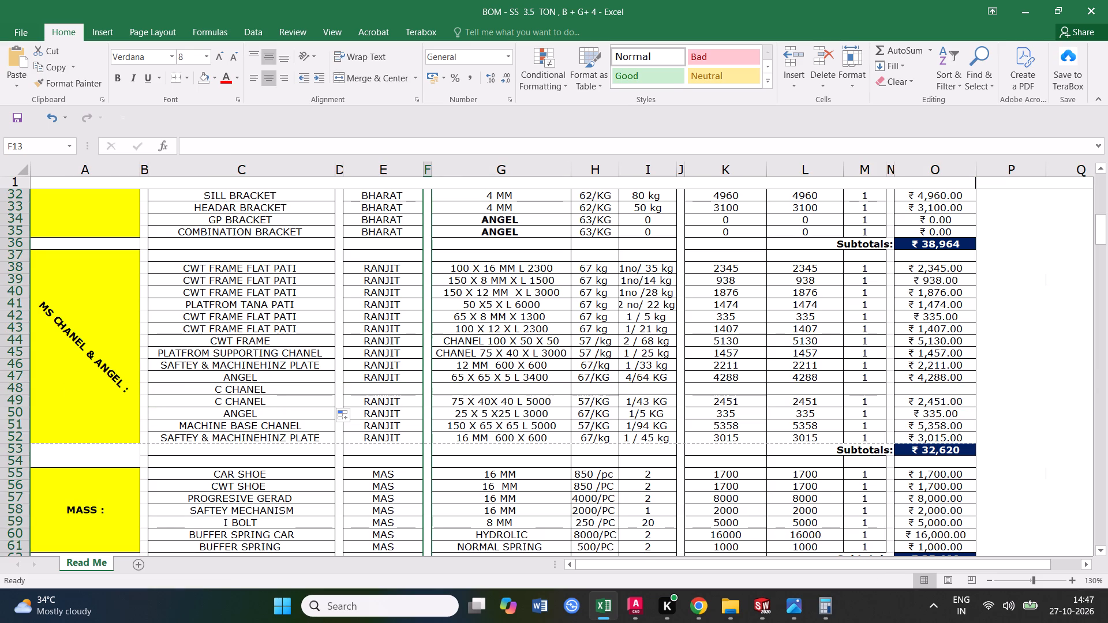
click(415, 380)
drag(422, 384, 422, 395)
Change the description of the newly inserted row to MACHINE BASE C CHANEL.
click(212, 389)
double_click(212, 388)
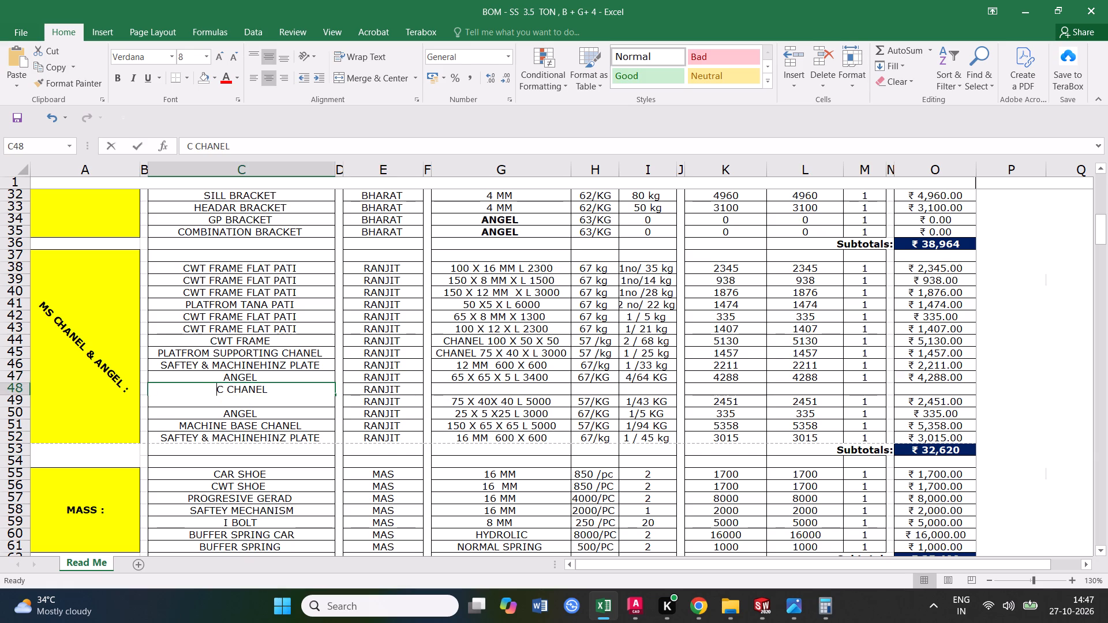
text(MACHINE BASE)
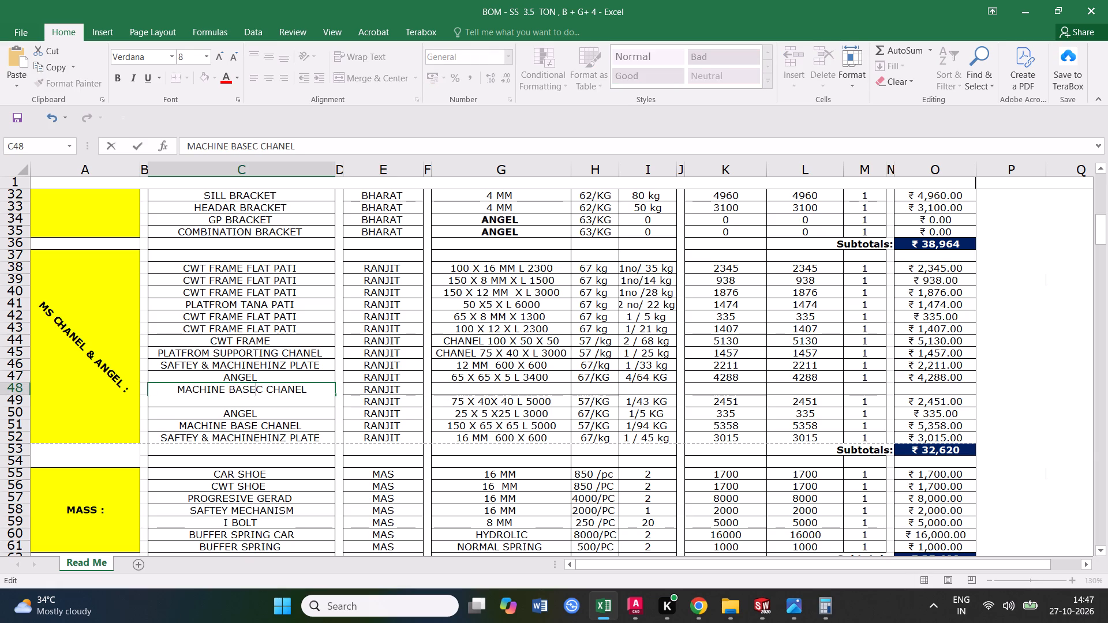
key(space)
click(248, 436)
Insert a blank row above the MACHINE BASE C CHANEL item.
click(249, 389)
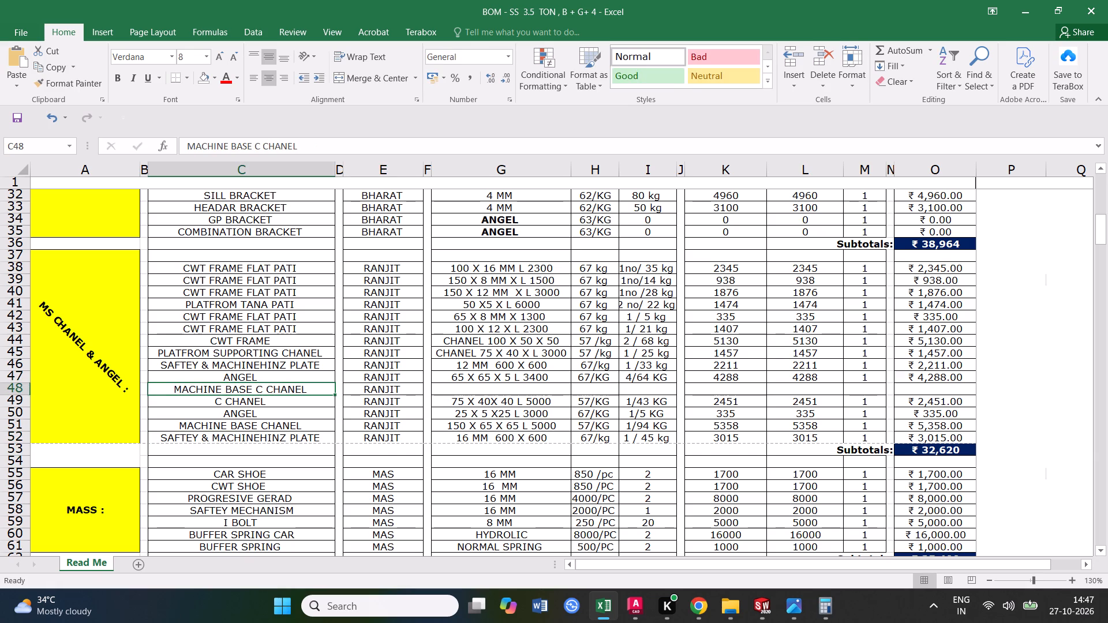
click(22, 391)
click(795, 67)
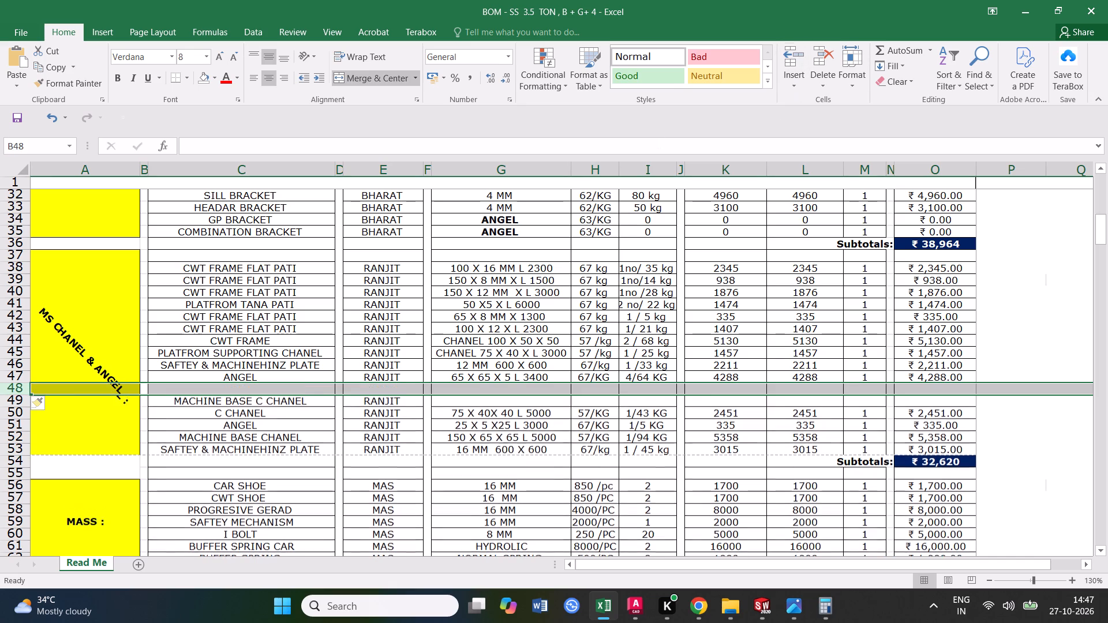
click(300, 441)
click(249, 403)
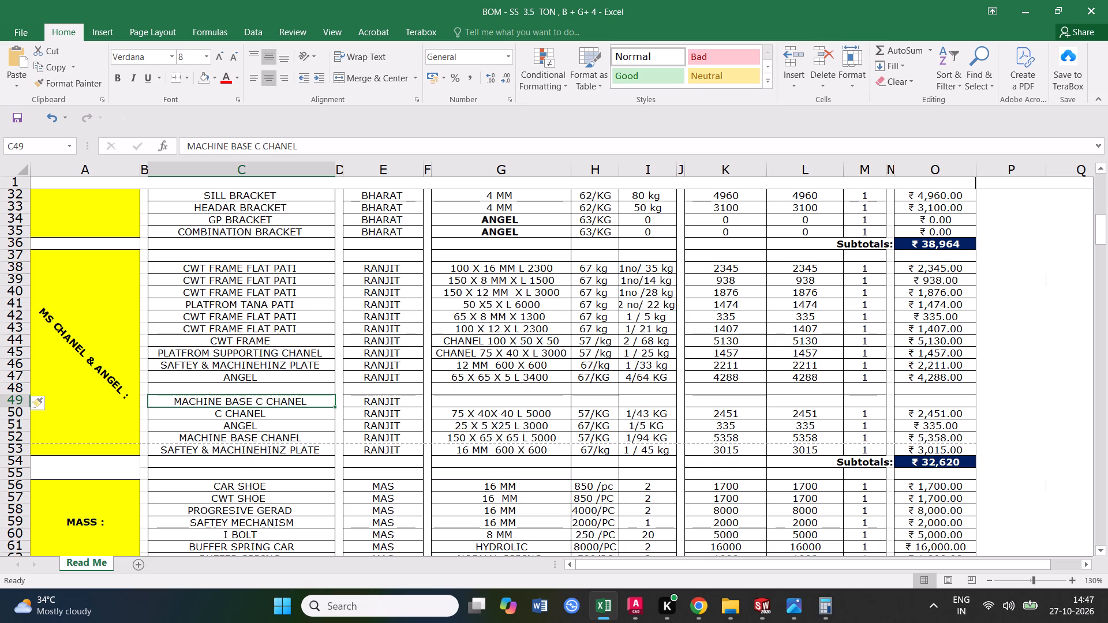
Rename the 75 X 40X 40 L 5000 C CHANEL item as PLATFROM C CHANEL.
double_click(211, 415)
text(PLATFROM)
key(space)
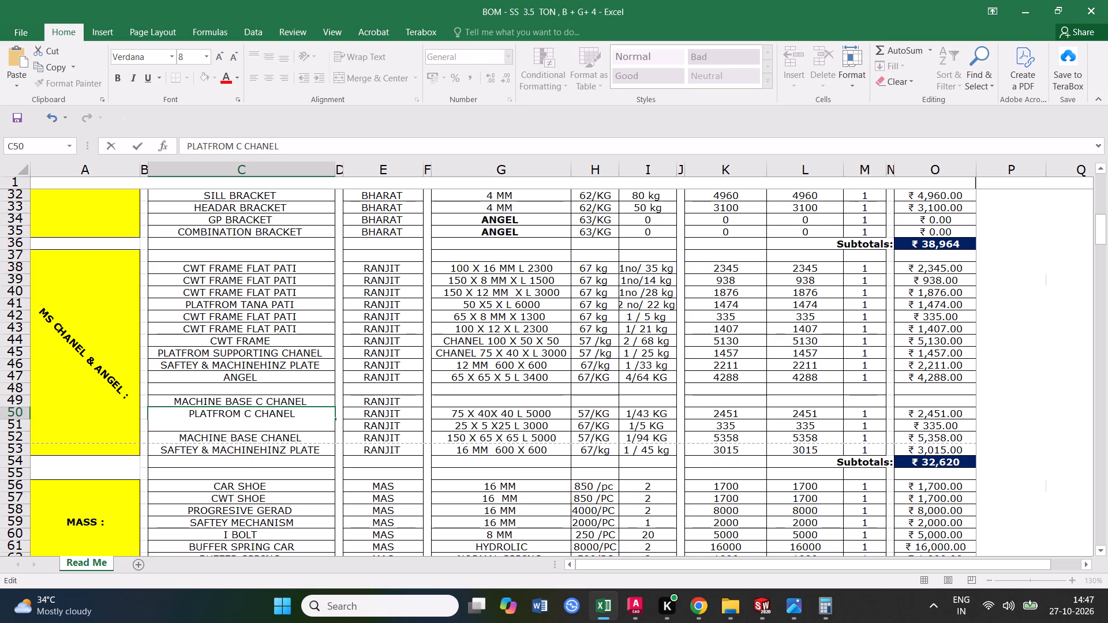
click(300, 494)
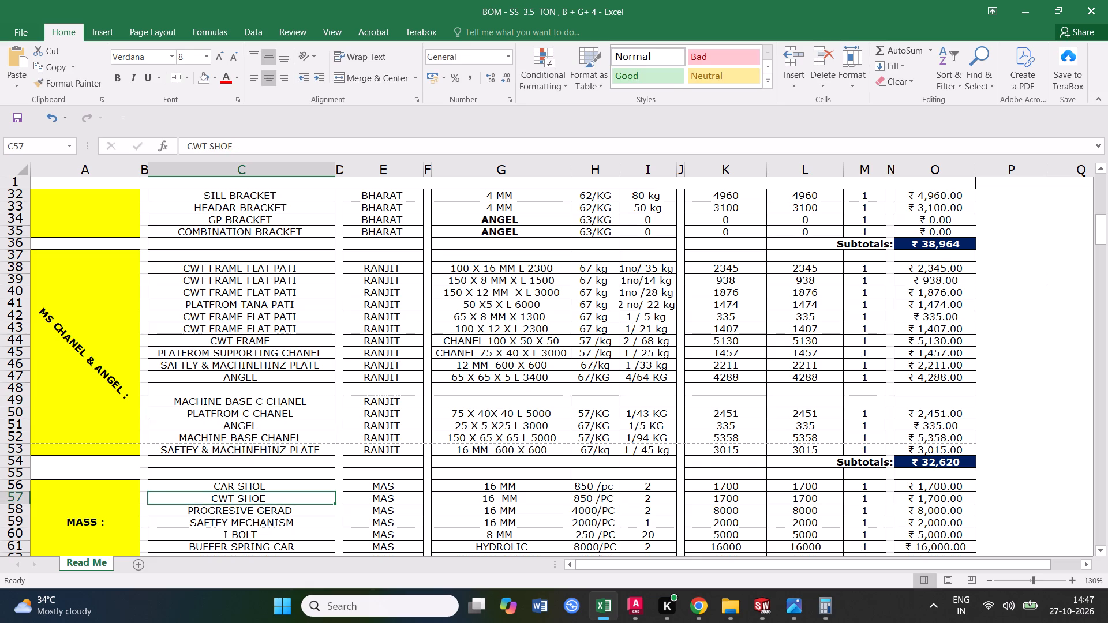
Copy the MACHINE BASE C CHANEL description into the blank row above it and change it to SIDE BASE C CHANEL.
click(206, 399)
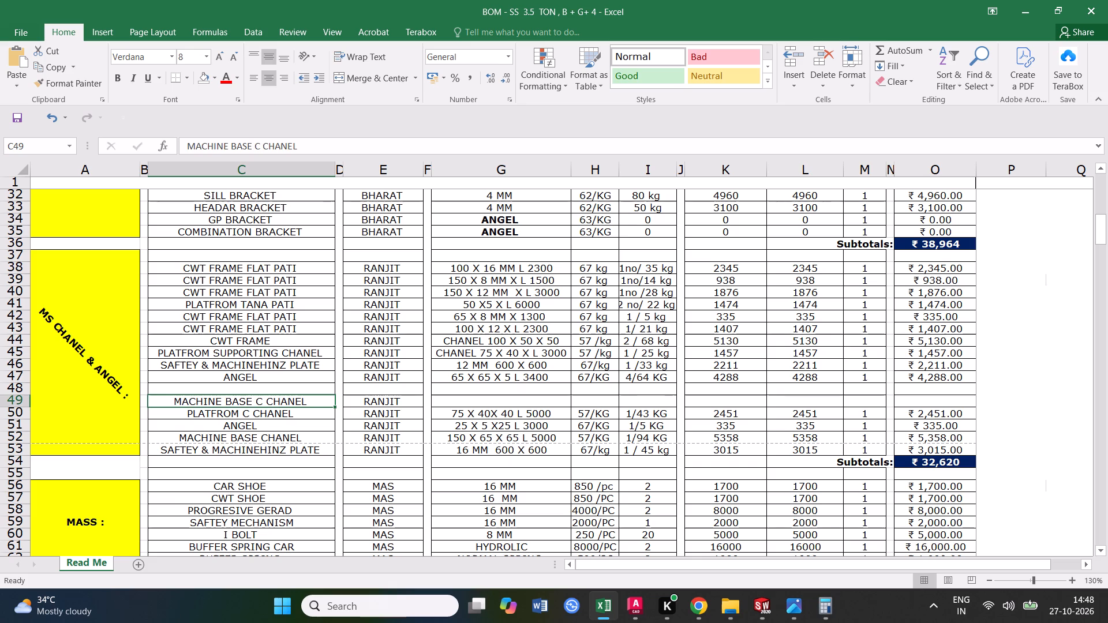
drag(332, 408, 330, 388)
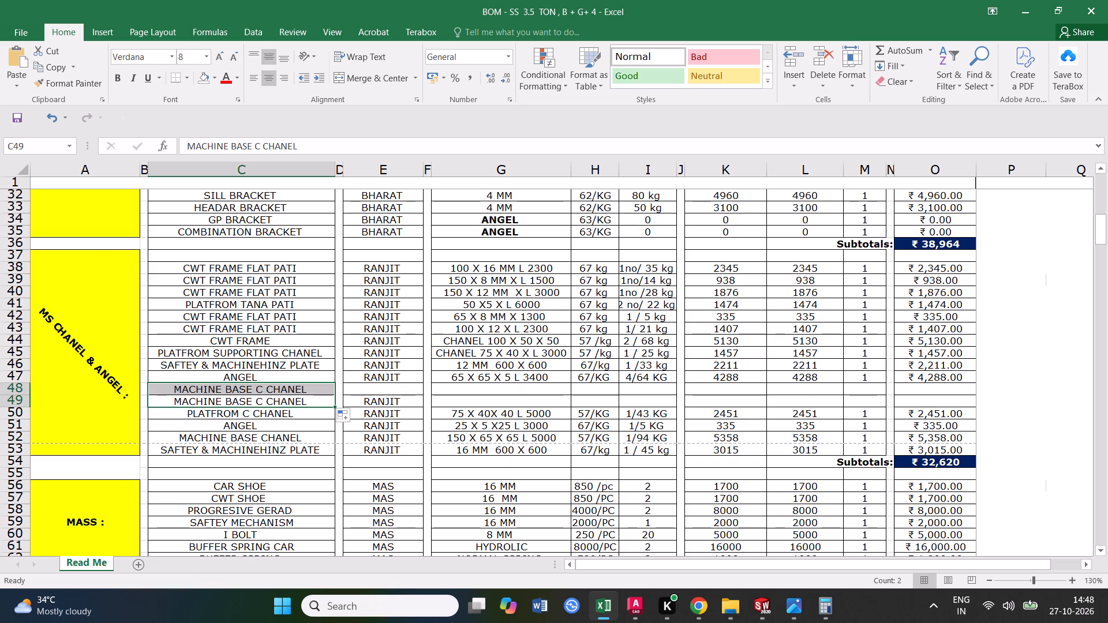
double_click(226, 390)
drag(225, 390, 177, 394)
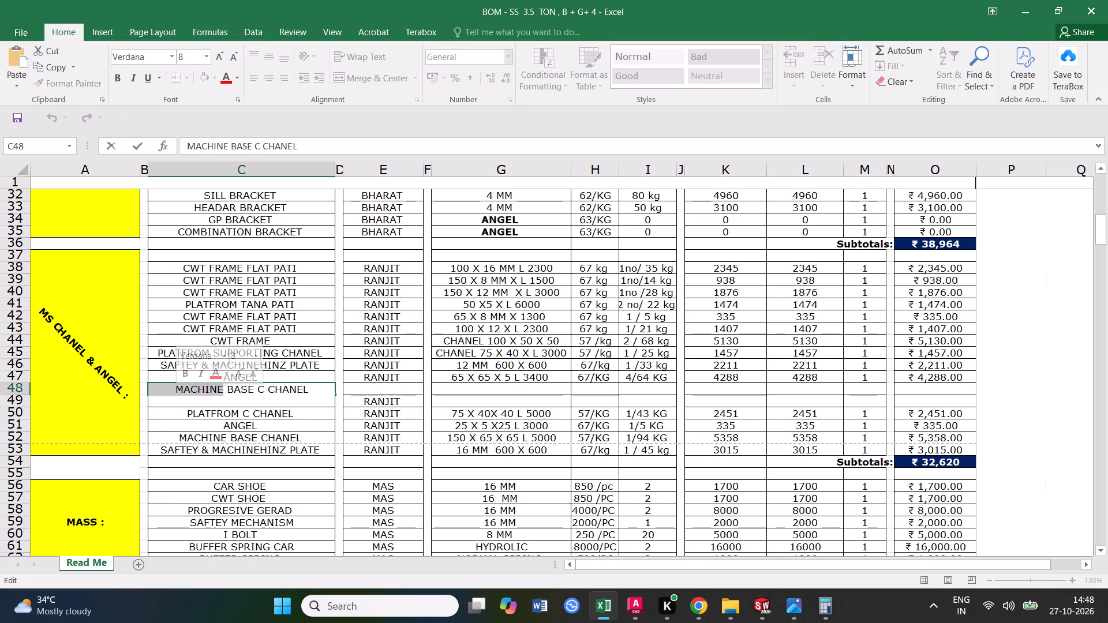
key(i)
key(BackSpace)
text(SIDE)
key(space)
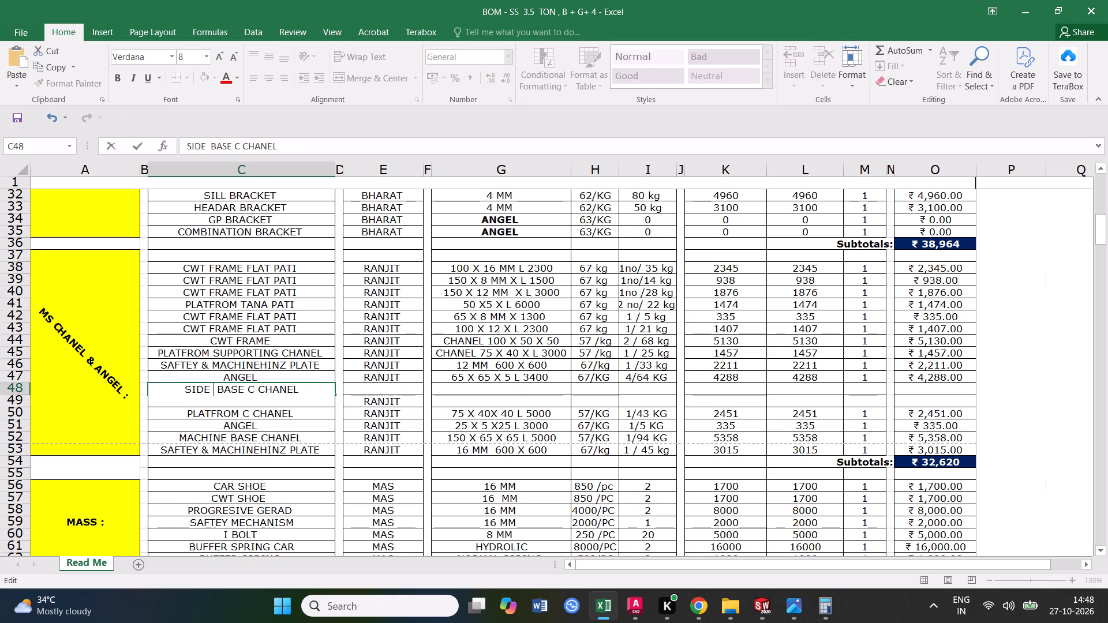
click(245, 441)
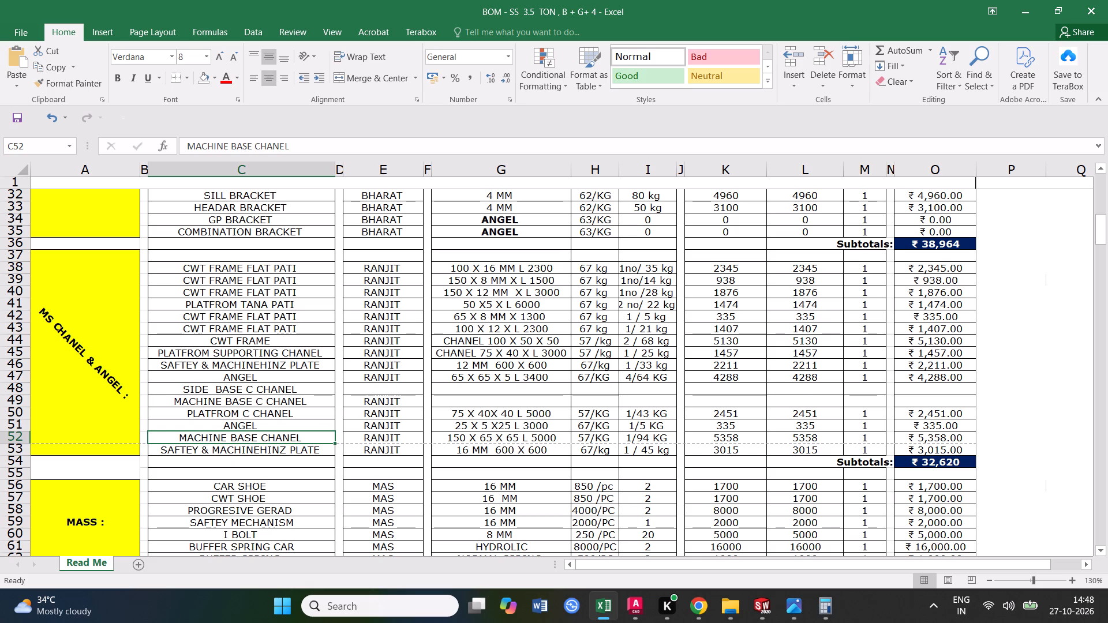
Insert a blank row above the PLATFROM C CHANEL item.
click(259, 411)
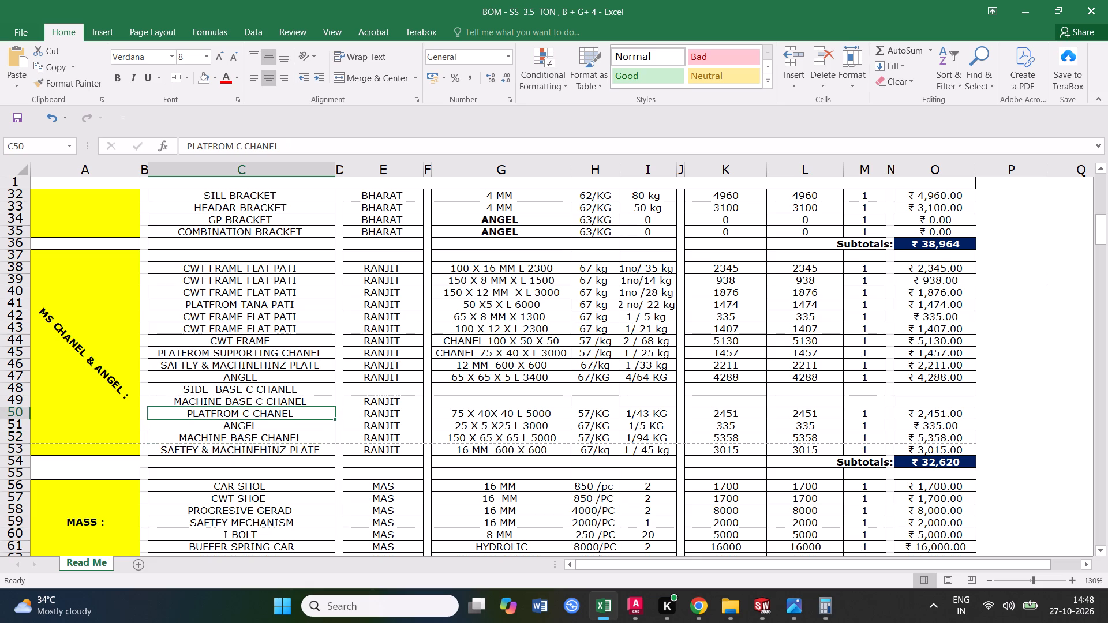
click(11, 412)
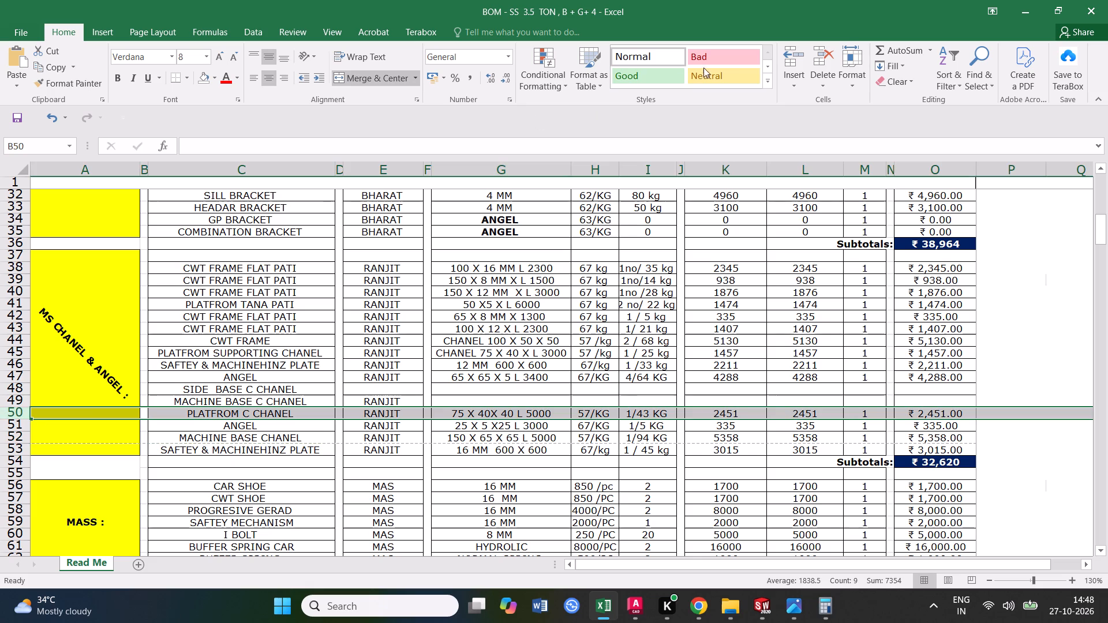
click(790, 70)
click(817, 101)
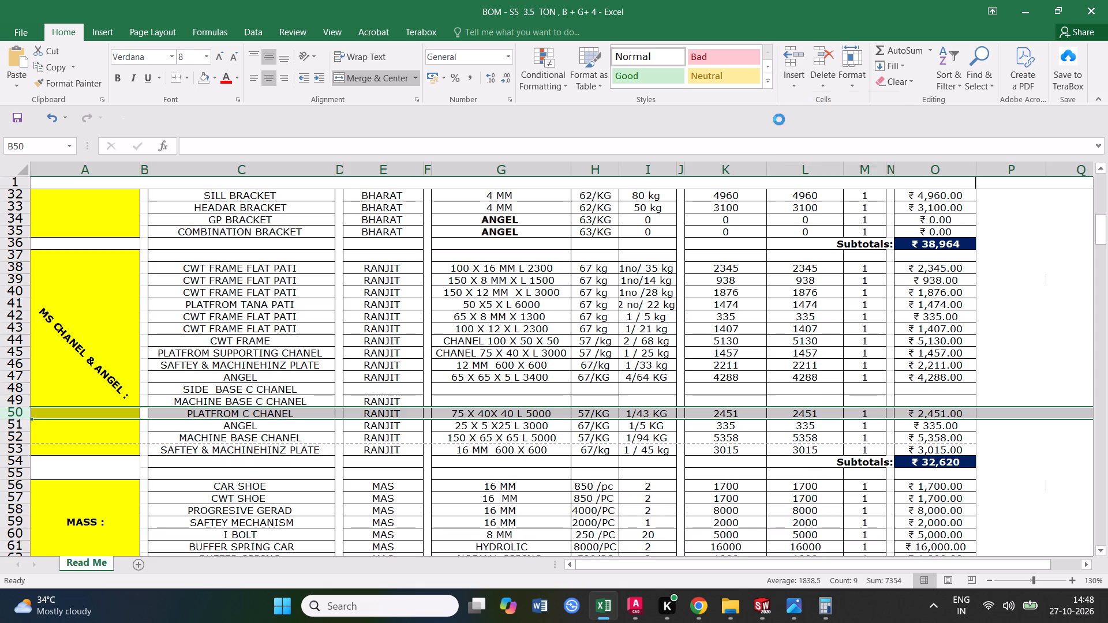
click(248, 416)
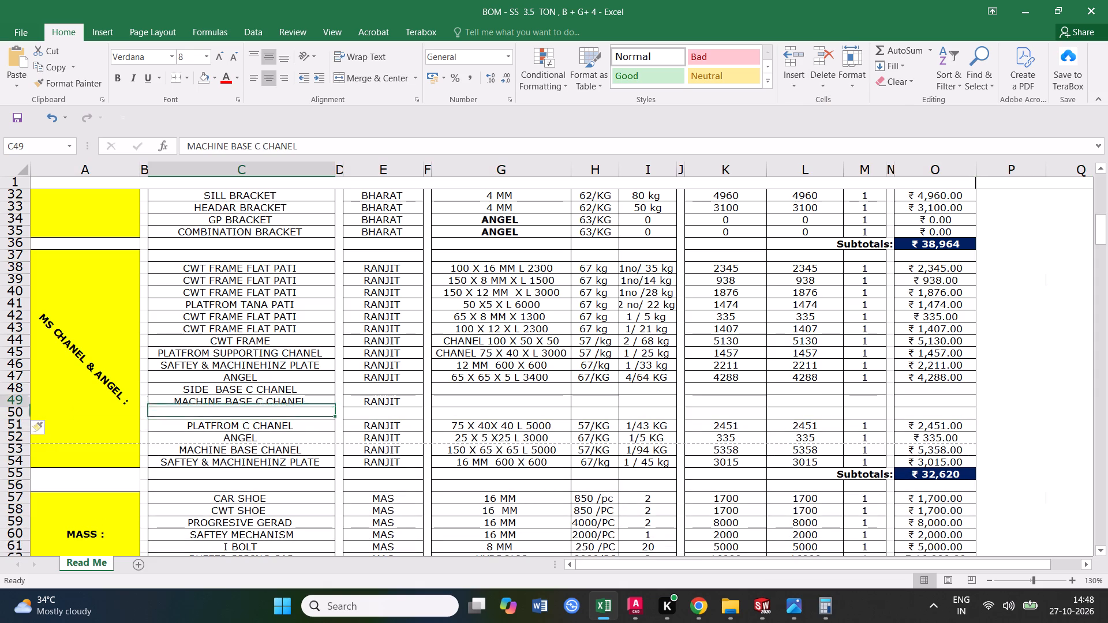
Copy the MACHINE BASE C CHANEL description into the blank row below it and change it to SAFTEY TOP / BOTTOM C CHANEL.
click(239, 397)
drag(334, 407, 332, 415)
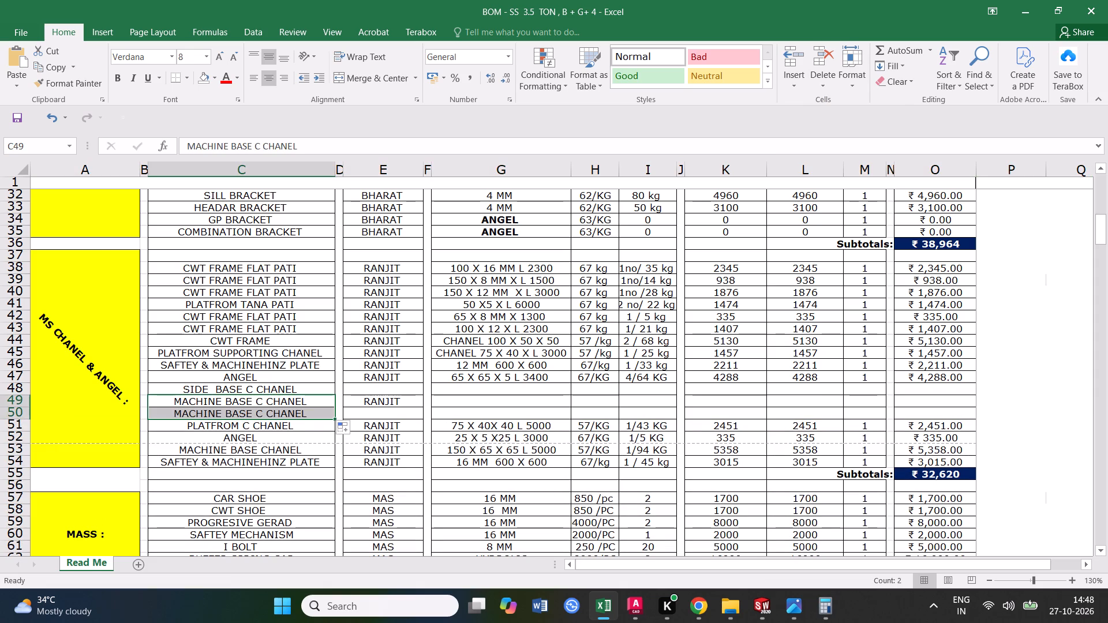
double_click(219, 415)
drag(226, 415, 177, 417)
text(SAFTEY)
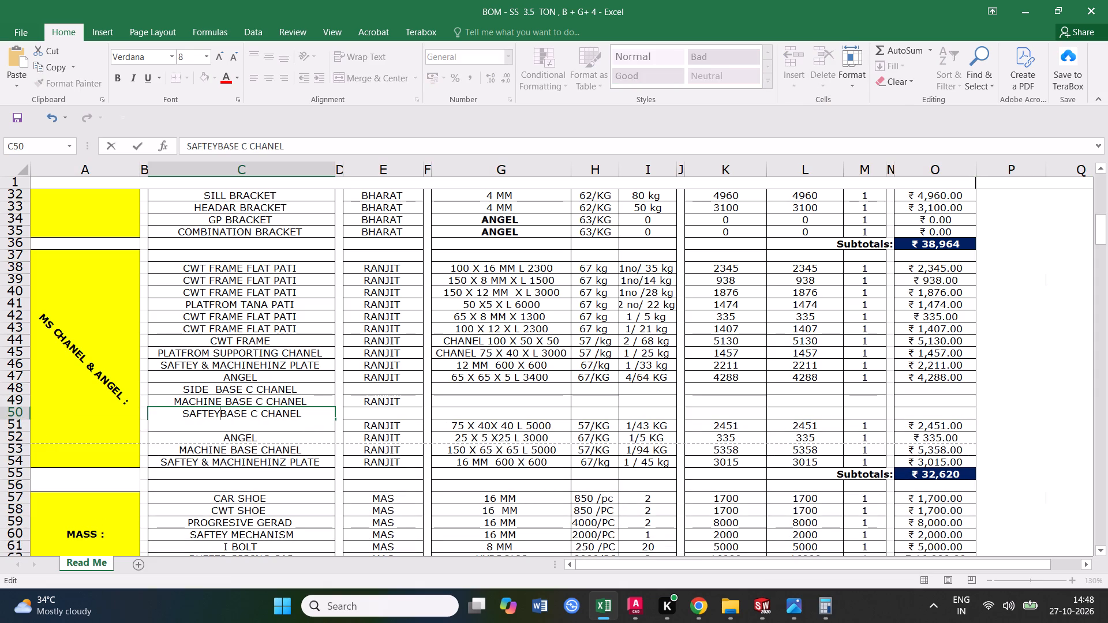
key(space)
click(236, 465)
double_click(246, 412)
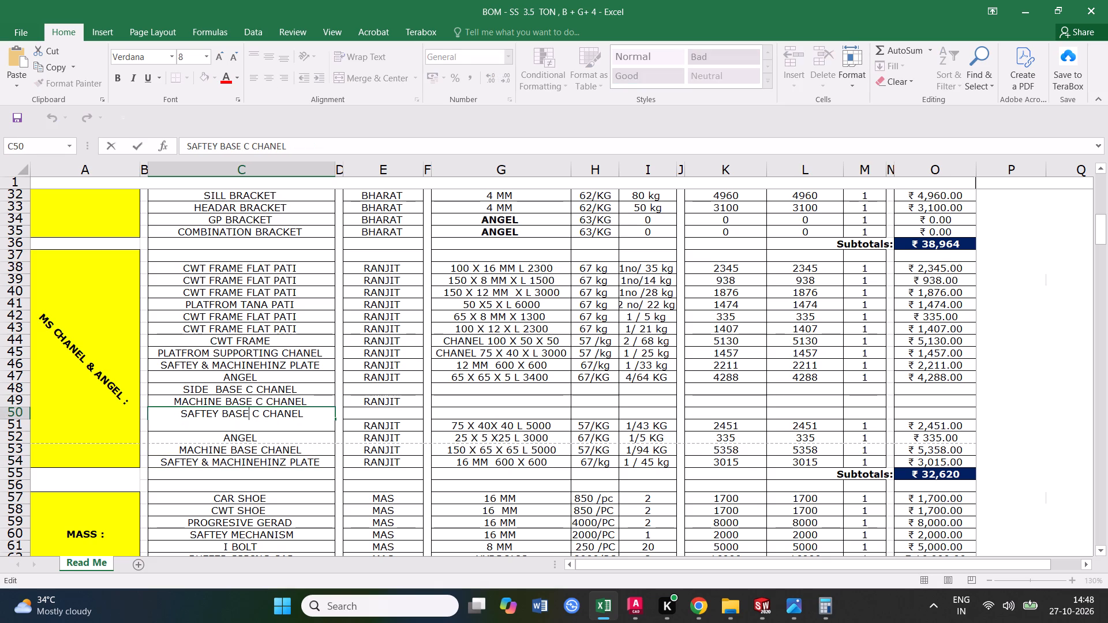
key(BackSpace)
key(BackSpace)
key(BackSpace)
key(BackSpace)
text(TOP)
key(space)
text(/ BOTTOM)
key(space)
click(353, 482)
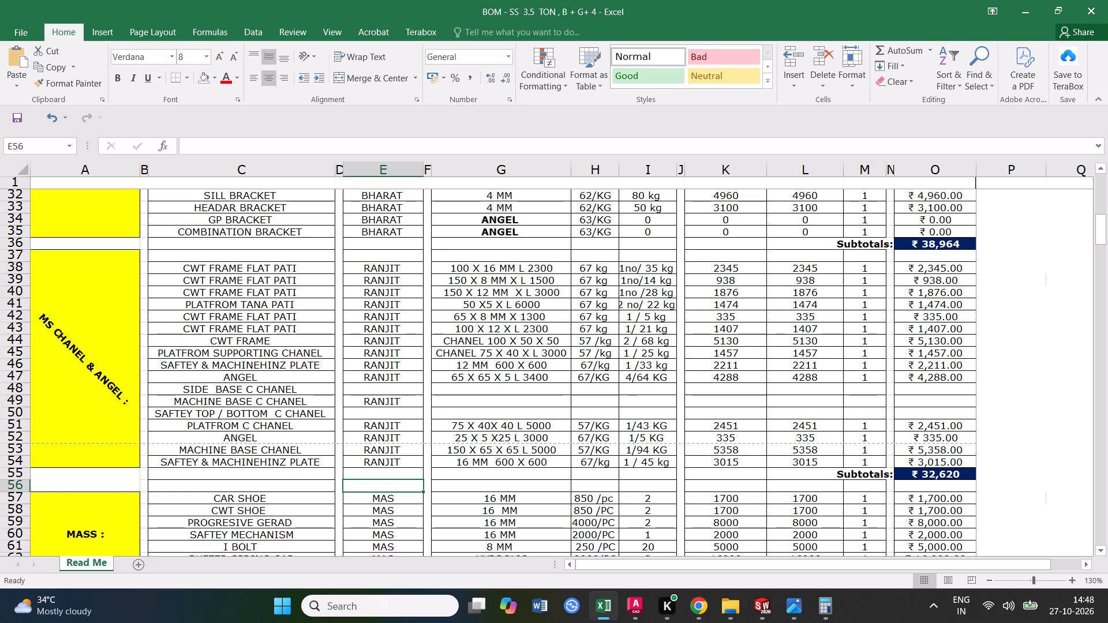
Insert a row above the MACHINE BASE C CHANEL item and describe it as MACHINE BASE I SECTION.
scroll(280, 408, down, 1)
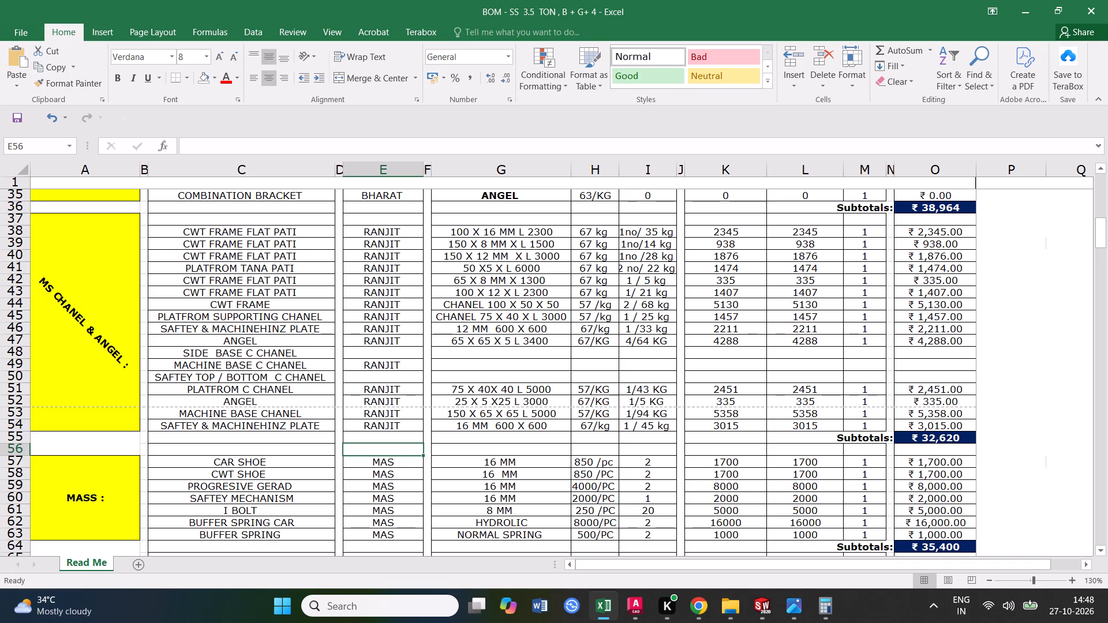
click(224, 367)
click(17, 362)
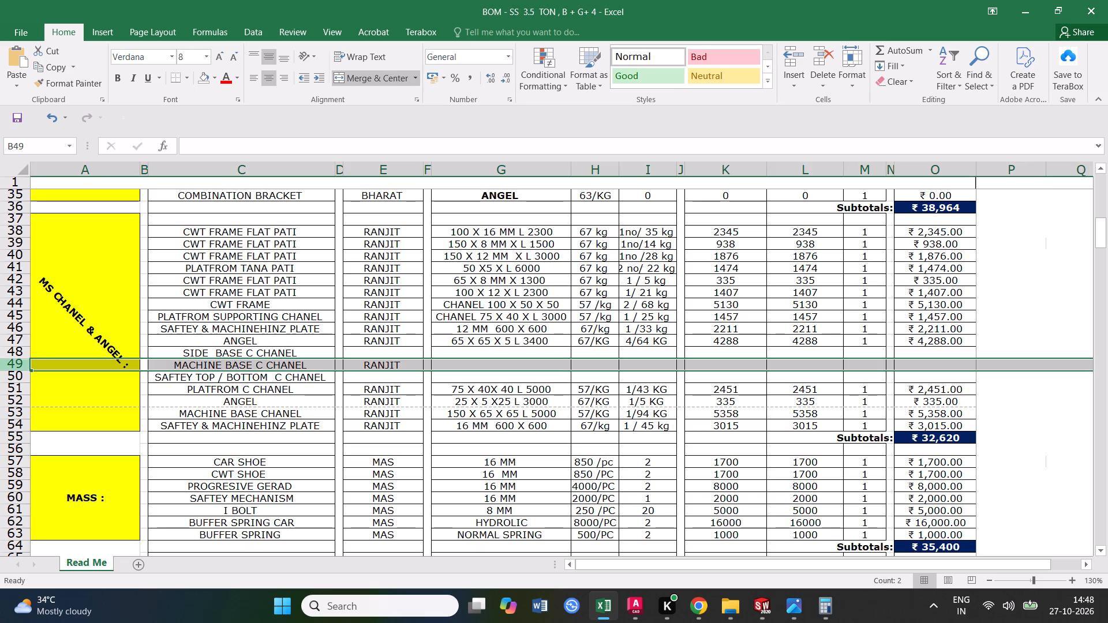
click(796, 83)
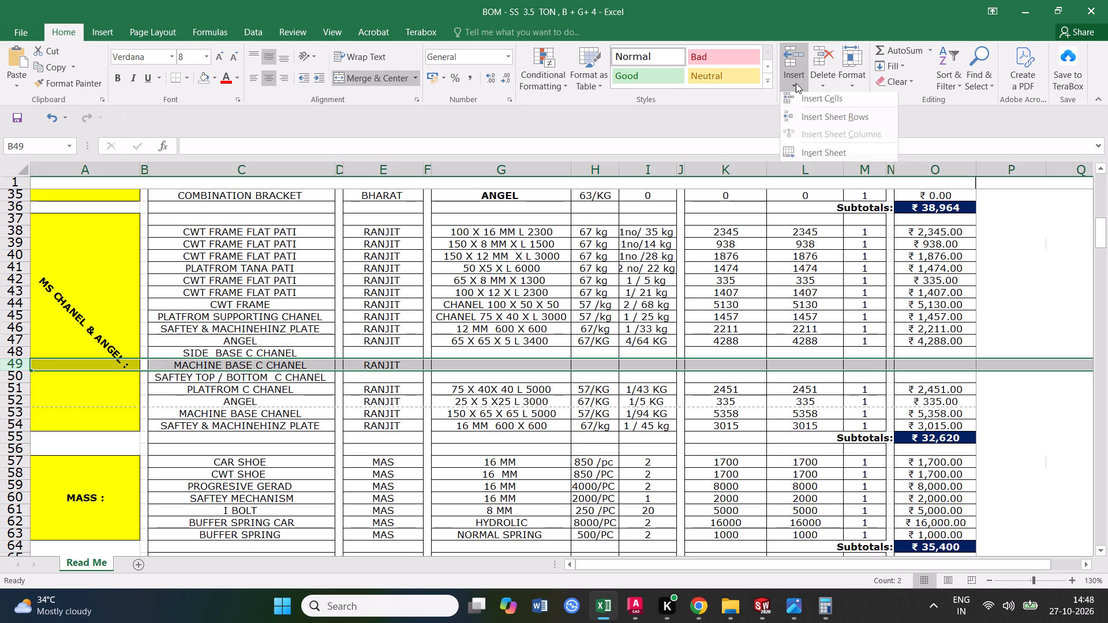
click(799, 100)
click(209, 366)
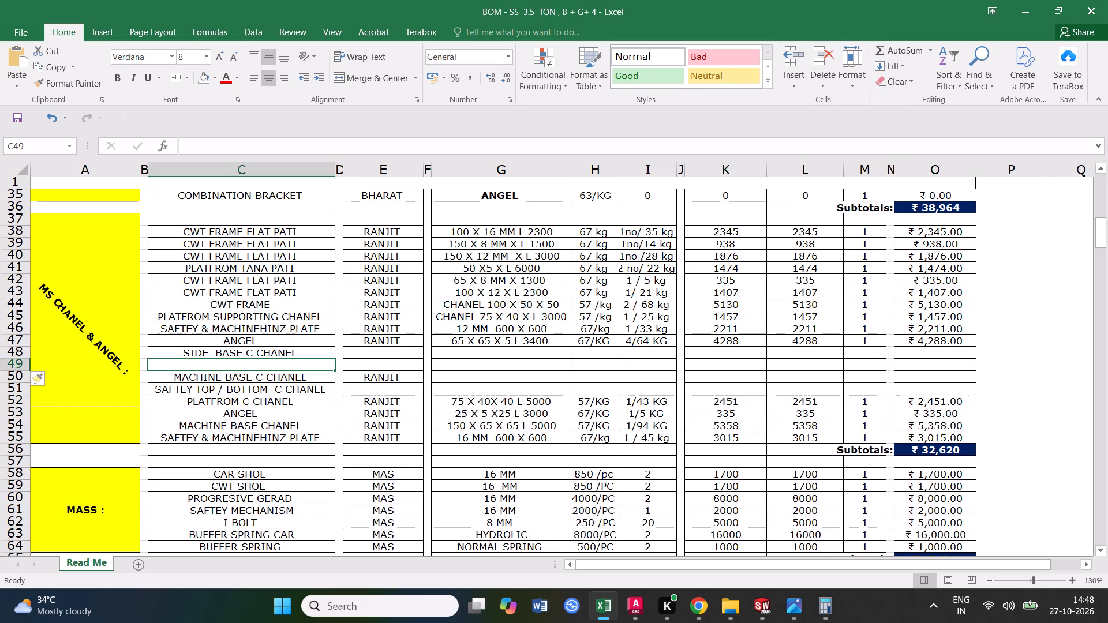
text(MACHINE BASE I SEC)
key(t)
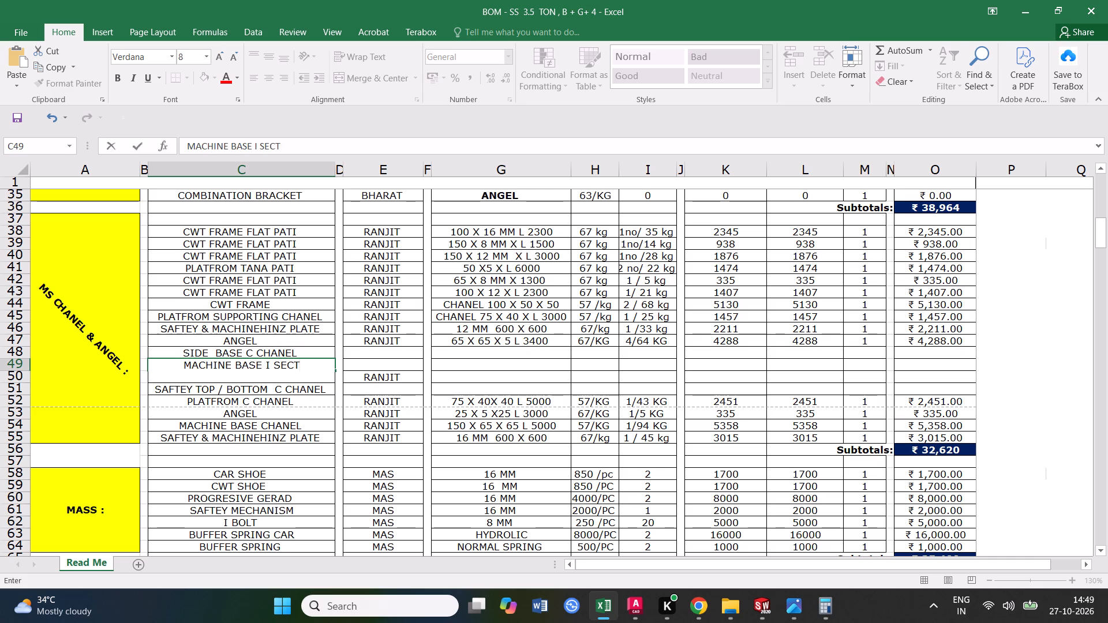
text(ION)
key(space)
click(242, 452)
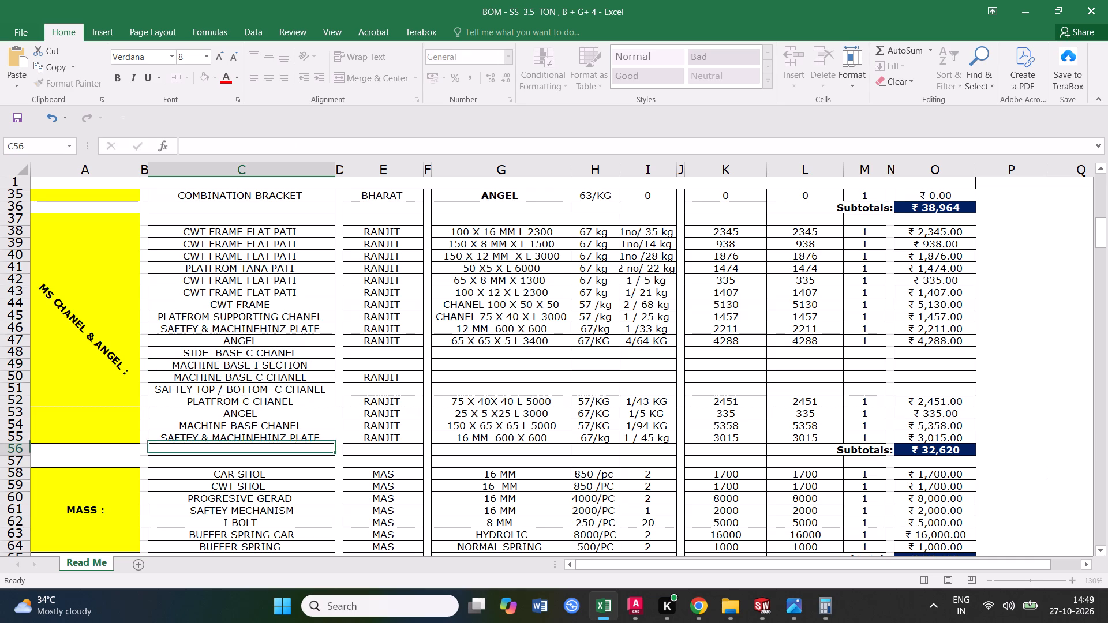
Fill the vendor RANJIT from the 65 X 65 X 5 L 3400 ANGEL item down to the PLATFROM C CHANEL item.
click(392, 332)
click(403, 344)
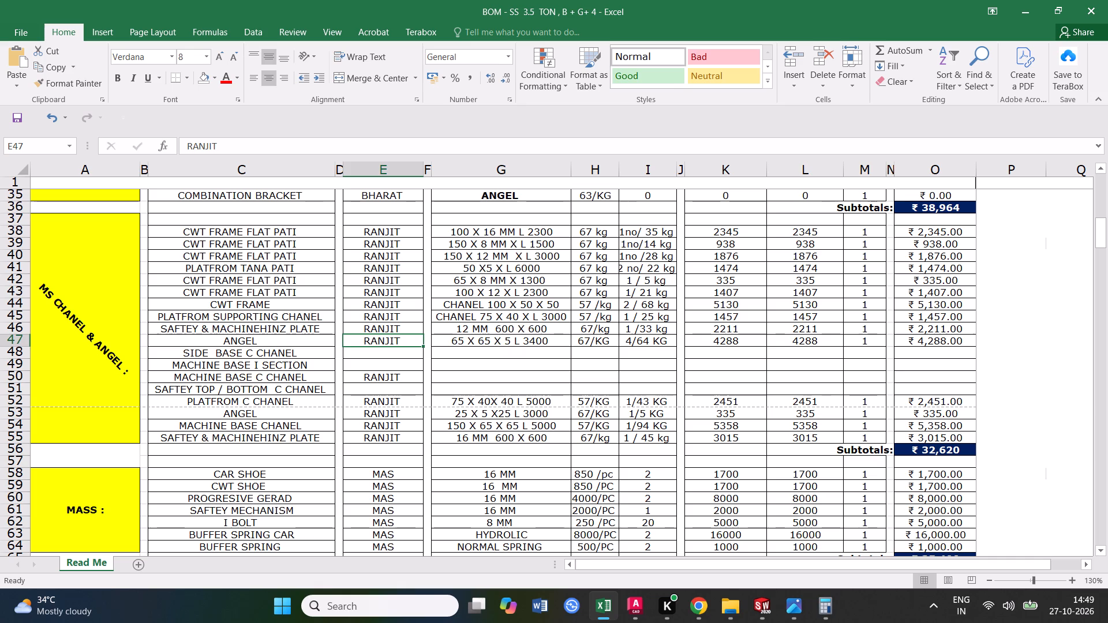
drag(421, 347, 416, 403)
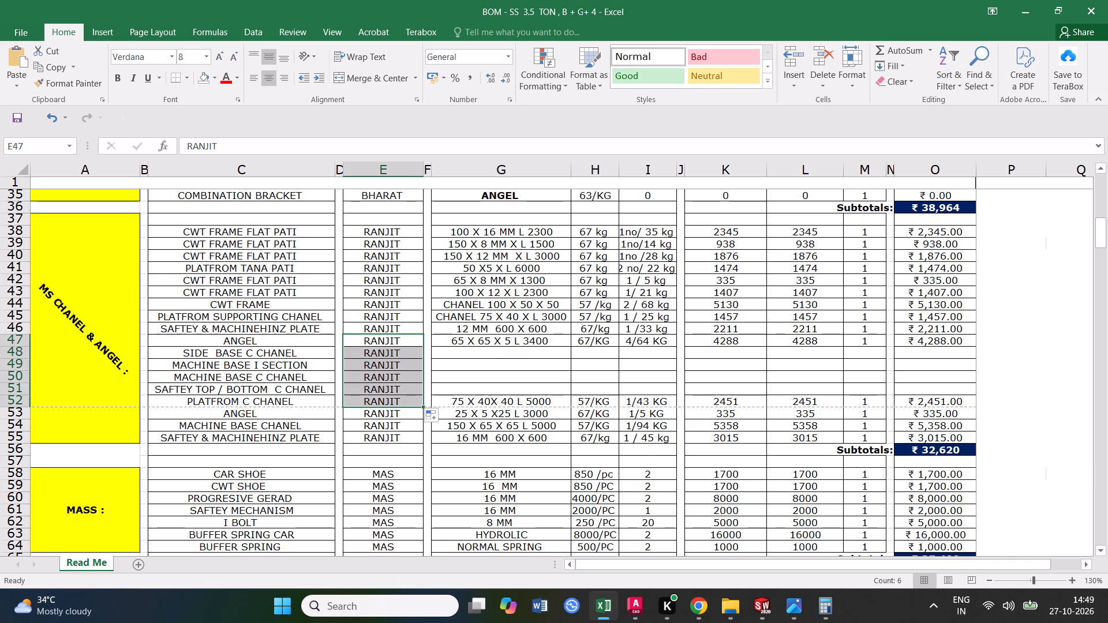
click(387, 453)
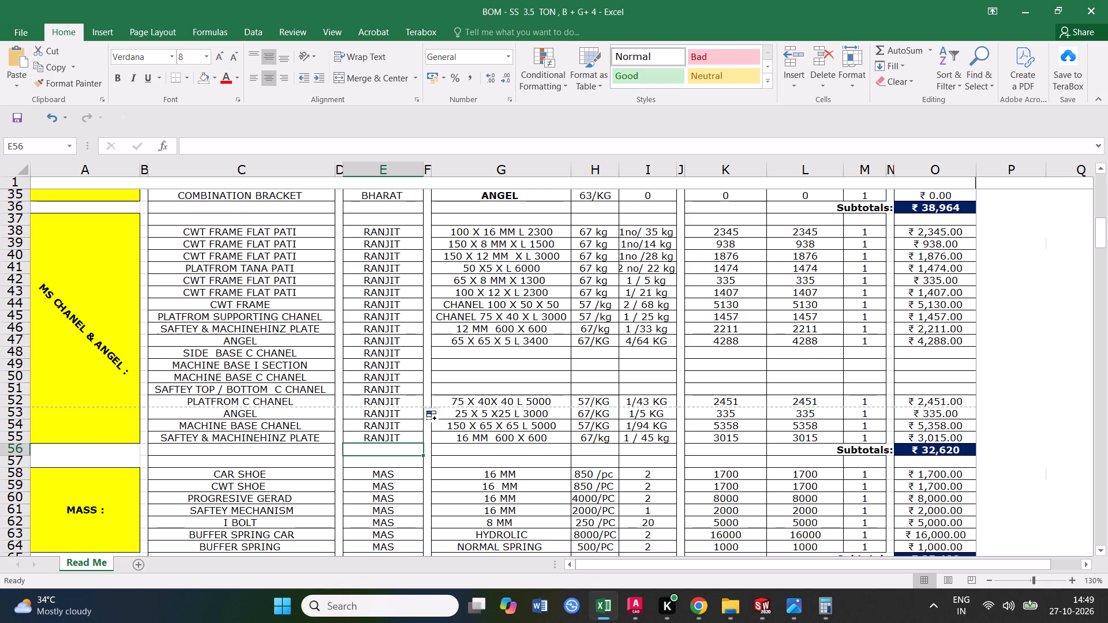
Insert a blank row above the SAFTEY TOP / BOTTOM C CHANEL item.
click(226, 392)
click(256, 401)
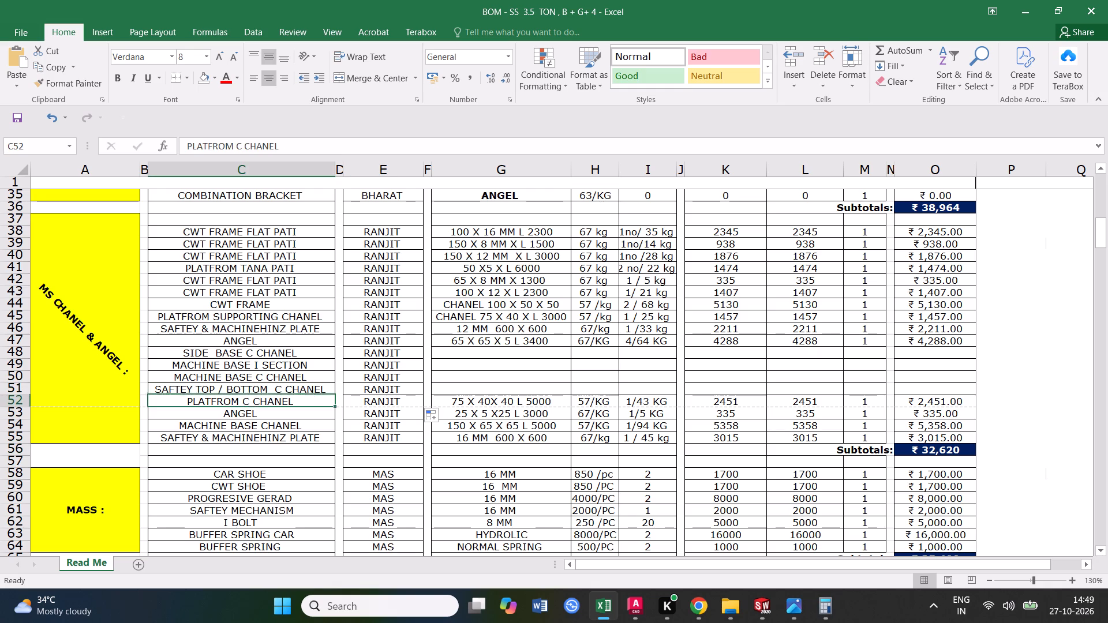
click(231, 389)
click(235, 380)
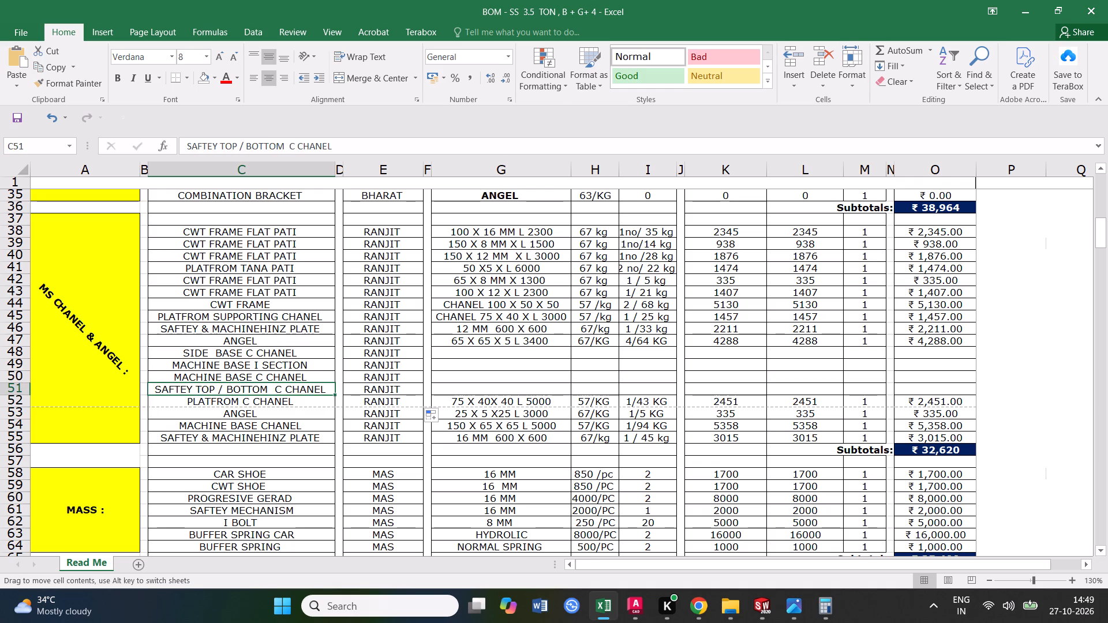
click(246, 366)
click(250, 351)
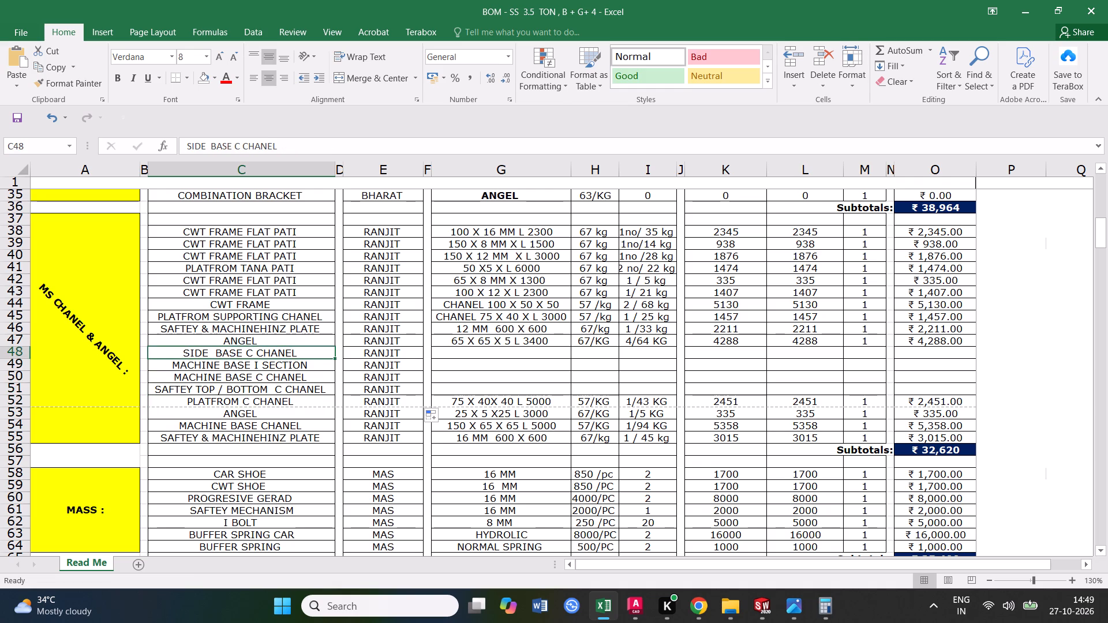
click(18, 389)
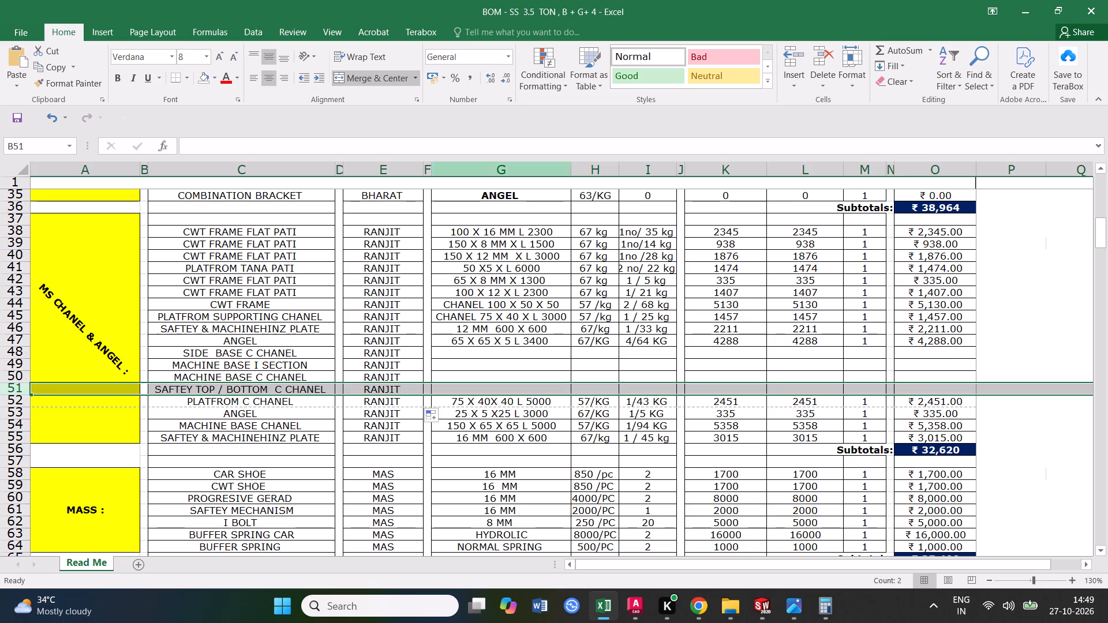
click(808, 85)
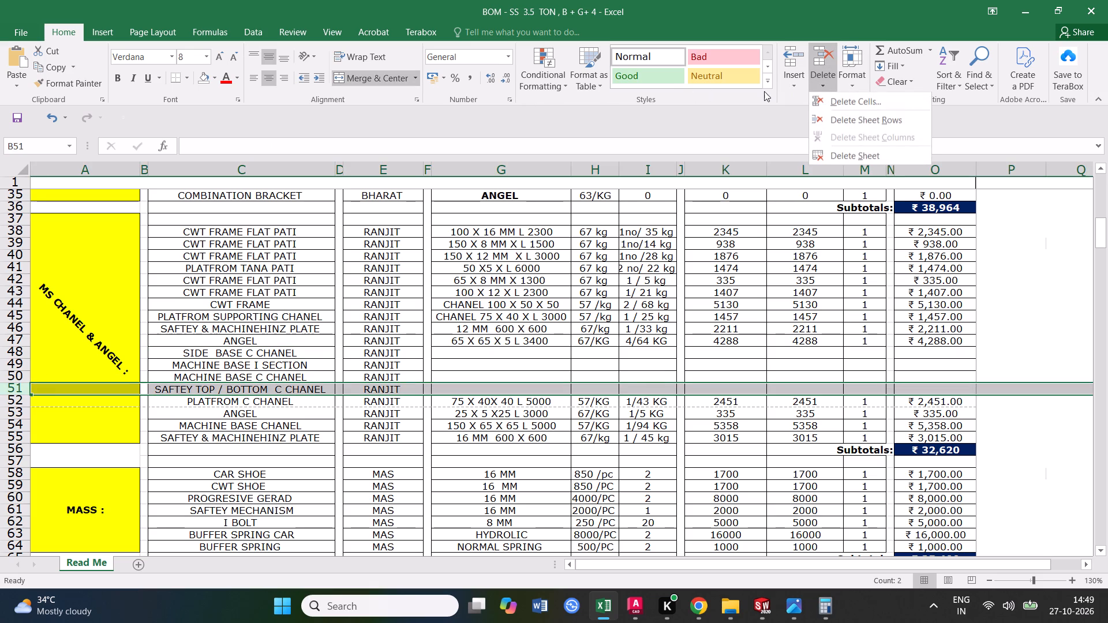
click(786, 92)
click(787, 90)
click(797, 100)
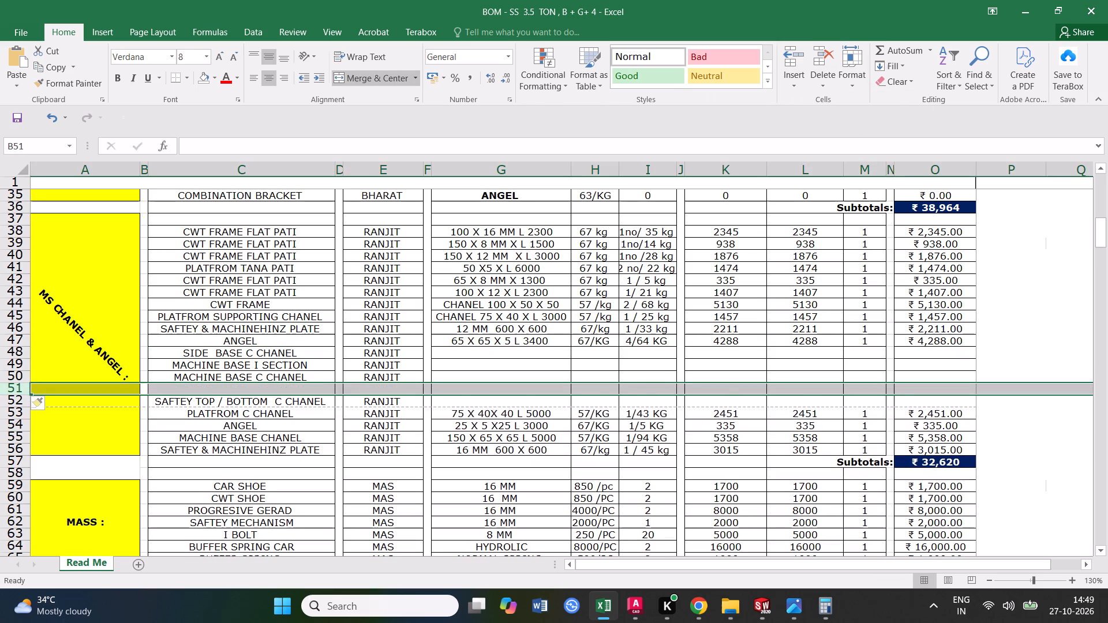
Enter CWT FRAME C CHANEL as the description in the new blank row.
click(222, 427)
click(217, 387)
text(CWT FRAME CH)
key(BackSpace)
key(space)
text(CHANEL)
key(space)
click(314, 468)
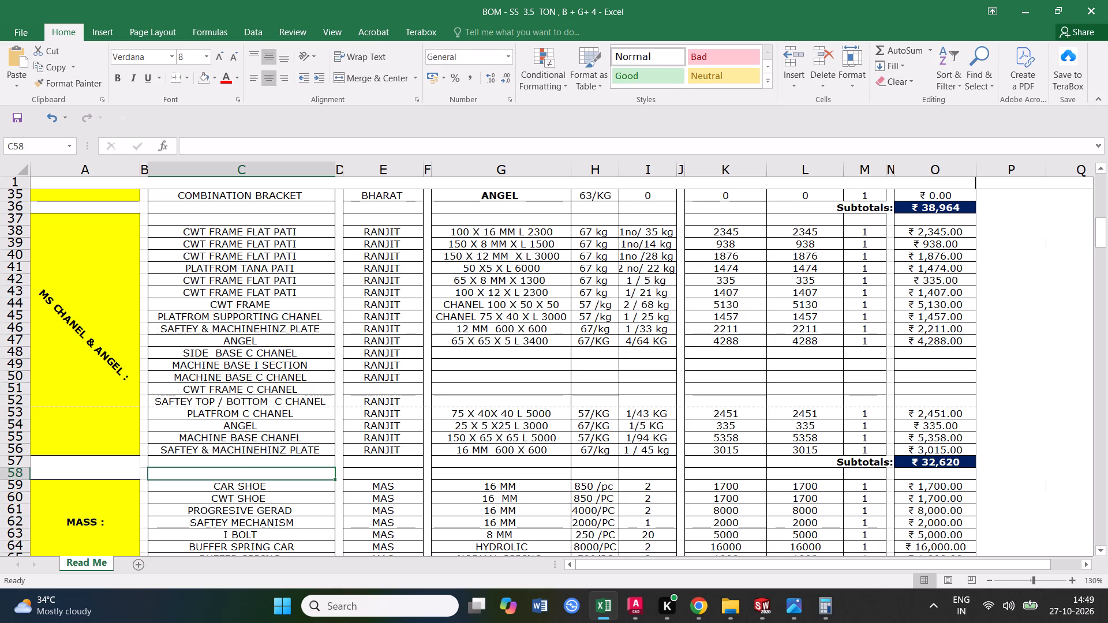
Save the bill of materials workbook.
click(382, 376)
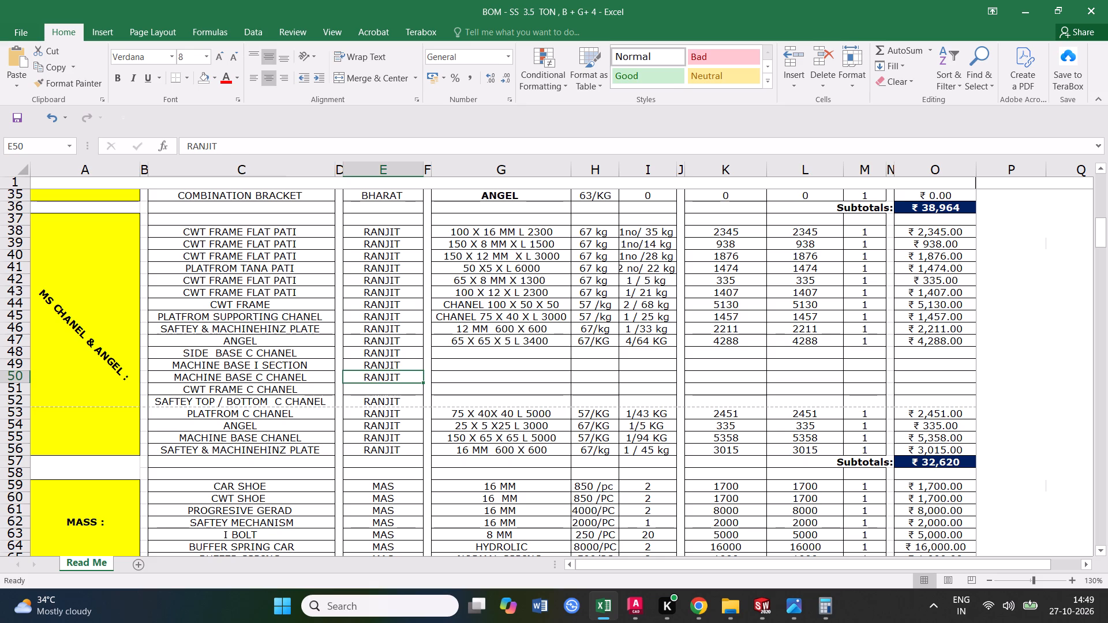
click(292, 367)
click(16, 119)
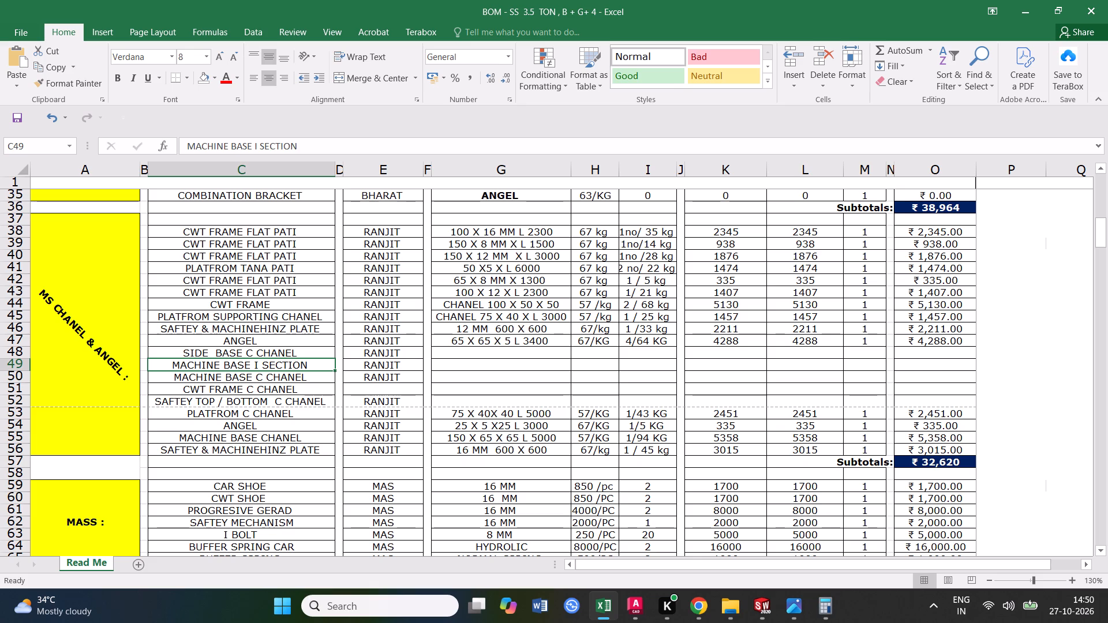
Look back over the upper sections of the bill of materials up to the job header.
scroll(395, 454, up, 3)
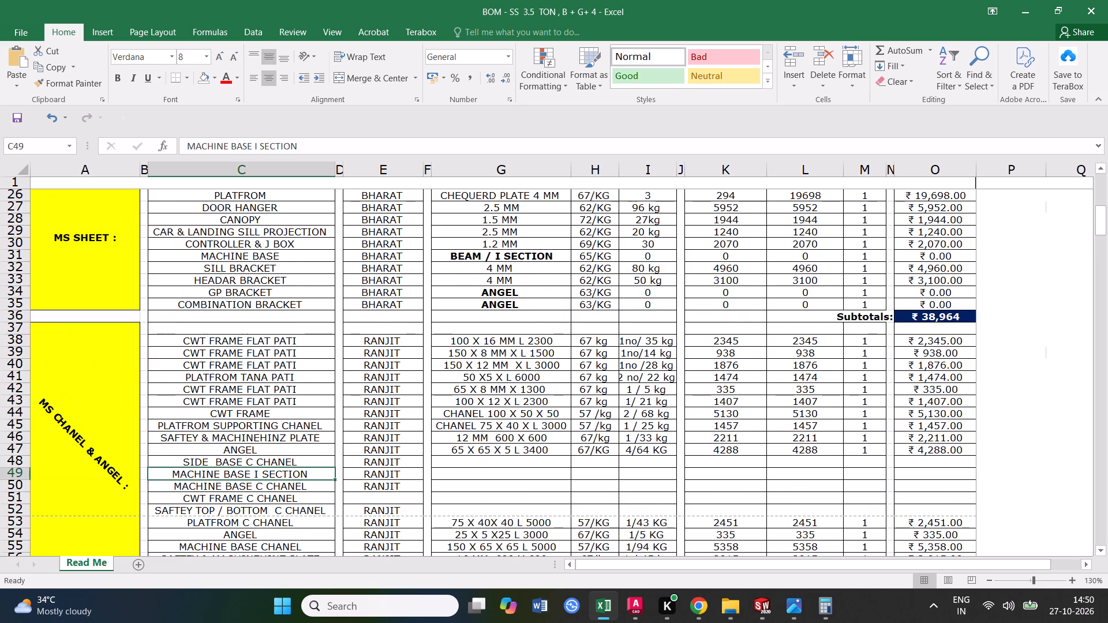
scroll(395, 452, up, 8)
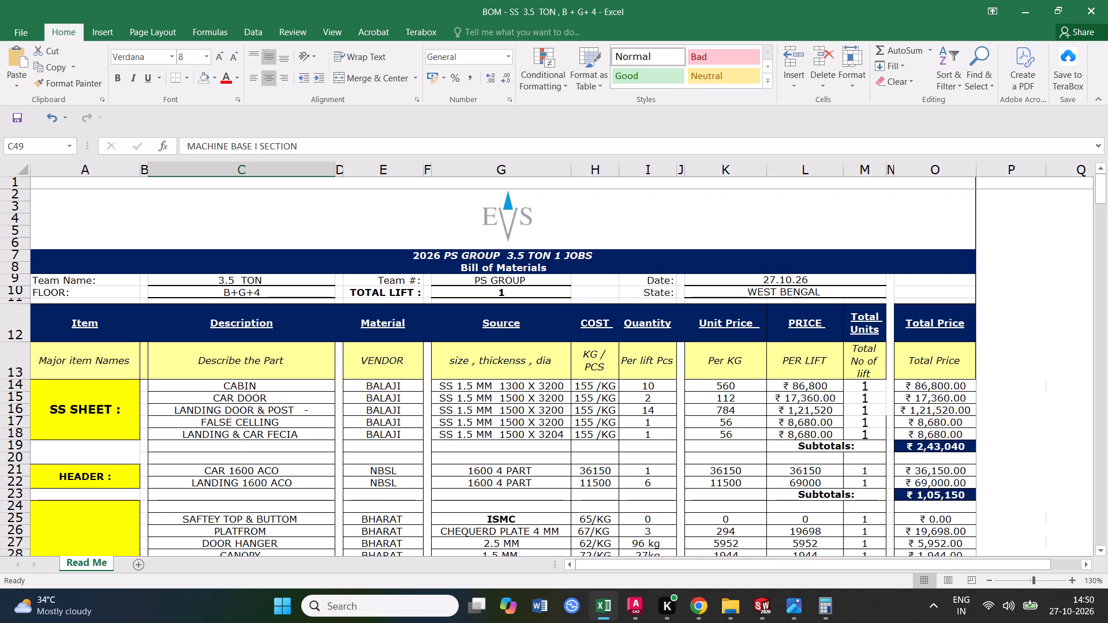
scroll(433, 377, down, 1)
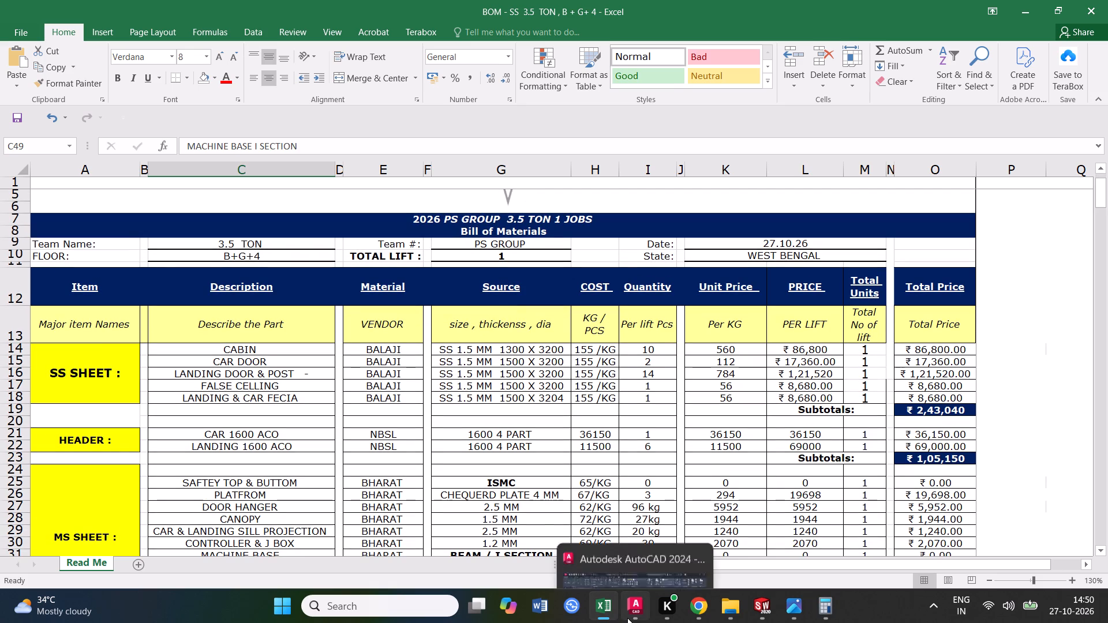
Switch to AutoCAD and examine the plan layouts in the EVS-619 YADUKA GROUP actual drawing, returning to the Excel workbook when done.
click(630, 533)
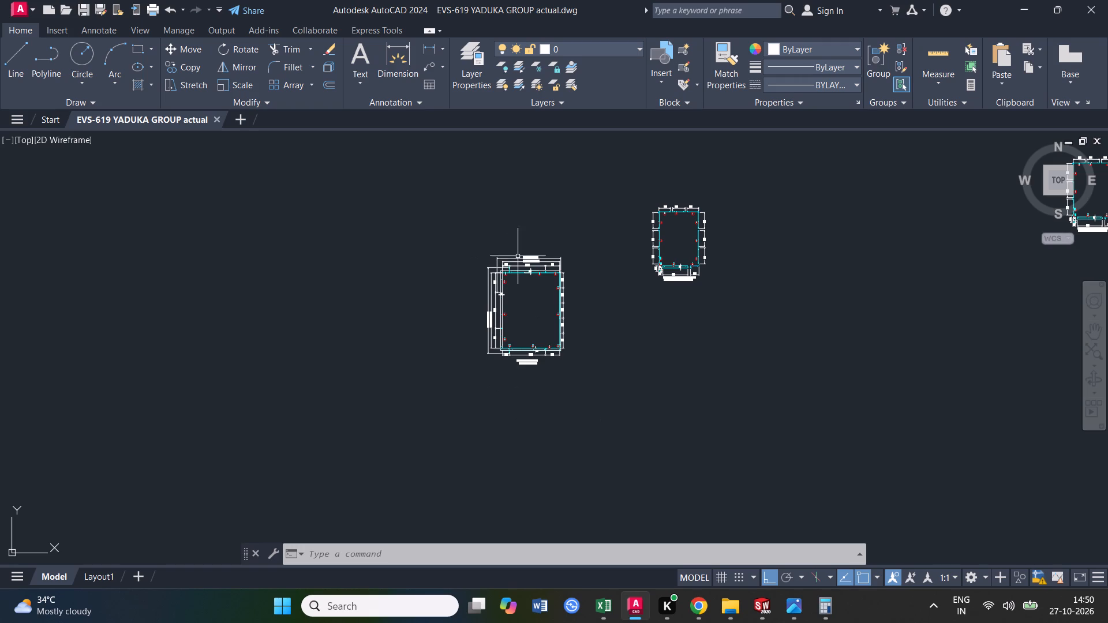
middle_drag(521, 253, 477, 264)
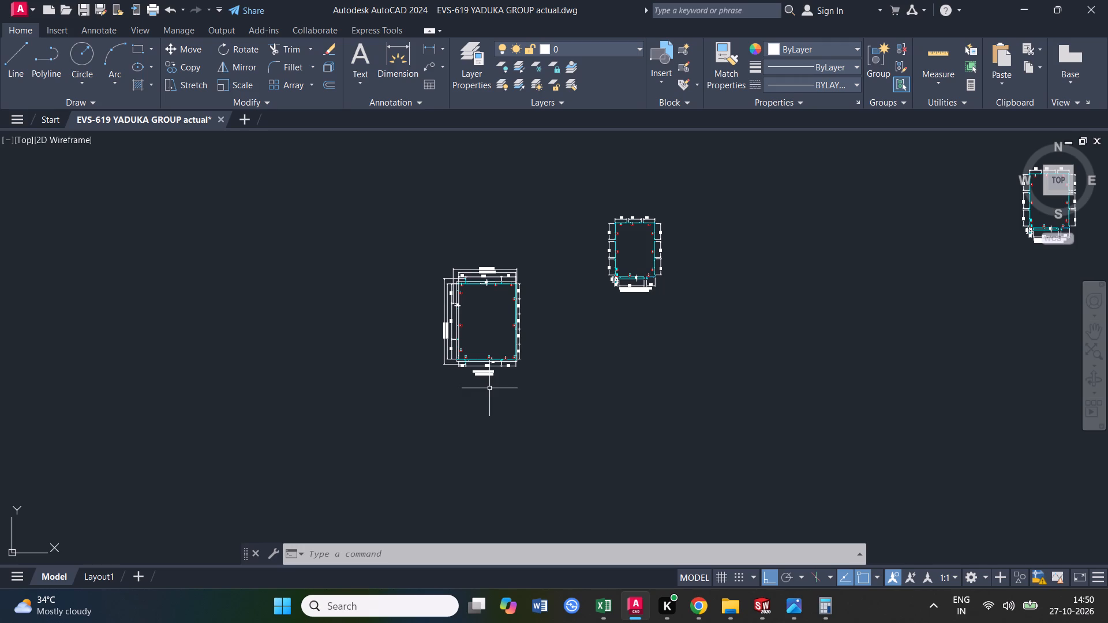
scroll(471, 268, up, 1)
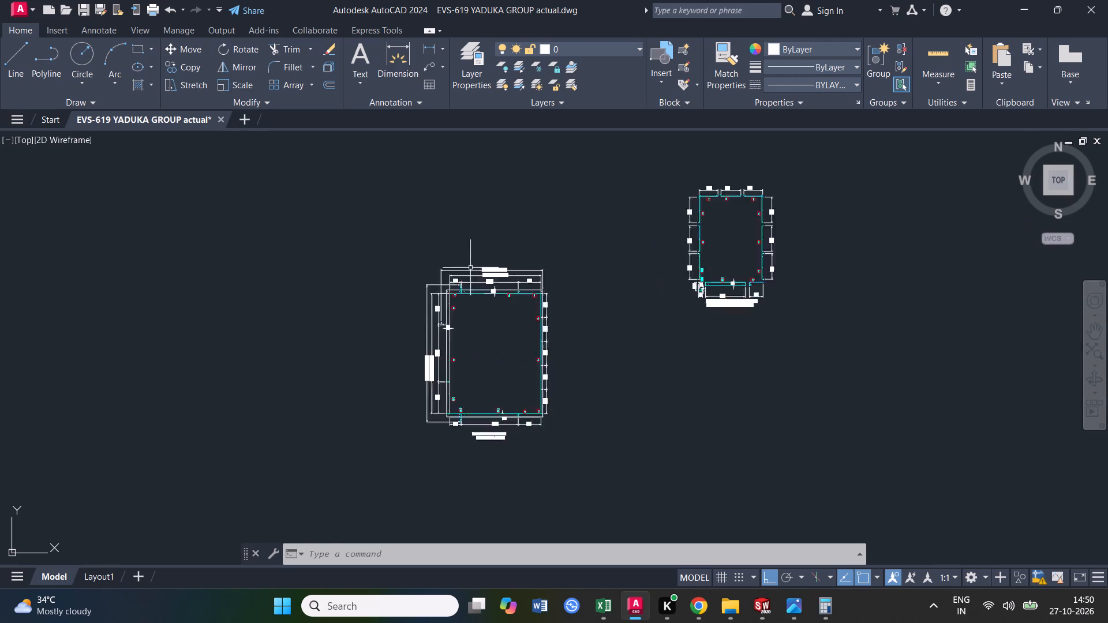
scroll(470, 268, up, 3)
scroll(545, 294, up, 3)
scroll(406, 291, down, 7)
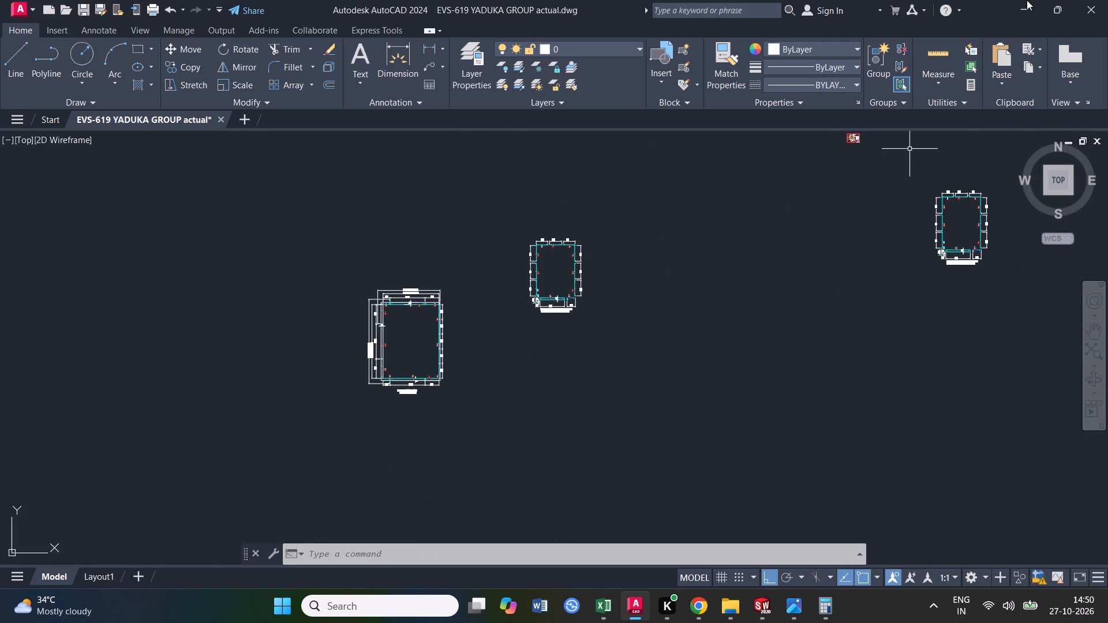
click(1014, 1)
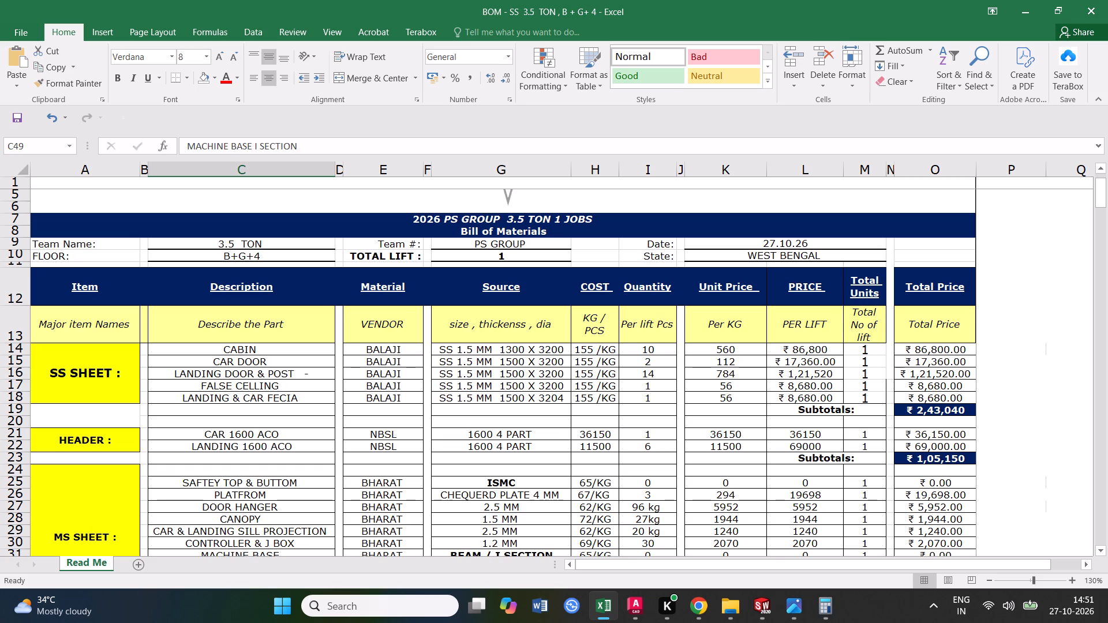
Review the bill of materials from the SS SHEET section down to MASS, PULLEY and MOTOR, ending on the CAR SHOE size.
scroll(504, 389, down, 2)
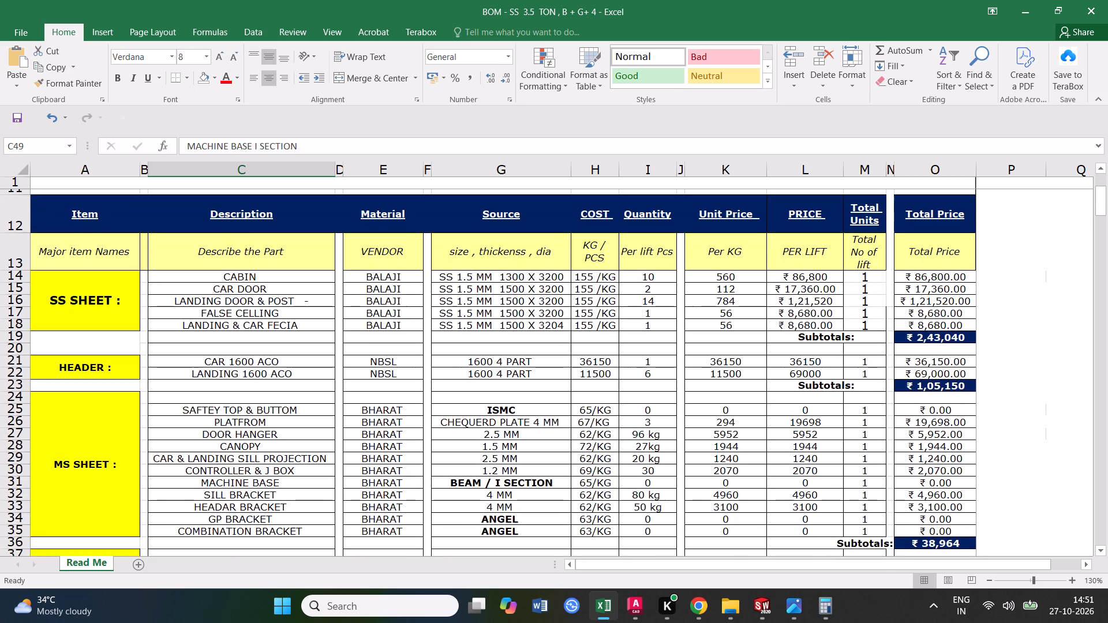
scroll(393, 371, down, 1)
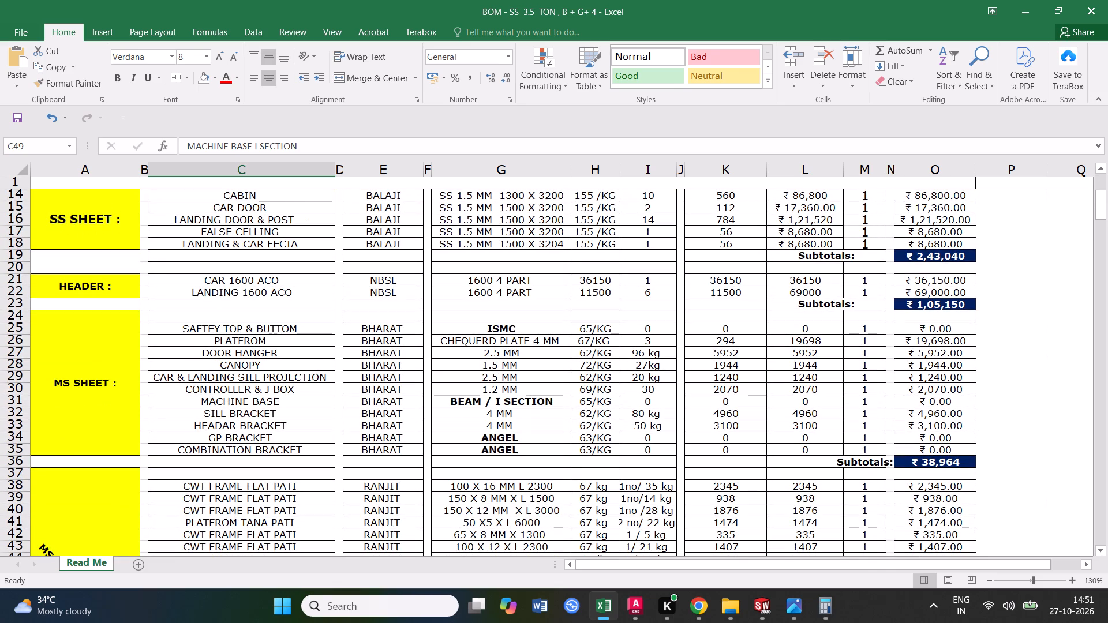
scroll(486, 359, down, 1)
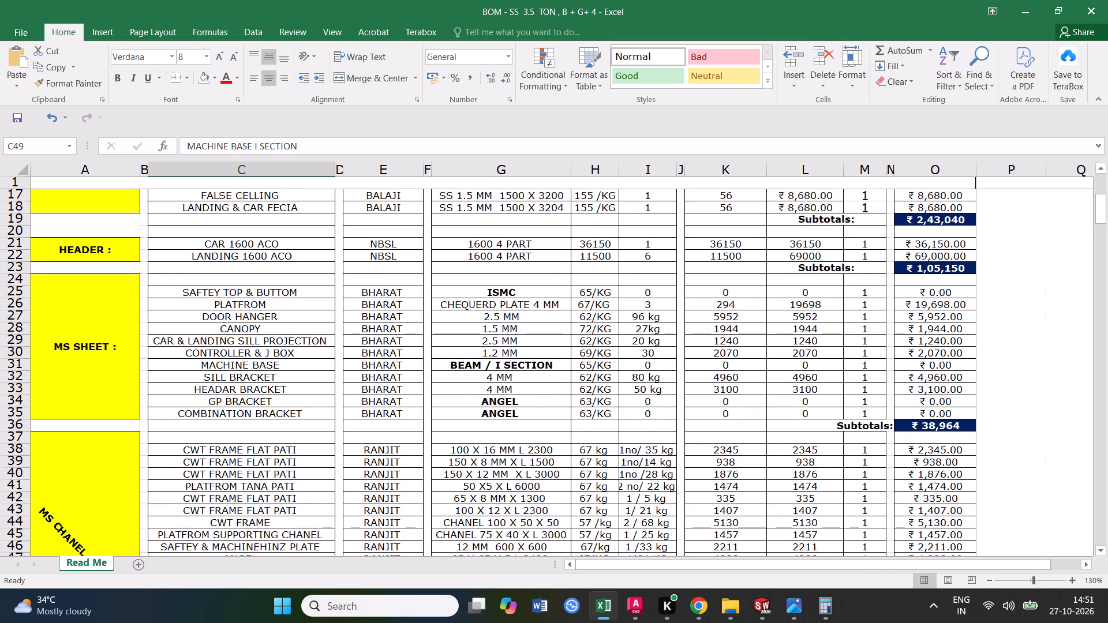
scroll(467, 328, down, 6)
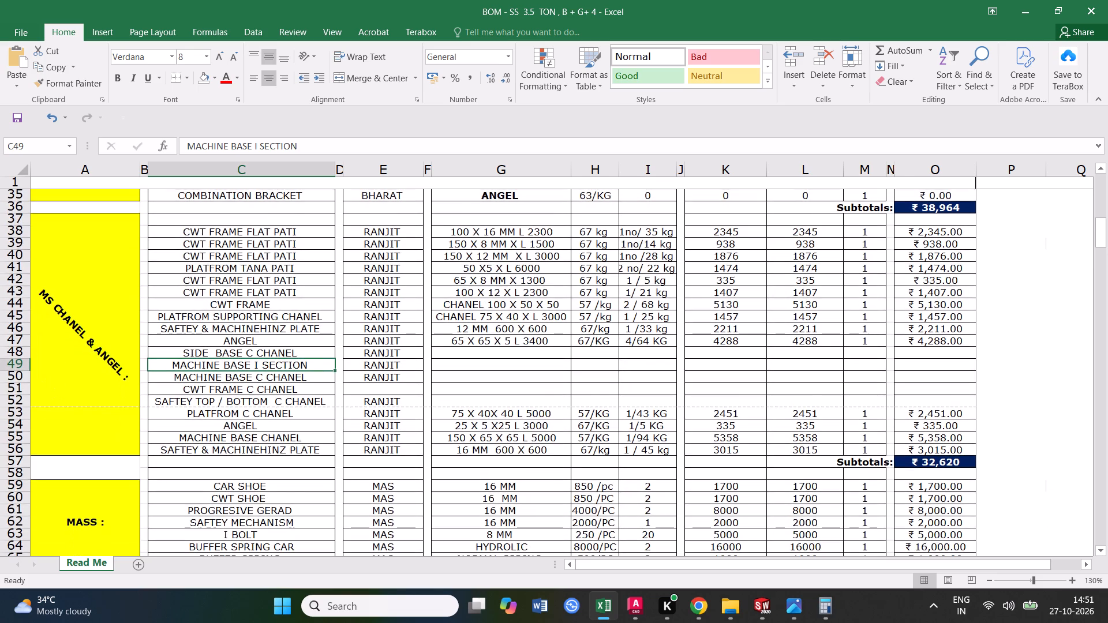
scroll(482, 333, down, 3)
scroll(392, 354, down, 1)
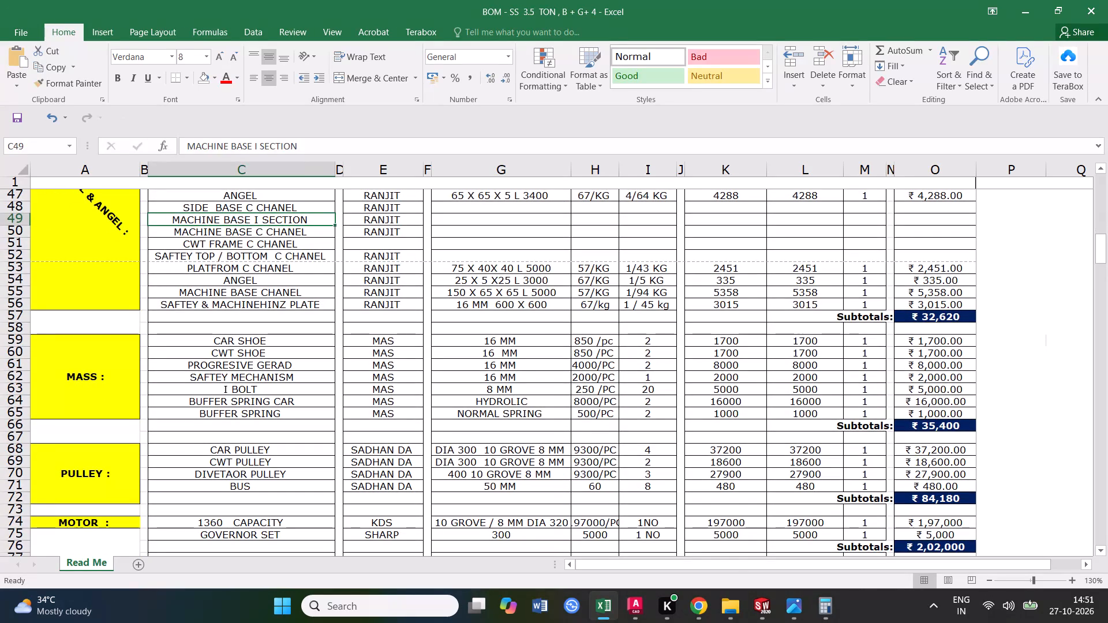
click(496, 342)
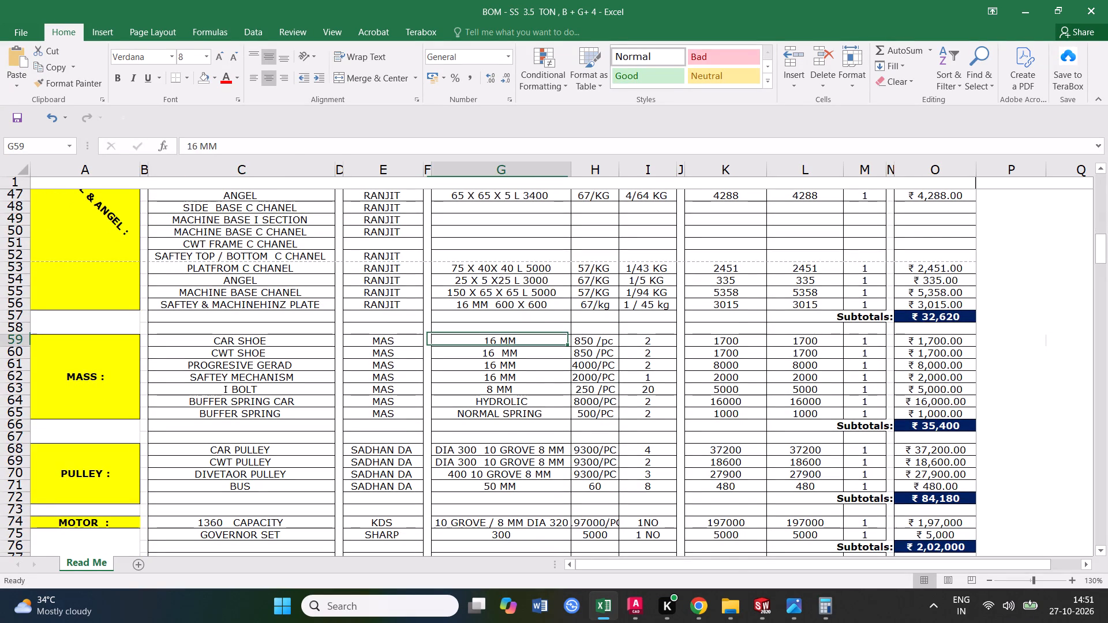
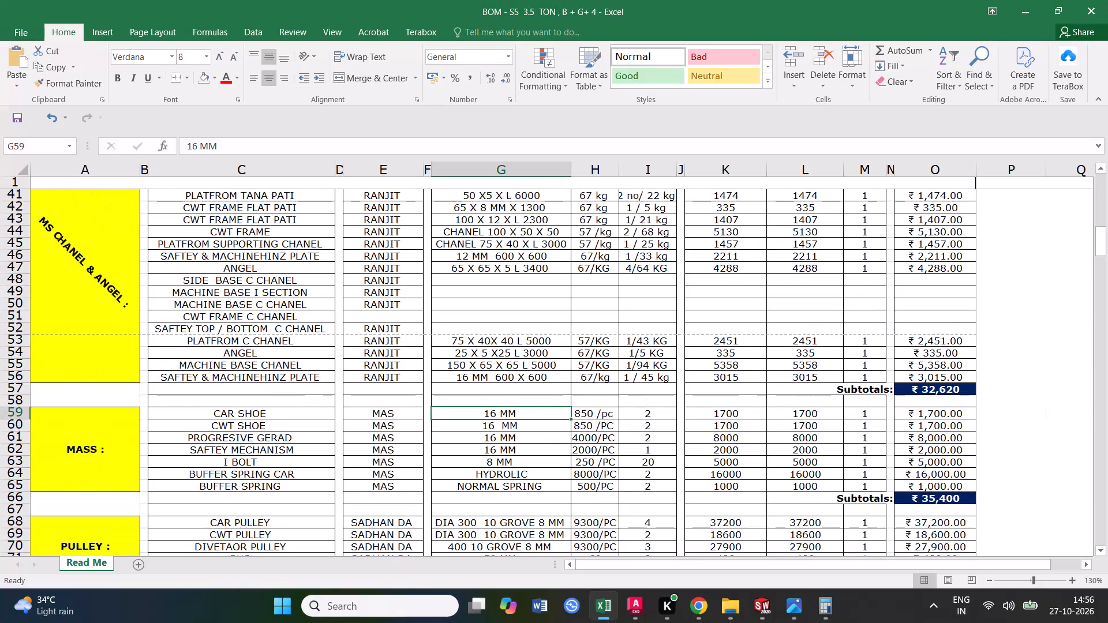
Select the entire row of the 100 X 16 MM L 2300 CWT FRAME FLAT PATI in the MS CHANEL & ANGEL section.
scroll(408, 337, up, 1)
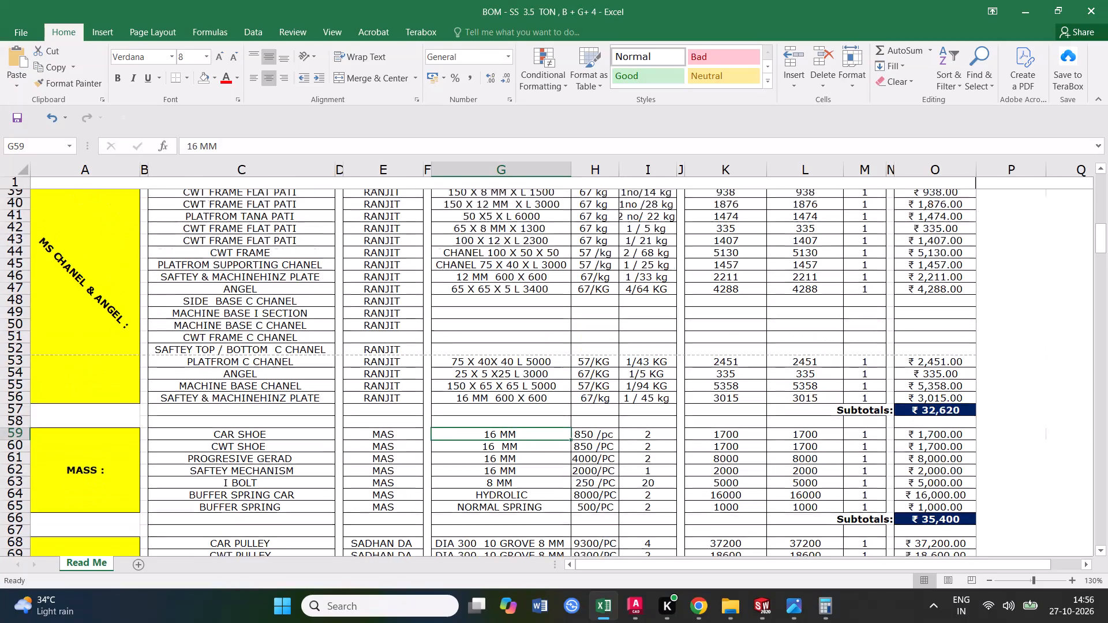
scroll(408, 337, up, 1)
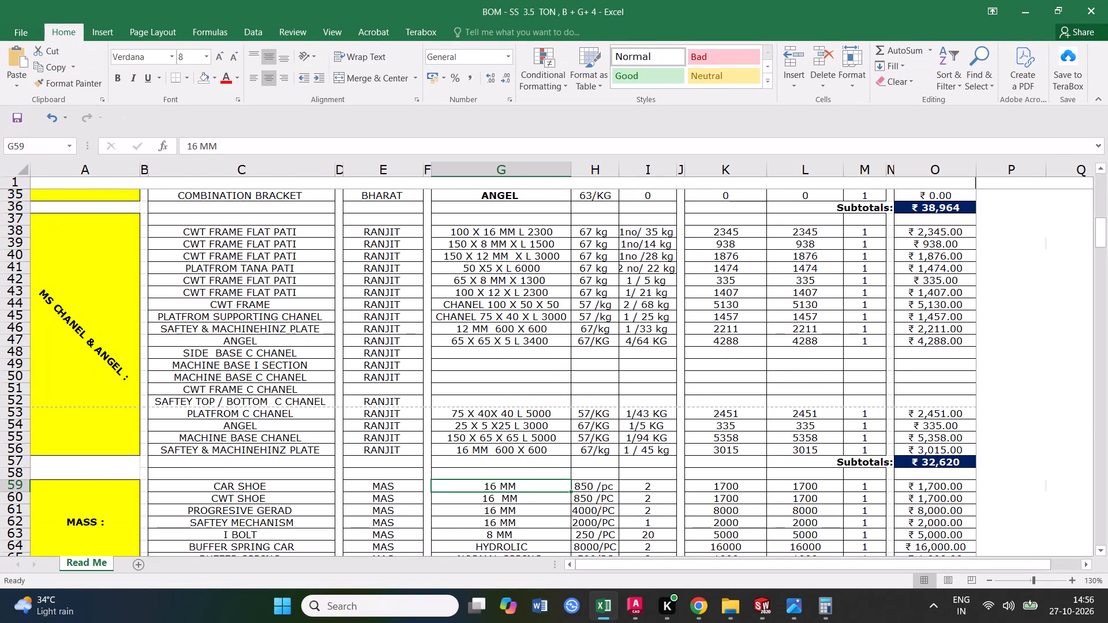
click(19, 232)
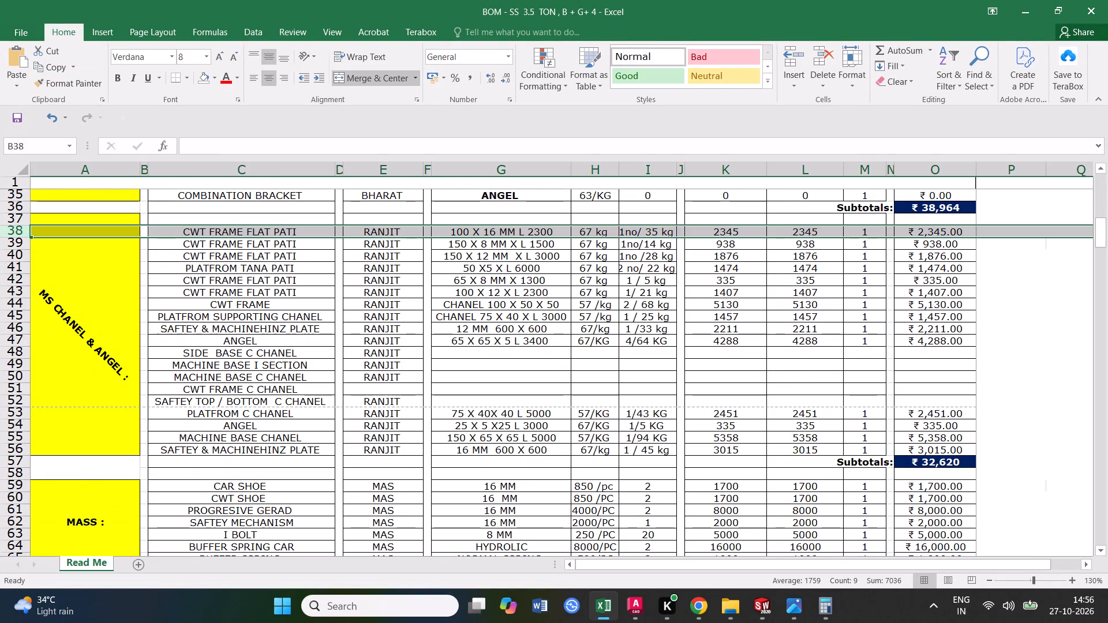
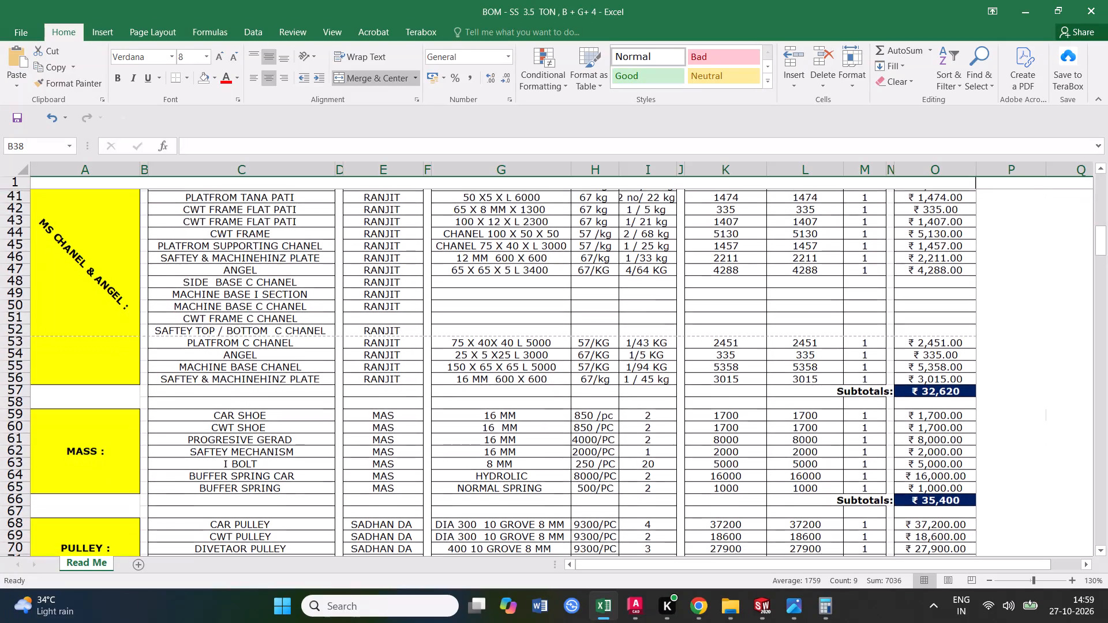
Set the quantity of CAR SHOE to 8 and of CWT SHOE to 4 in the MASS section.
scroll(407, 380, down, 1)
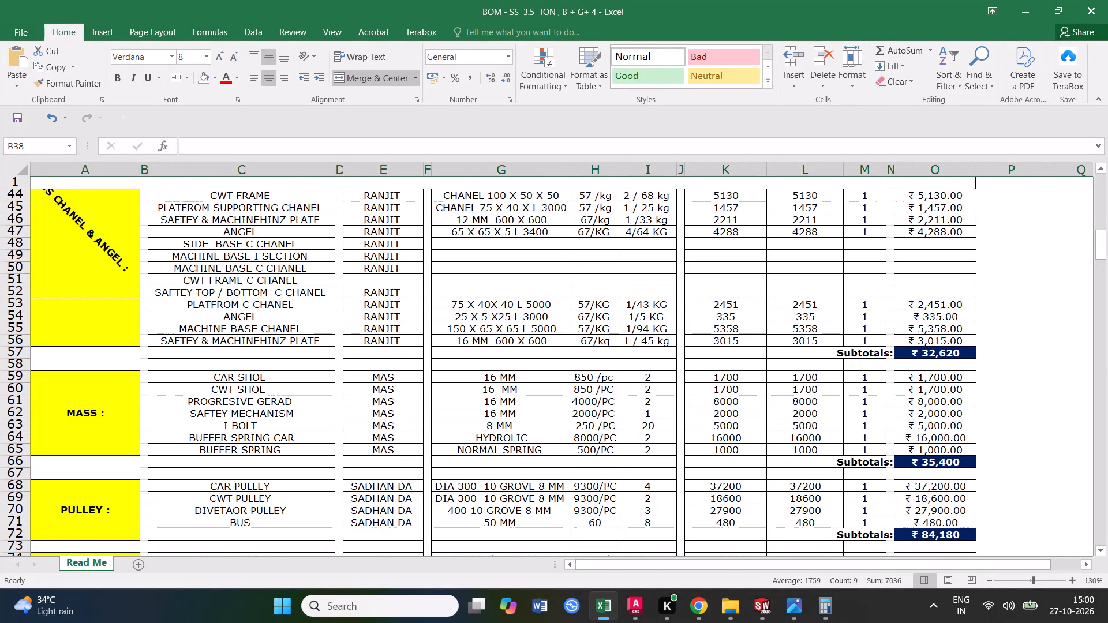
double_click(652, 378)
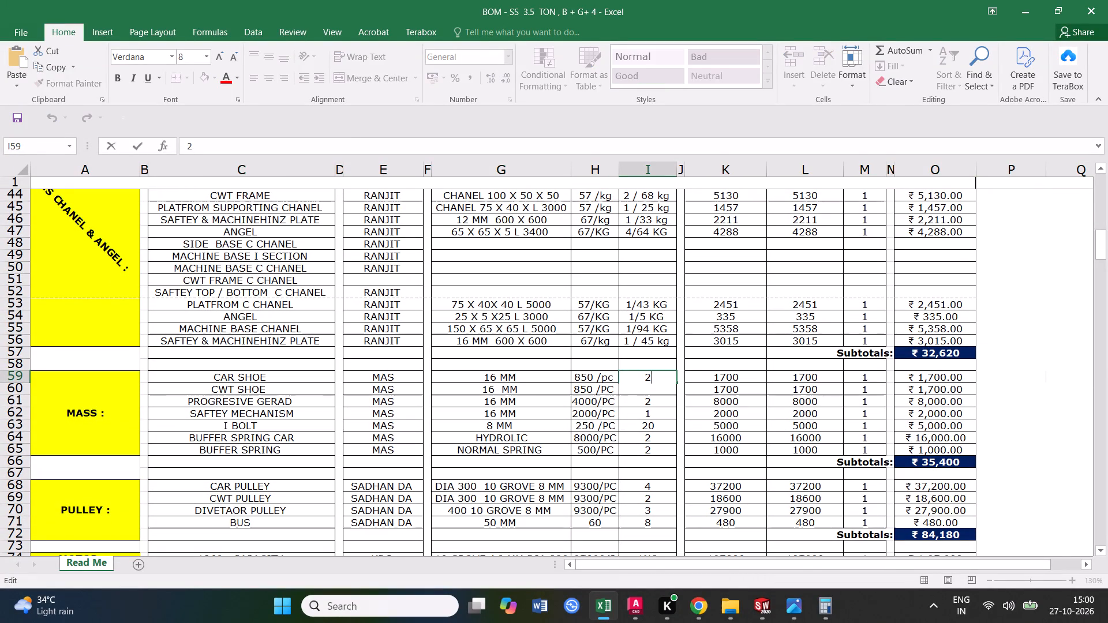
key(BackSpace)
key(8)
click(669, 428)
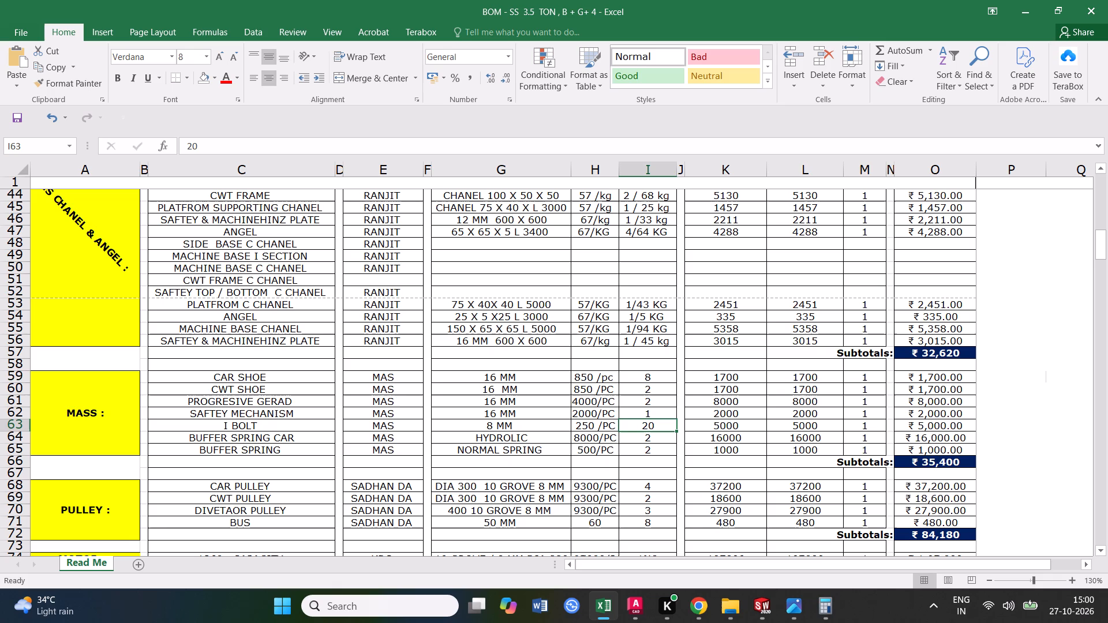
double_click(657, 388)
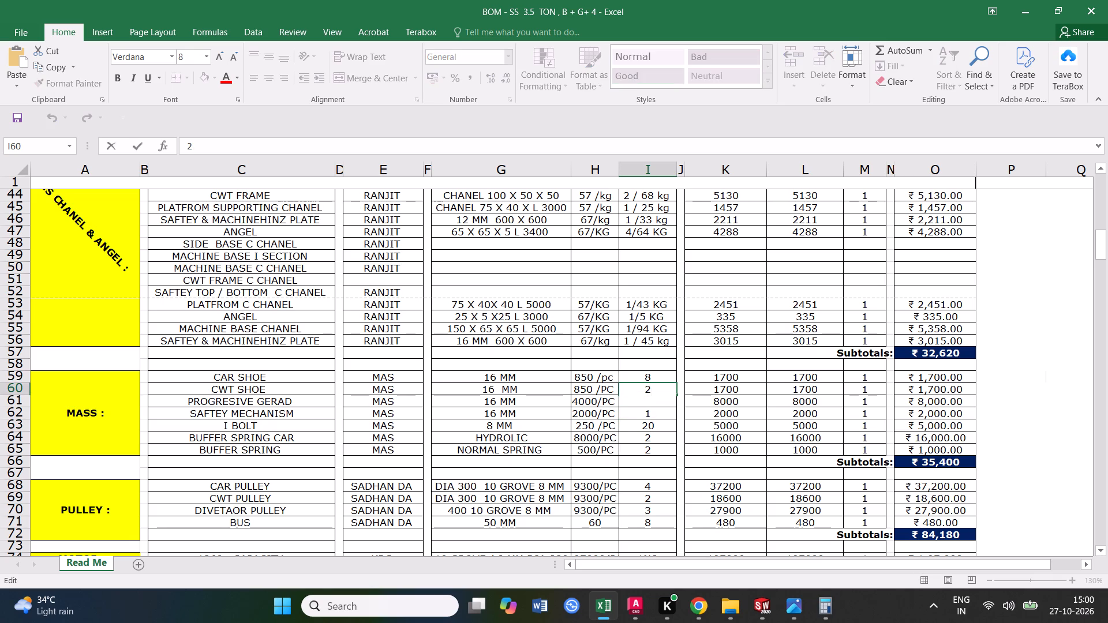
key(BackSpace)
key(4)
click(660, 427)
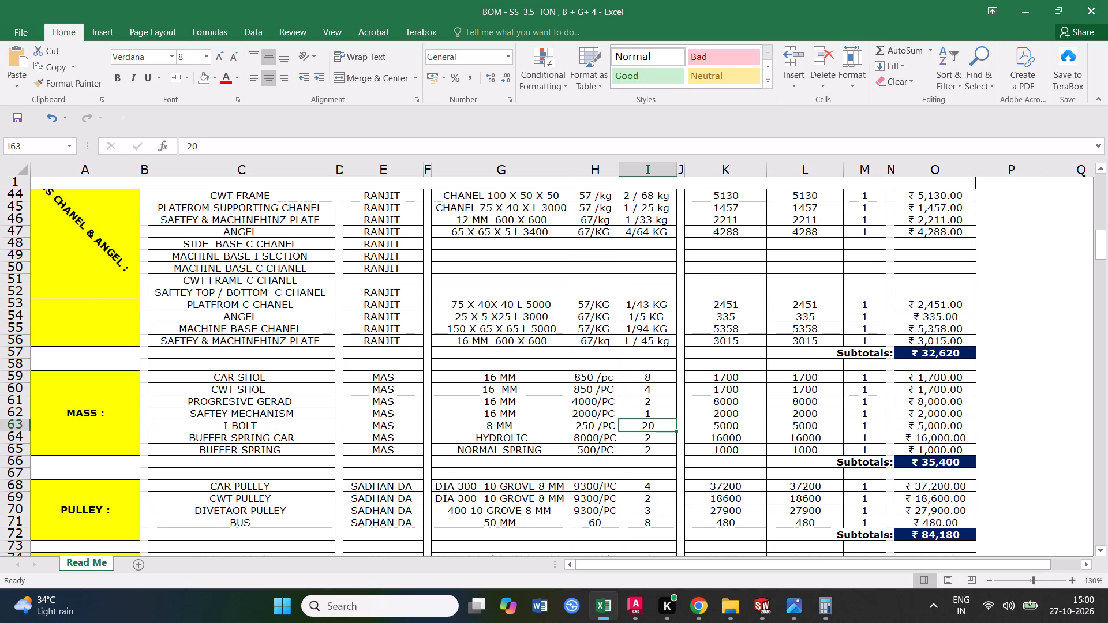
Rename the PROGRESIVE GERAD item in the MASS section as GERAD.
click(654, 403)
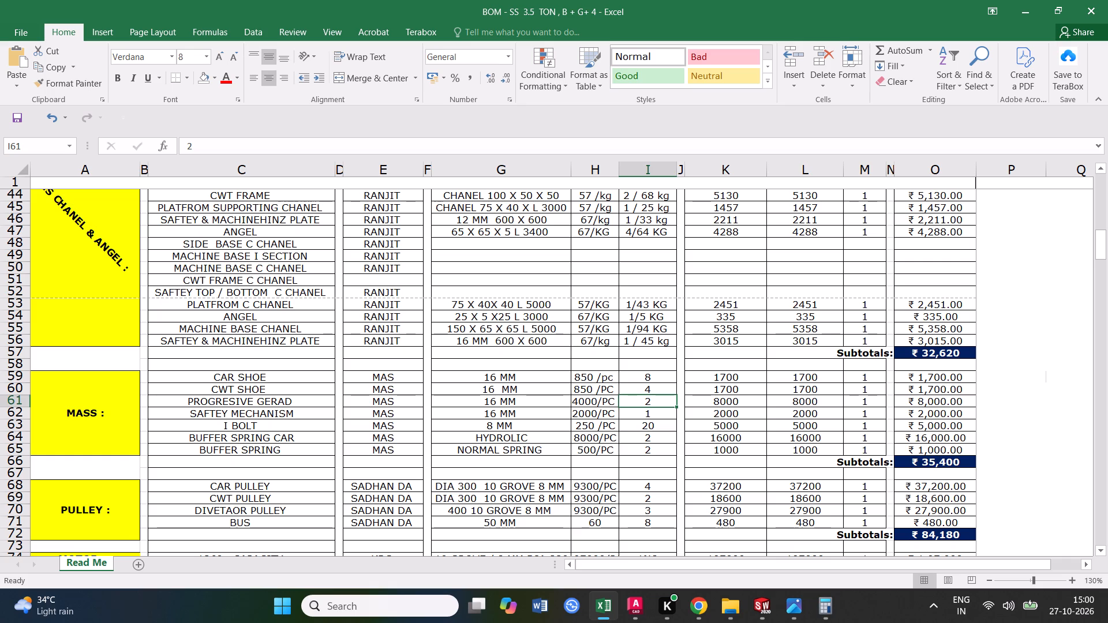
double_click(254, 402)
drag(259, 400, 192, 405)
text(NOR)
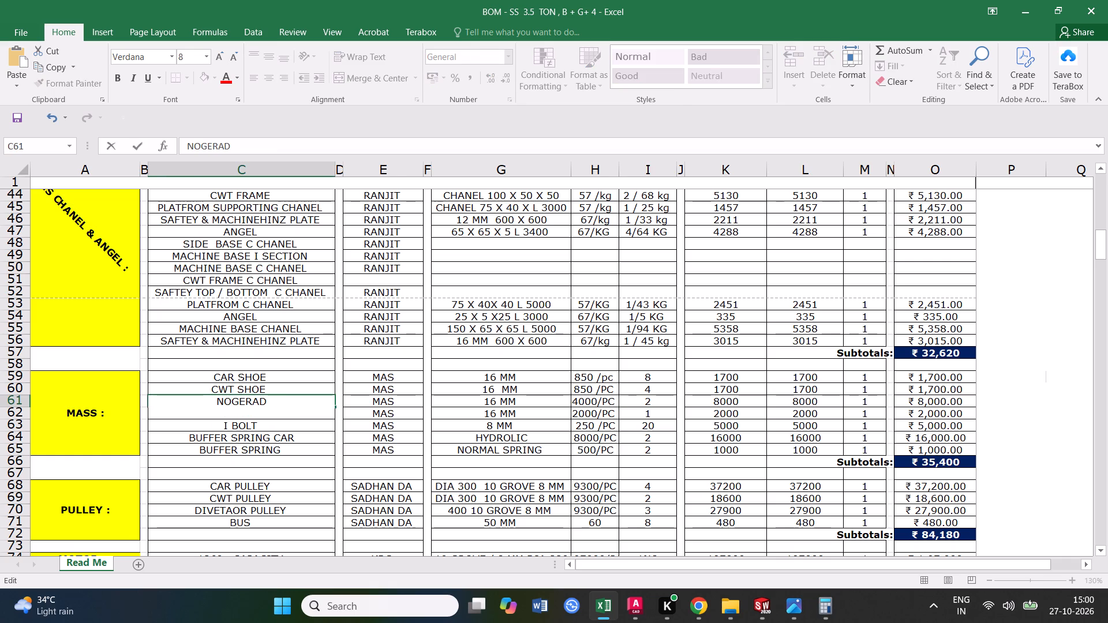
key(BackSpace)
key(BackSpace)
key(BackSpace)
key(BackSpace)
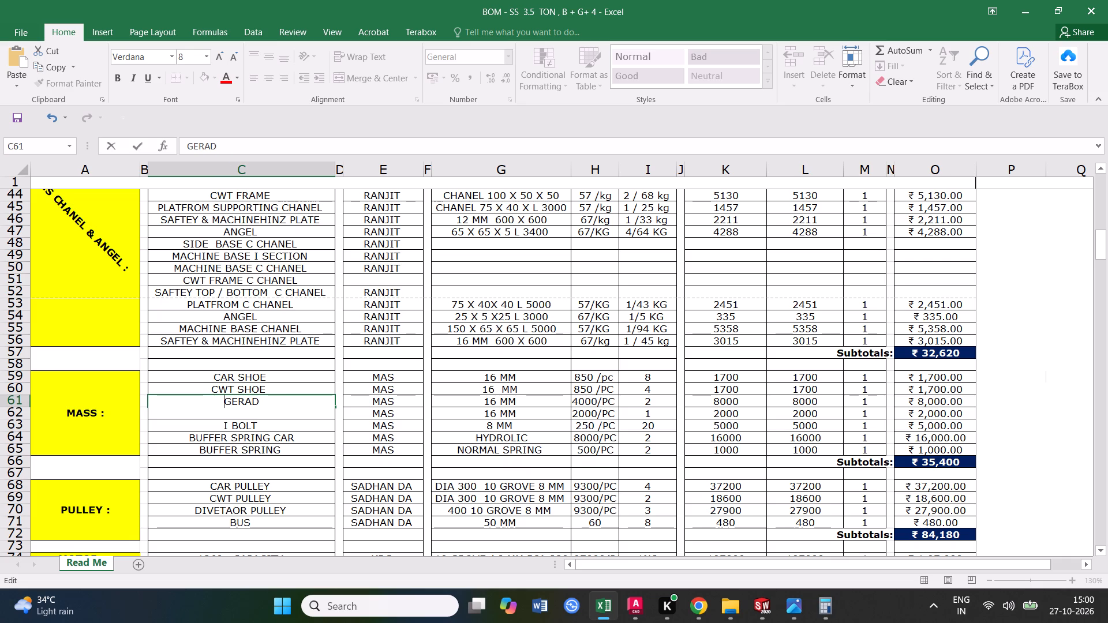
click(656, 400)
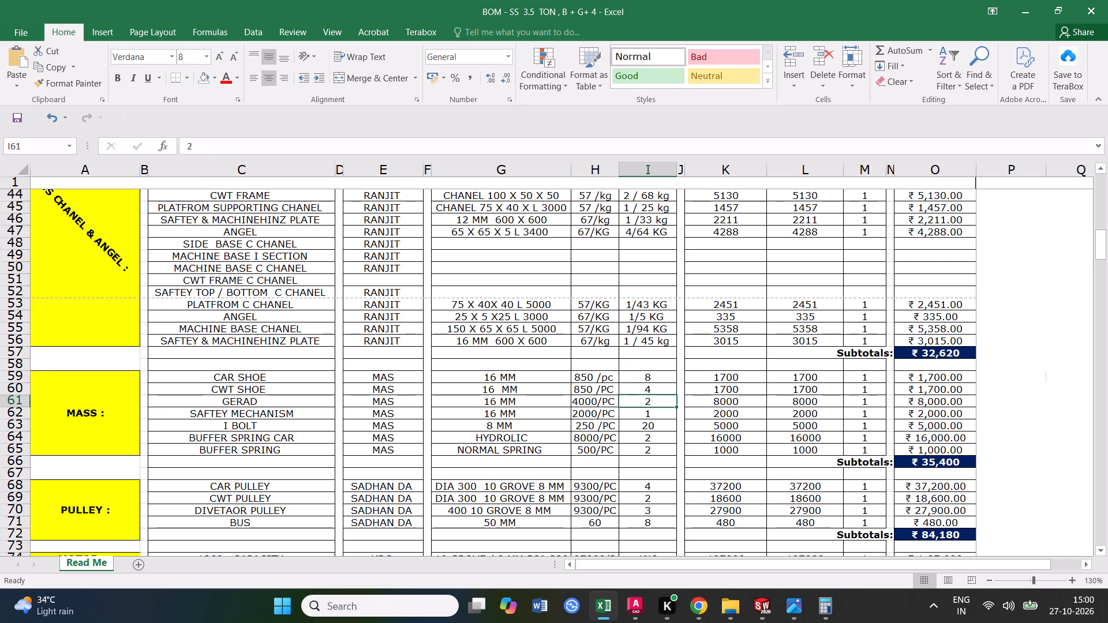
Set the quantities of GERAD and SAFTEY MECHANISM in the MASS section to 4 each.
click(658, 415)
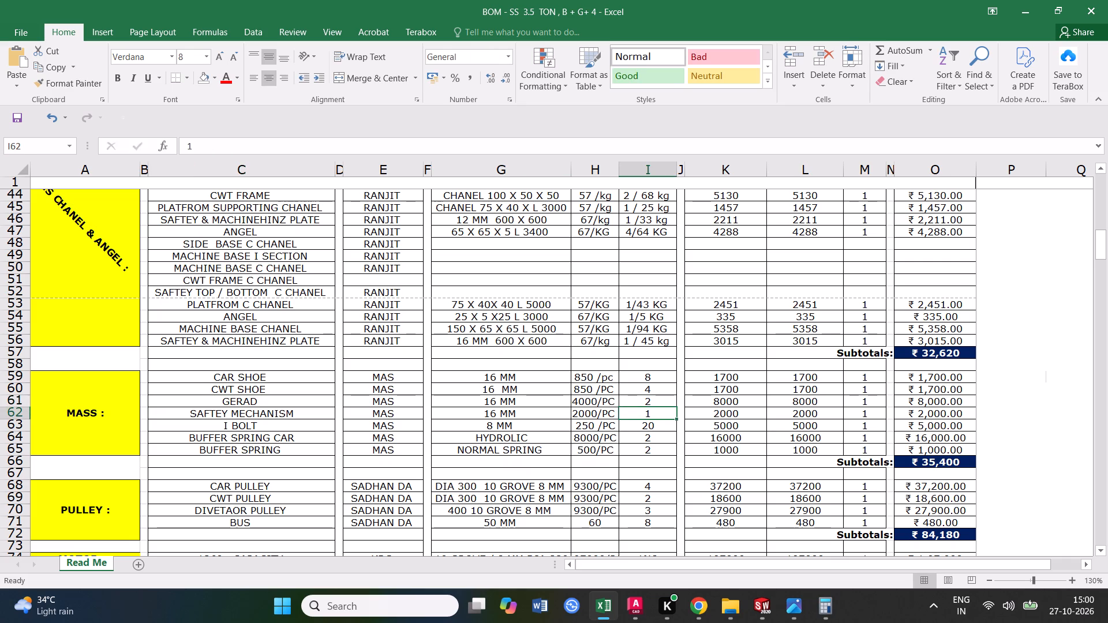
click(655, 400)
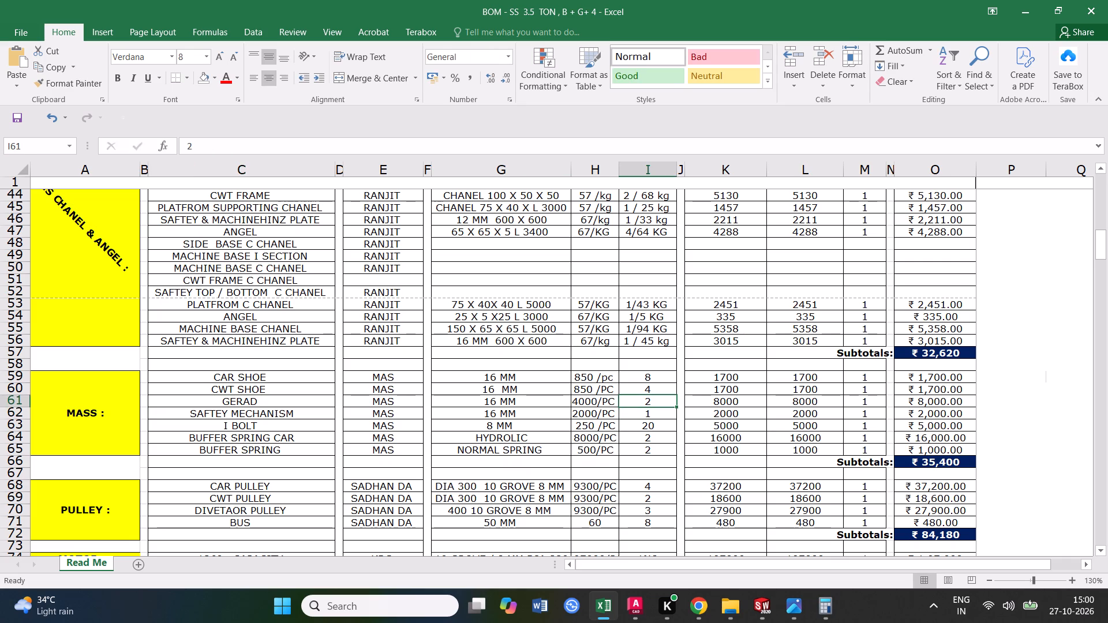
double_click(652, 400)
key(BackSpace)
key(4)
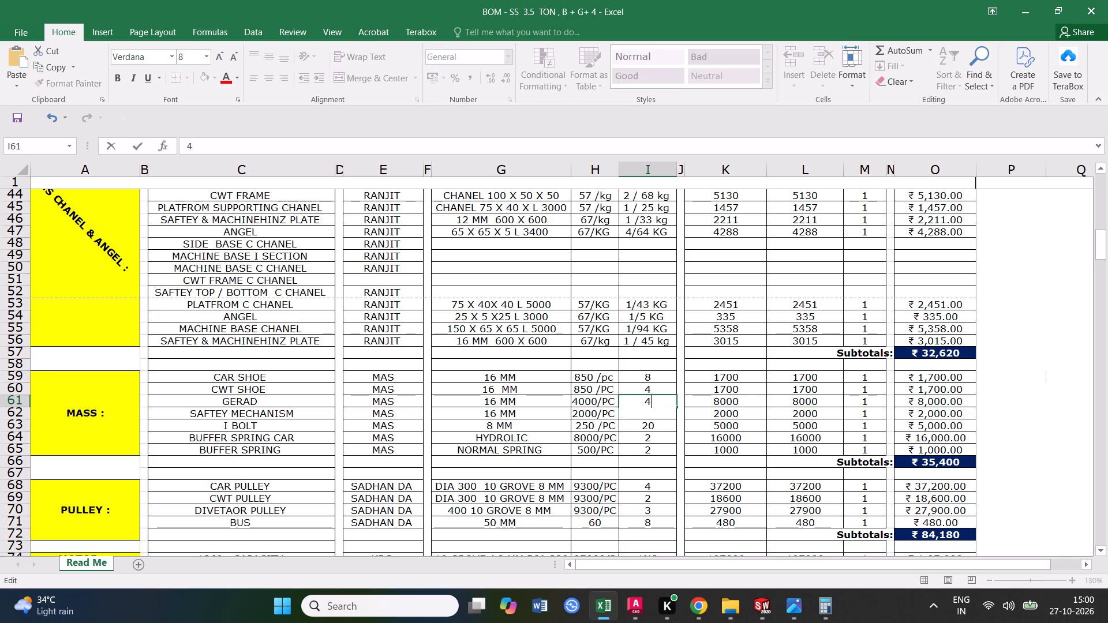
click(664, 439)
click(650, 412)
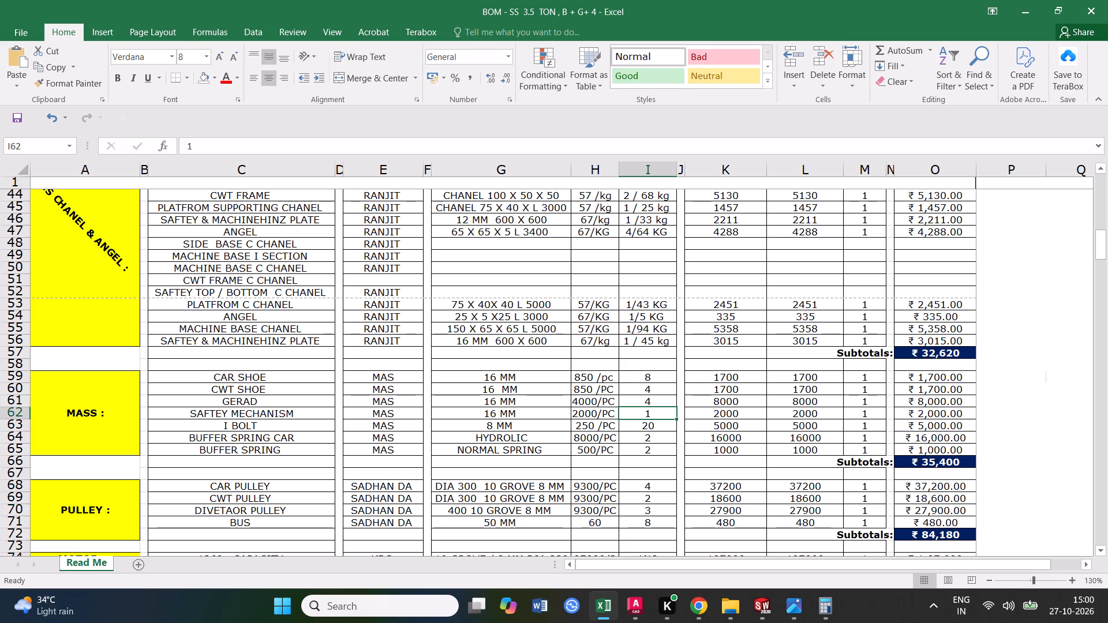
key(4)
click(653, 433)
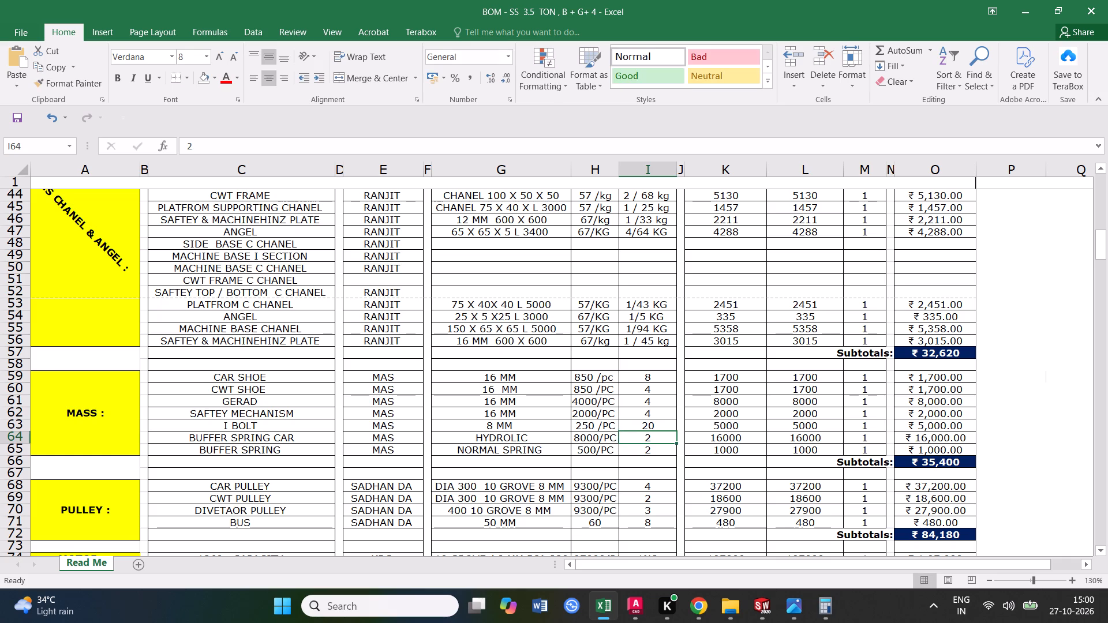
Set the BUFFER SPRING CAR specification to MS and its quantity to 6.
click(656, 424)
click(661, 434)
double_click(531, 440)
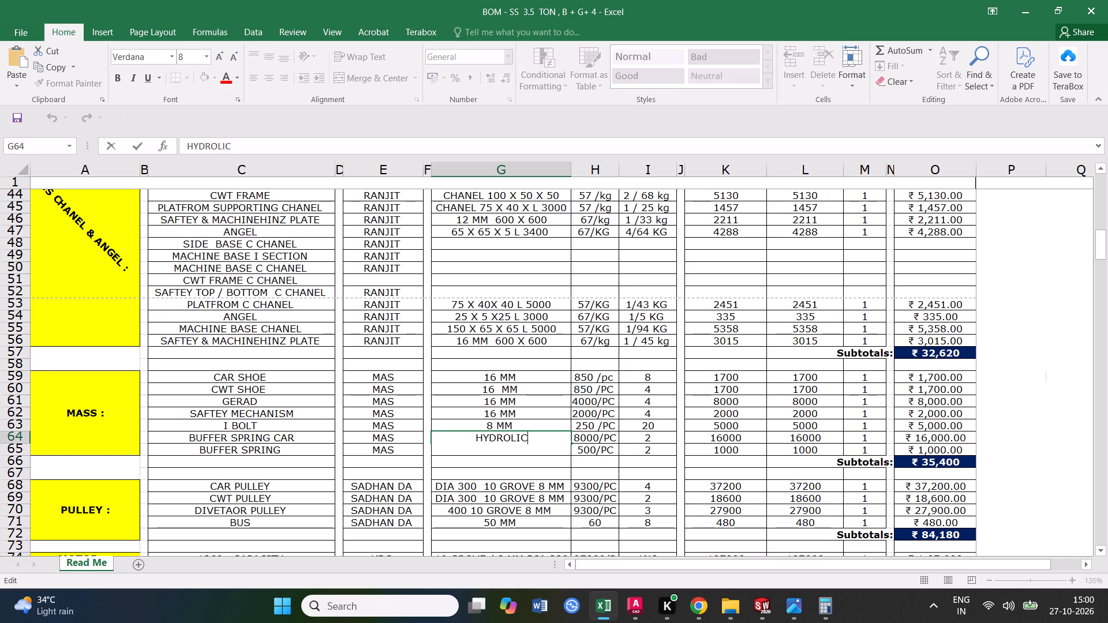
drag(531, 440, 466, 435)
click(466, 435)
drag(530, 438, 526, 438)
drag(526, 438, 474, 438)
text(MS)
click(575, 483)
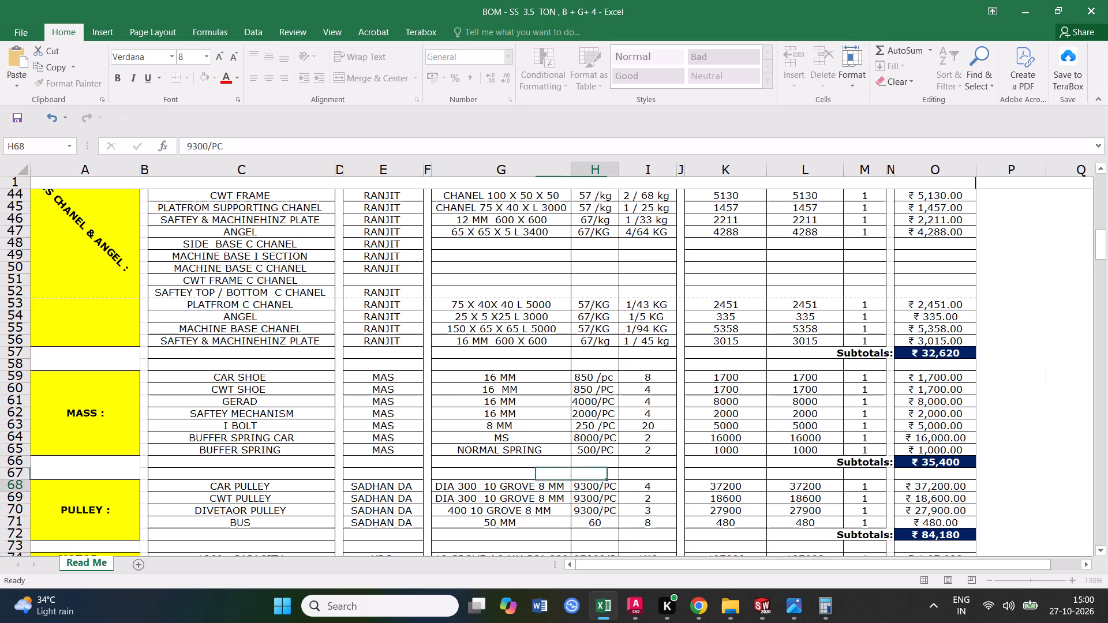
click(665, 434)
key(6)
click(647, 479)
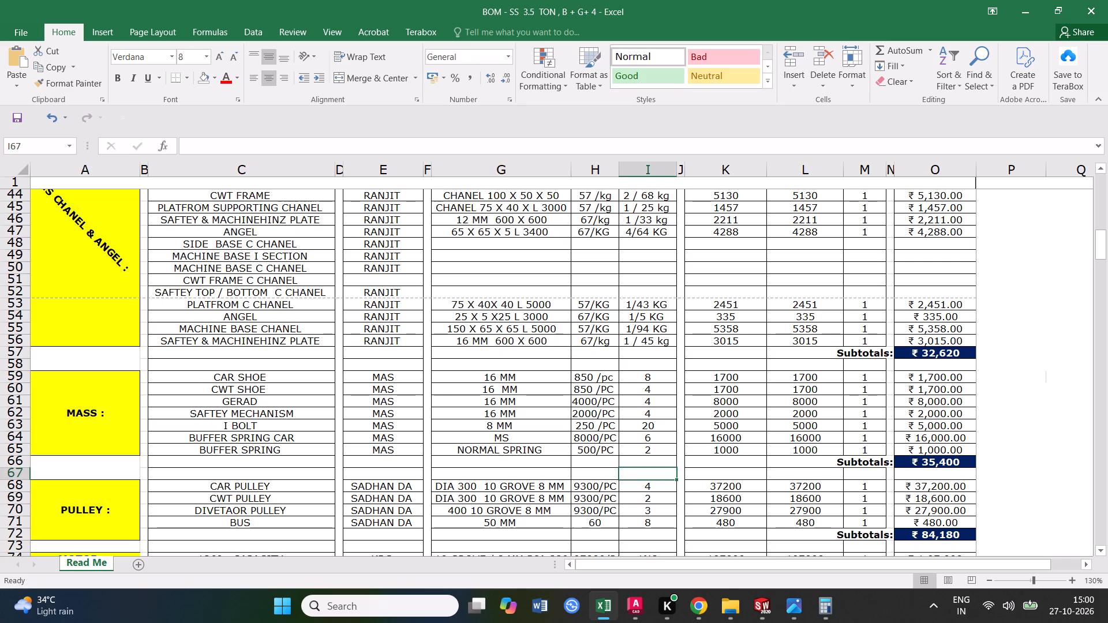
Set the BUFFER SPRING CAR quantity in the MASS section to 4.
click(654, 450)
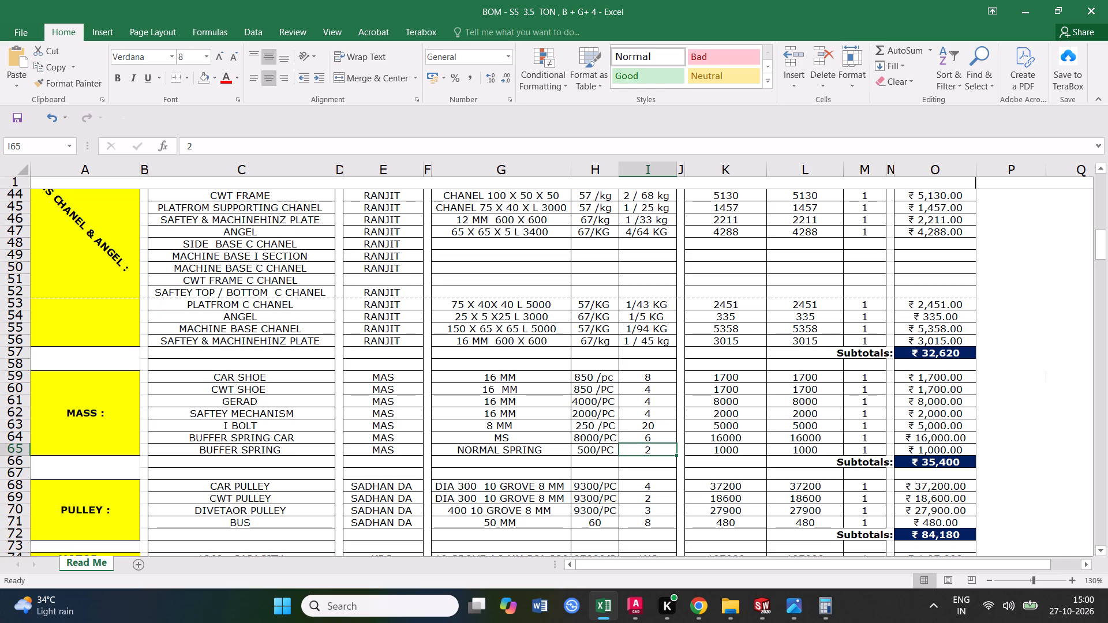
click(656, 441)
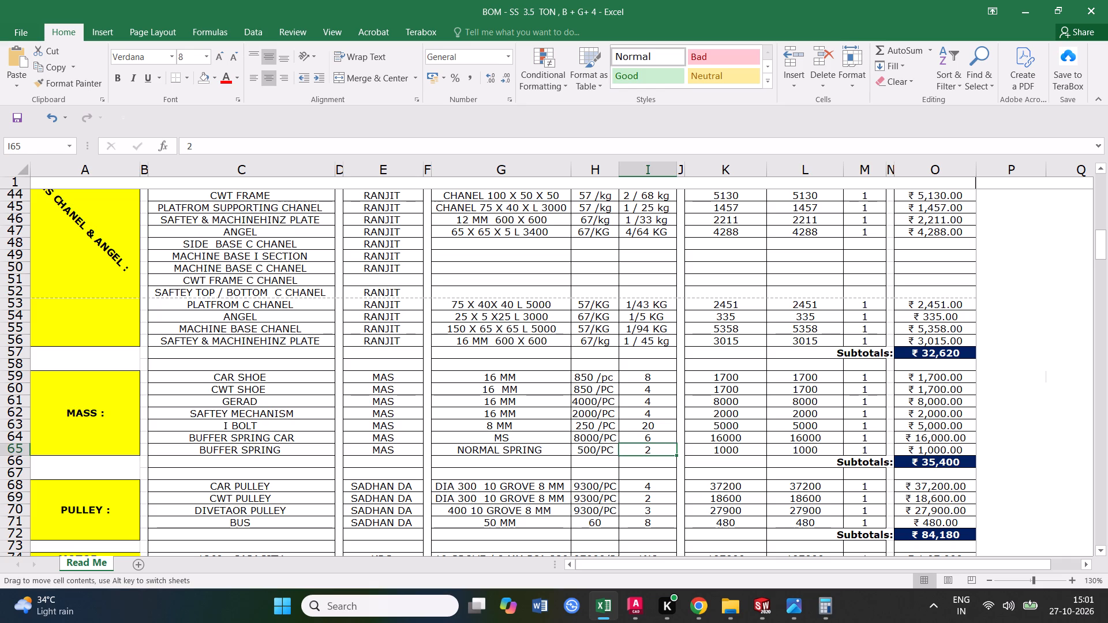
double_click(654, 439)
key(BackSpace)
key(4)
click(647, 470)
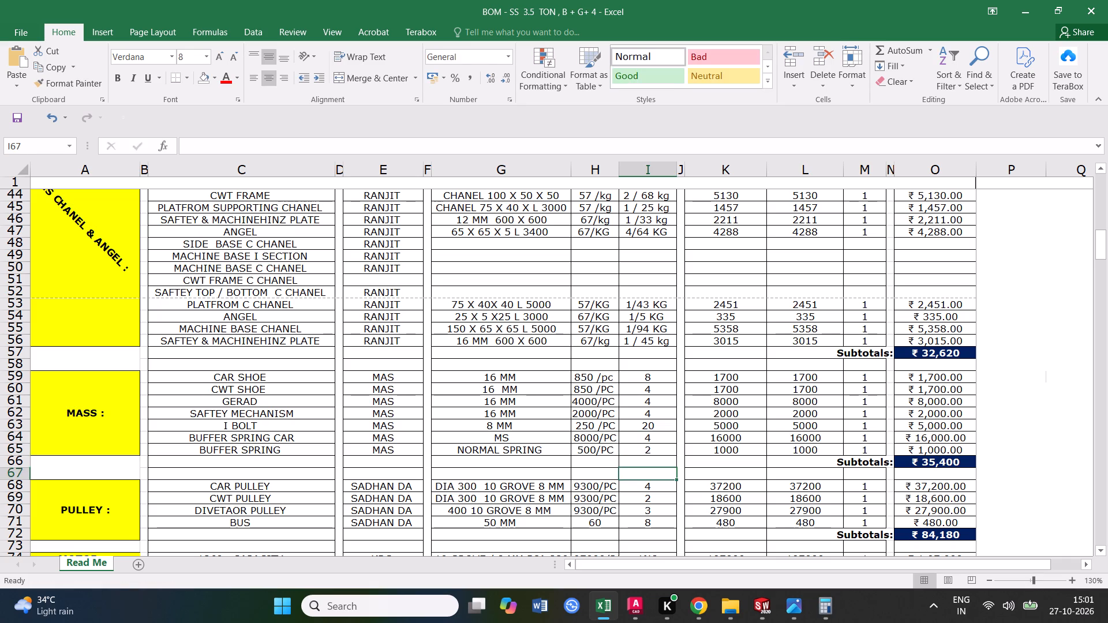
Fill the NORMAL SPRING specification from the BUFFER SPRING row up into the BUFFER SPRING CAR row.
click(601, 464)
click(503, 441)
click(555, 453)
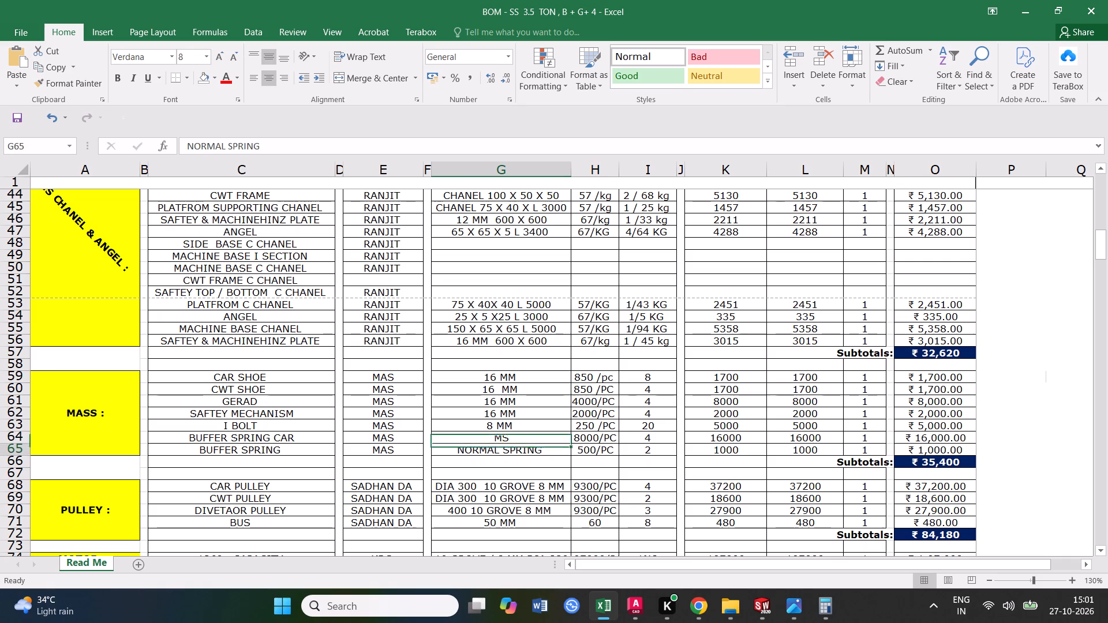
drag(570, 457, 570, 433)
click(529, 474)
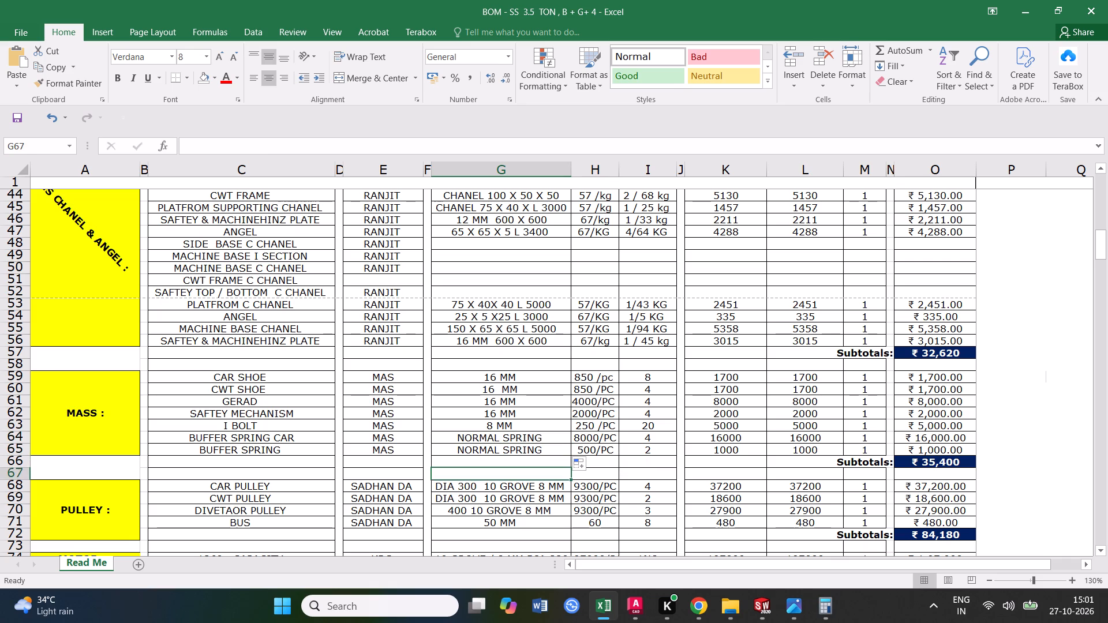
Set the quantity of CAR PULLEY to 2 and of DIVETAOR PULLEY to 4 in the PULLEY section.
scroll(522, 459, down, 3)
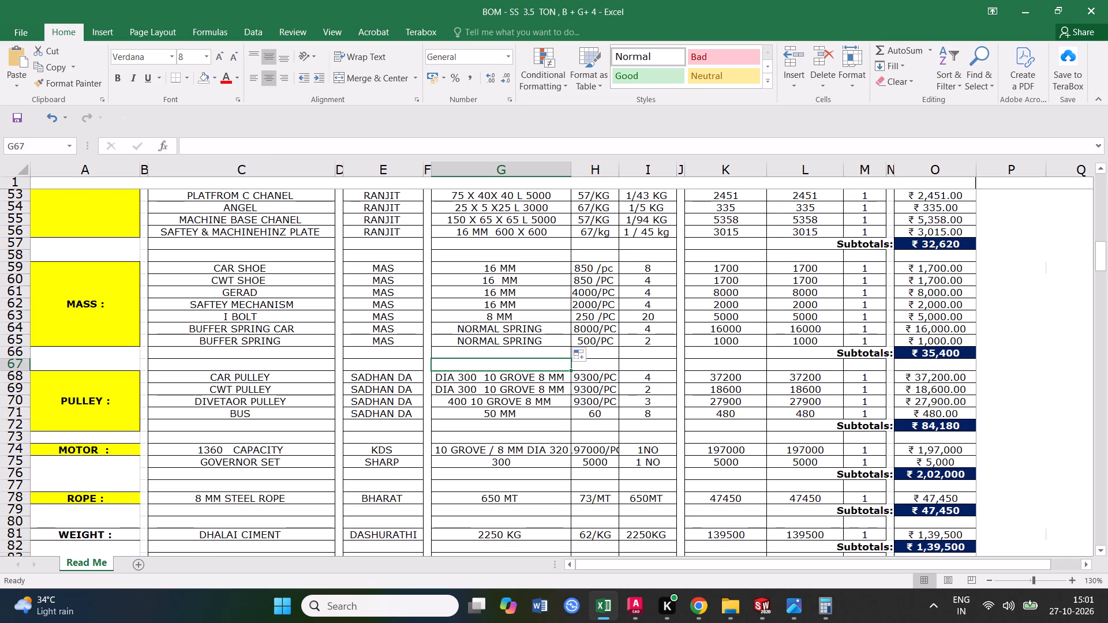
click(247, 378)
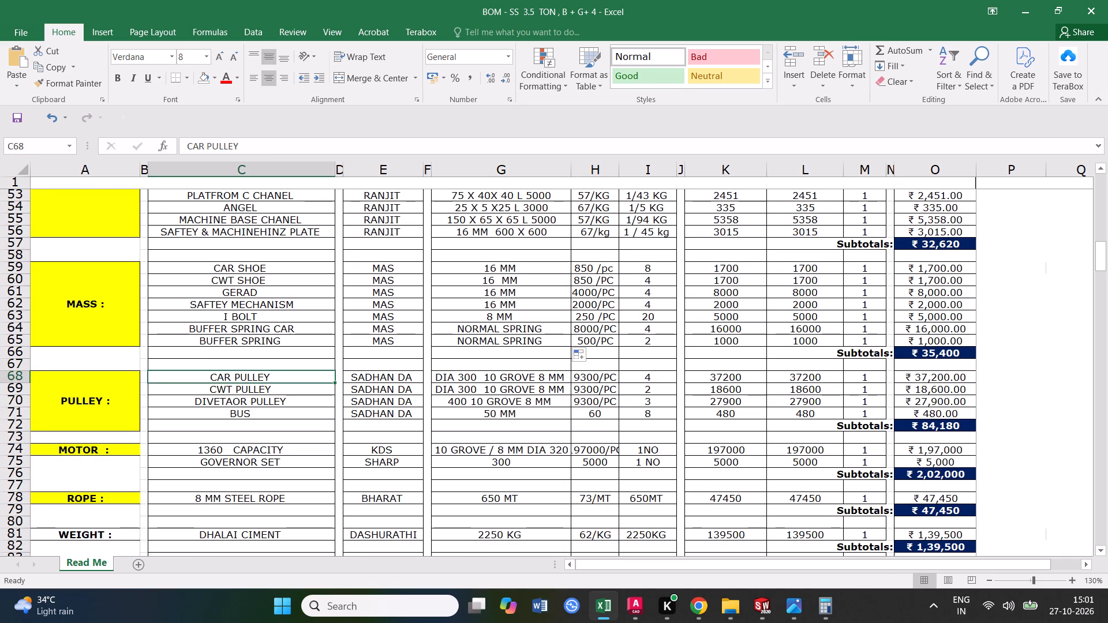
double_click(652, 376)
key(BackSpace)
key(2)
click(638, 426)
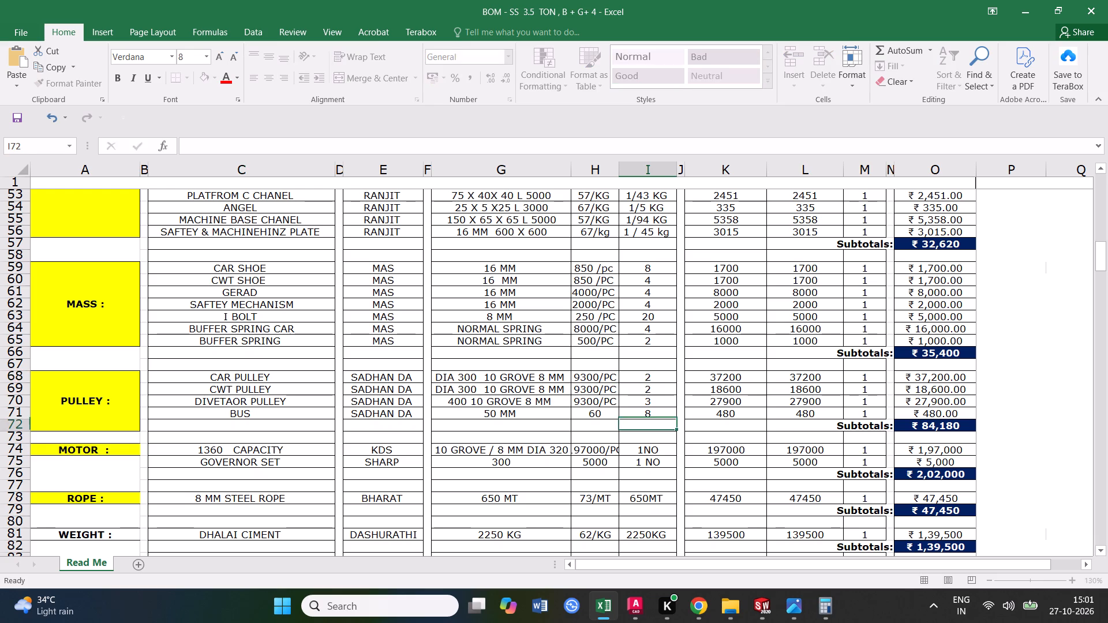
click(651, 389)
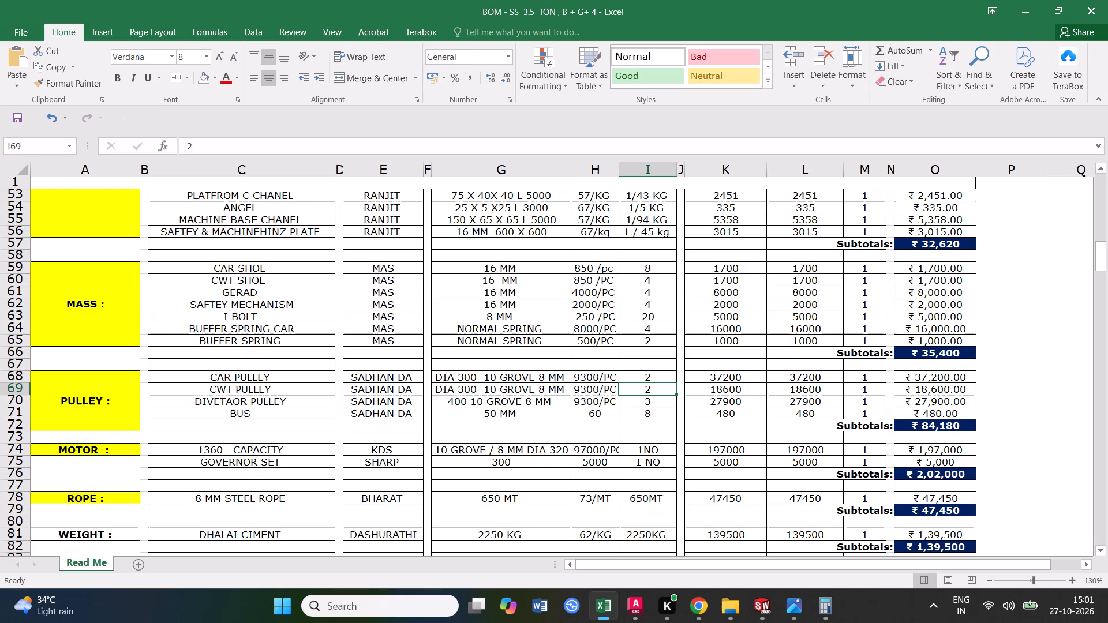
click(656, 401)
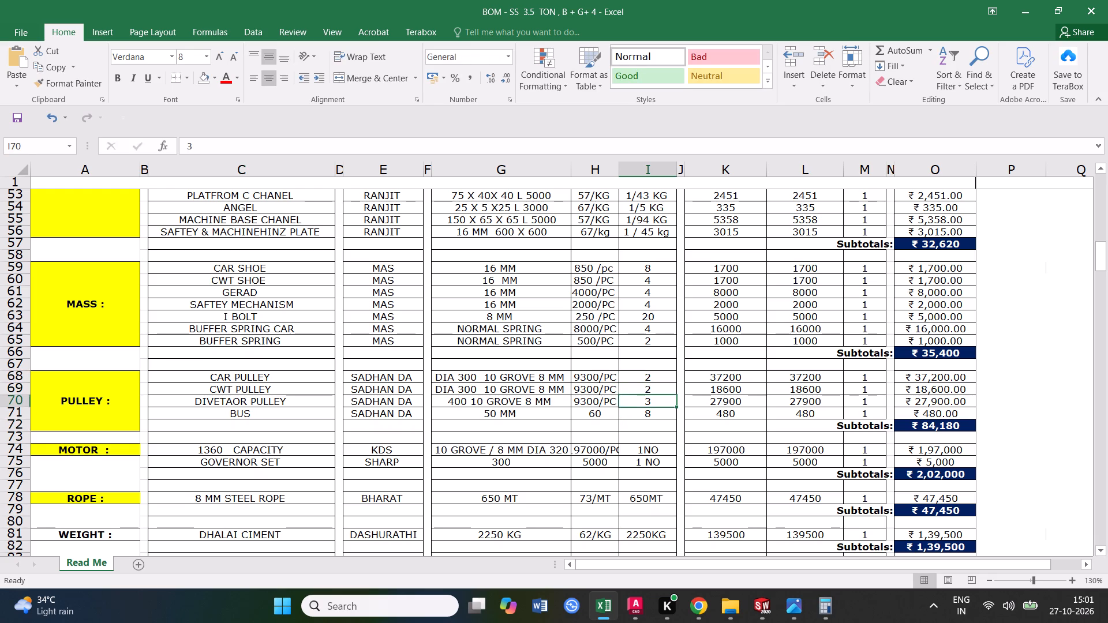
double_click(658, 401)
key(BackSpace)
key(4)
click(660, 445)
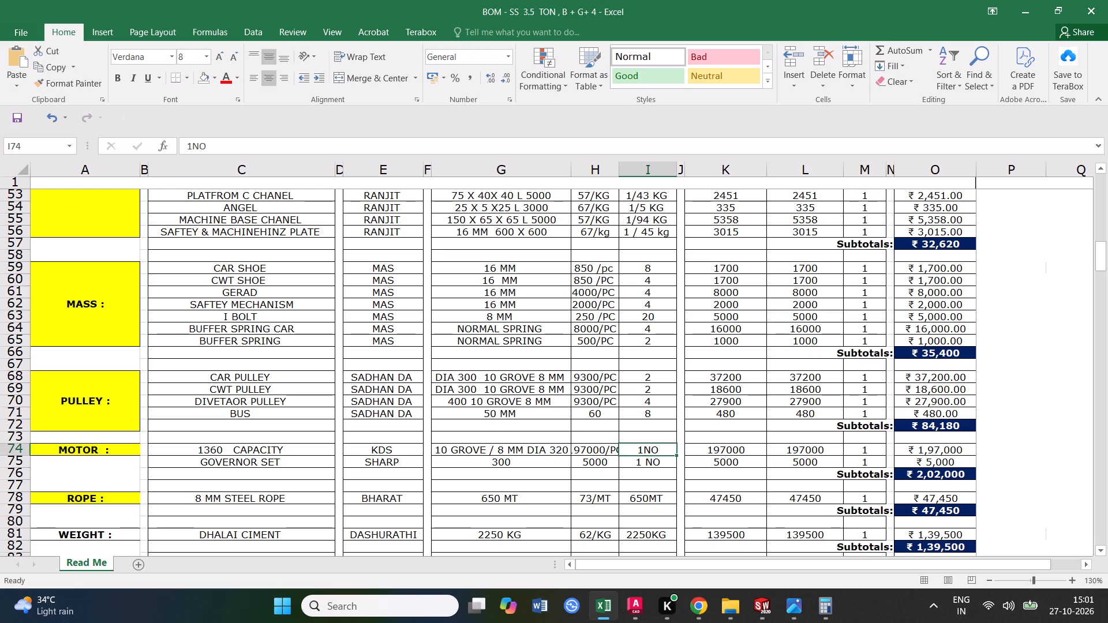
Change the diameter in the CAR PULLEY specification to 400, giving DIA 400 10 GROVE 8 MM.
click(651, 376)
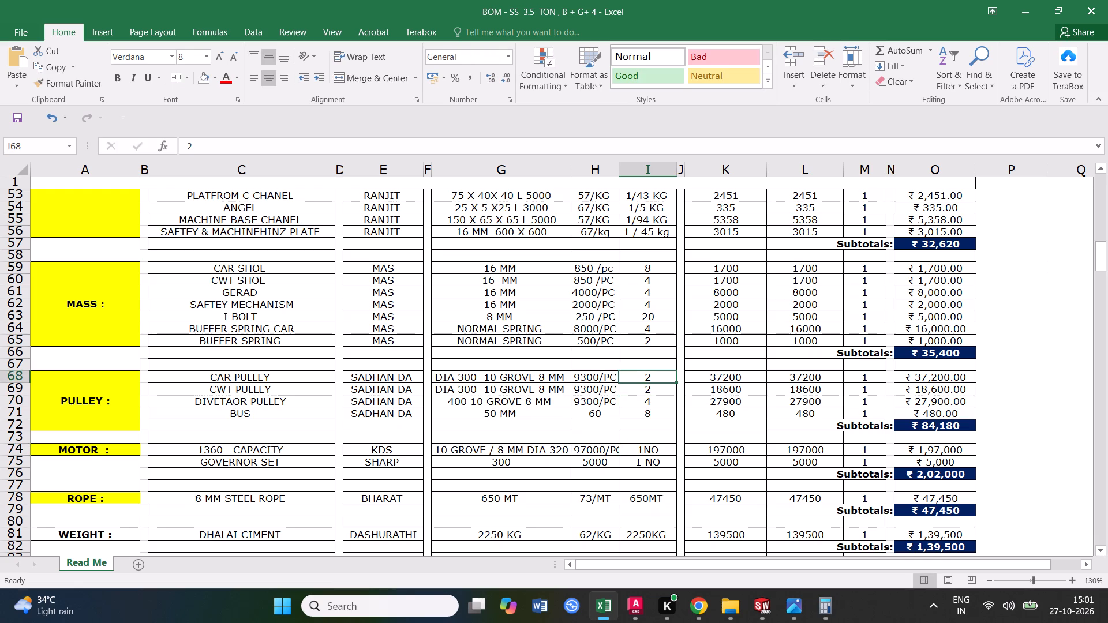
double_click(477, 378)
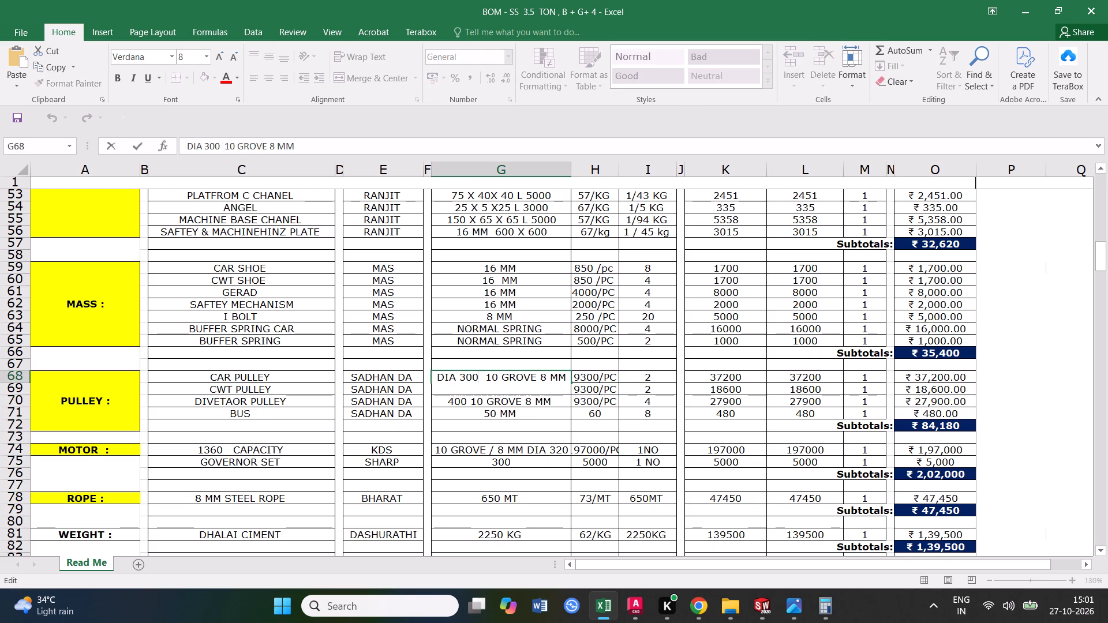
key(BackSpace)
key(BackSpace)
key(BackSpace)
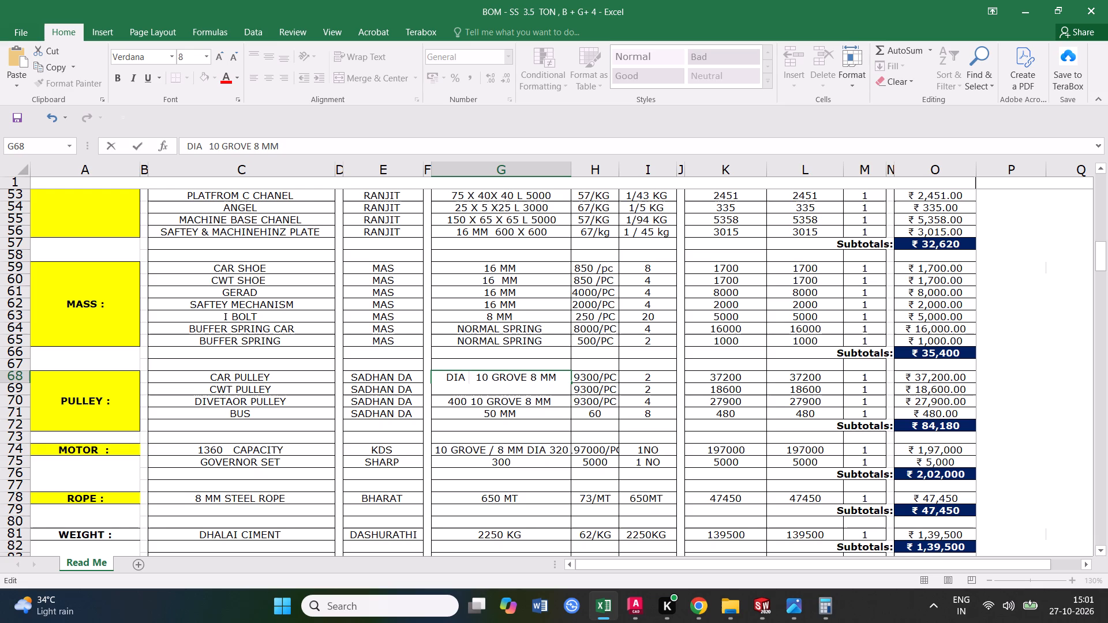
double_click(469, 377)
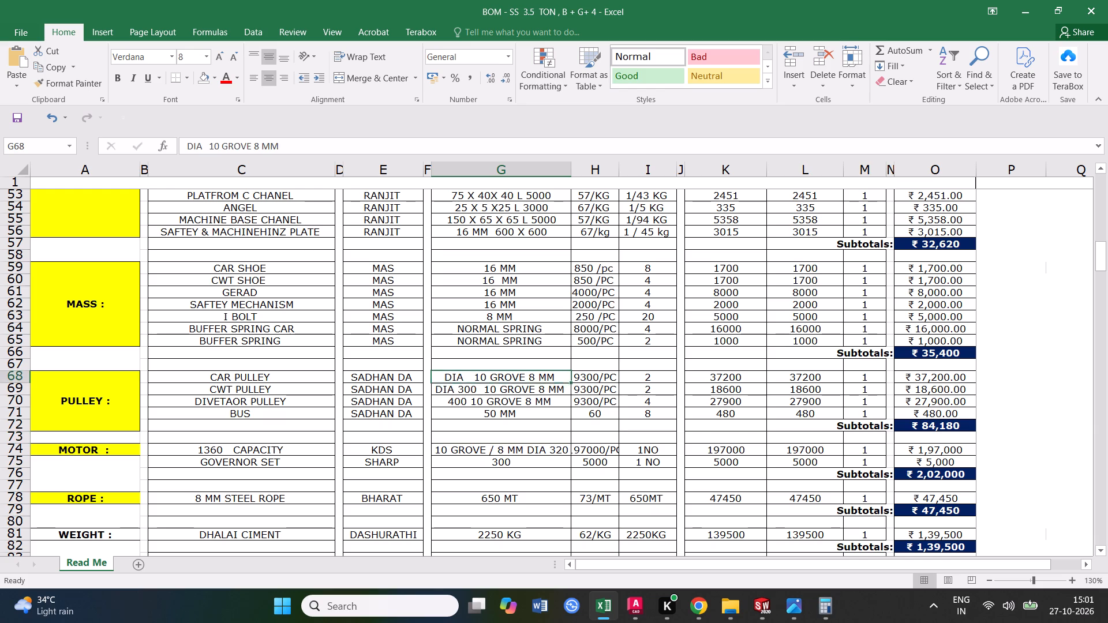
click(476, 412)
double_click(470, 374)
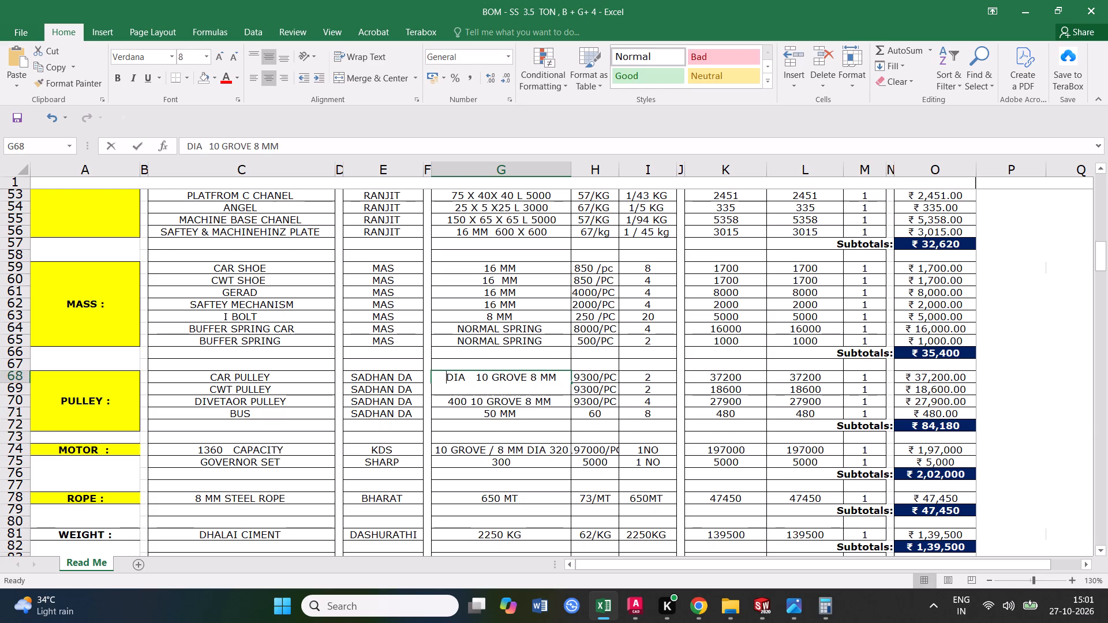
key(space)
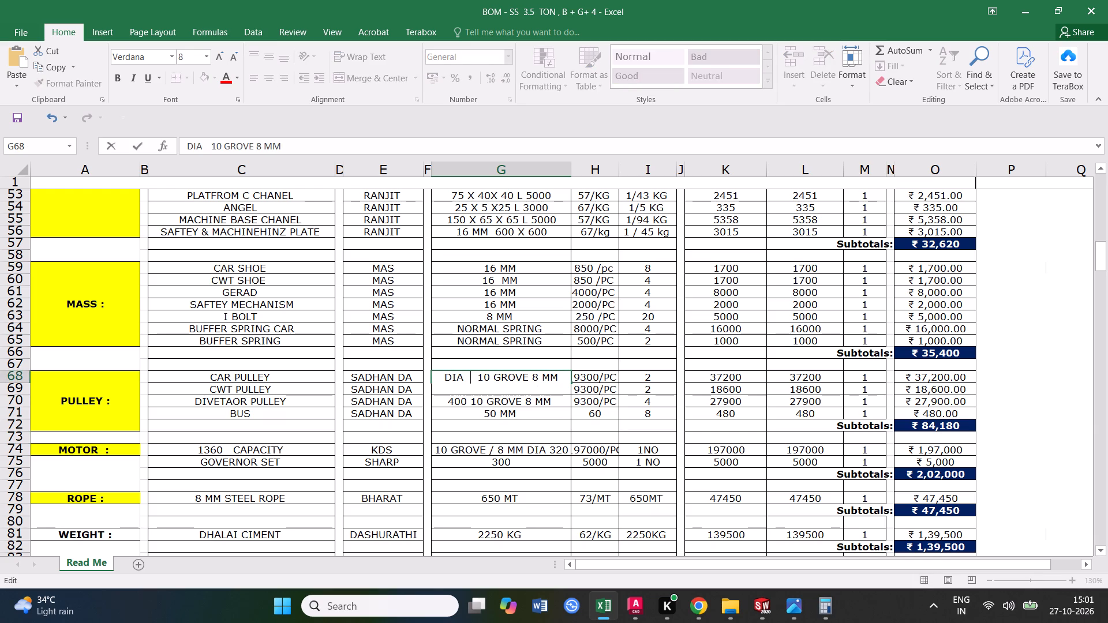
click(526, 401)
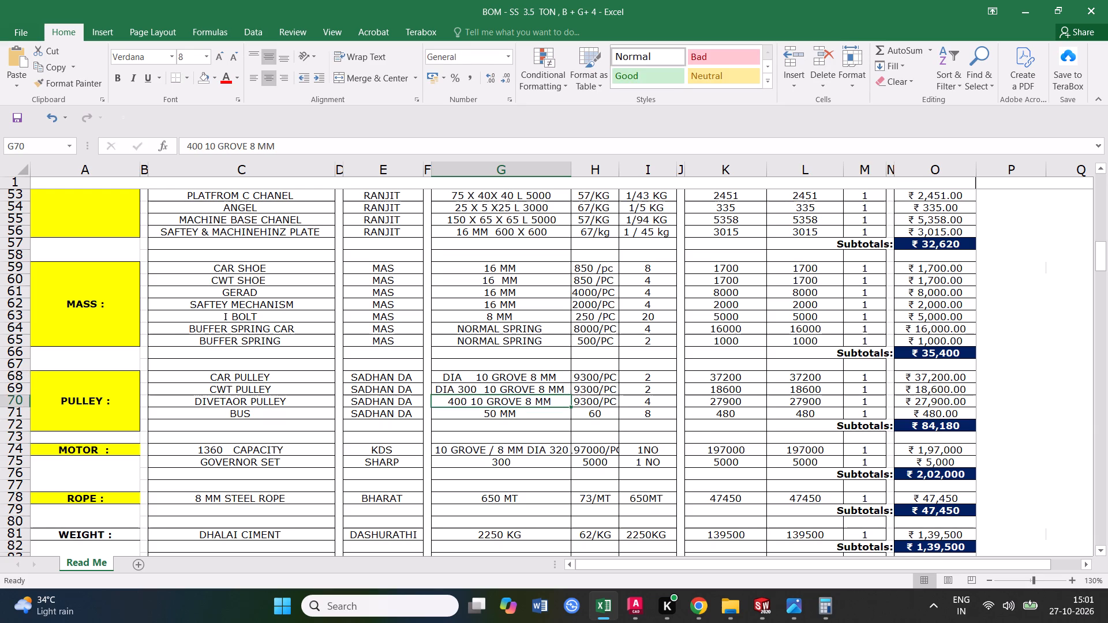
double_click(473, 377)
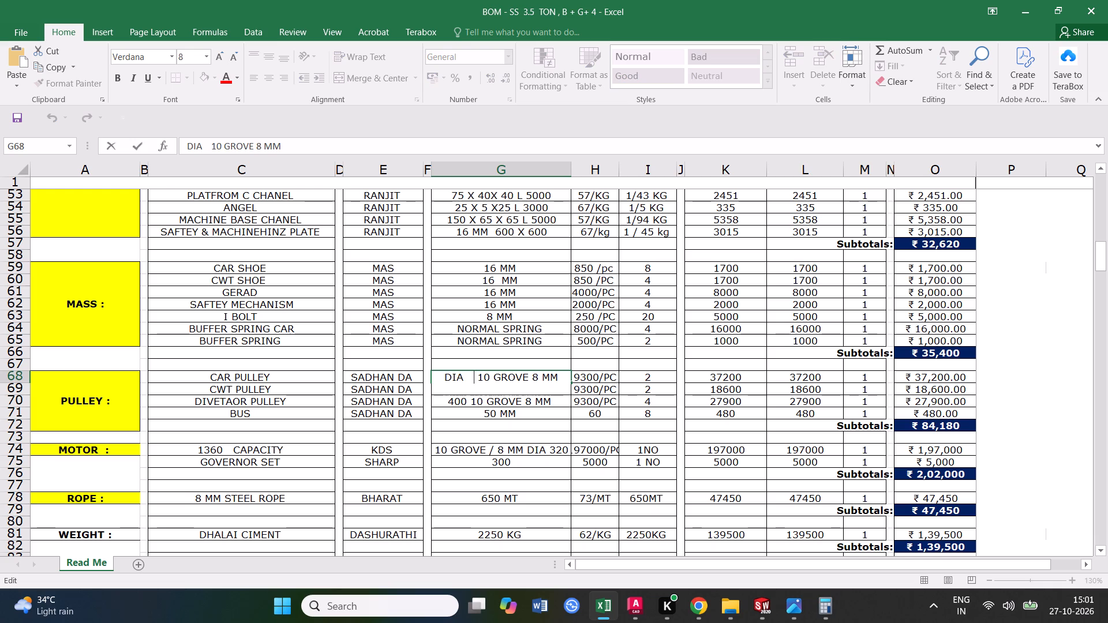
key(3)
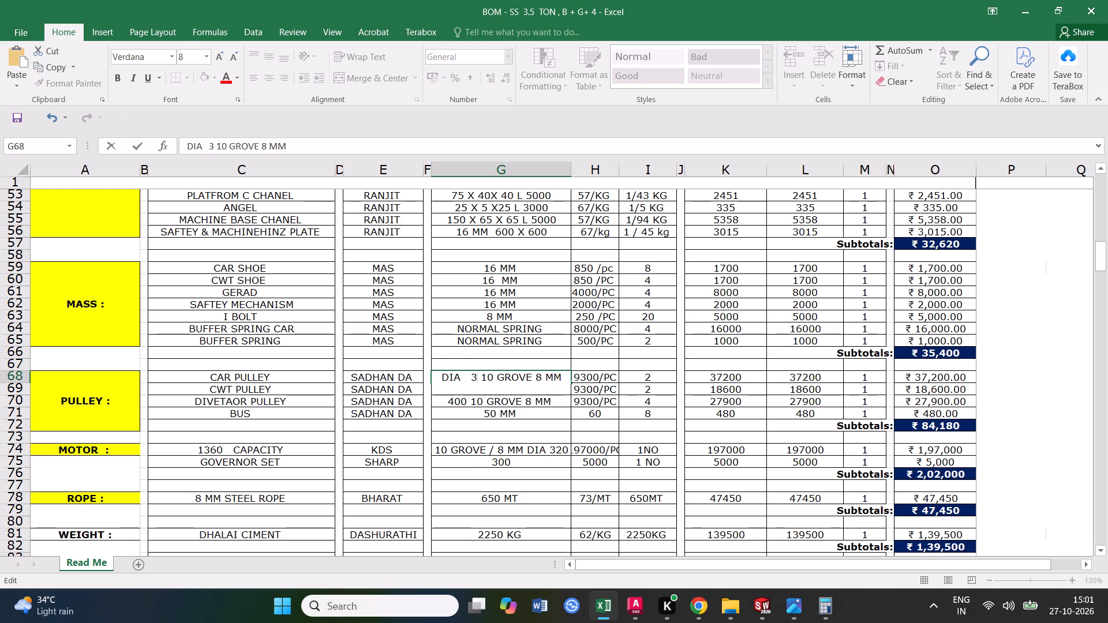
key(BackSpace)
key(BackSpace)
text(400)
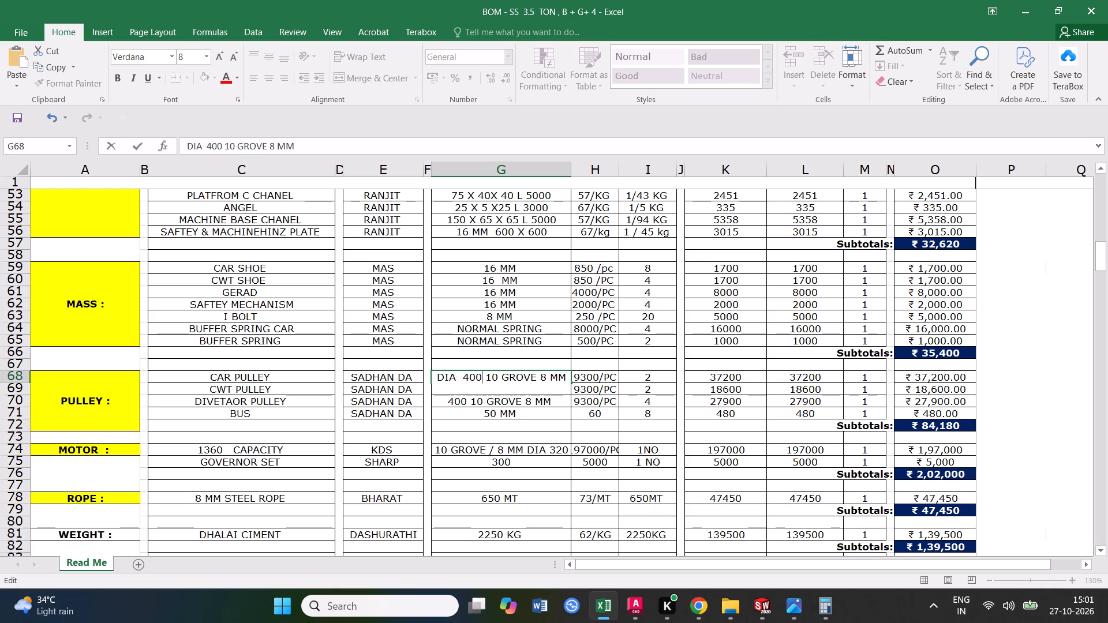
click(521, 425)
Change the diameter in the CWT PULLEY specification to 400, giving DIA 400 10 GROVE 8 MM.
double_click(477, 391)
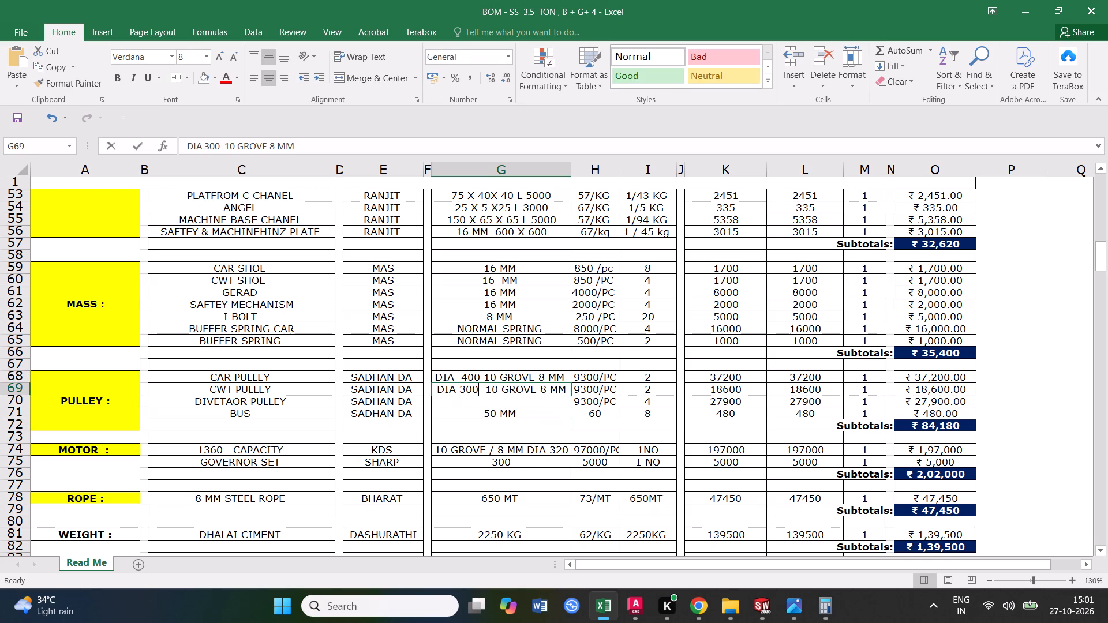
drag(477, 391, 462, 391)
text(400)
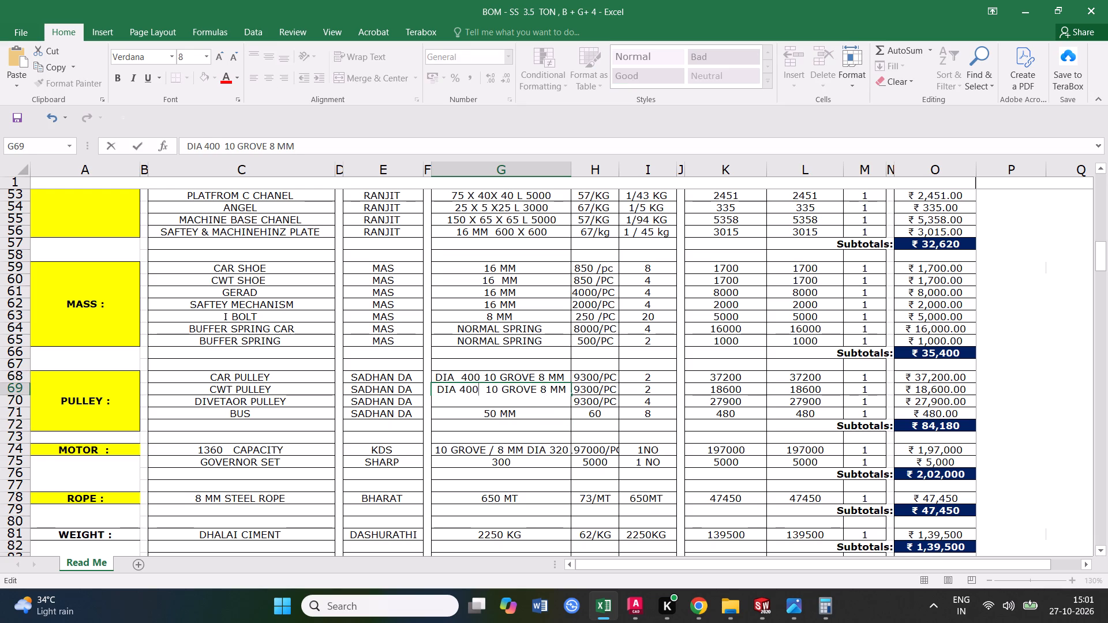
click(488, 463)
triple_click(469, 401)
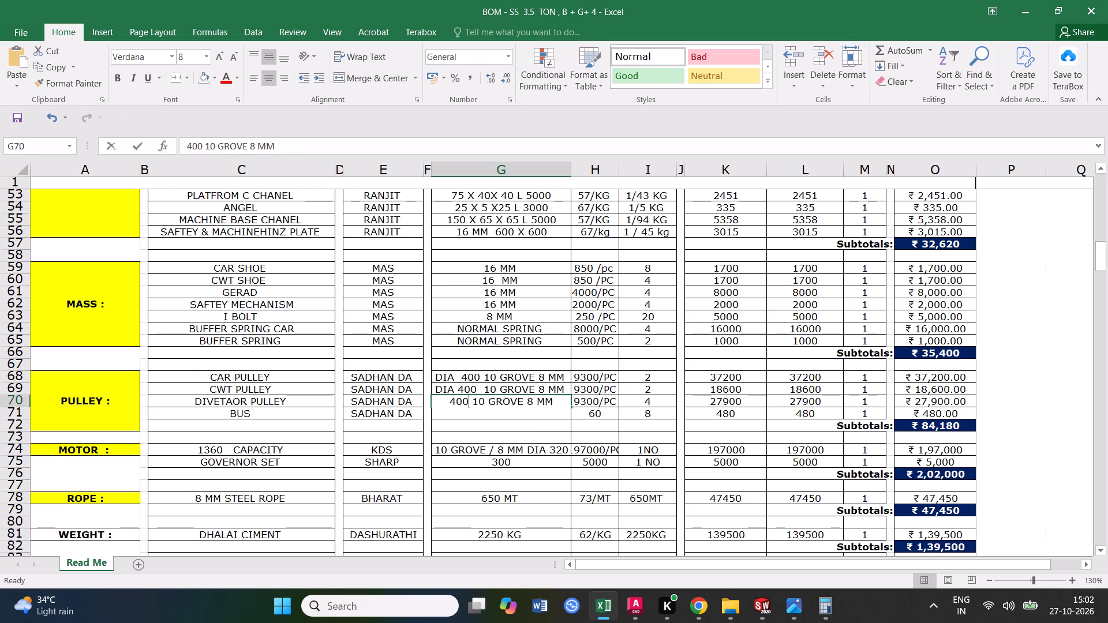
click(474, 426)
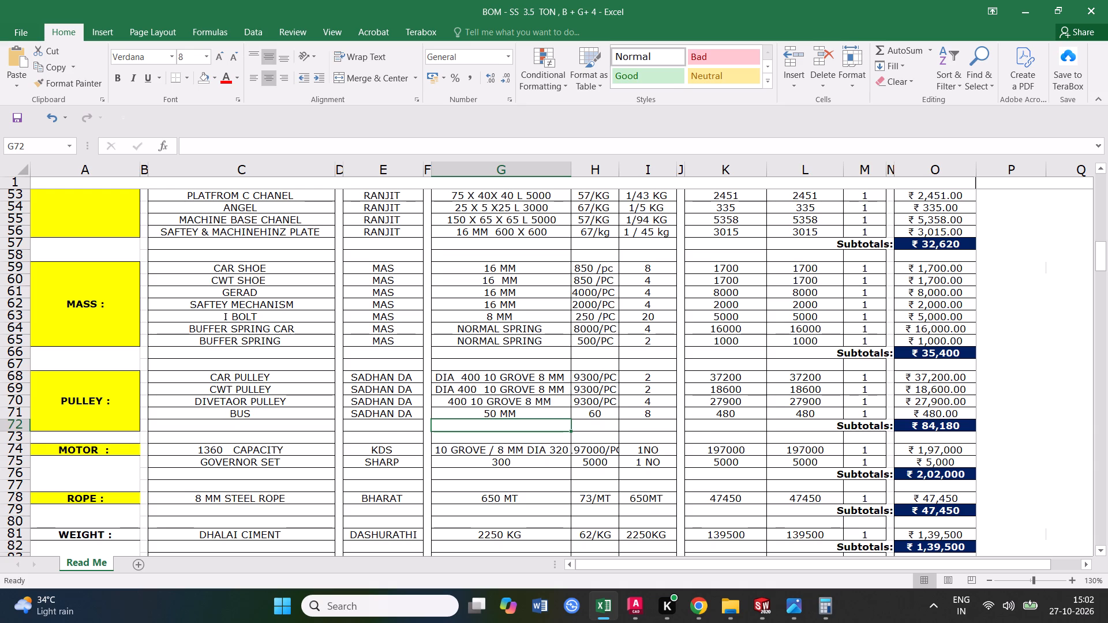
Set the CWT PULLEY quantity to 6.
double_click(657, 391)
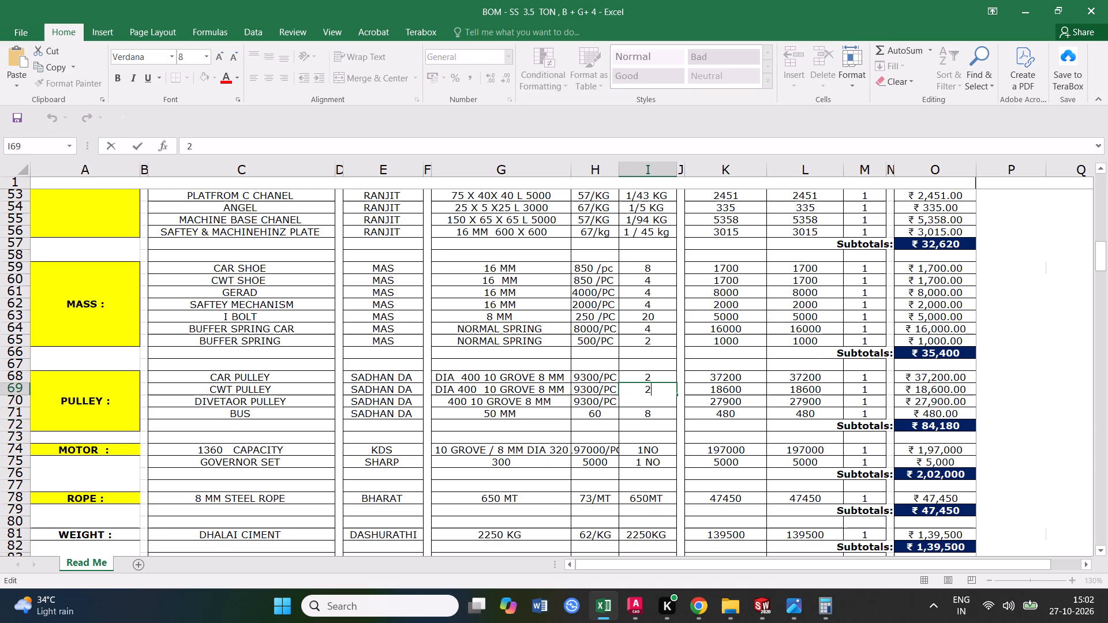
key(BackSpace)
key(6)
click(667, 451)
Set the DIVETAOR PULLEY quantity to 1 and its specification to 500 10 GROVE 8 MM.
double_click(656, 397)
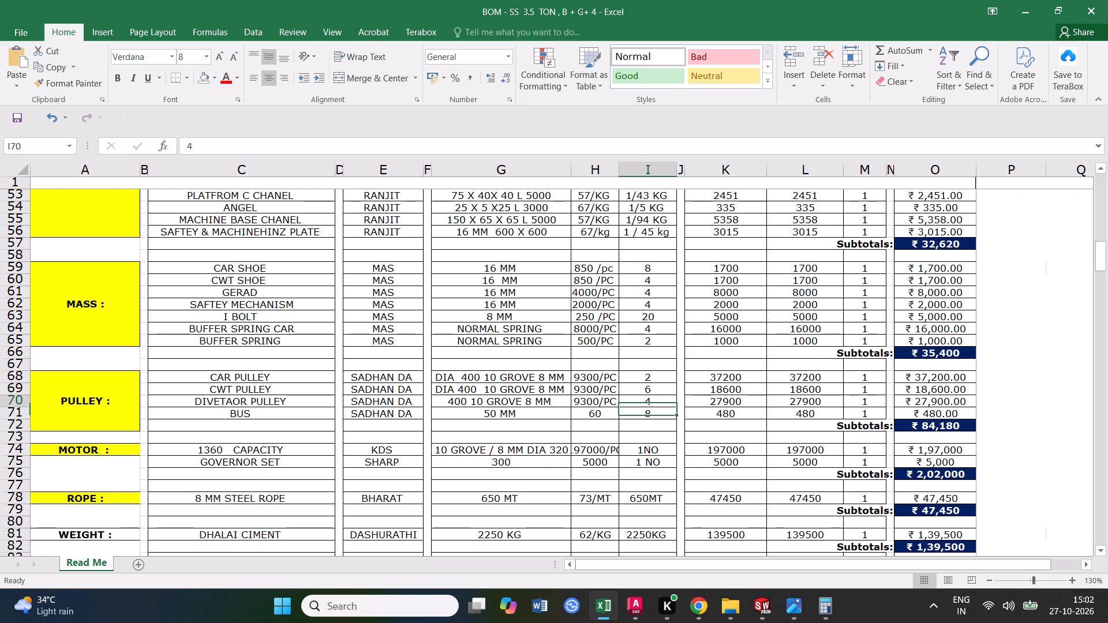
double_click(655, 400)
key(BackSpace)
key(1)
click(633, 455)
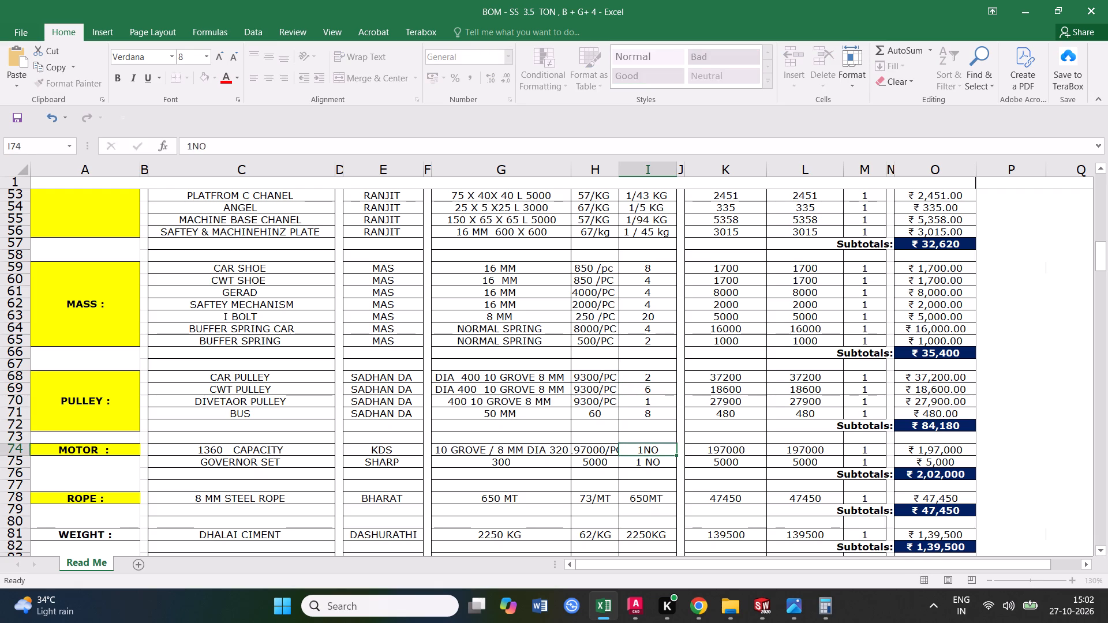
double_click(467, 403)
drag(467, 403, 448, 404)
text(500)
click(468, 436)
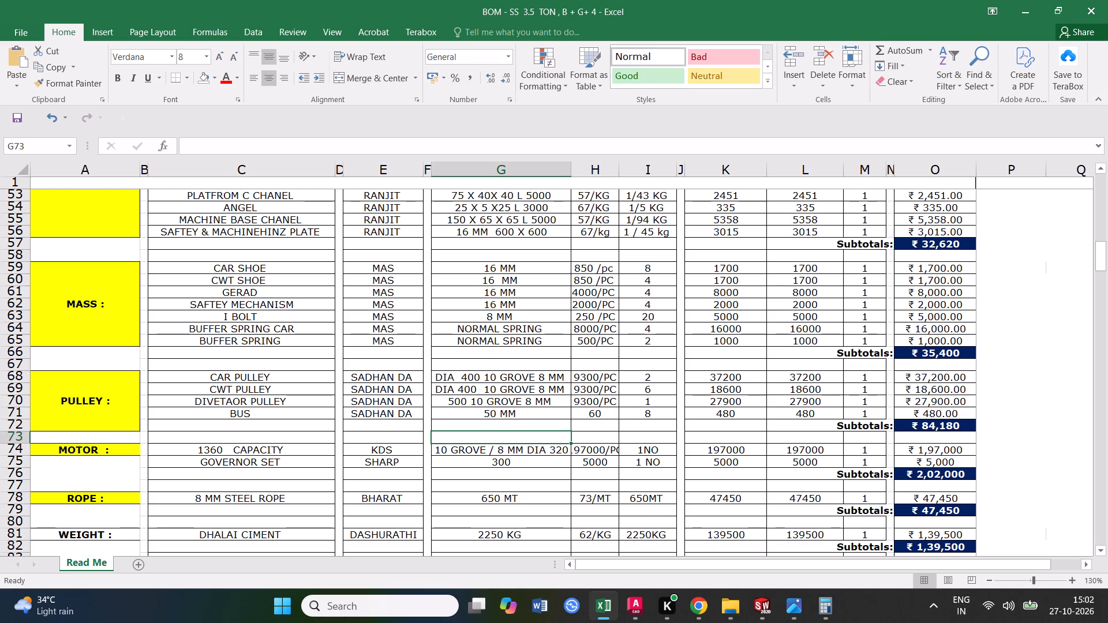
Set the CWT PULLEY quantity to 5.
double_click(658, 391)
key(BackSpace)
key(5)
click(645, 437)
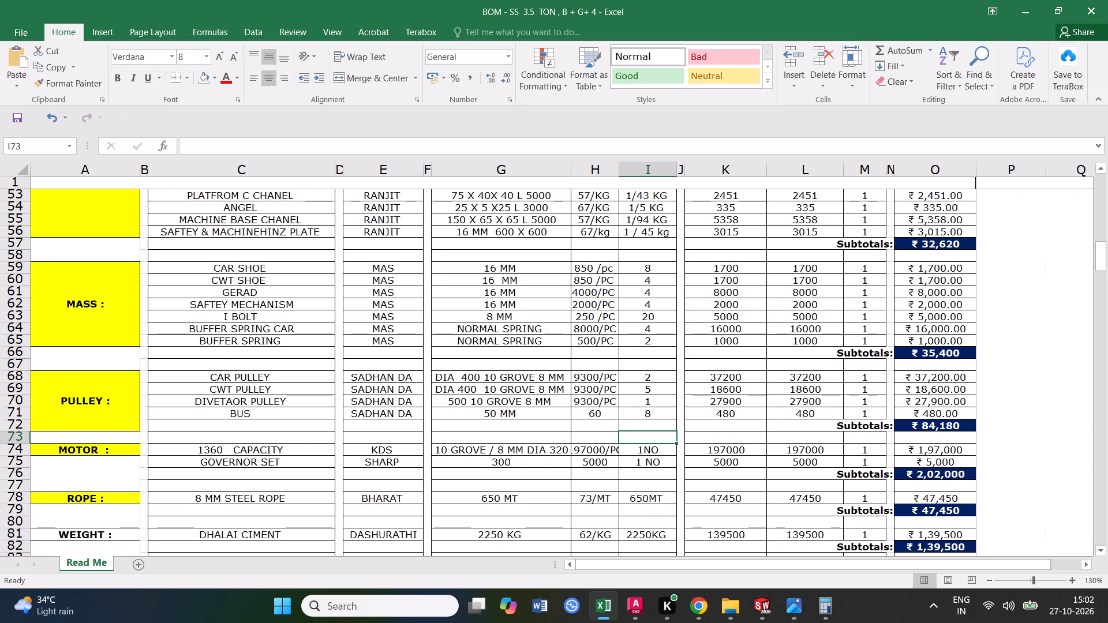
click(566, 433)
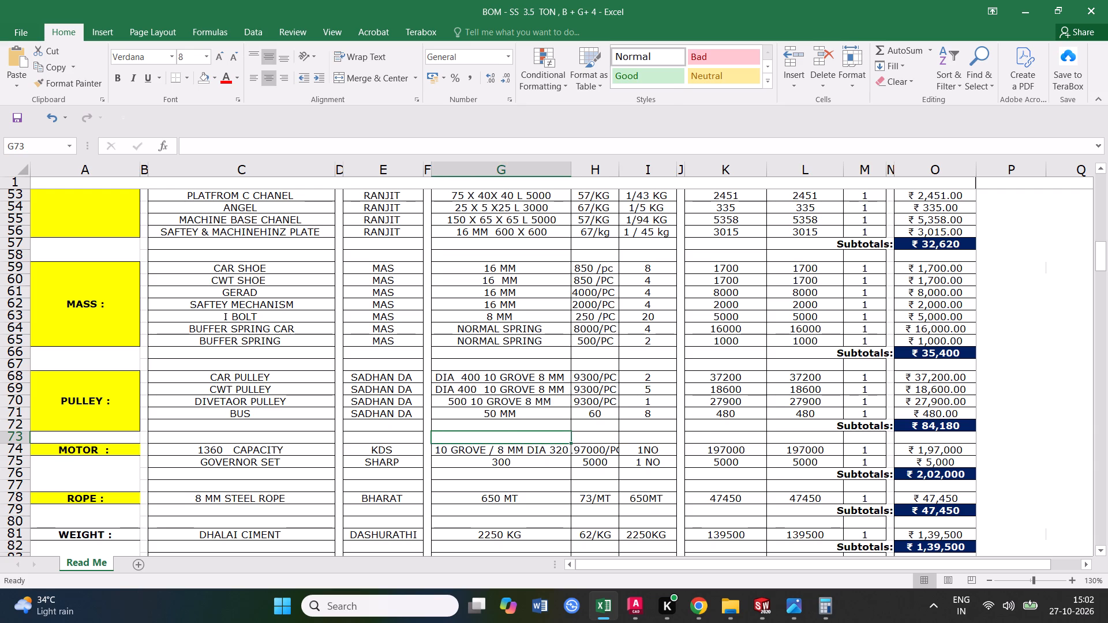
click(504, 429)
Set the BUS specification in the PULLEY section to 60 MM and its quantity to 16.
click(279, 415)
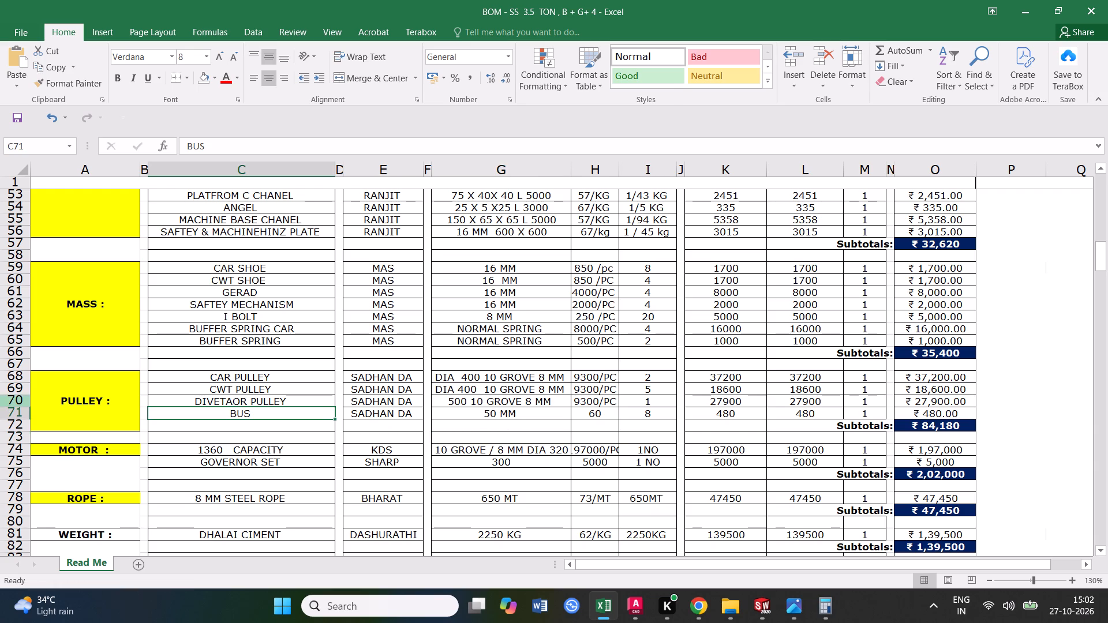
click(17, 413)
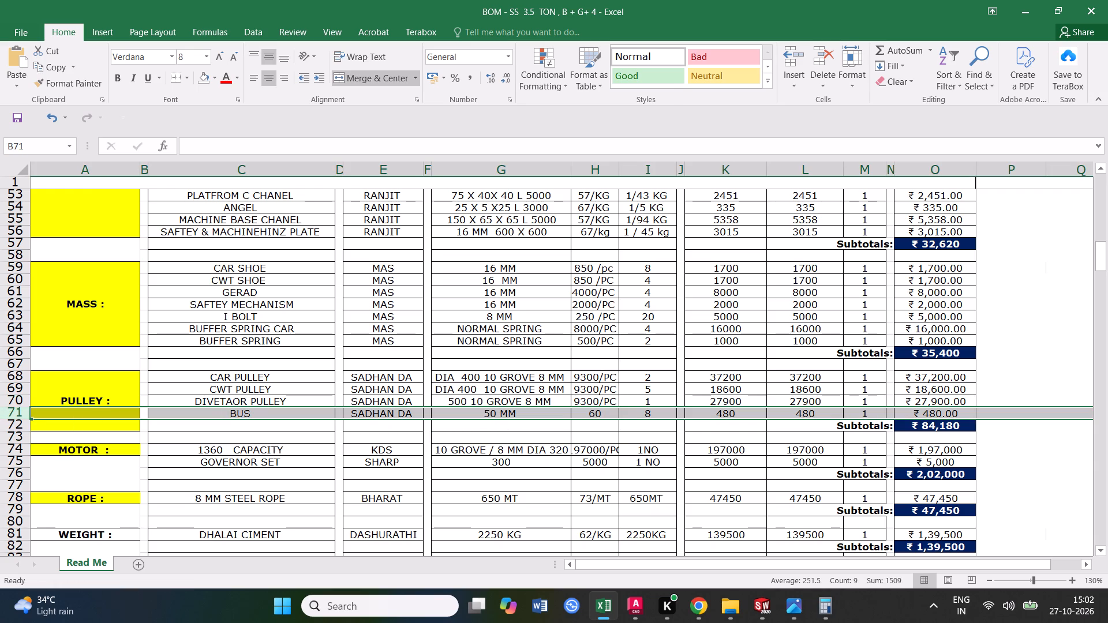
double_click(499, 414)
drag(499, 414, 493, 414)
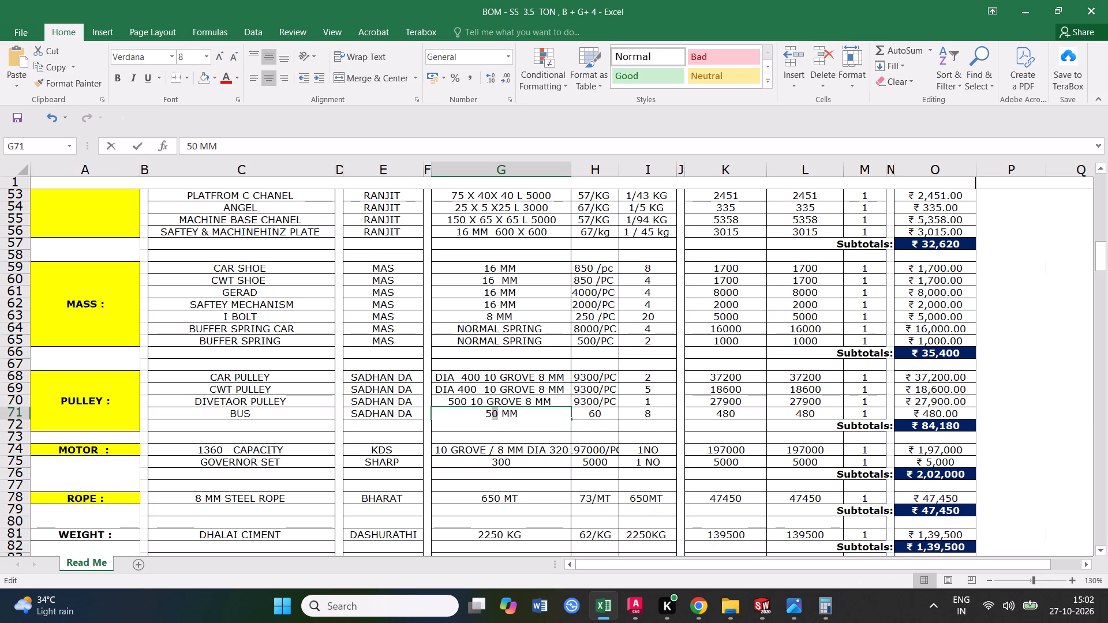
drag(493, 414, 486, 414)
text(60)
click(519, 468)
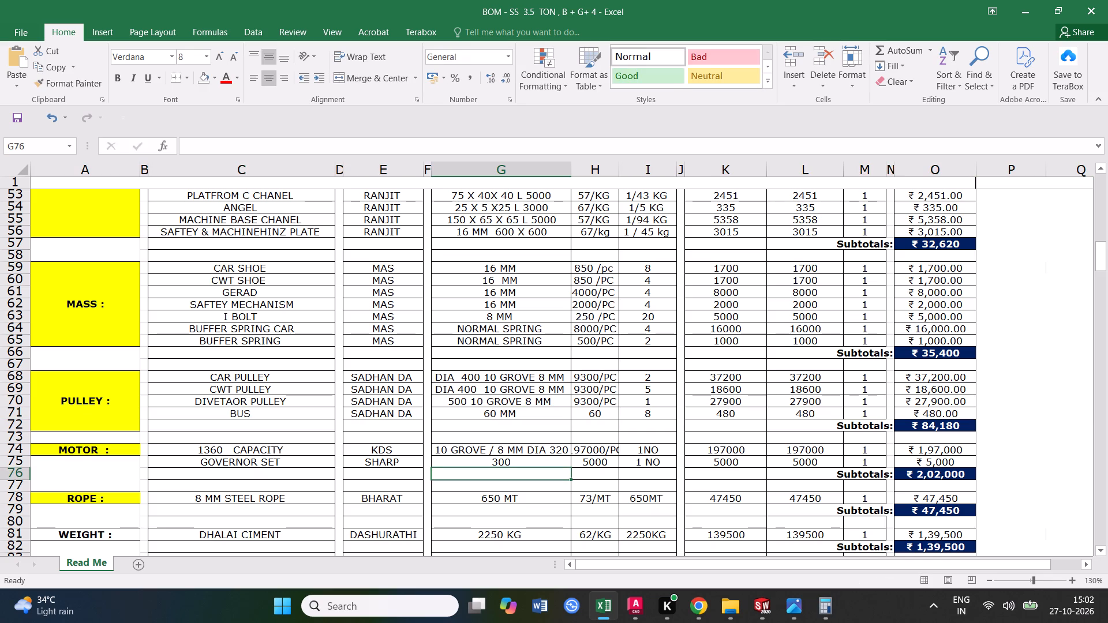
click(20, 110)
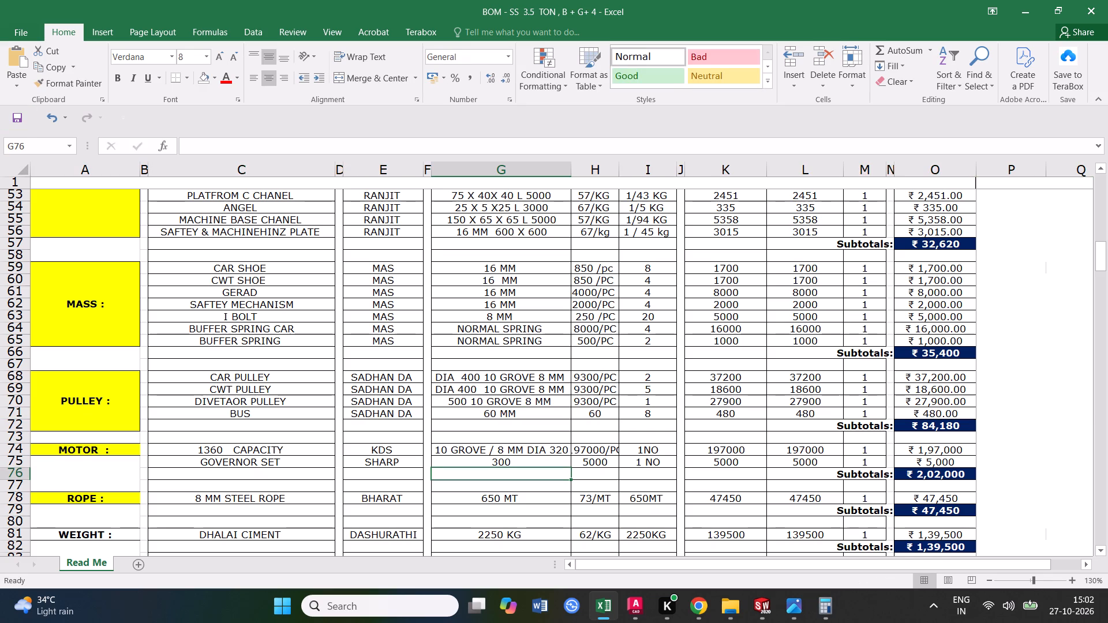
click(12, 413)
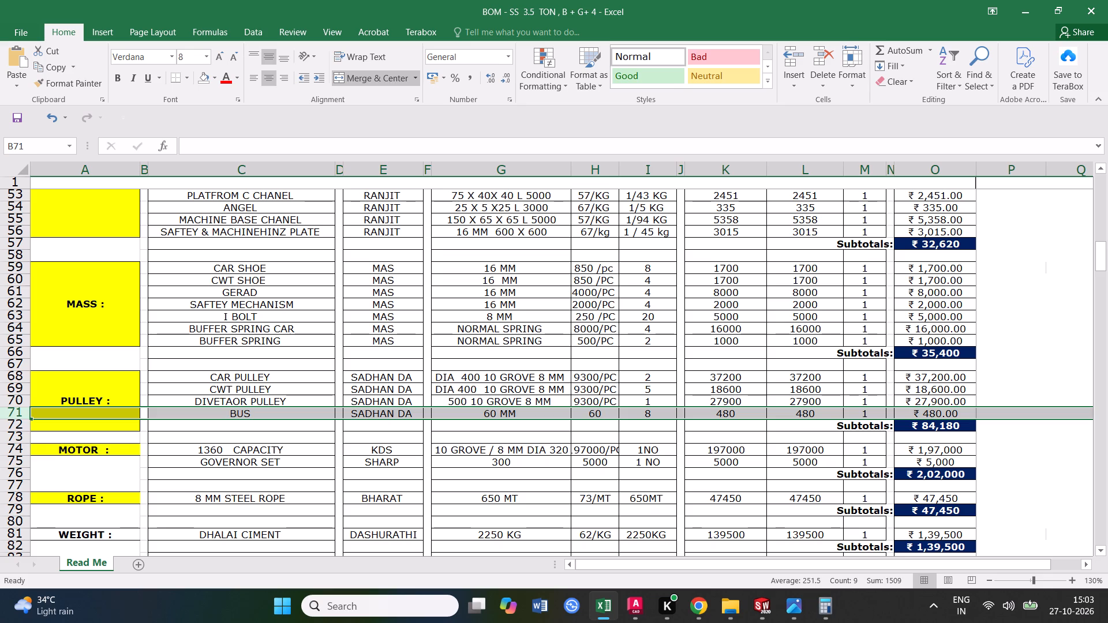
double_click(654, 415)
key(BackSpace)
text(16)
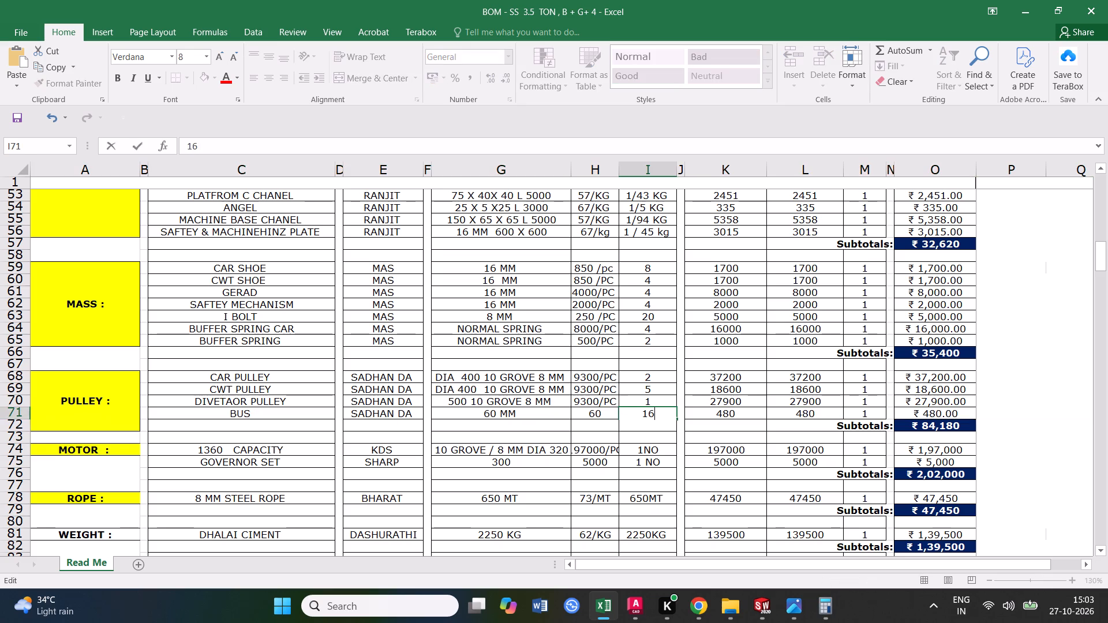
click(673, 444)
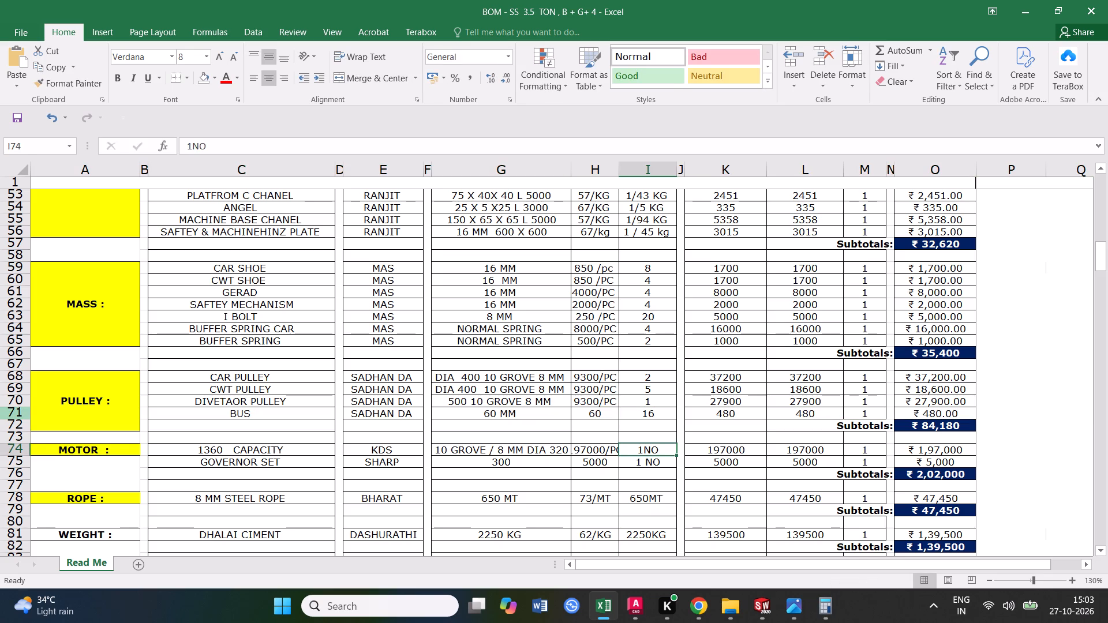
Insert a row above BUS in the PULLEY section and enter CASTING LEVER as its item.
click(12, 413)
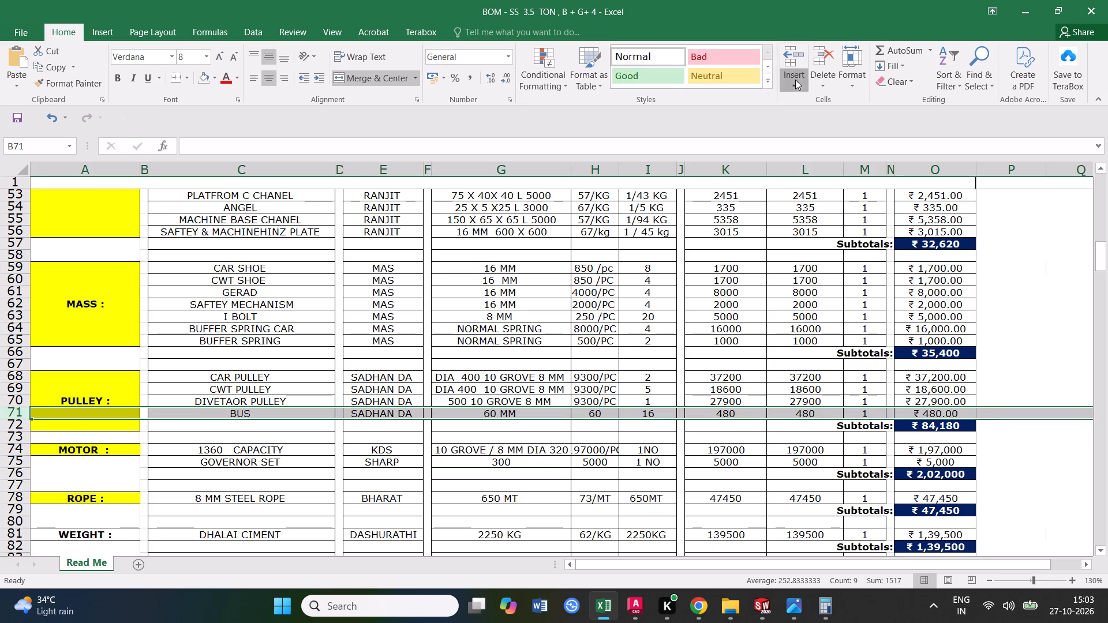
click(795, 80)
click(799, 95)
click(254, 482)
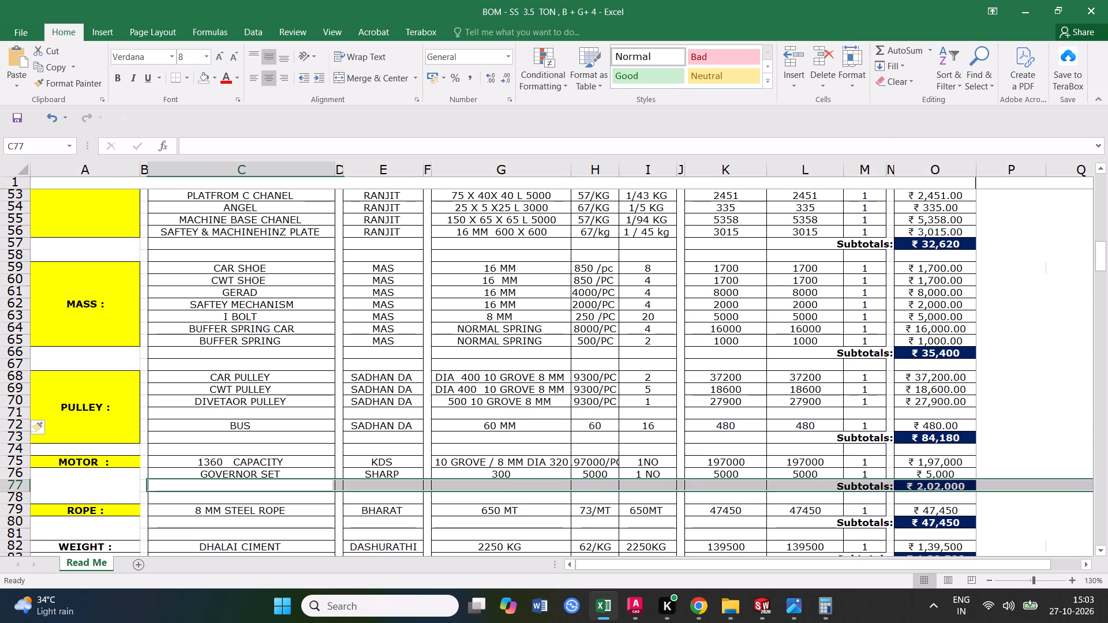
double_click(249, 412)
click(264, 467)
click(246, 412)
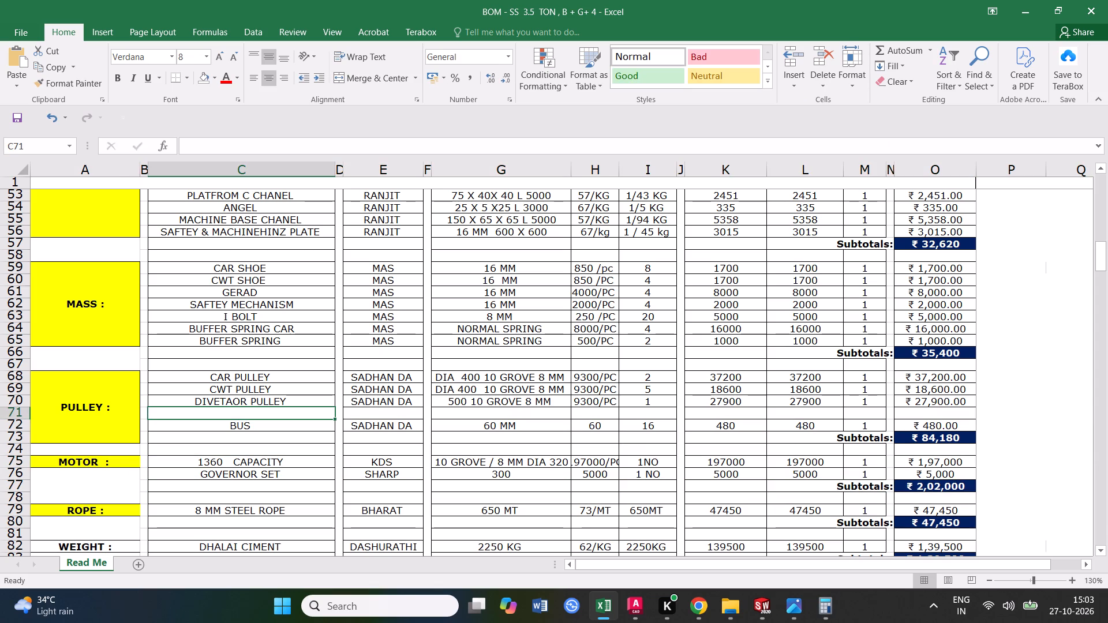
click(253, 412)
text(CASTING LEVER)
key(space)
click(369, 444)
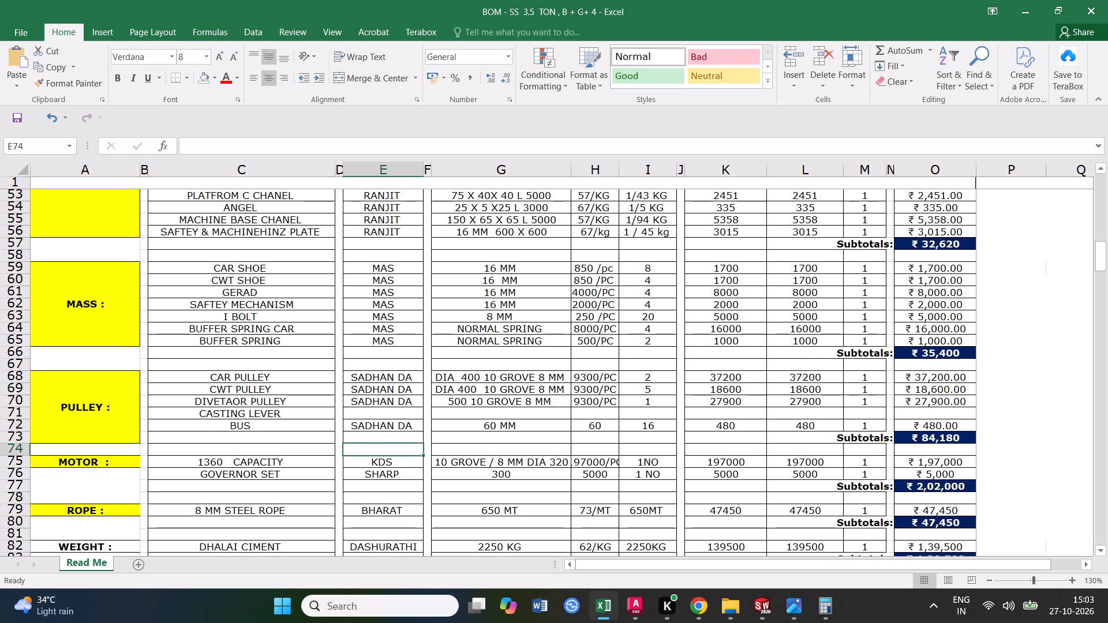
Set the CASTING LEVER specification to FULL SET.
click(497, 410)
text(FULL SET)
key(space)
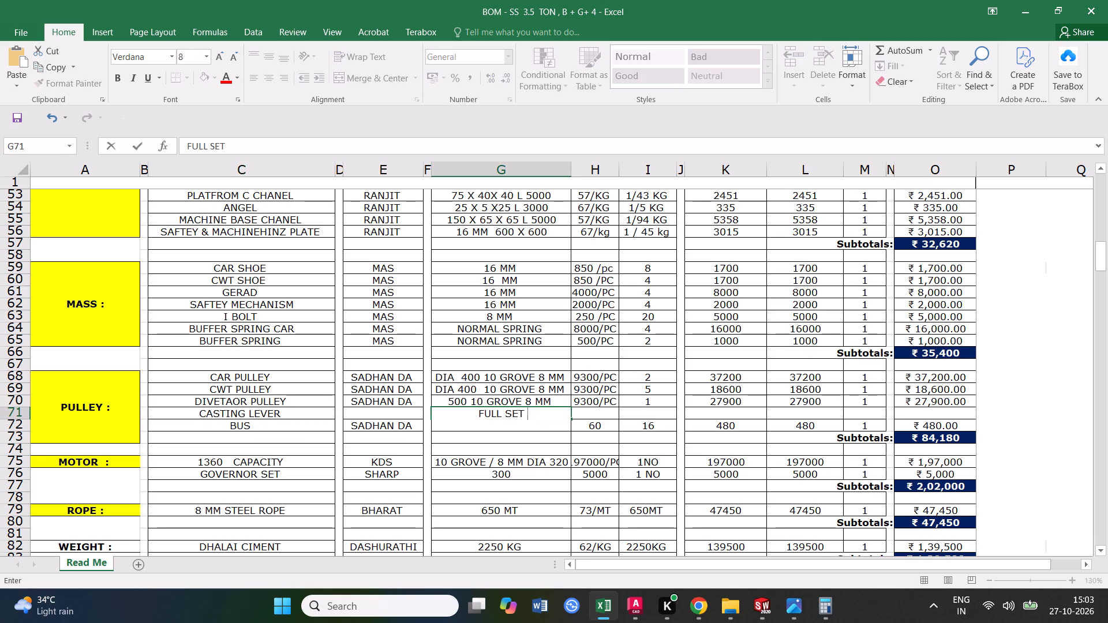
click(561, 475)
Set the CASTING LEVER quantity in the PULLEY section to 2.
click(657, 412)
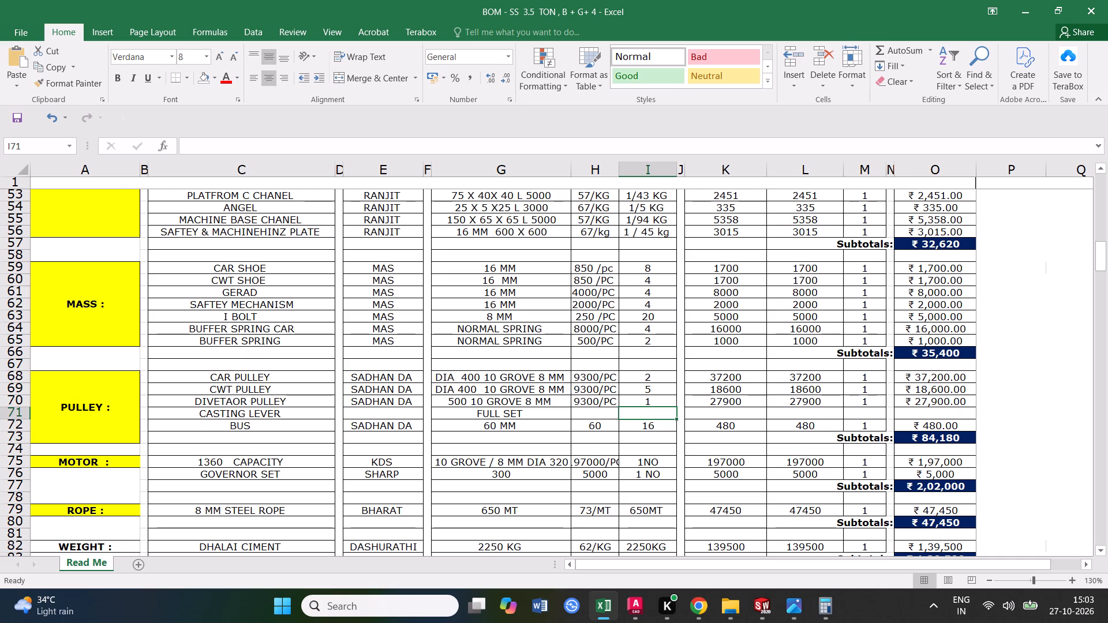
key(2)
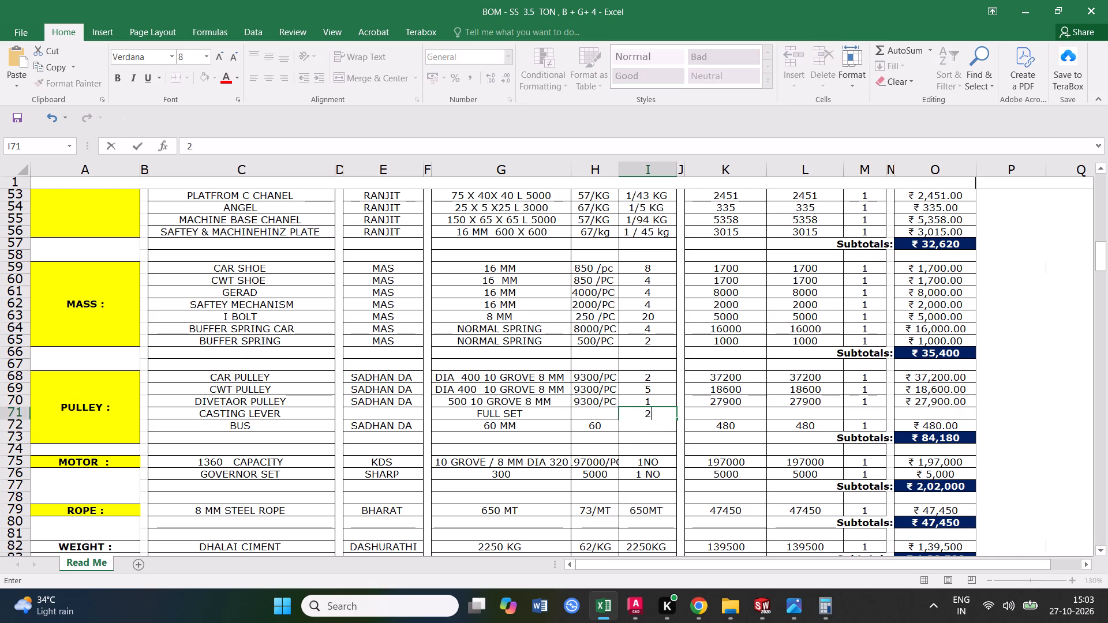
click(630, 467)
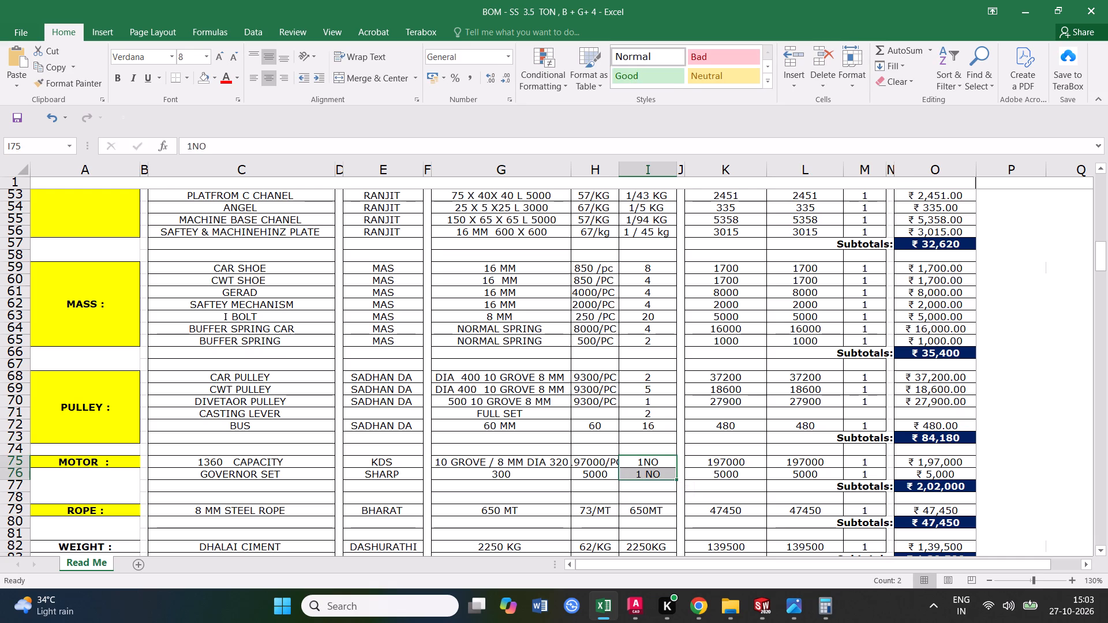
Insert a row above CASTING LEVER in the PULLEY section and enter CASTING LEVER ROD as its item.
click(259, 417)
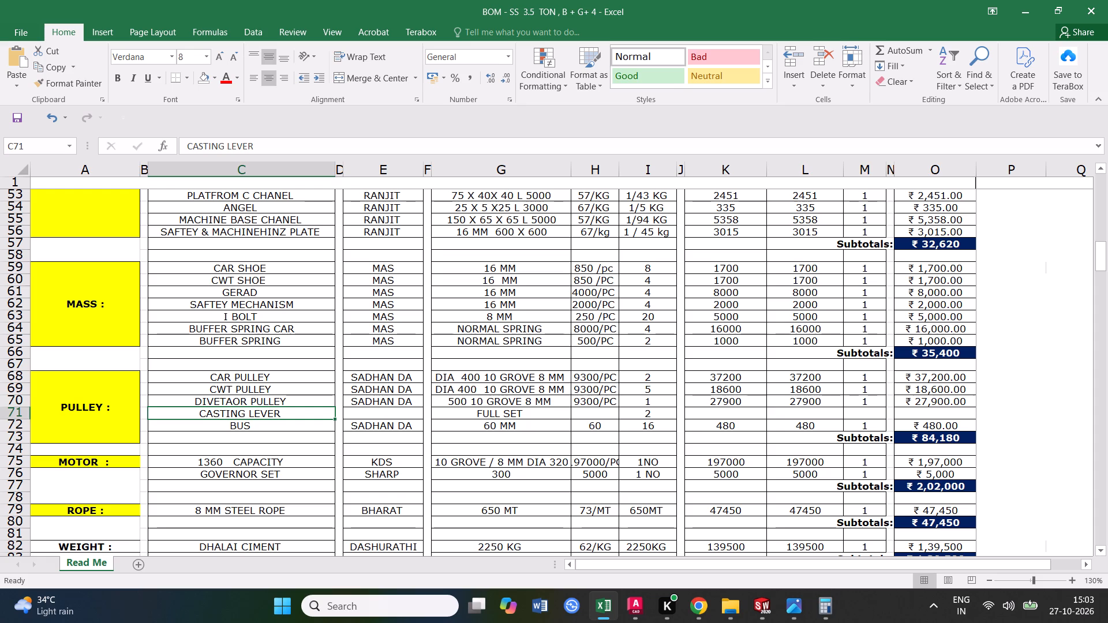
click(12, 413)
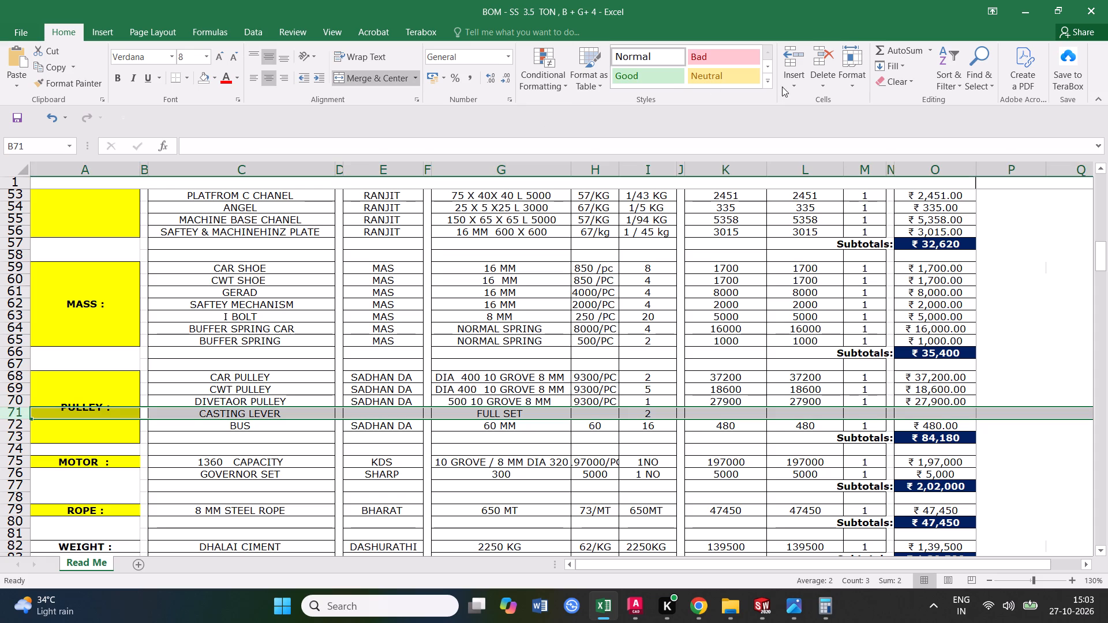
click(792, 84)
click(802, 95)
click(211, 427)
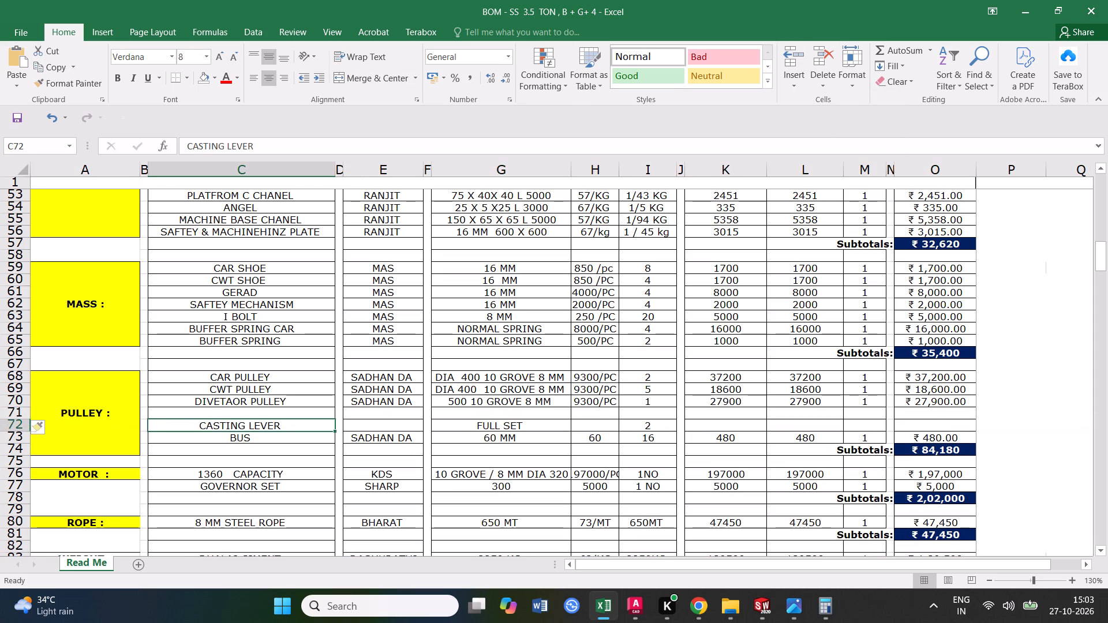
drag(338, 433, 335, 420)
click(317, 434)
click(304, 428)
drag(334, 430, 332, 411)
double_click(282, 411)
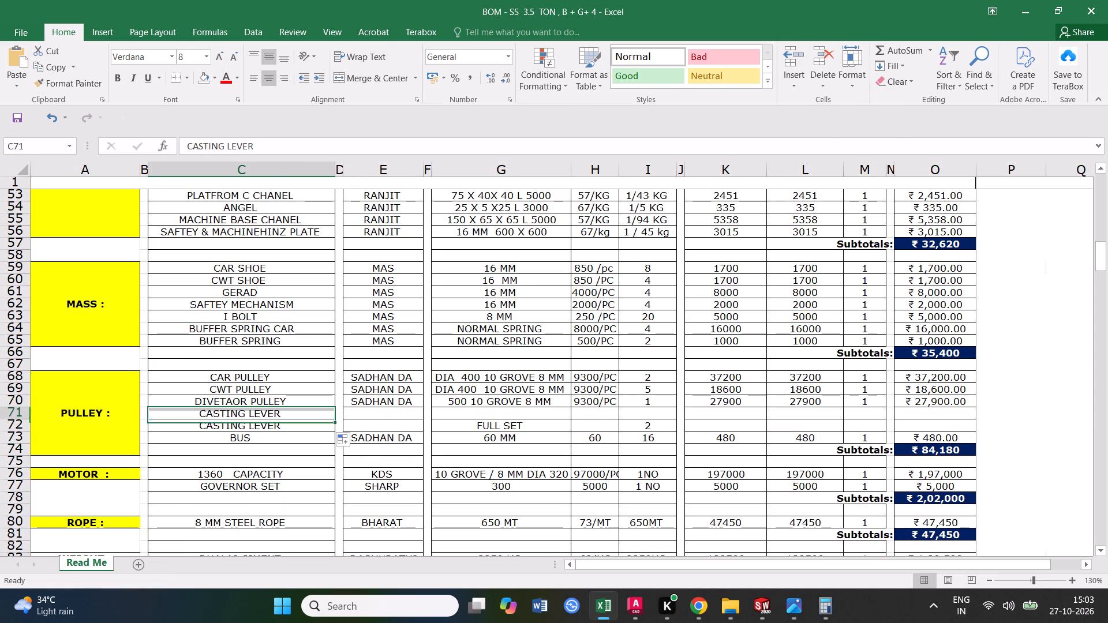
key(space)
text(ROD)
key(space)
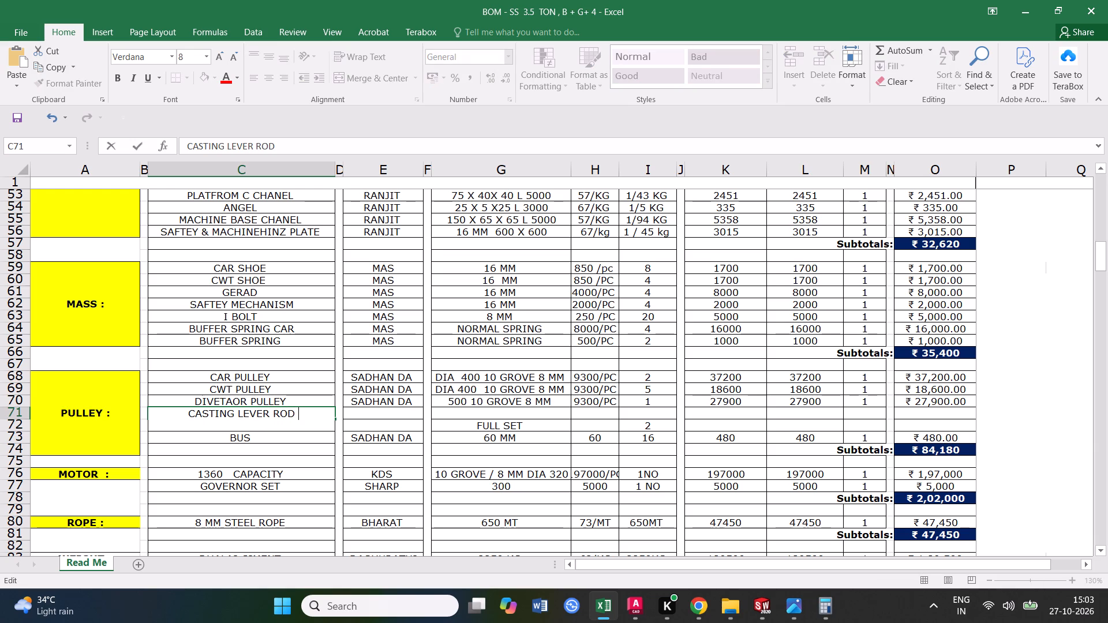
click(501, 437)
click(619, 414)
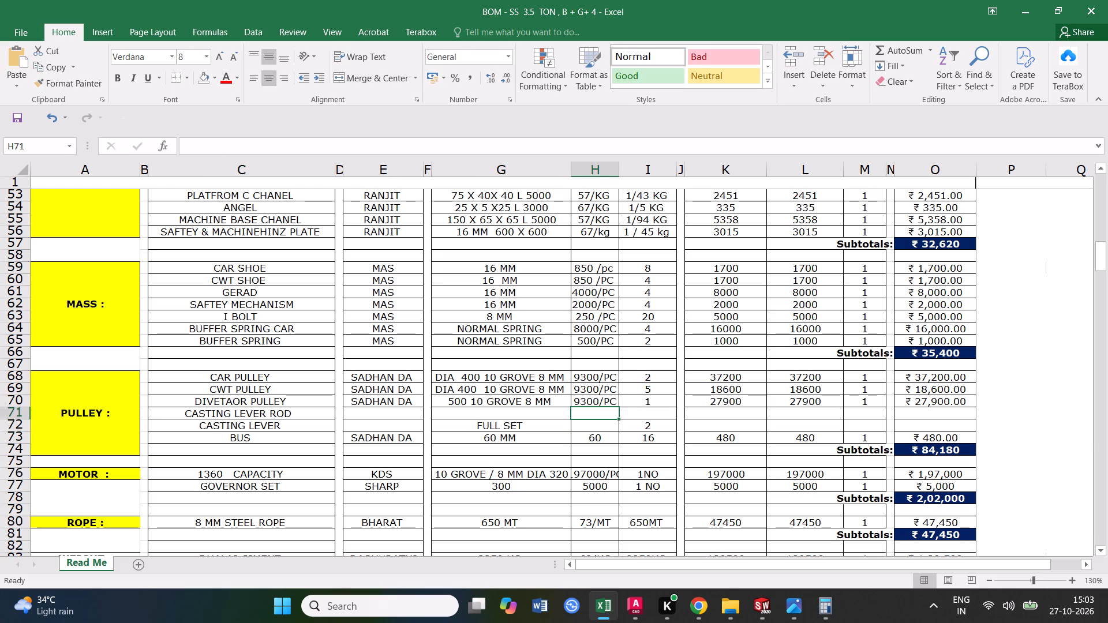
Rename the CASTING LEVER ROD item in the PULLEY section as SAFTEY ROD.
double_click(271, 414)
drag(271, 414, 186, 416)
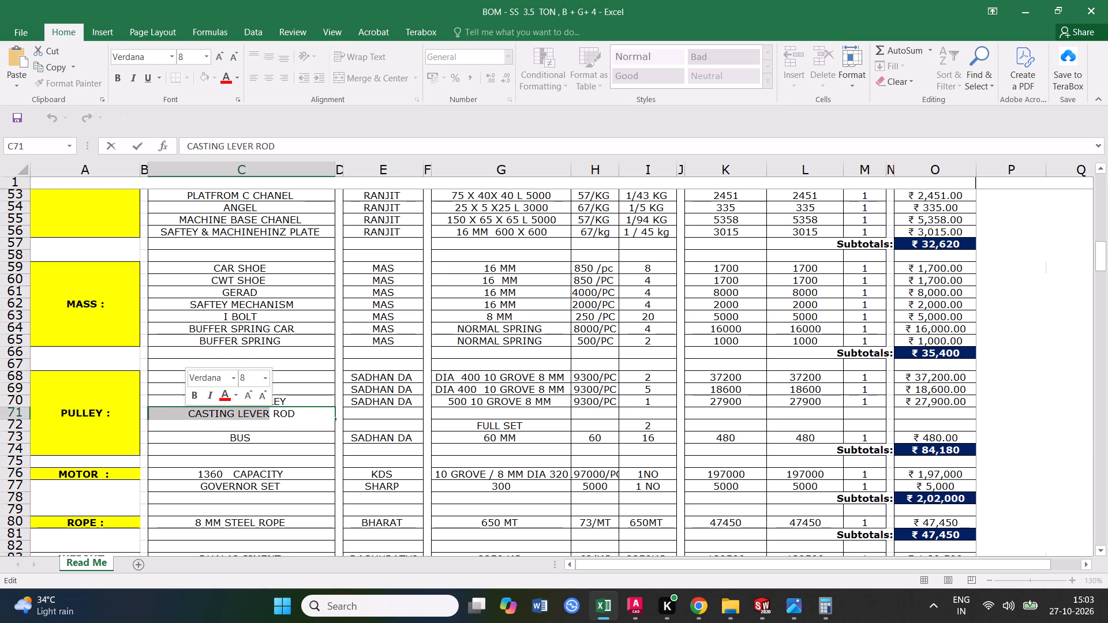
text(SAFTEY)
key(space)
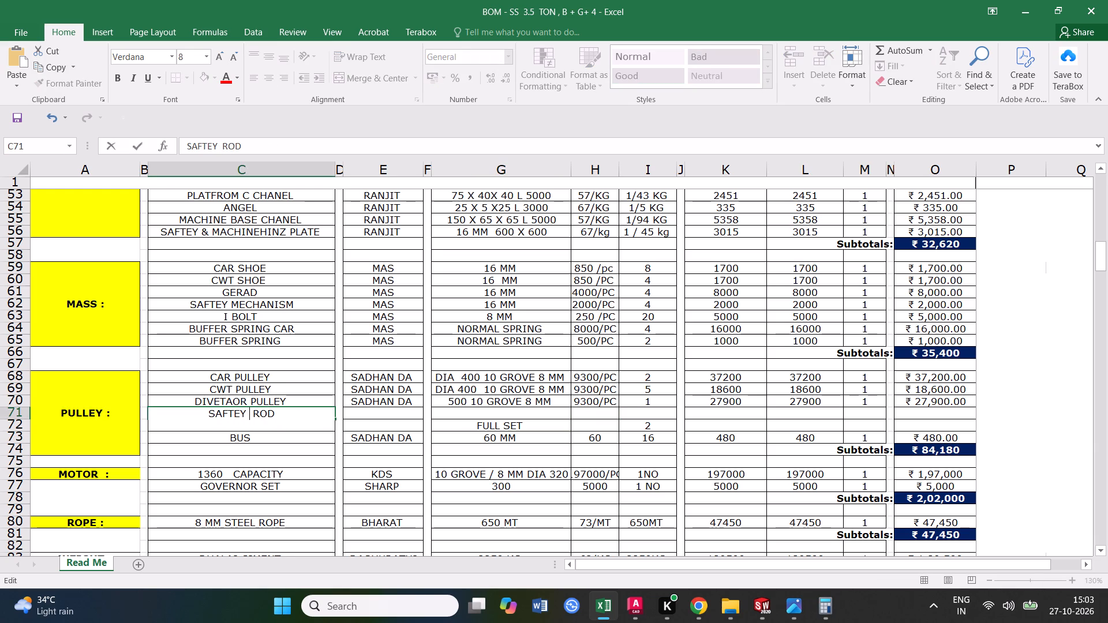
click(418, 476)
Set the SAFTEY ROD quantity in the PULLEY section to 4.
click(660, 418)
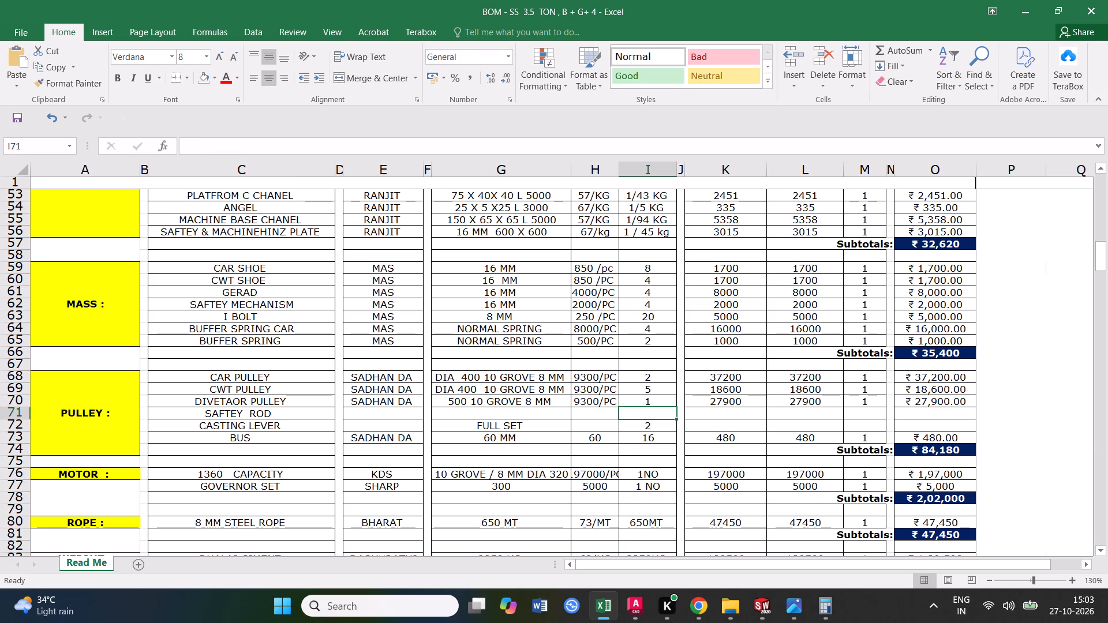
key(4)
click(606, 442)
Fill the vendor SADHAN DA from the DIVETAOR PULLEY row down to the SAFTEY ROD and CASTING LEVER rows.
click(595, 411)
click(474, 416)
click(406, 415)
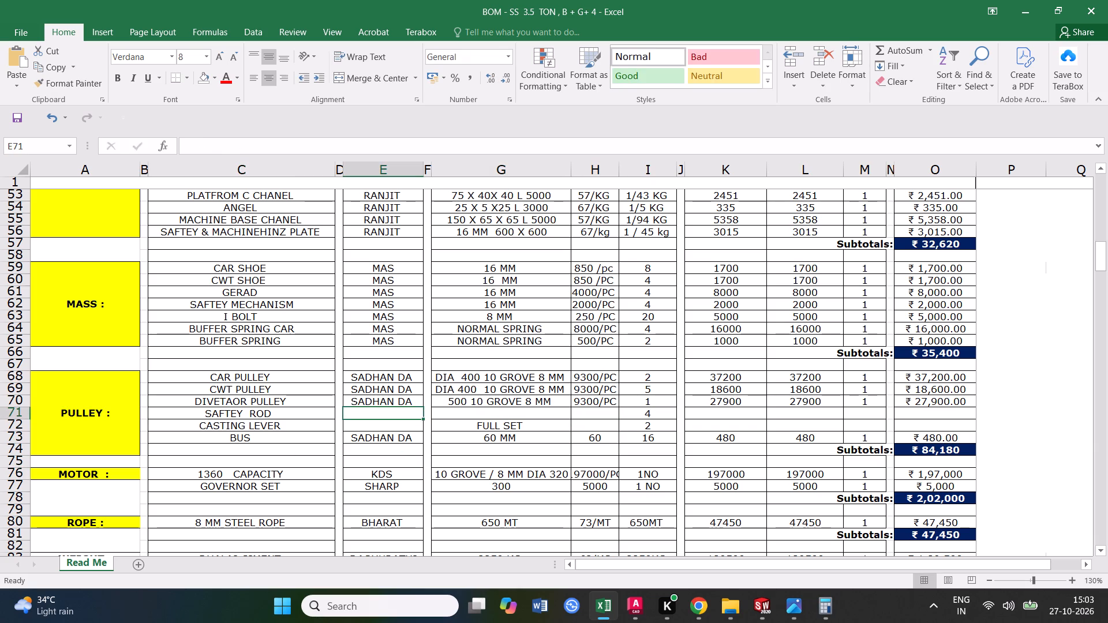
click(371, 397)
drag(422, 409, 420, 427)
click(387, 465)
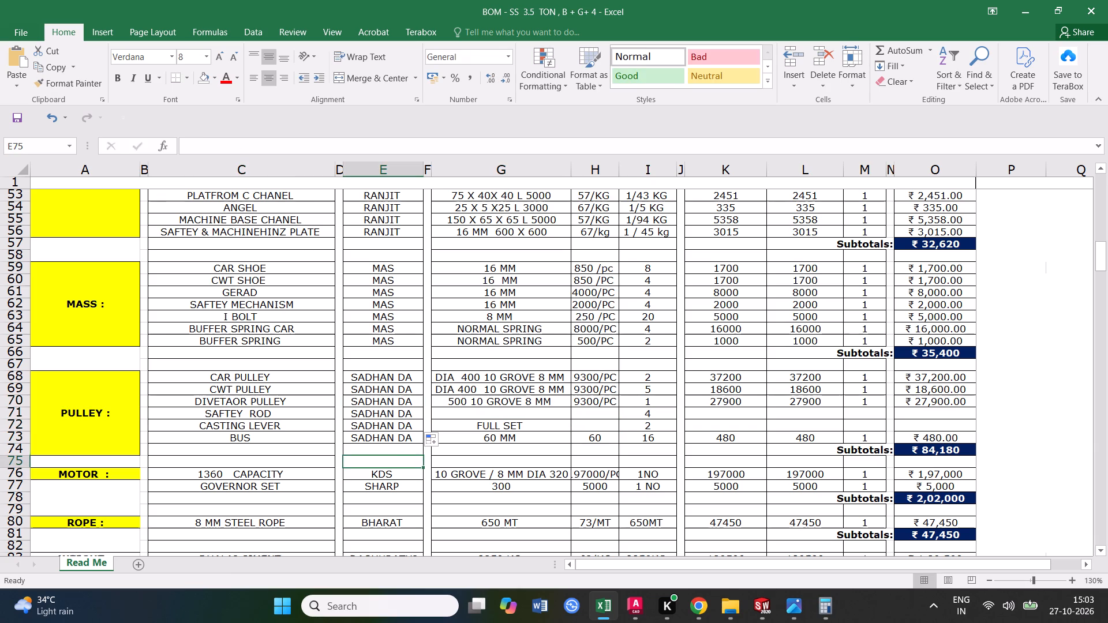
Save the bill of materials workbook.
click(309, 440)
click(16, 113)
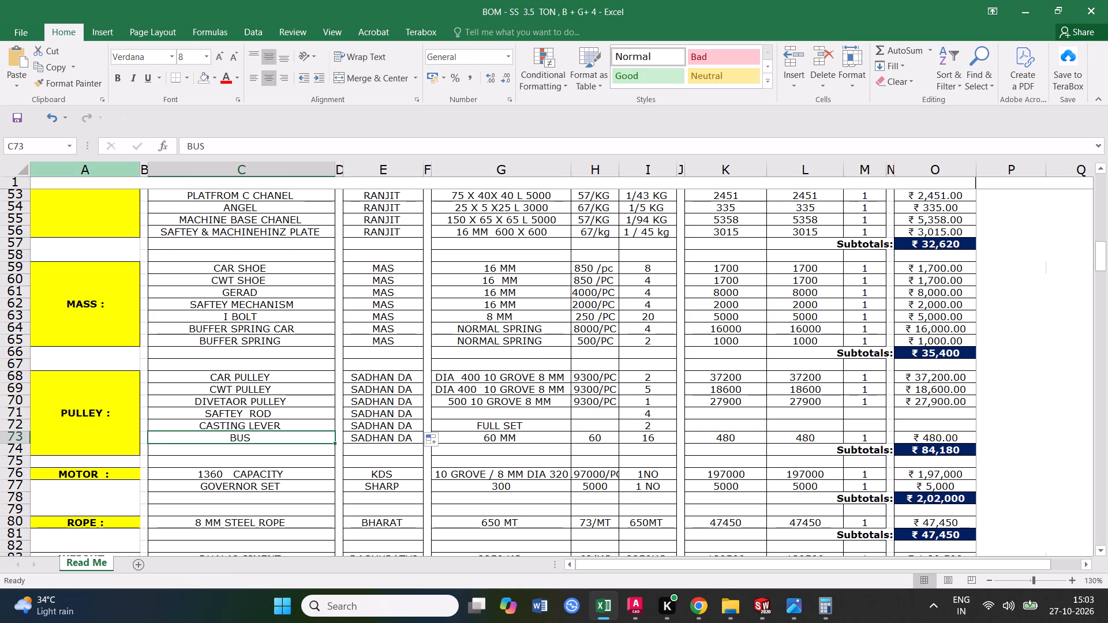
Select the CWT FRAME C CHANEL item in the MS CHANEL & ANGEL section.
scroll(245, 451, down, 1)
scroll(253, 423, up, 2)
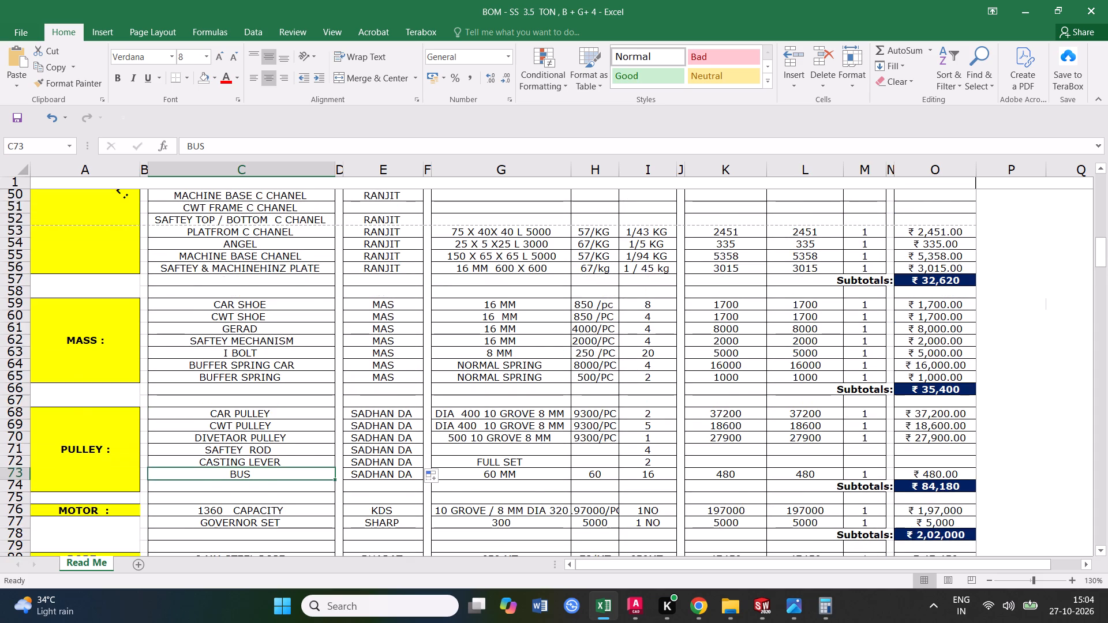
scroll(283, 410, up, 5)
click(312, 388)
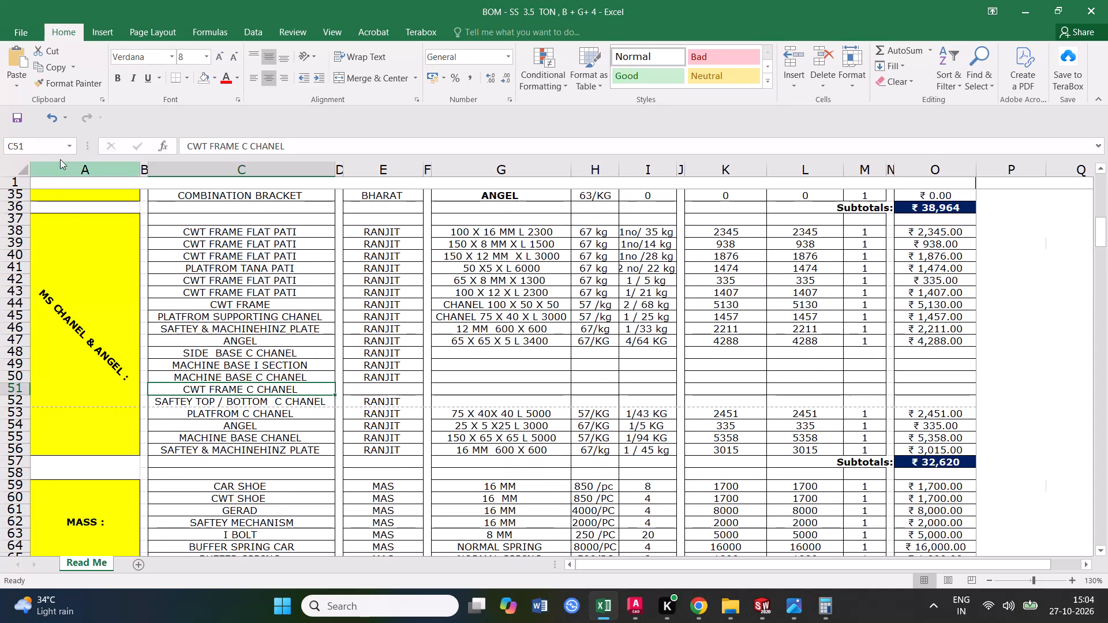
Save the bill of materials workbook.
triple_click(18, 118)
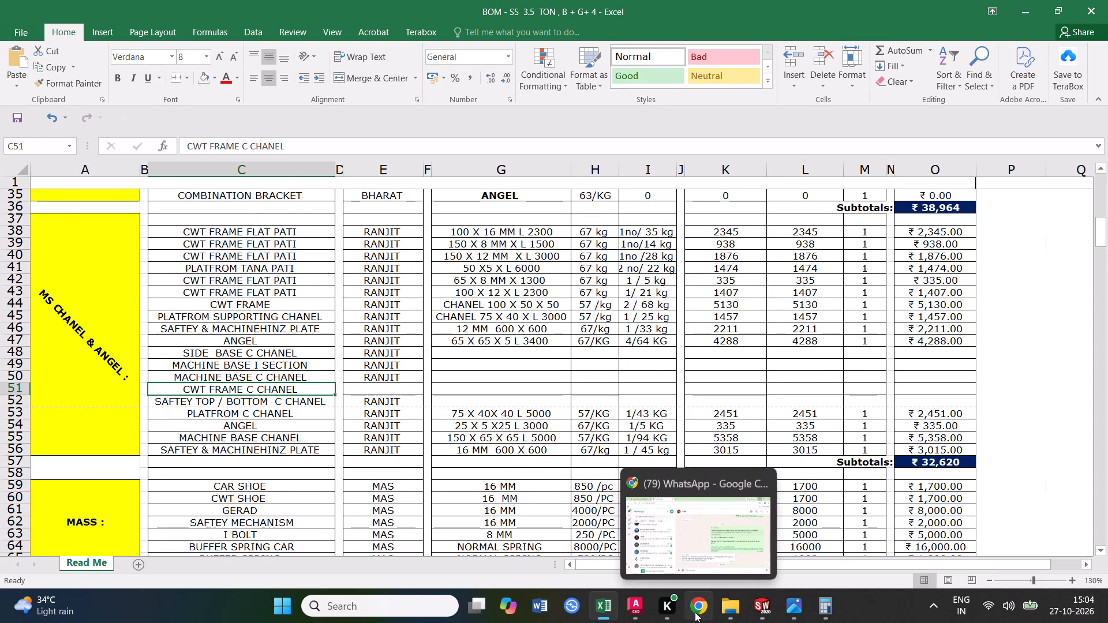
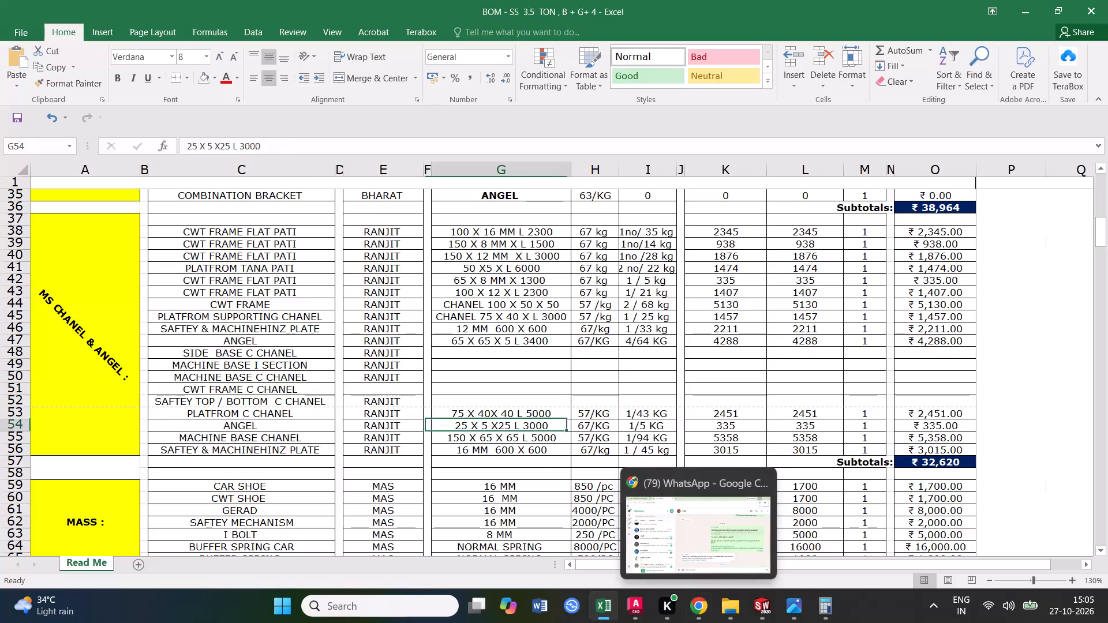
Select the entire row of the 100 X 16 MM L 2300 CWT FRAME FLAT PATI in the MS CHANEL & ANGEL section.
scroll(384, 447, up, 5)
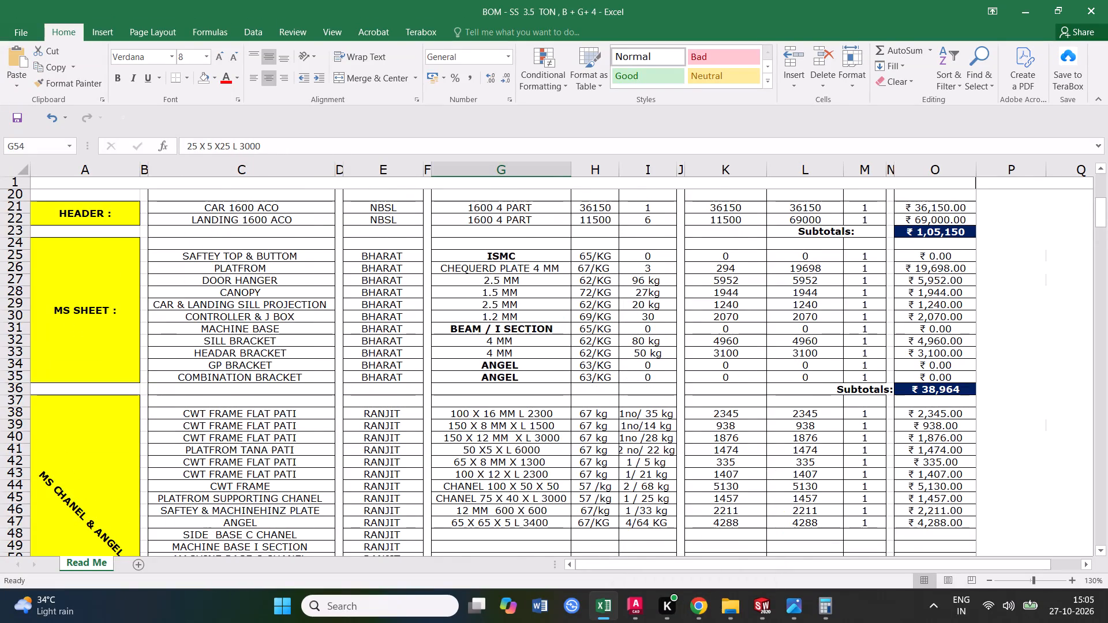
scroll(402, 403, down, 3)
scroll(336, 403, down, 1)
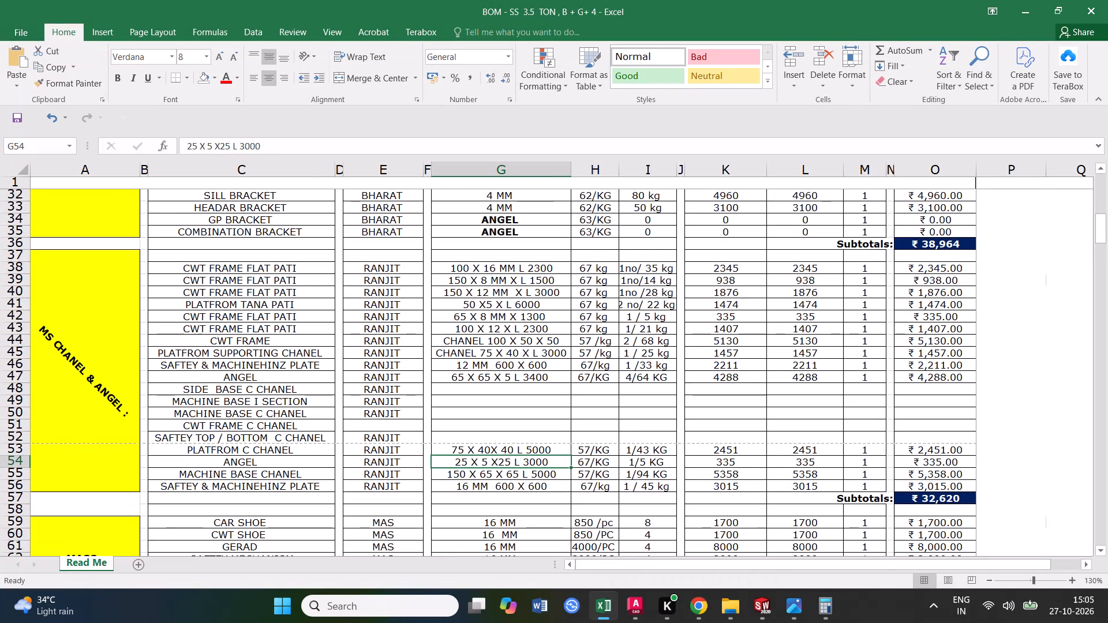
scroll(390, 370, down, 2)
scroll(390, 370, up, 1)
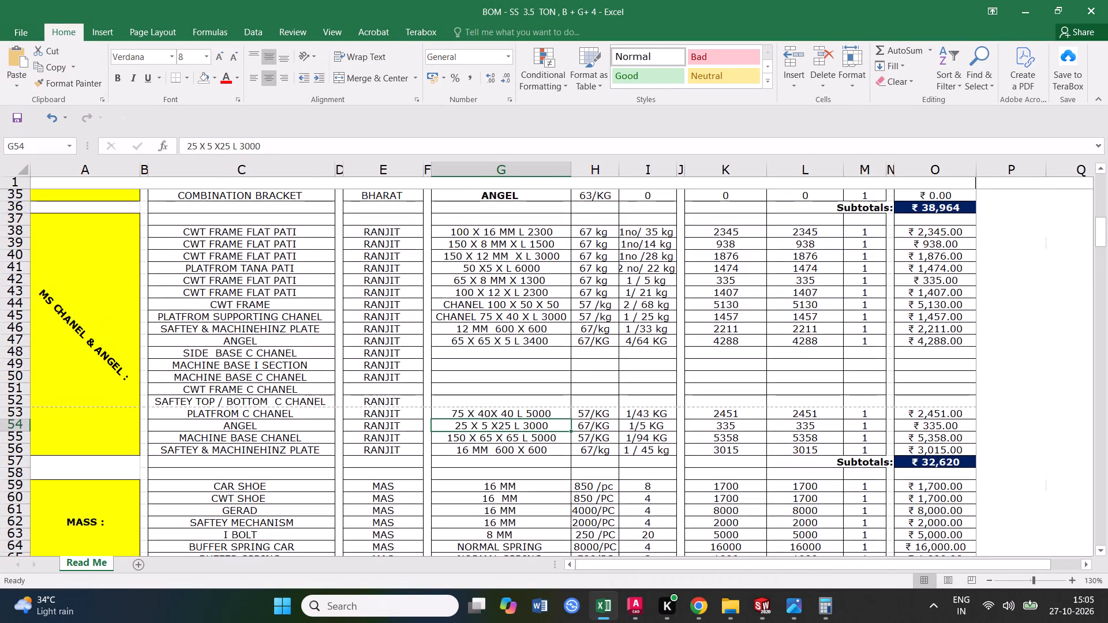
click(218, 238)
click(16, 230)
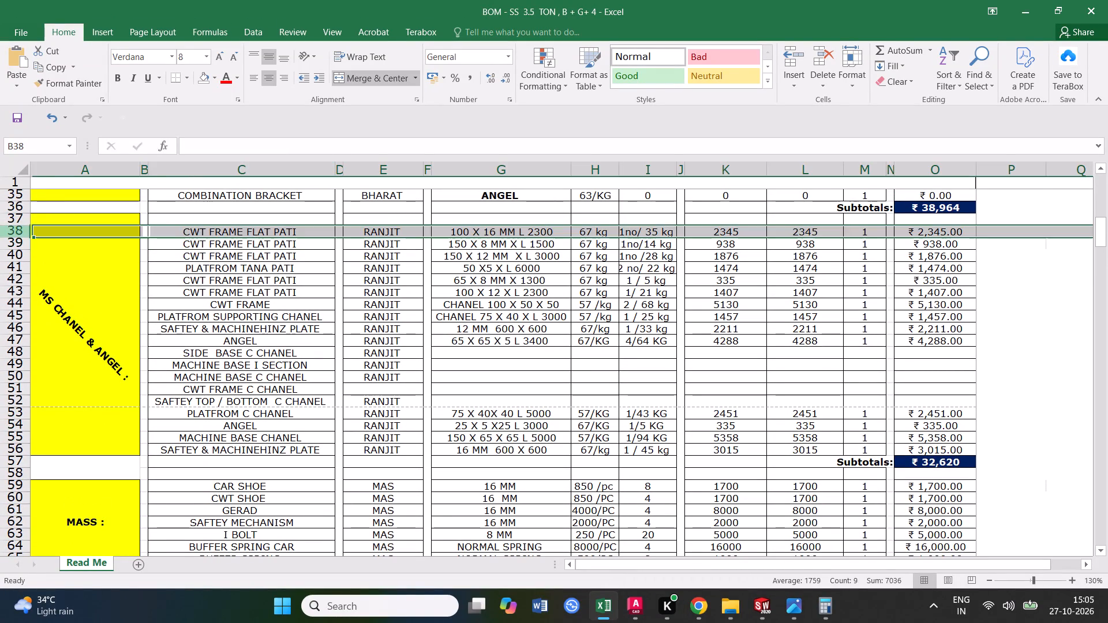
click(240, 258)
click(17, 230)
click(191, 247)
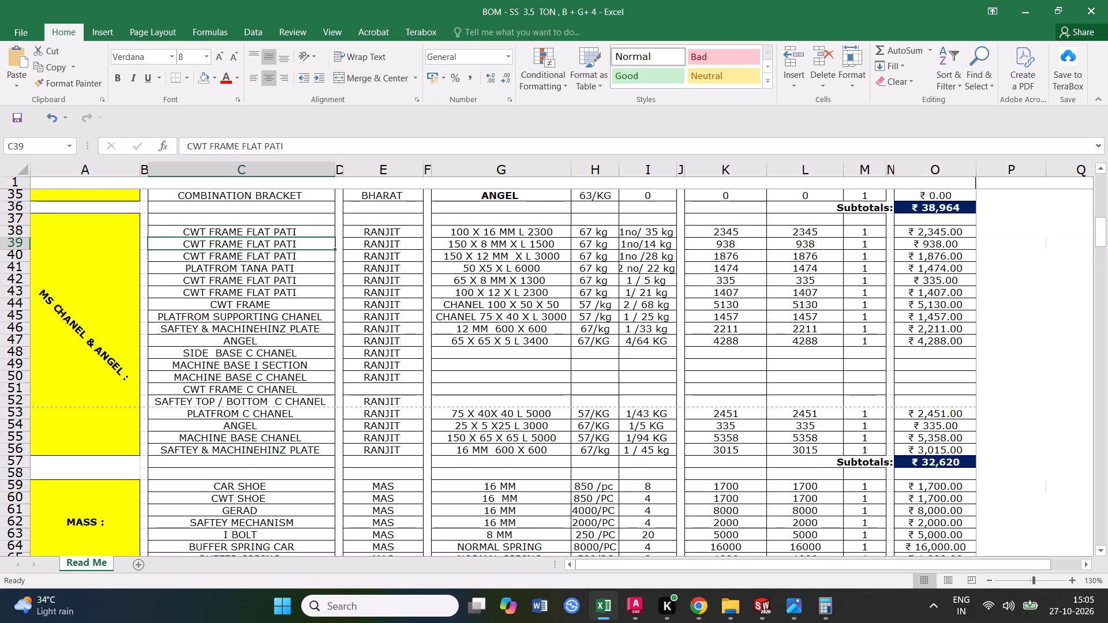
click(7, 234)
click(113, 269)
click(18, 235)
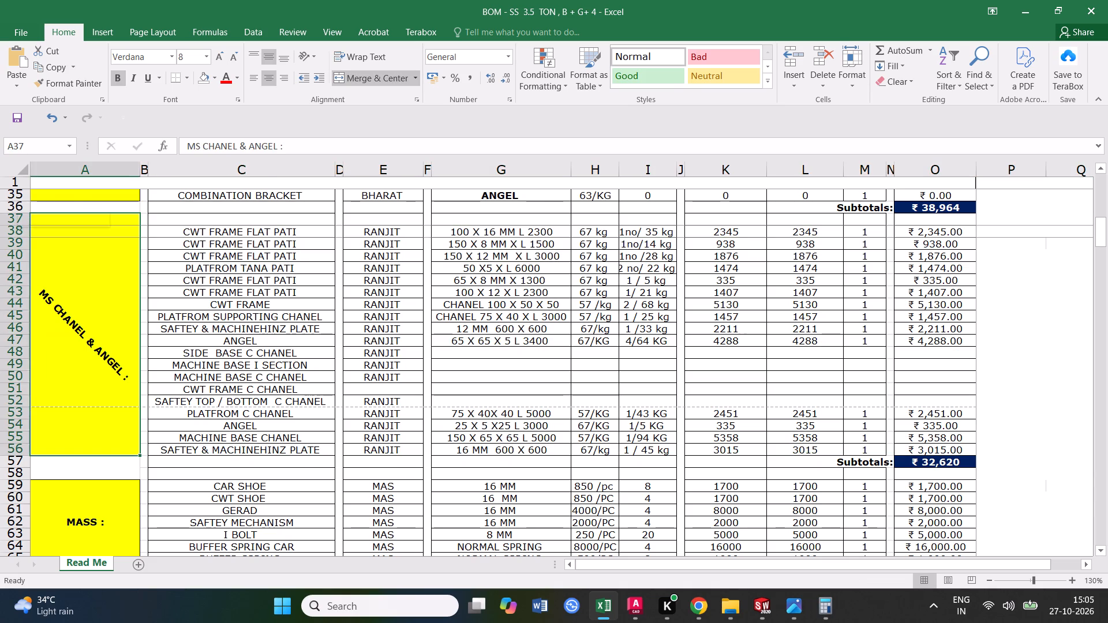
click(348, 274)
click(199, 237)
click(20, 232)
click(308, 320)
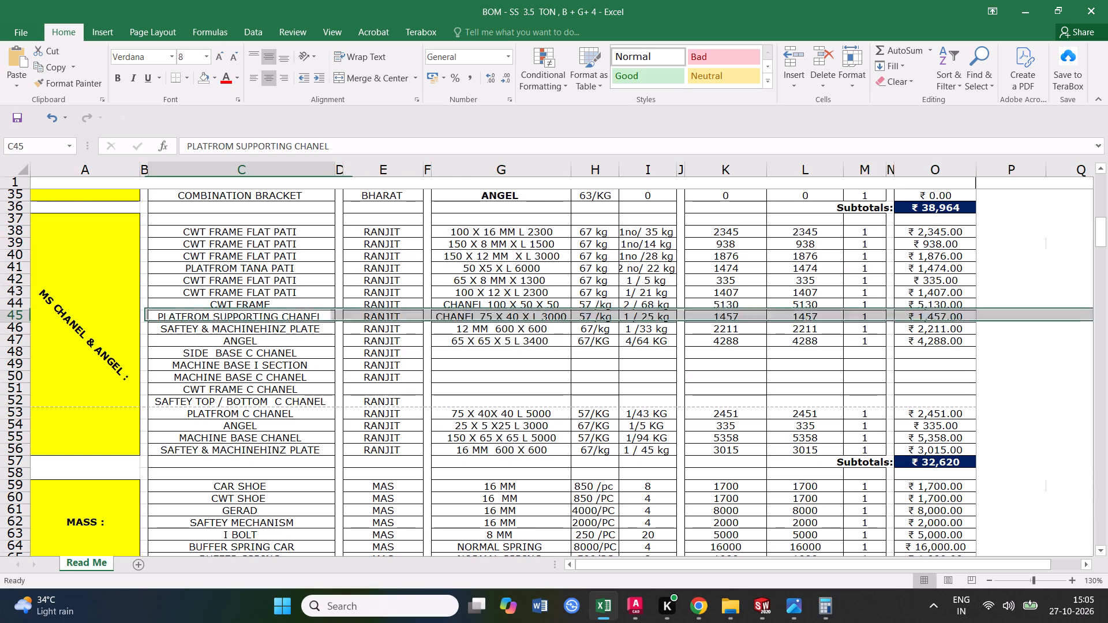
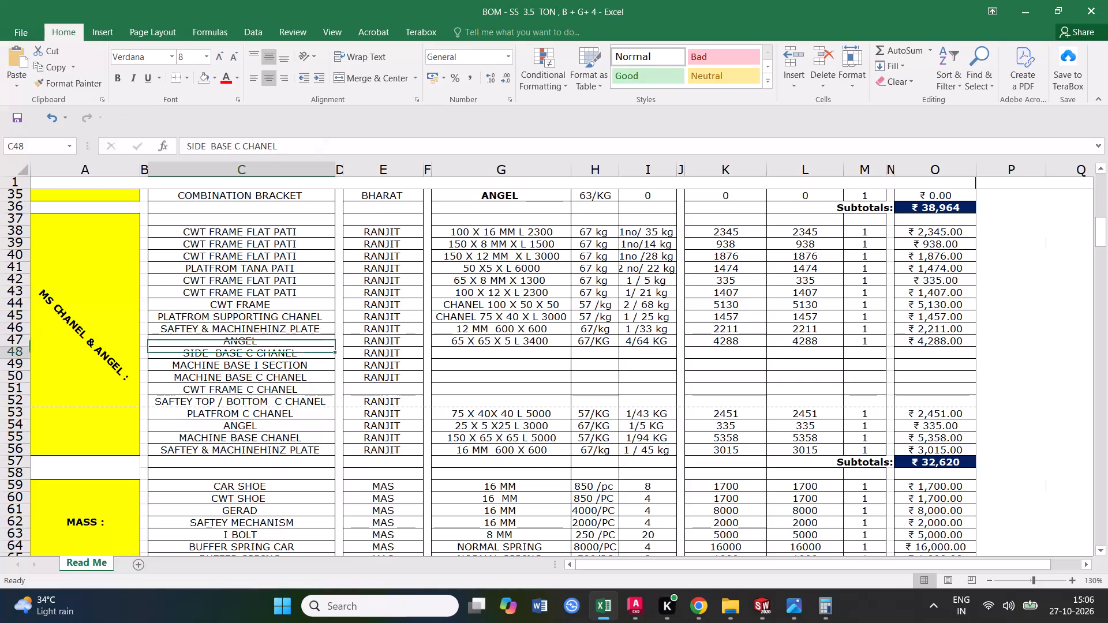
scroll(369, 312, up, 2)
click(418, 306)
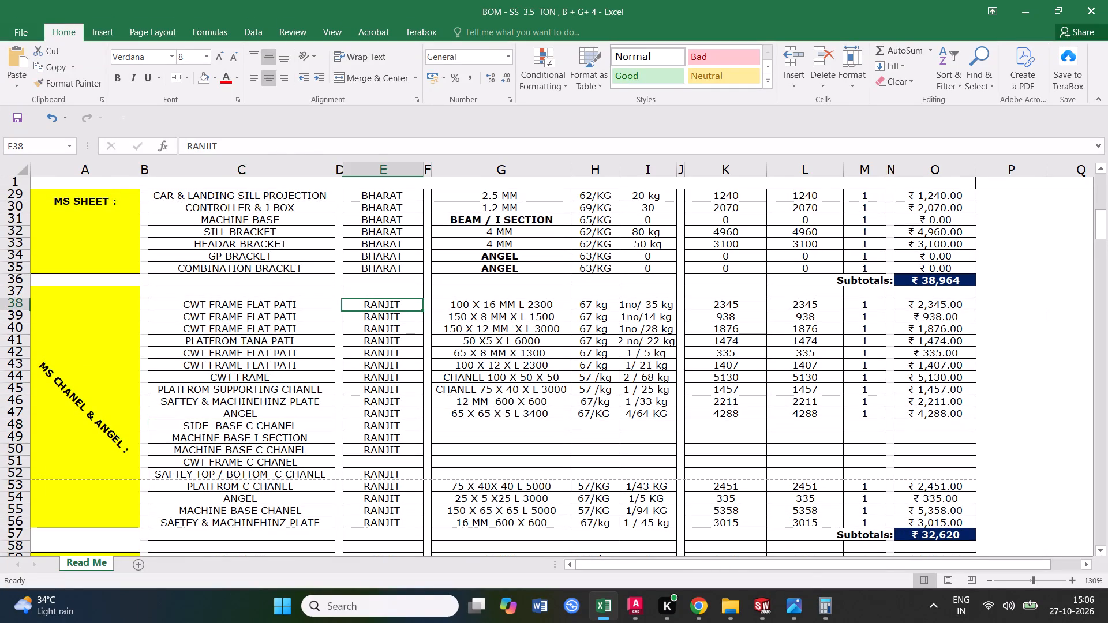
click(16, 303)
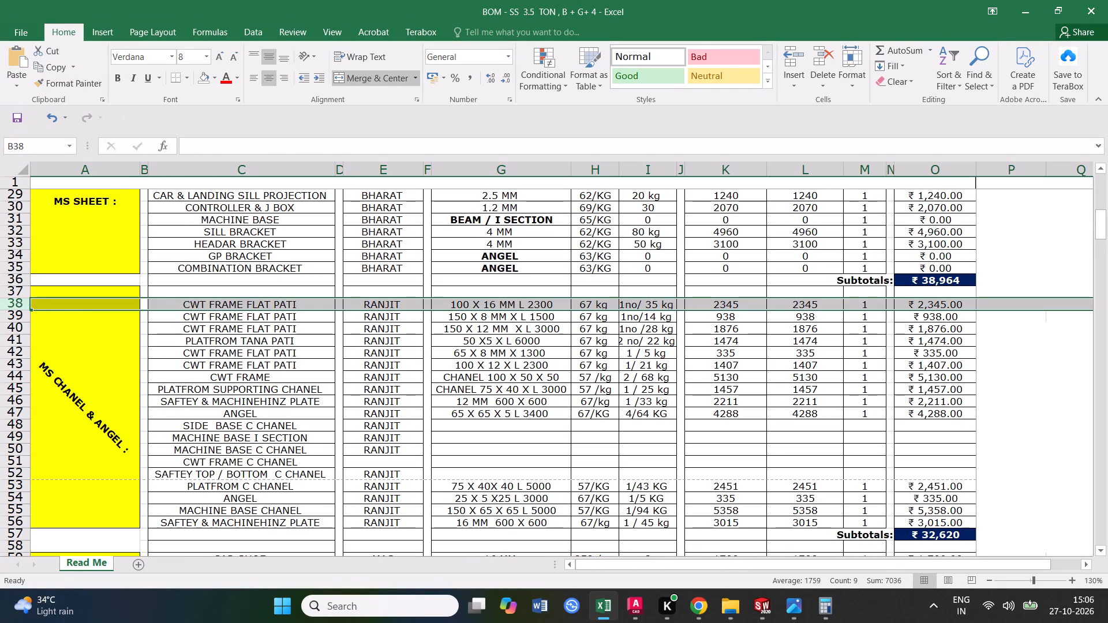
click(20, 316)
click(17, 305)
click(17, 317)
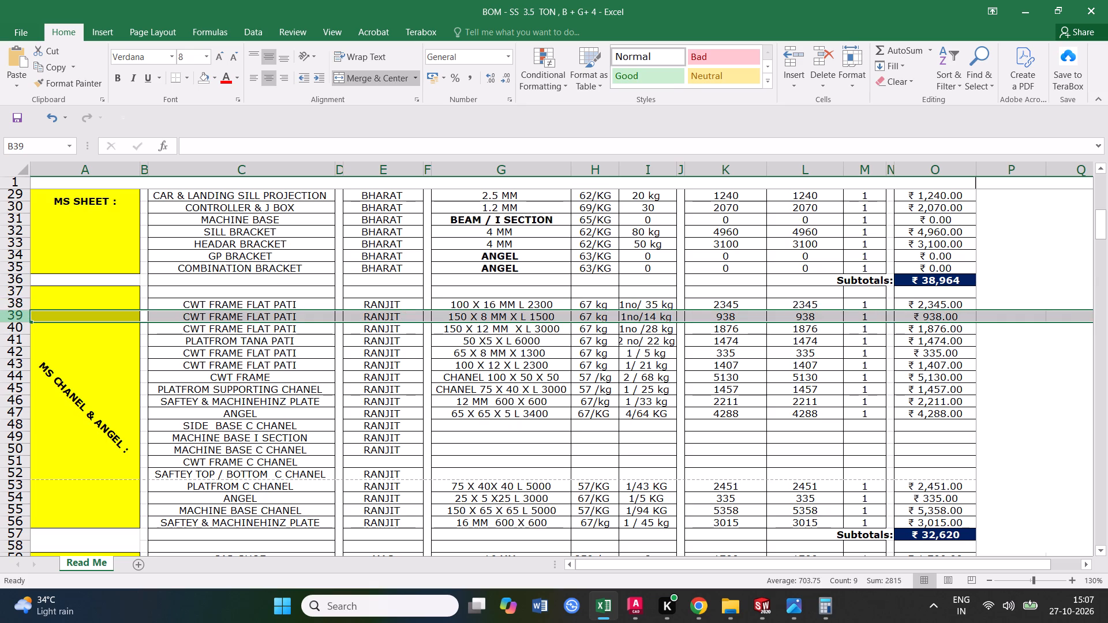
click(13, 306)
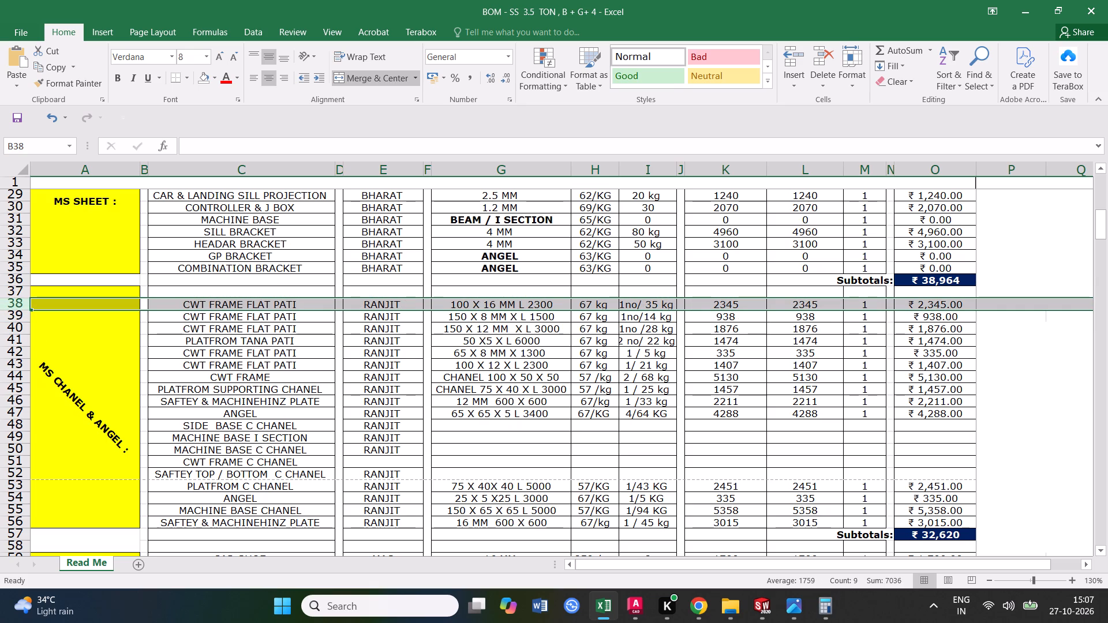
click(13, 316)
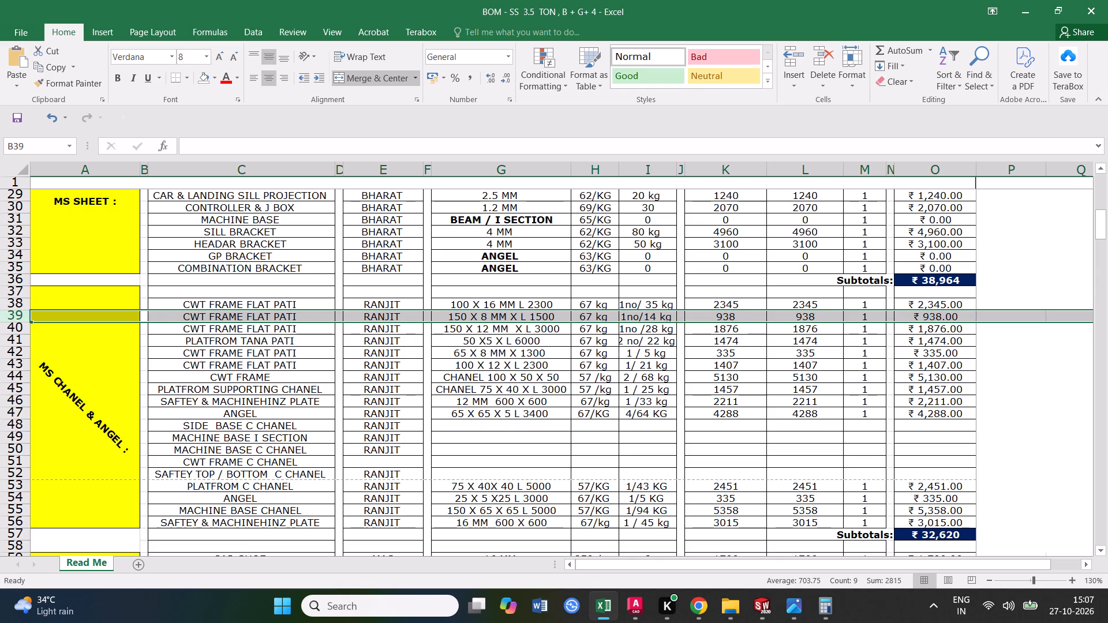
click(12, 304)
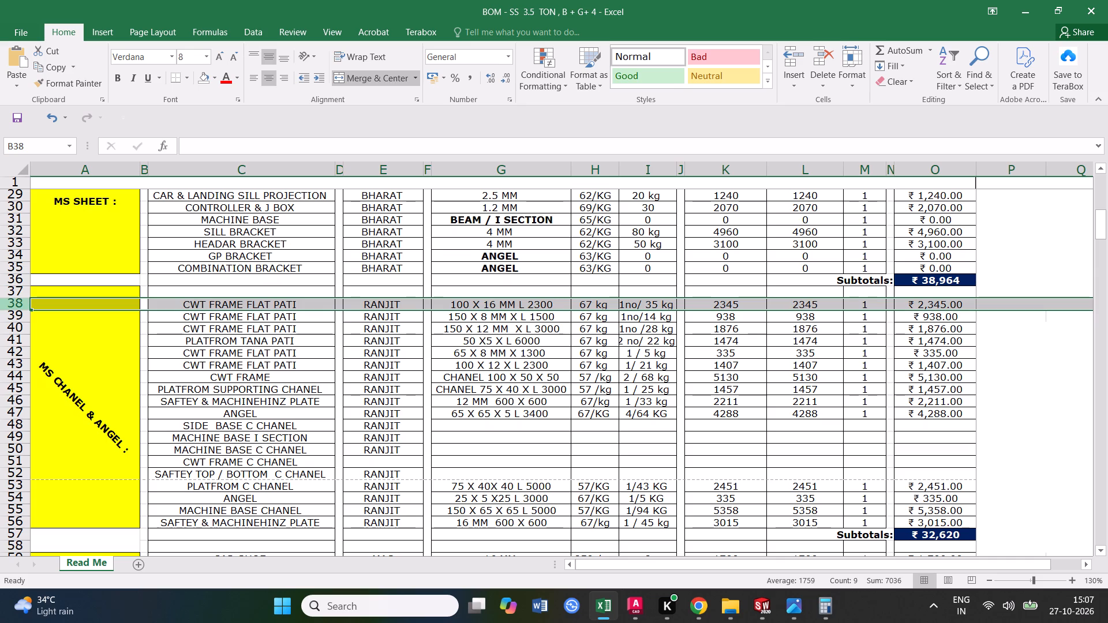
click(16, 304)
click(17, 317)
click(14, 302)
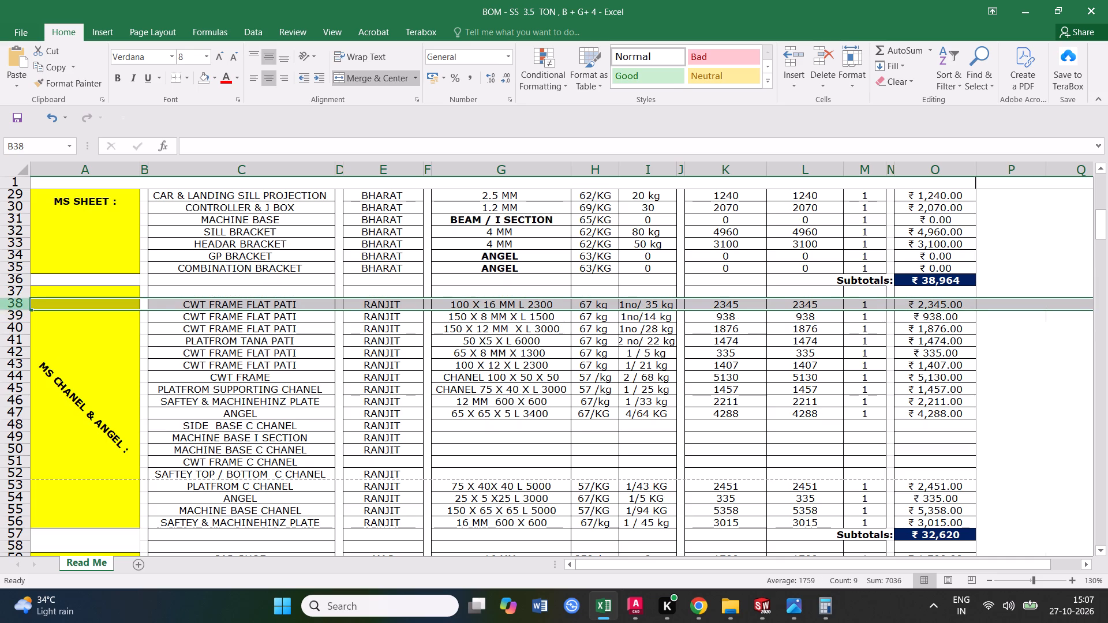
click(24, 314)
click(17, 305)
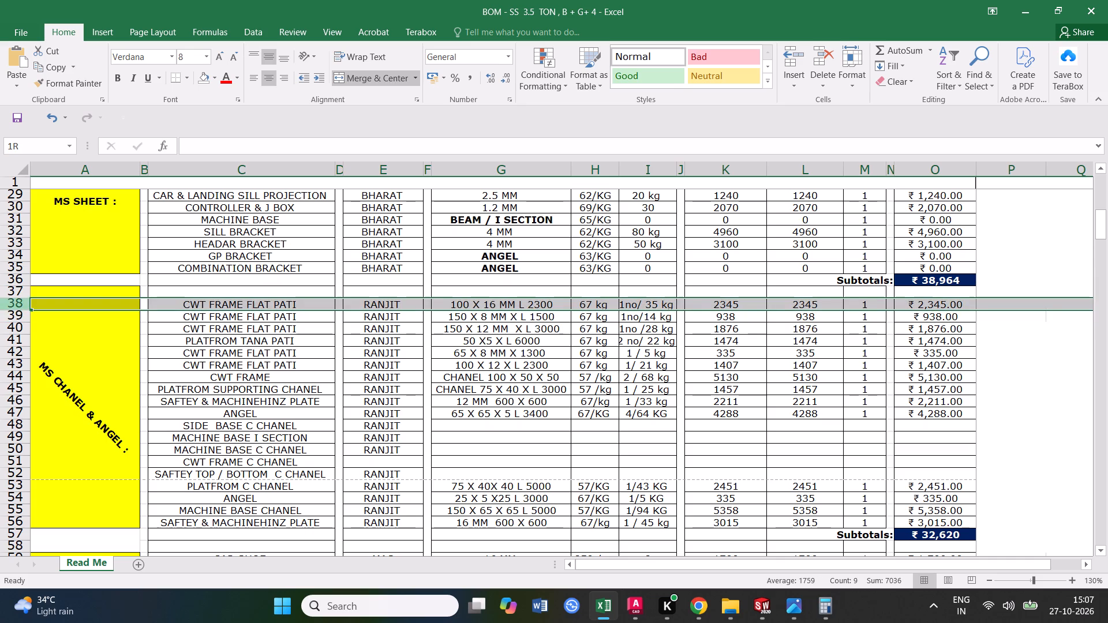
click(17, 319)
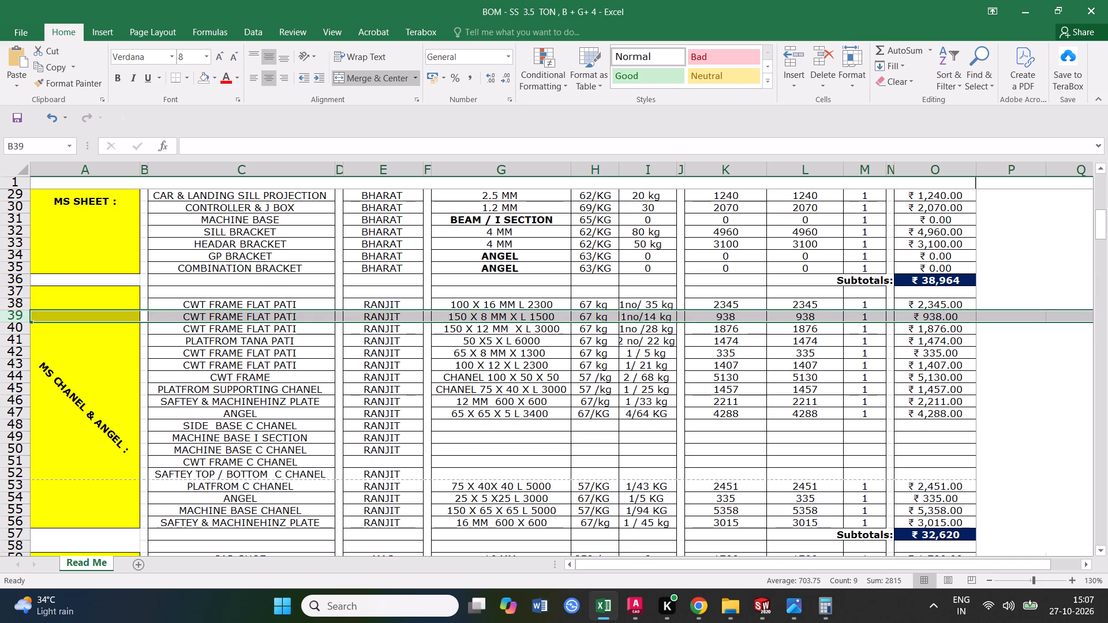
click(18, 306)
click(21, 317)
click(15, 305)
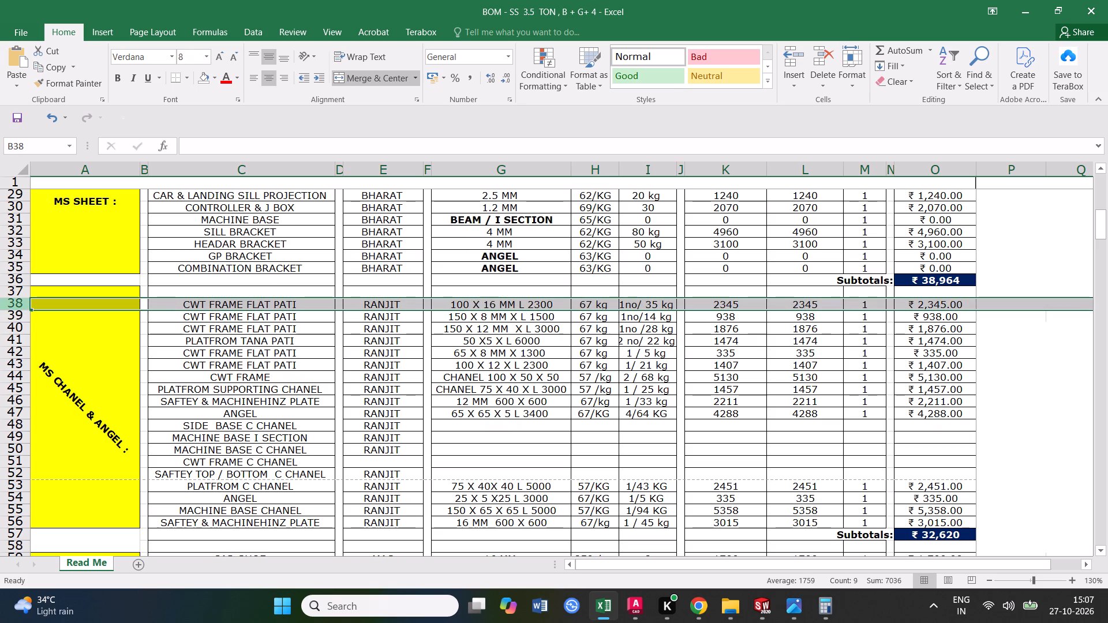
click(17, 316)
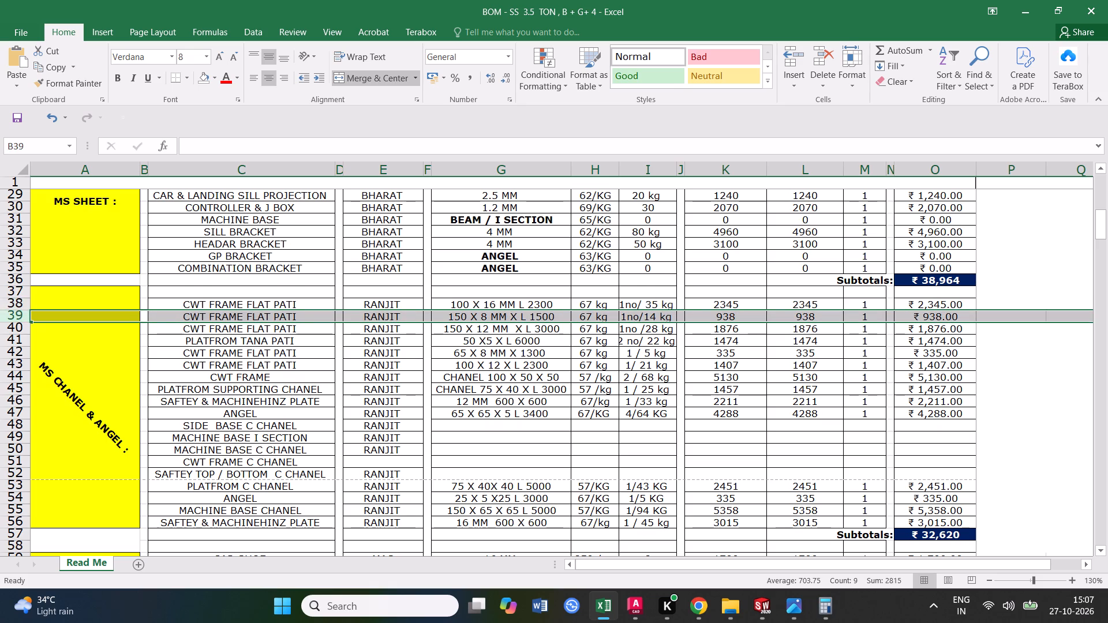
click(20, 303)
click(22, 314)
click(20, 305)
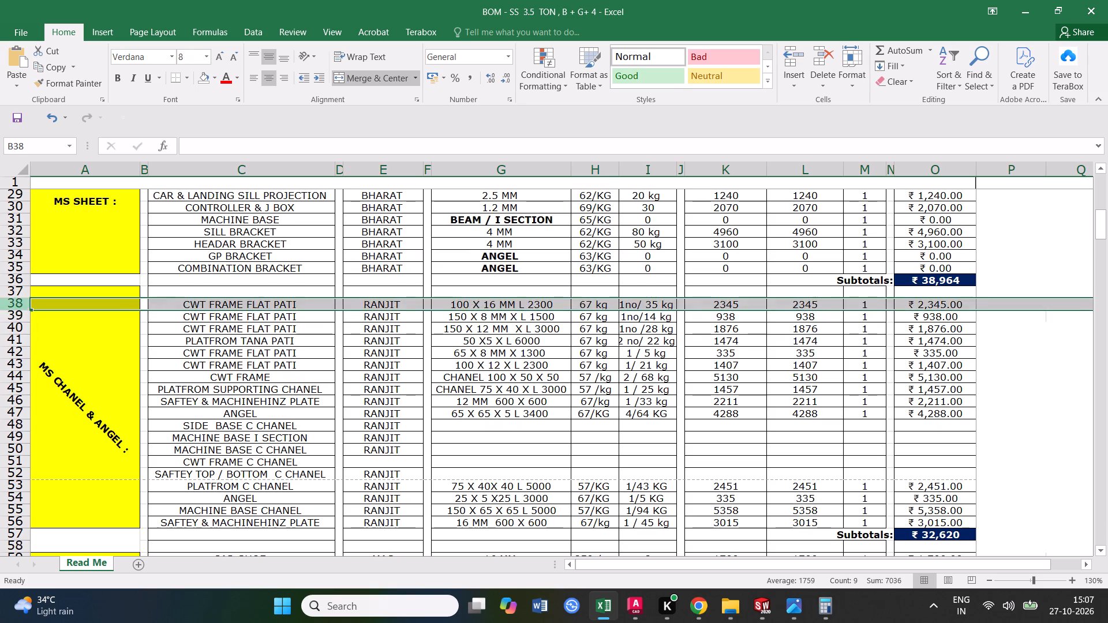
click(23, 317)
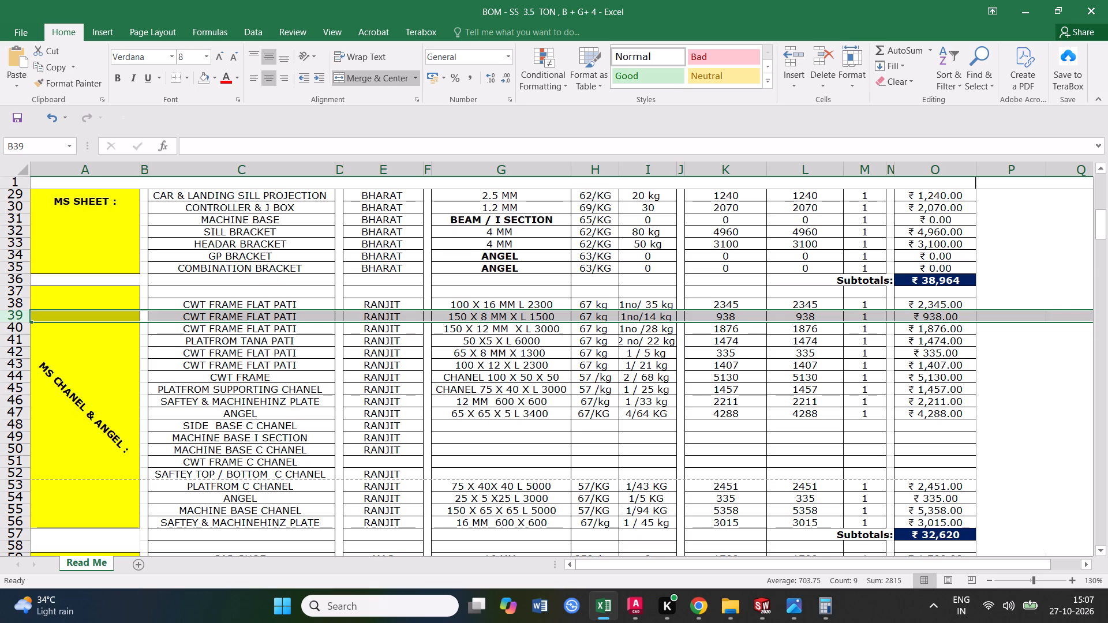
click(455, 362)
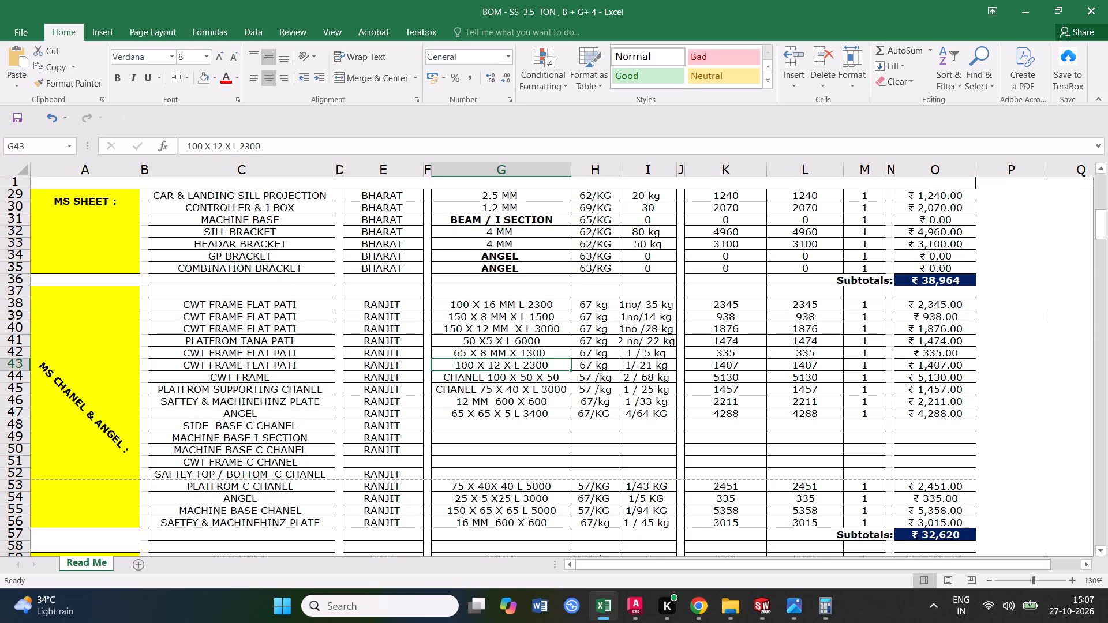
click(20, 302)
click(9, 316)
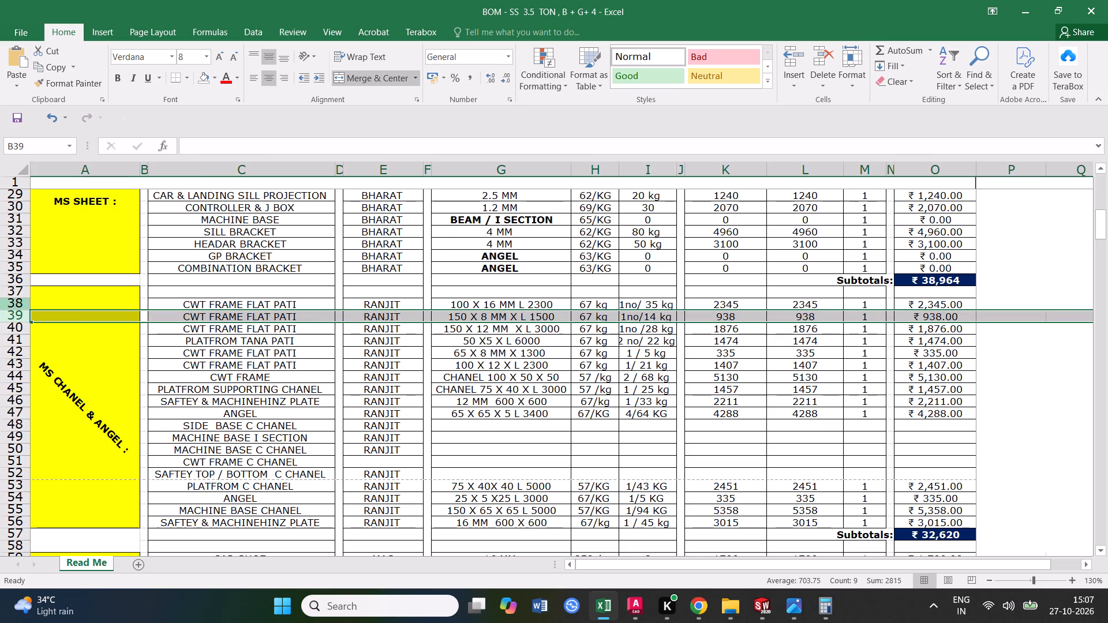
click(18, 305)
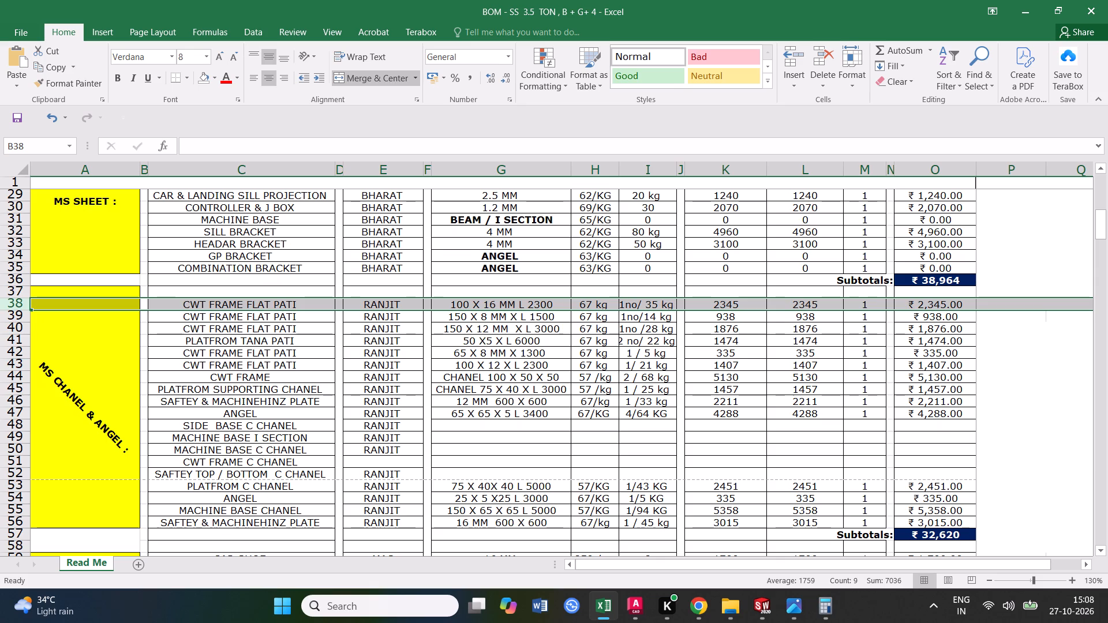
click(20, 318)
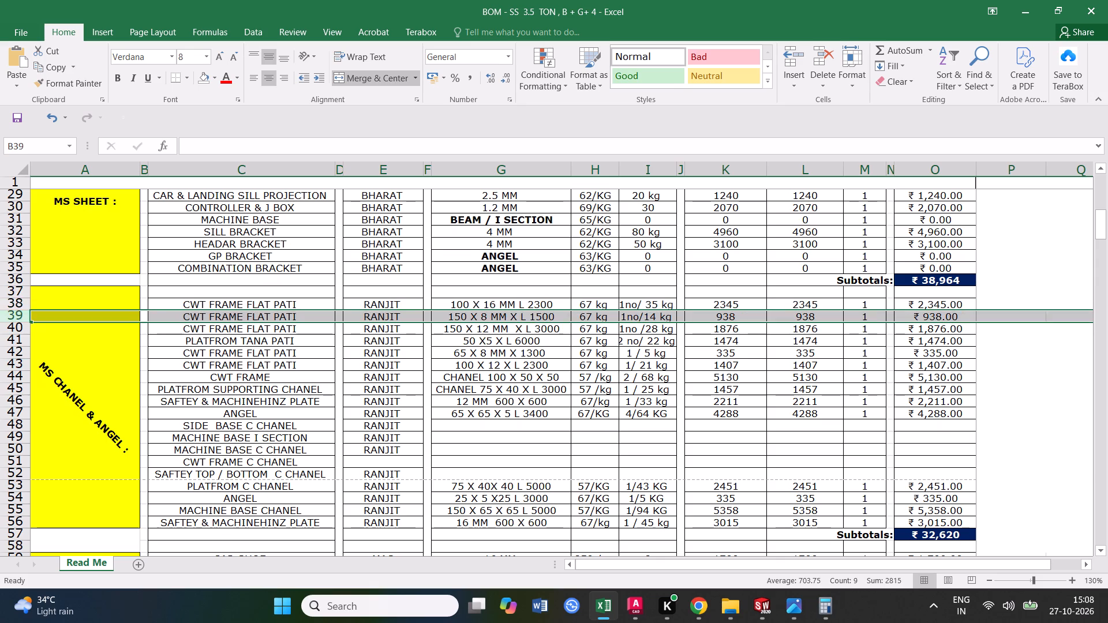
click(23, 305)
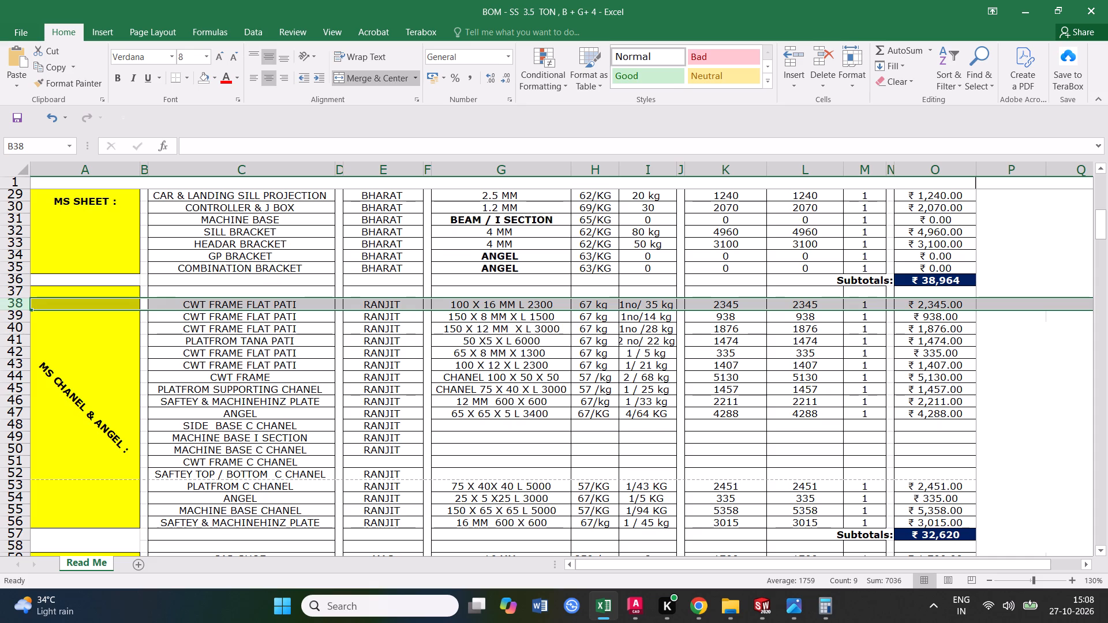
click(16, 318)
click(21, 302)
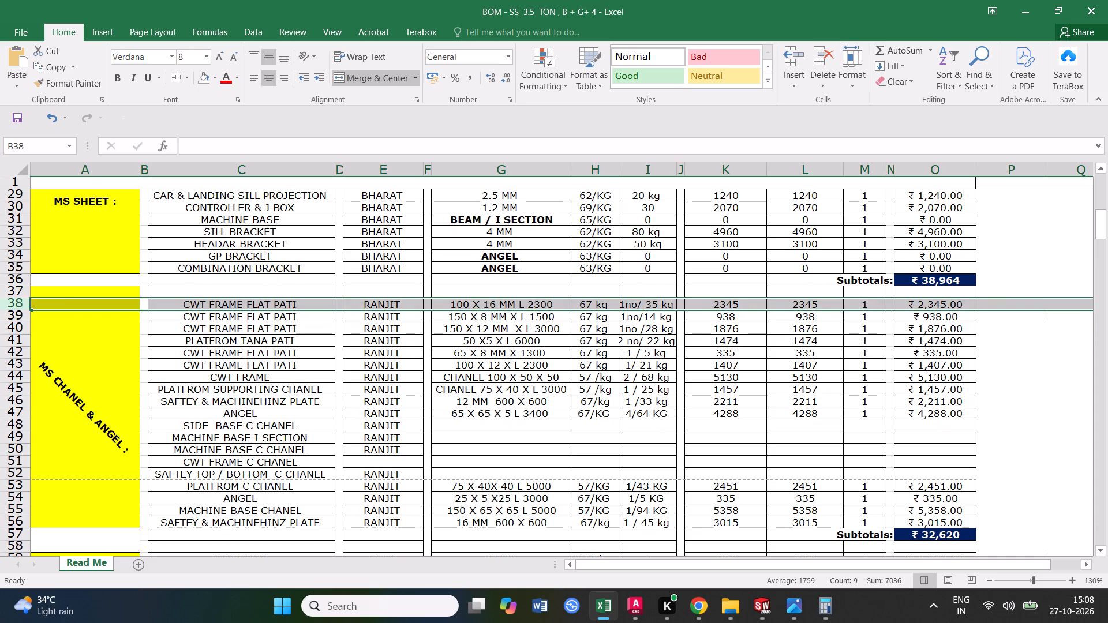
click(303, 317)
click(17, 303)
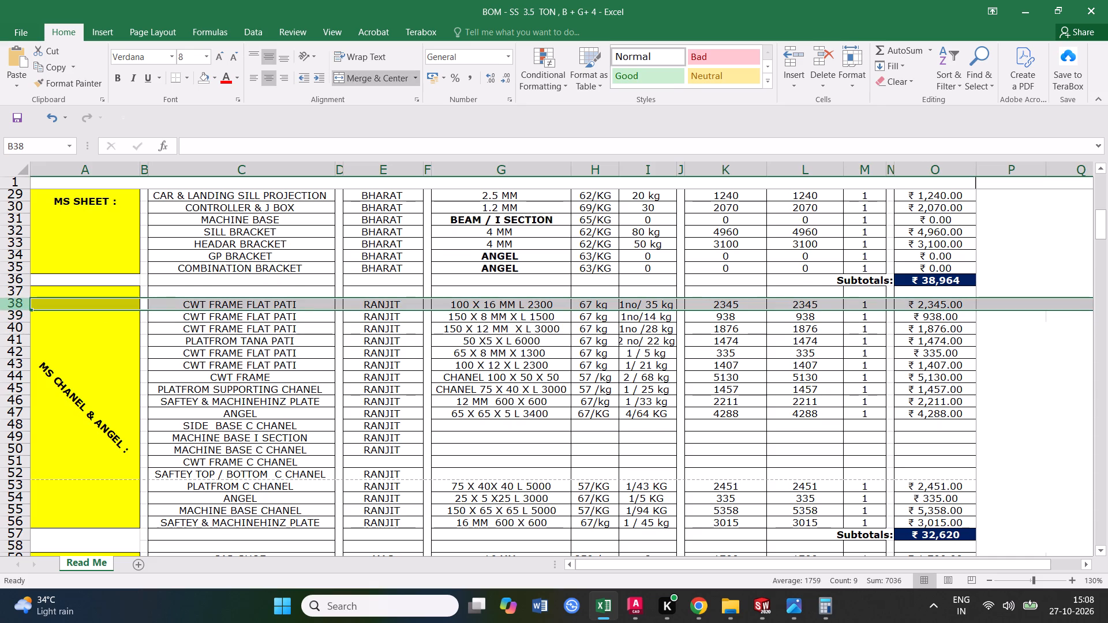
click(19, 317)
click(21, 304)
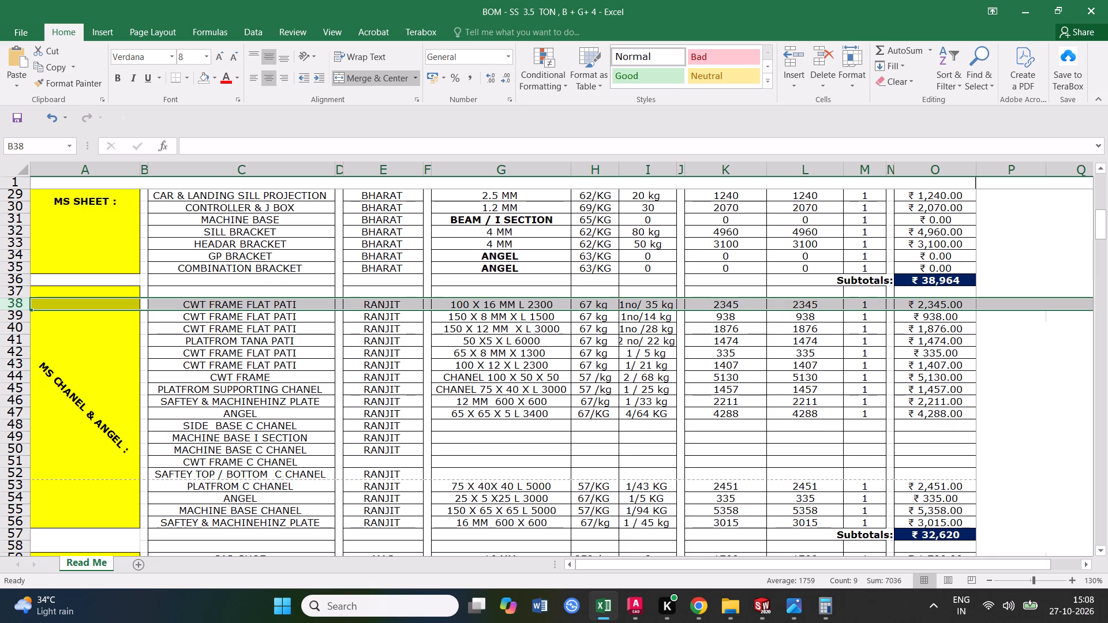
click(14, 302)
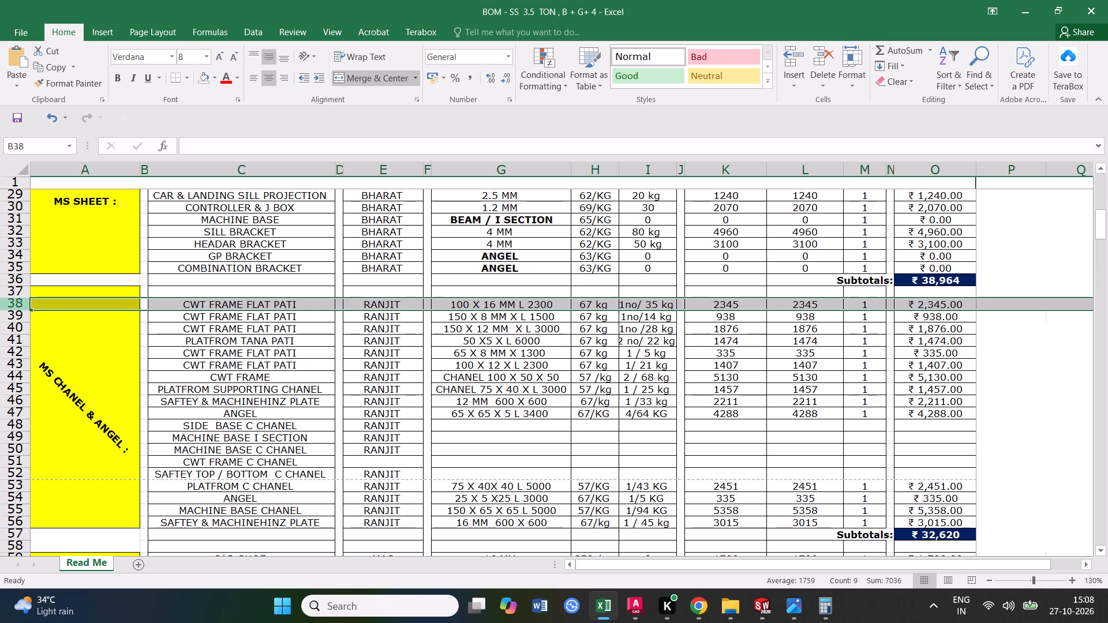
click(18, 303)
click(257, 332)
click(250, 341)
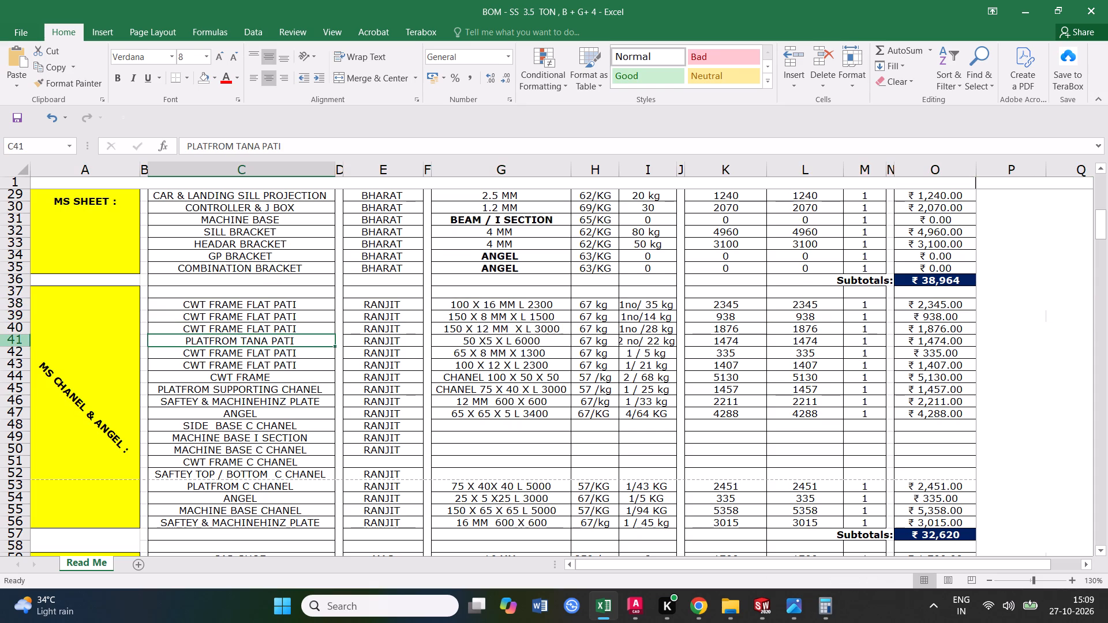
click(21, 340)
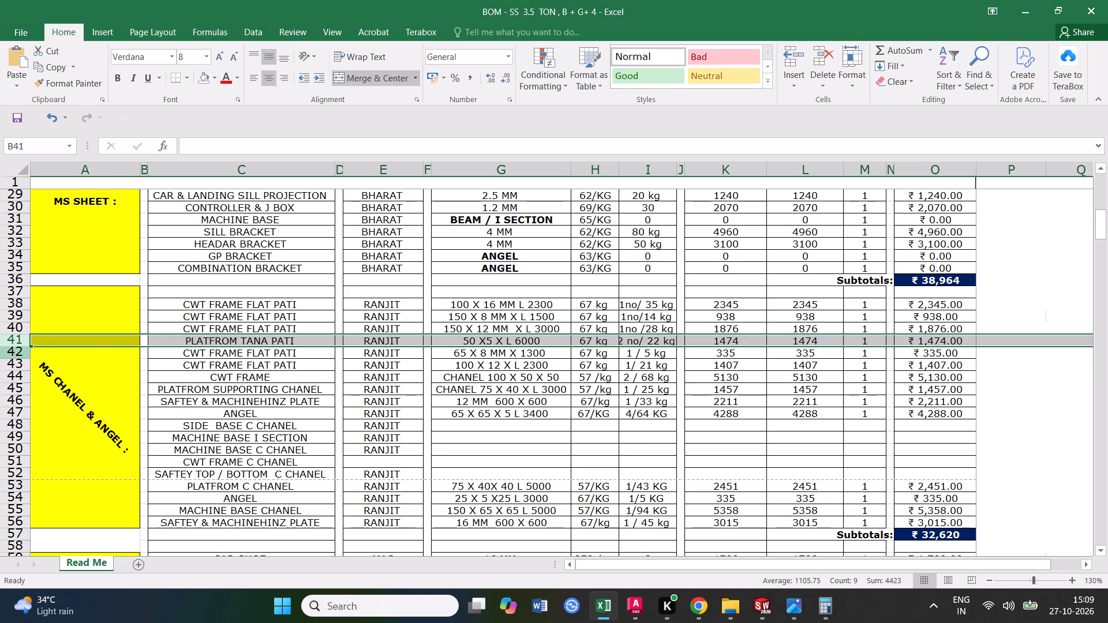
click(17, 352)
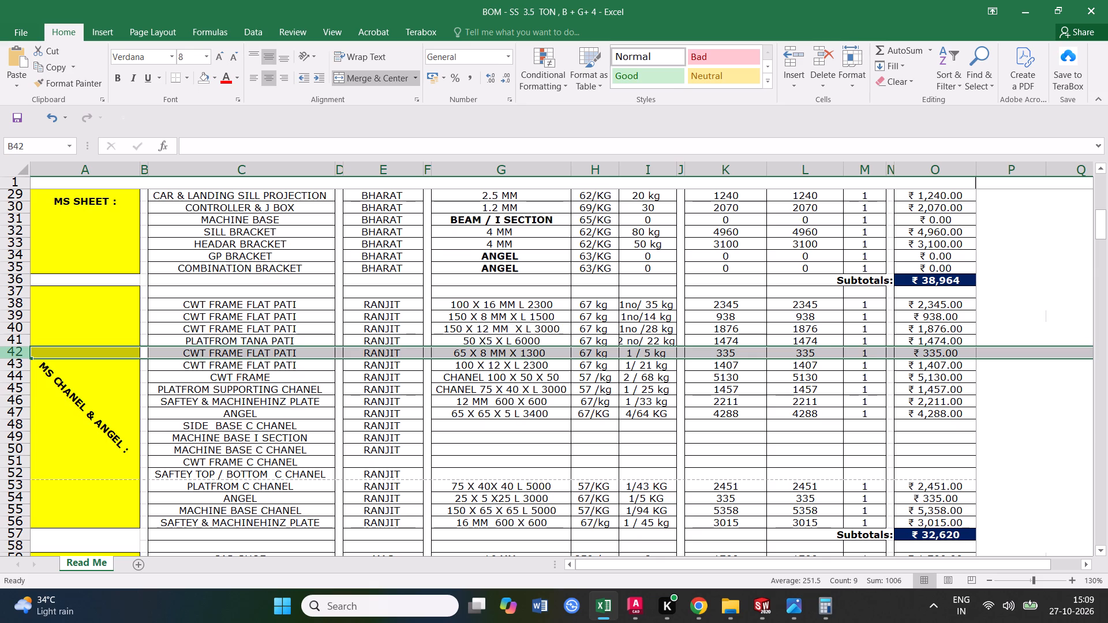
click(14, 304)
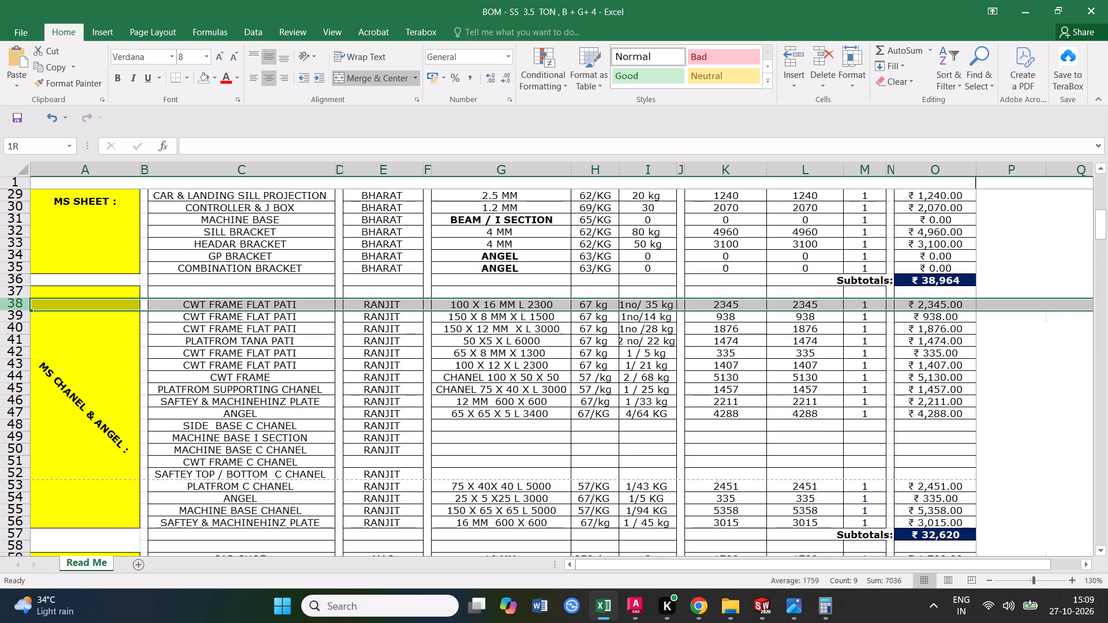
Enter the specification 150 X 65 X 65 L 5000 for the SAFTEY TOP / BOTTOM C CHANEL item in row 52.
scroll(275, 406, down, 1)
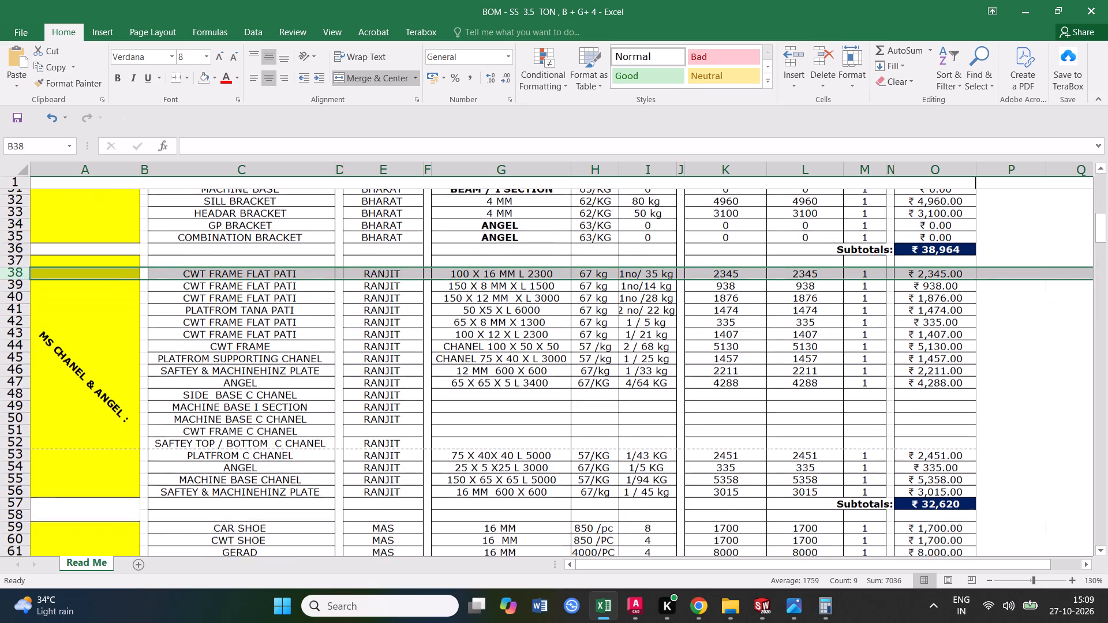
scroll(275, 406, down, 1)
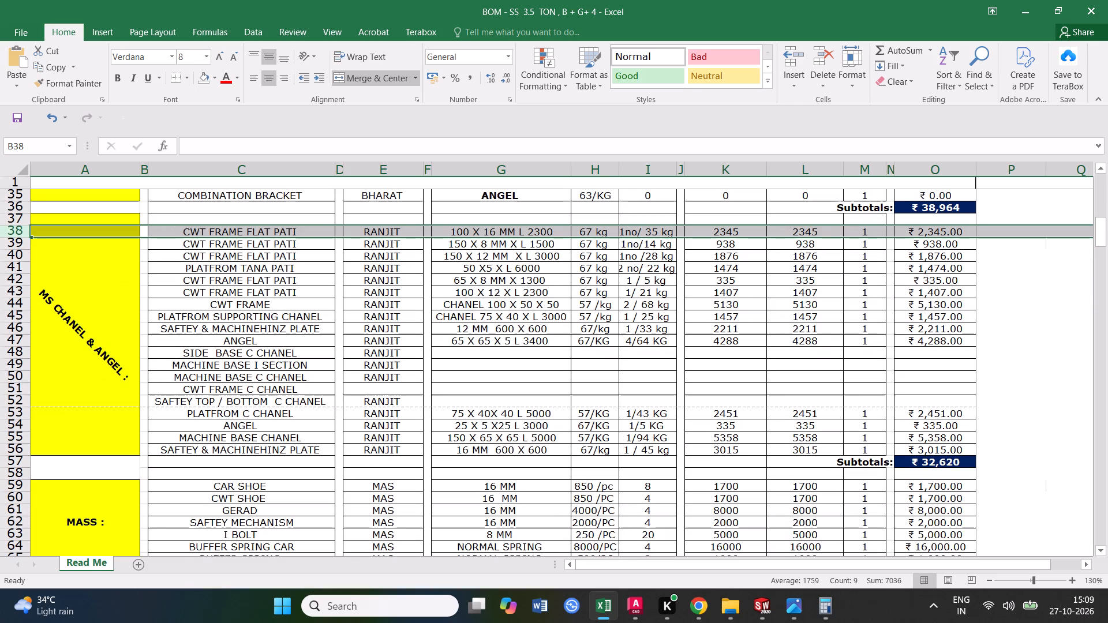
click(253, 385)
click(265, 403)
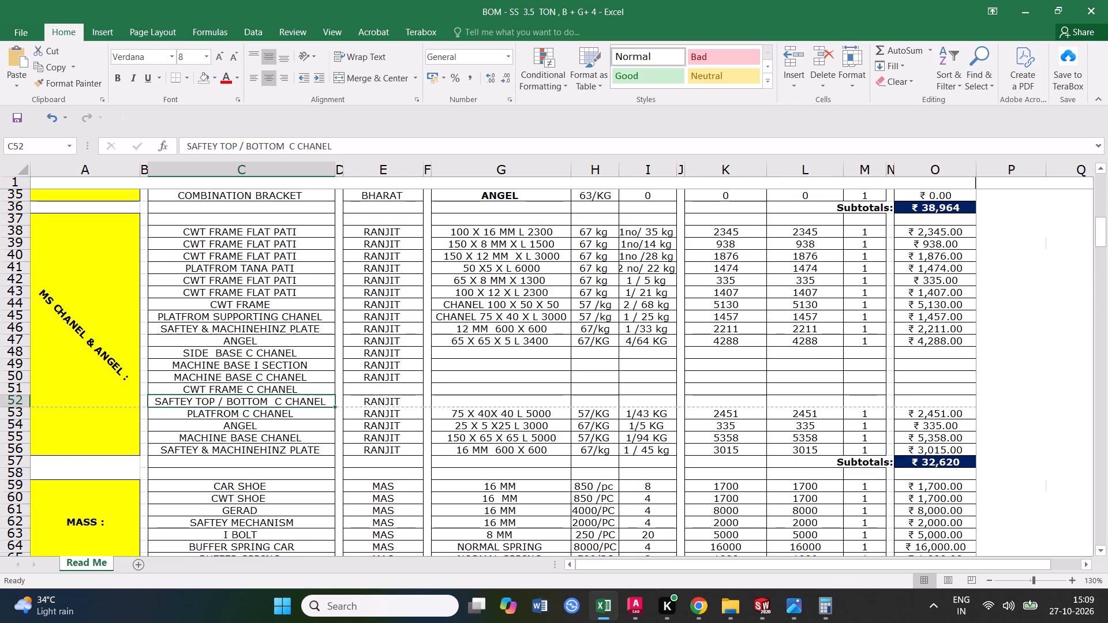
click(481, 402)
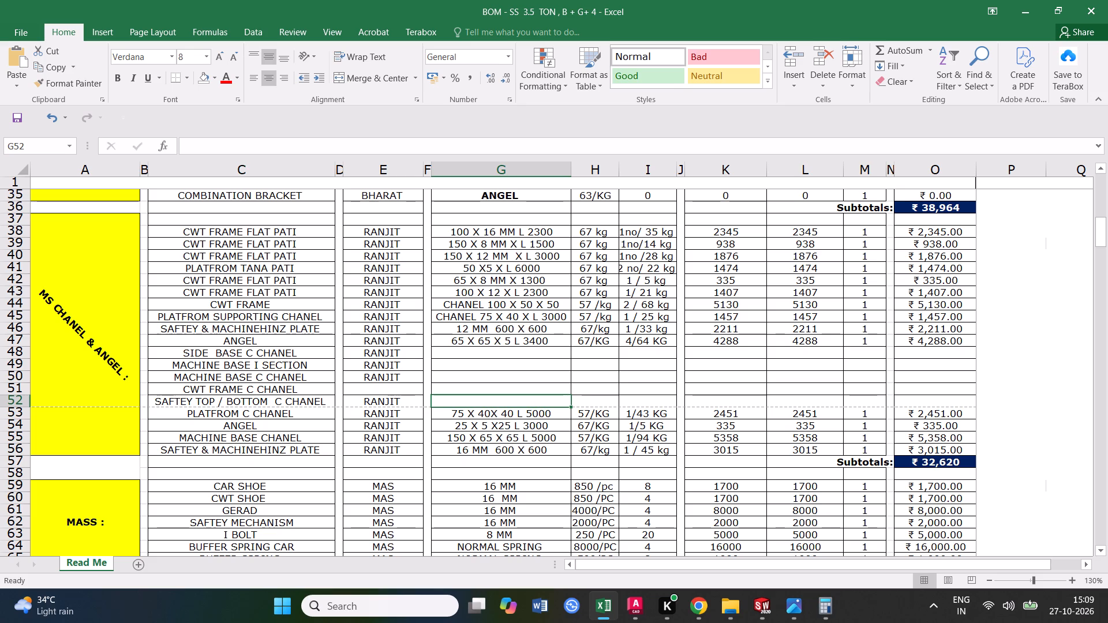
text(150 X 65)
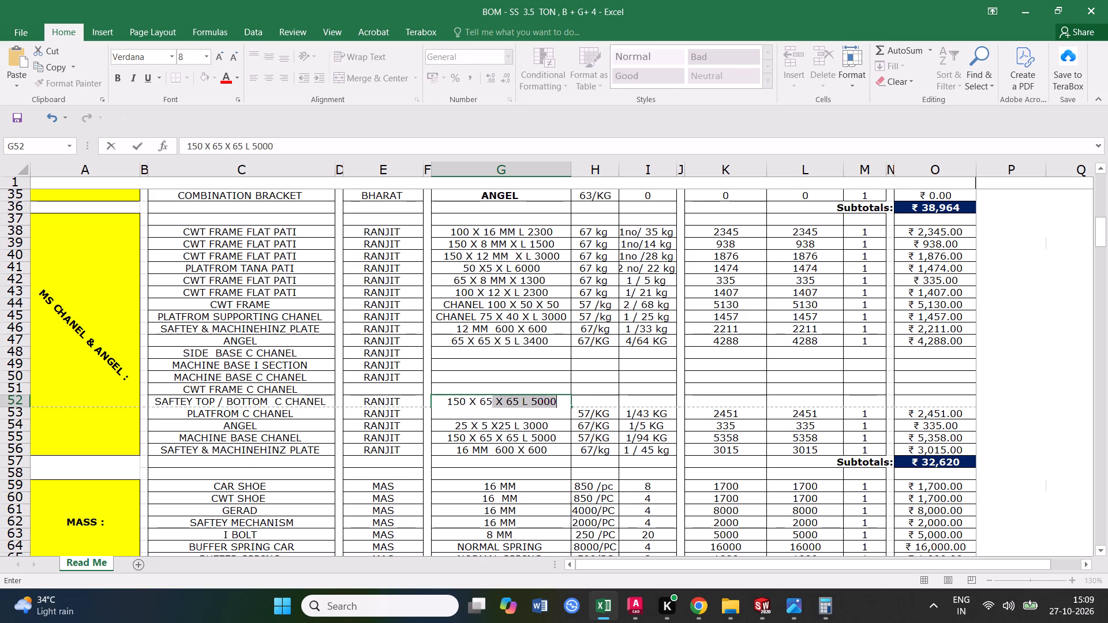
click(543, 403)
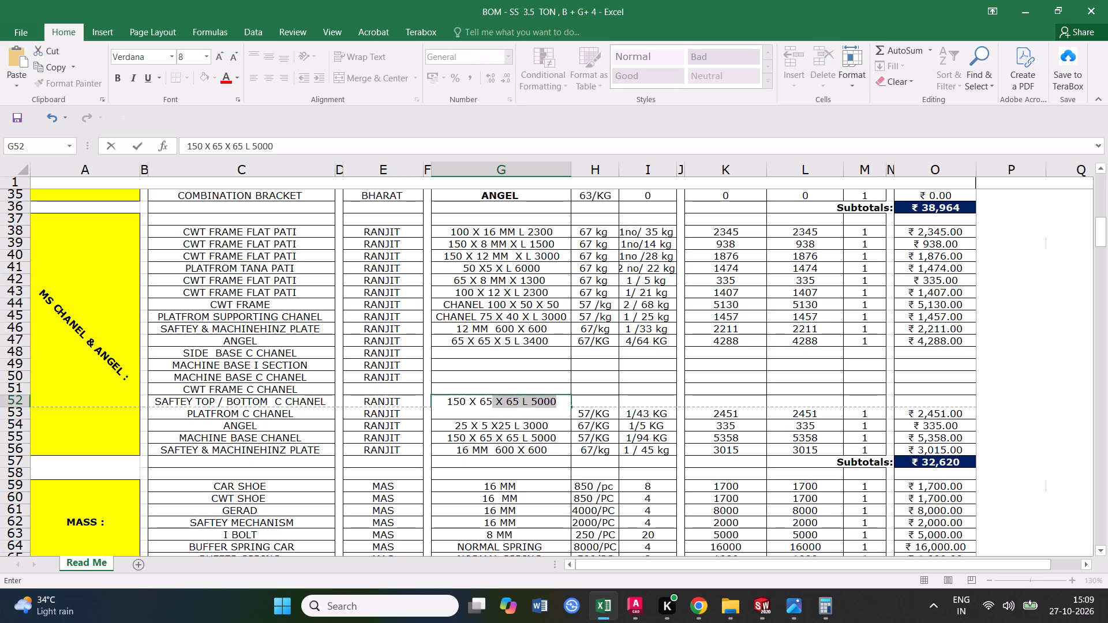
click(557, 401)
click(589, 399)
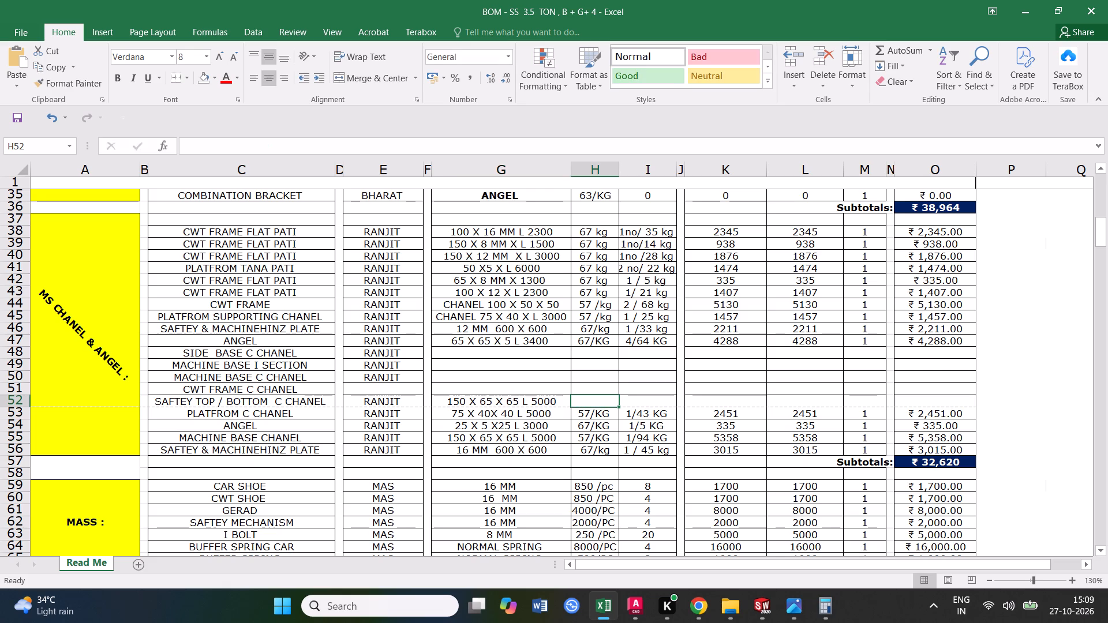
Copy the 57/KG rate from the PLATFROM C CHANEL row up to the SAFTEY TOP / BOTTOM C CHANEL row.
click(595, 415)
drag(616, 418, 617, 396)
Enter the quantity and weight for the SAFTEY TOP / BOTTOM C CHANEL, starting with 6/.
click(653, 398)
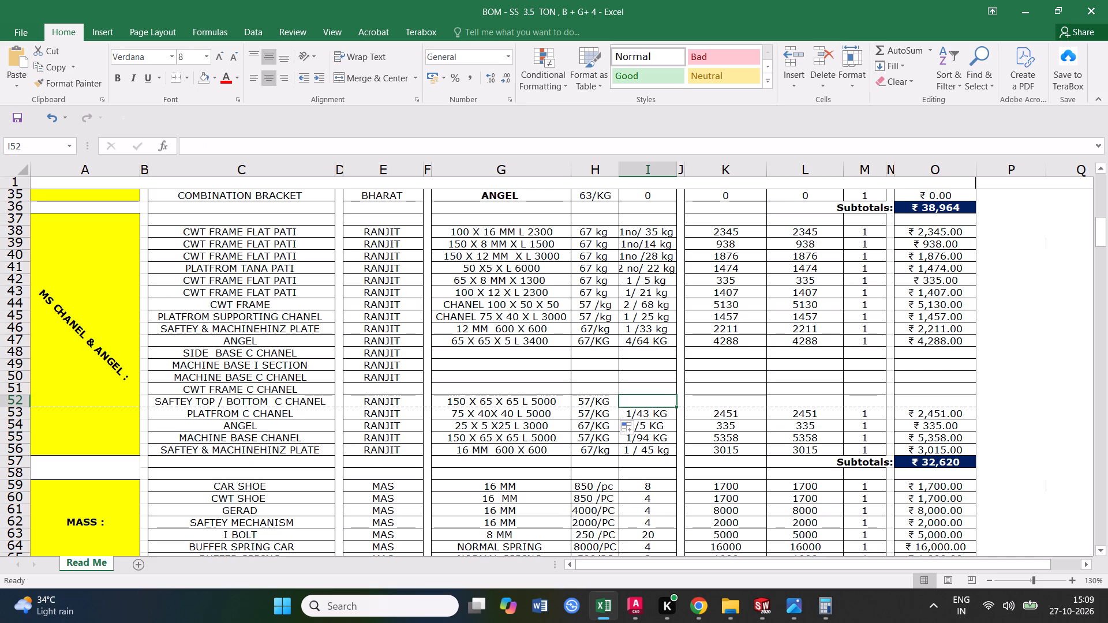
click(645, 401)
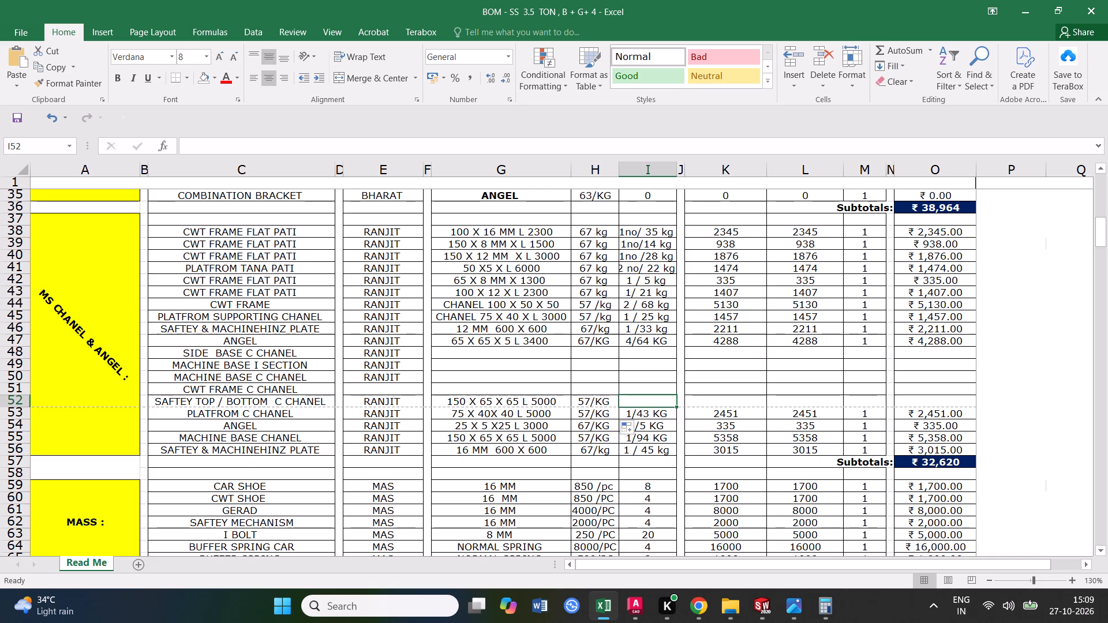
text(6/)
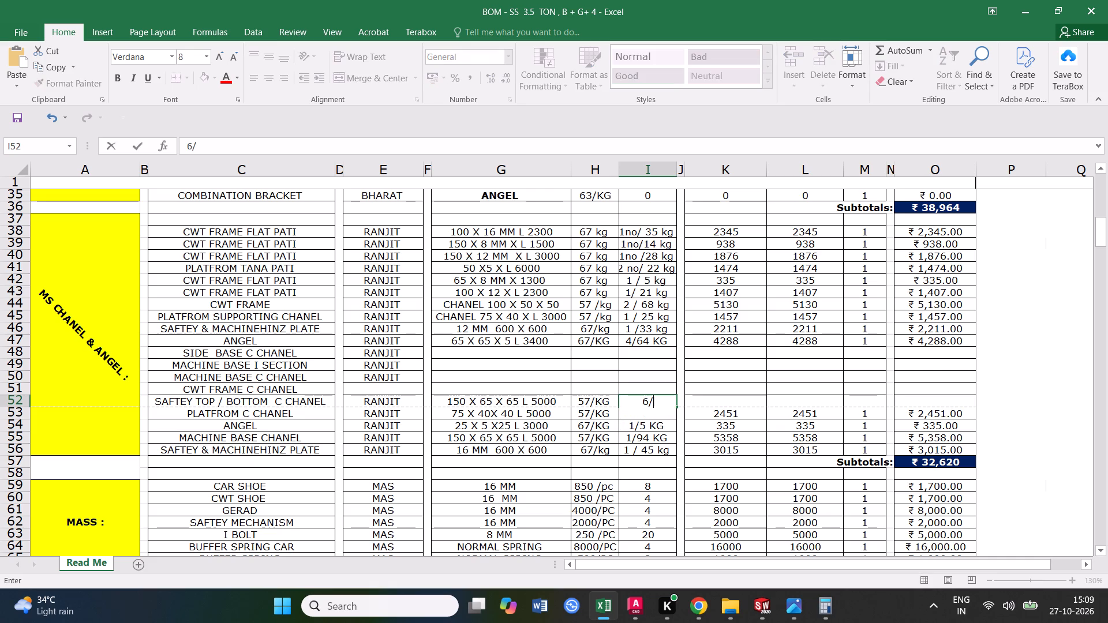
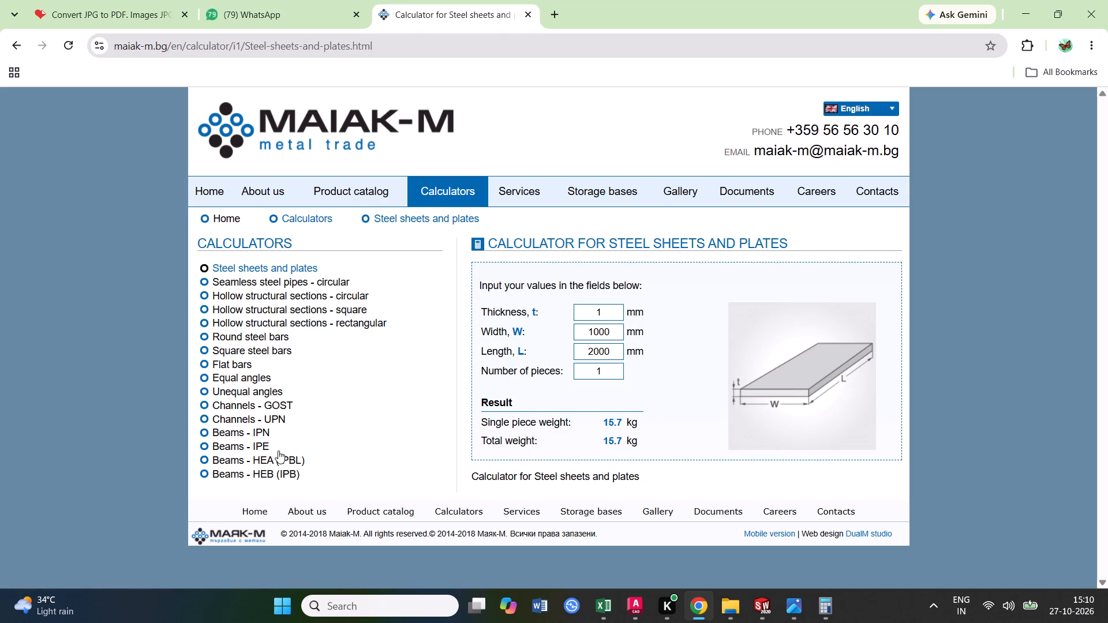
Open the UPN channel weight calculator and choose the UPN 140 profile.
click(258, 407)
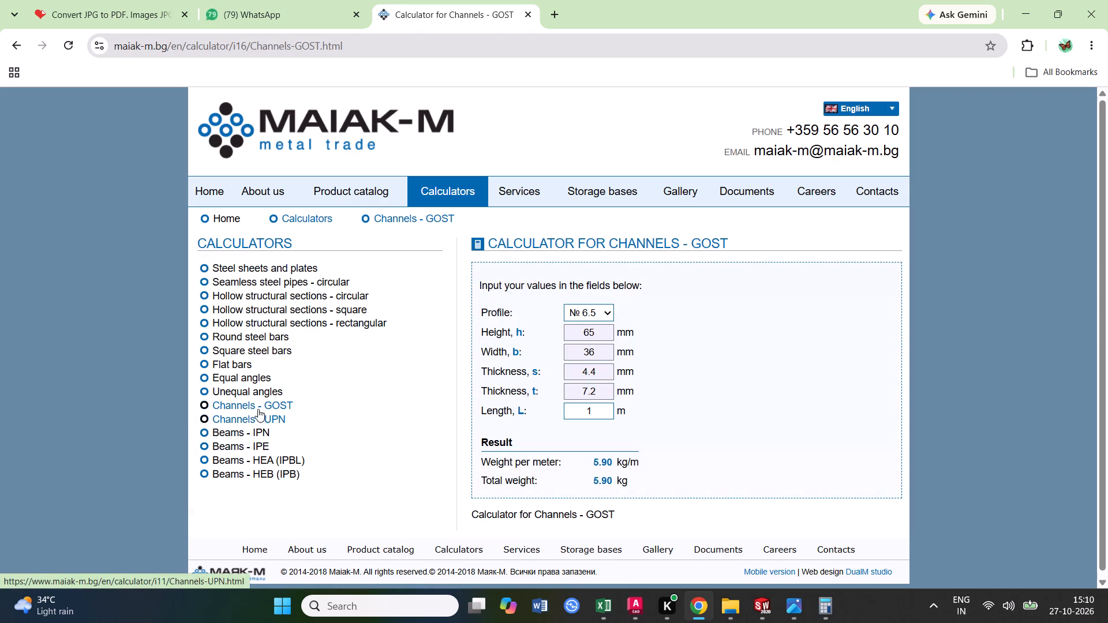
click(276, 423)
click(632, 317)
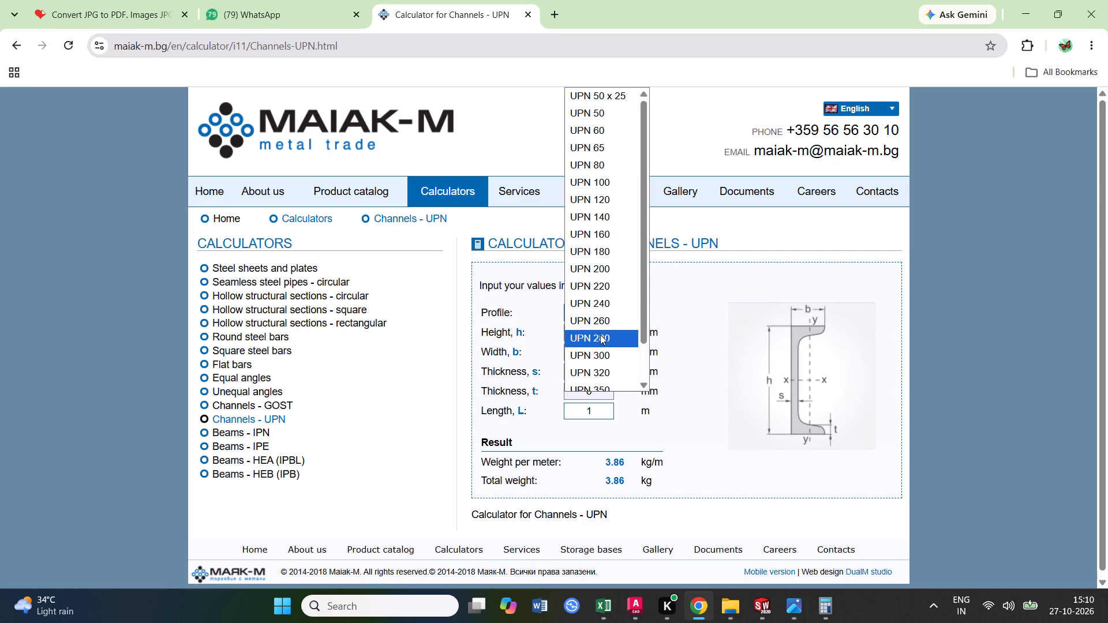
click(605, 229)
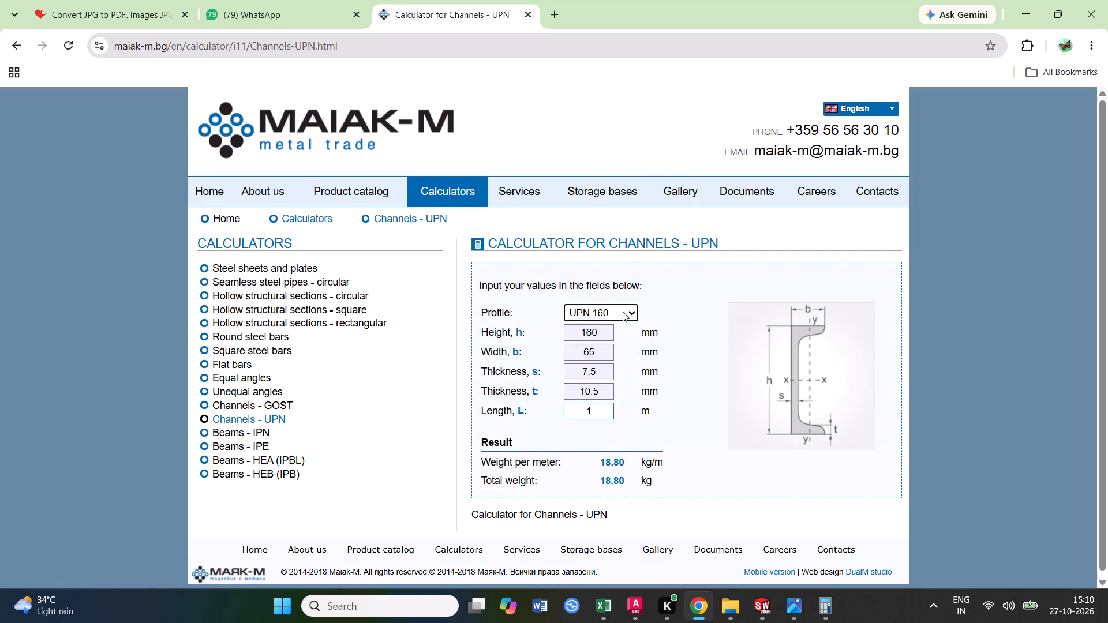
click(631, 311)
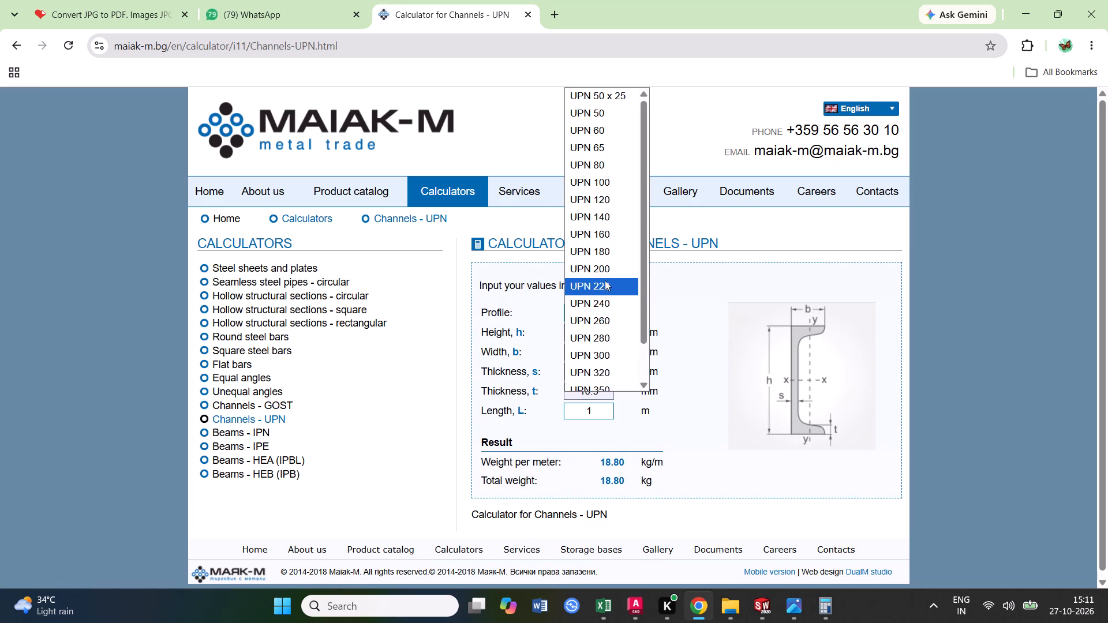
click(607, 219)
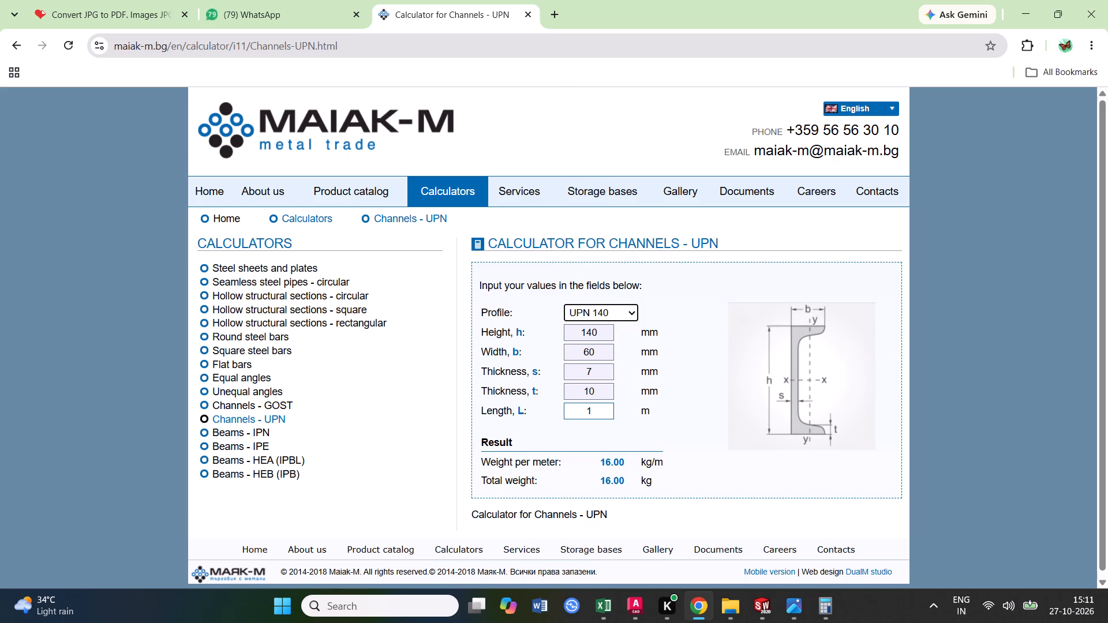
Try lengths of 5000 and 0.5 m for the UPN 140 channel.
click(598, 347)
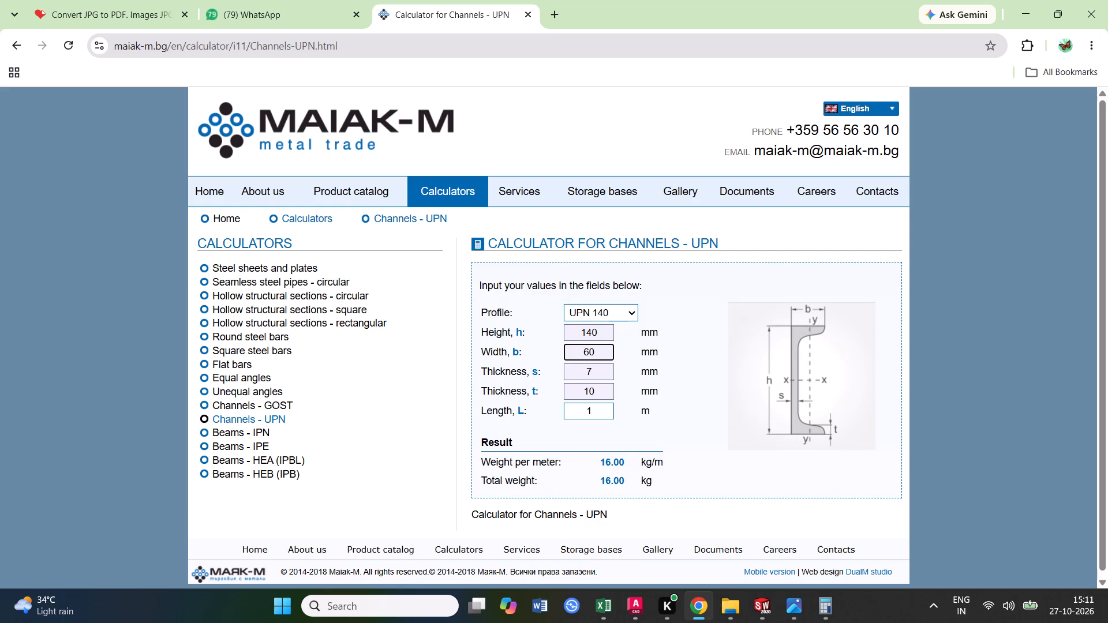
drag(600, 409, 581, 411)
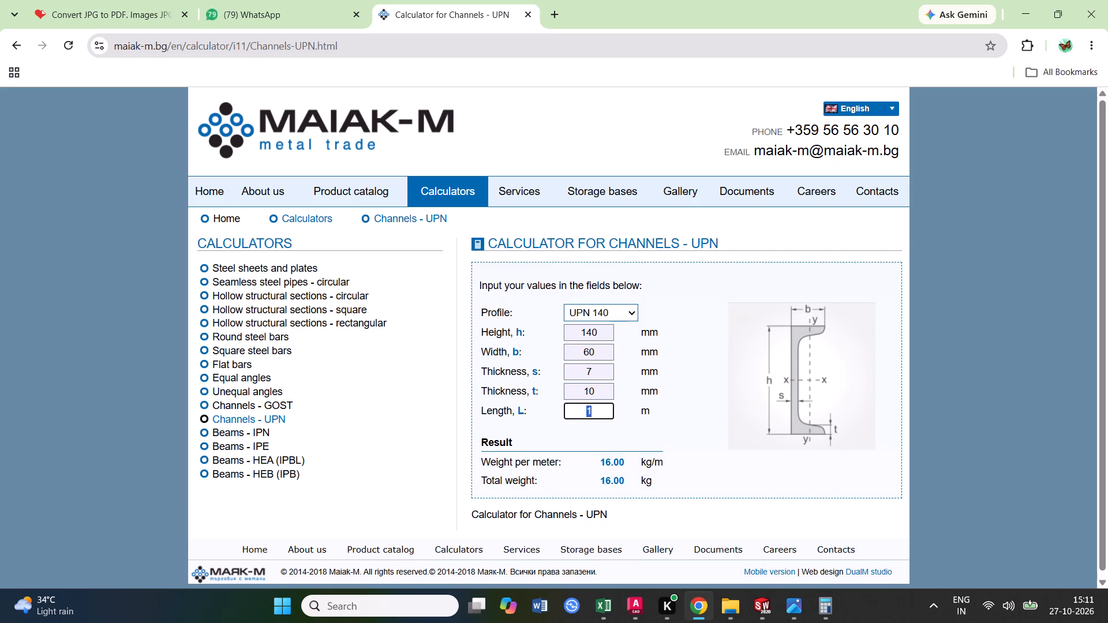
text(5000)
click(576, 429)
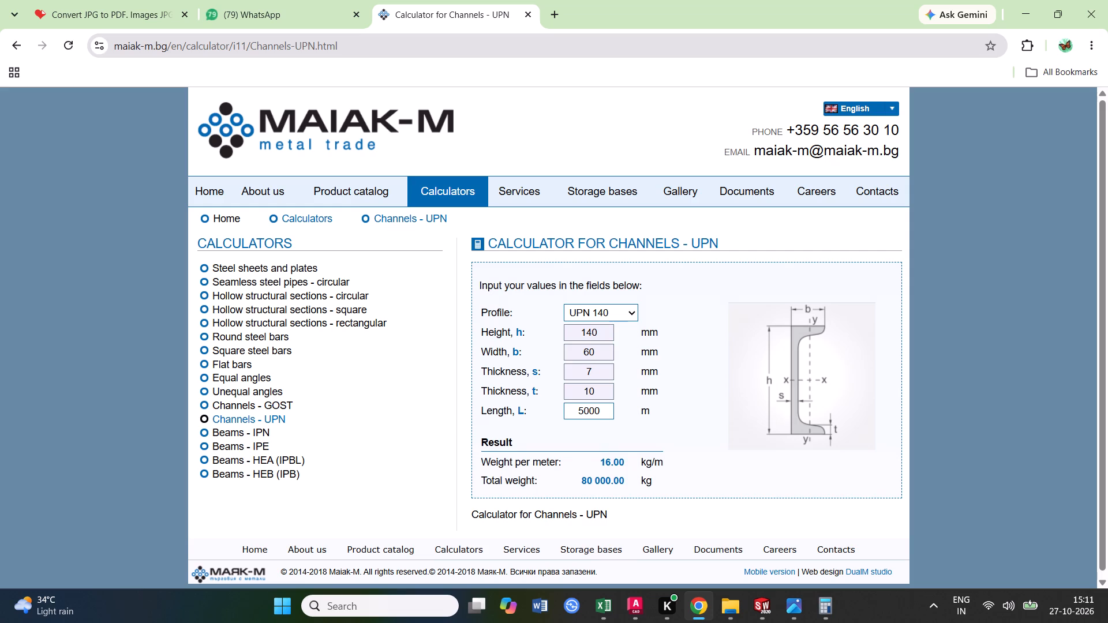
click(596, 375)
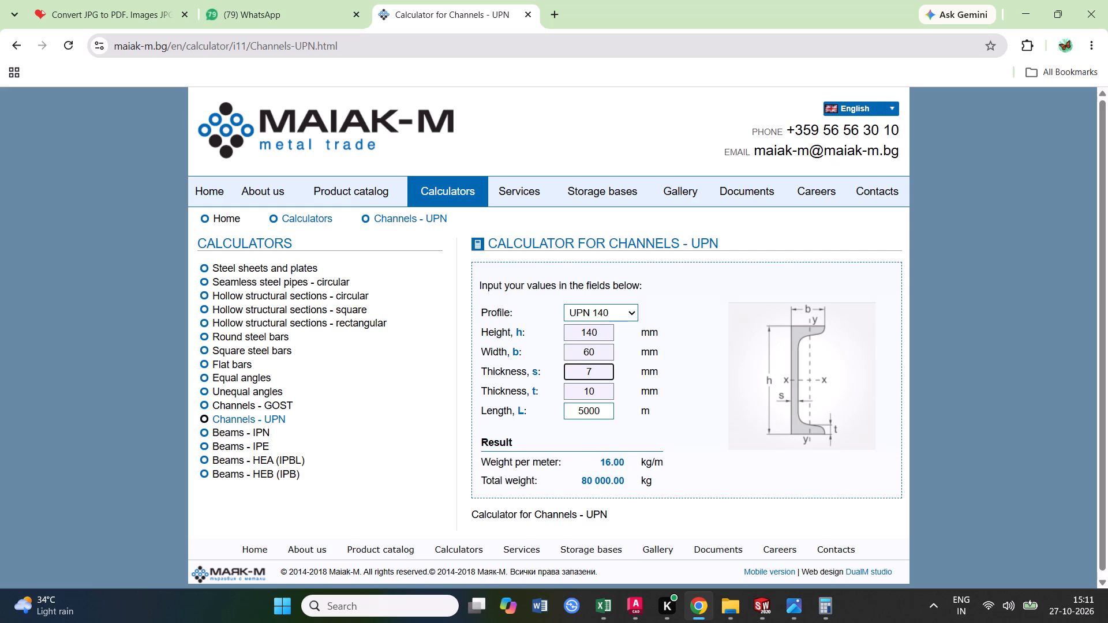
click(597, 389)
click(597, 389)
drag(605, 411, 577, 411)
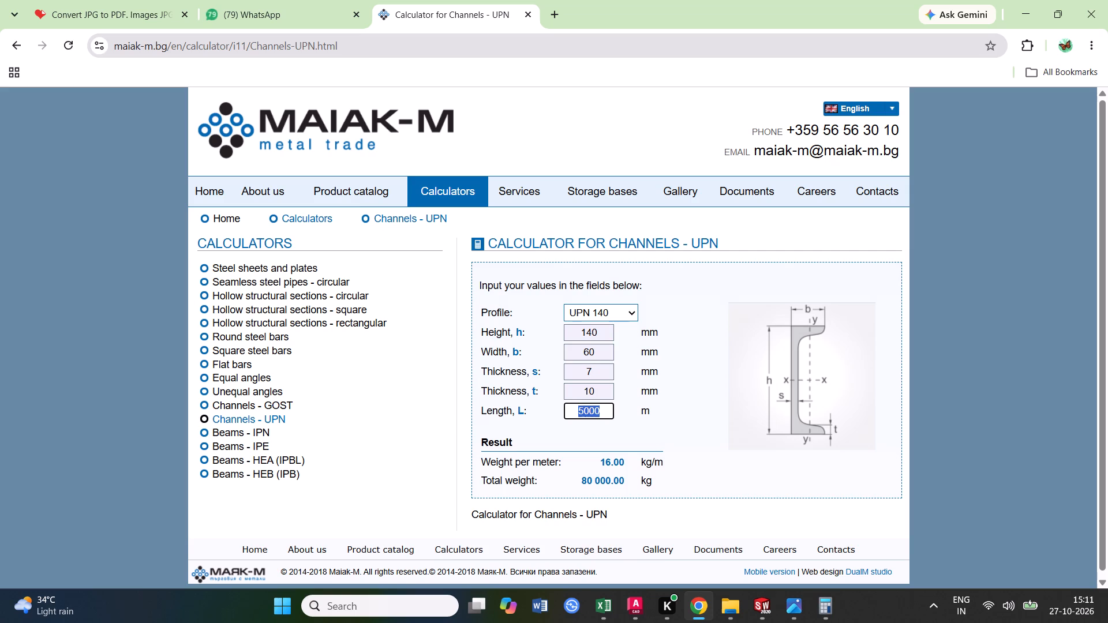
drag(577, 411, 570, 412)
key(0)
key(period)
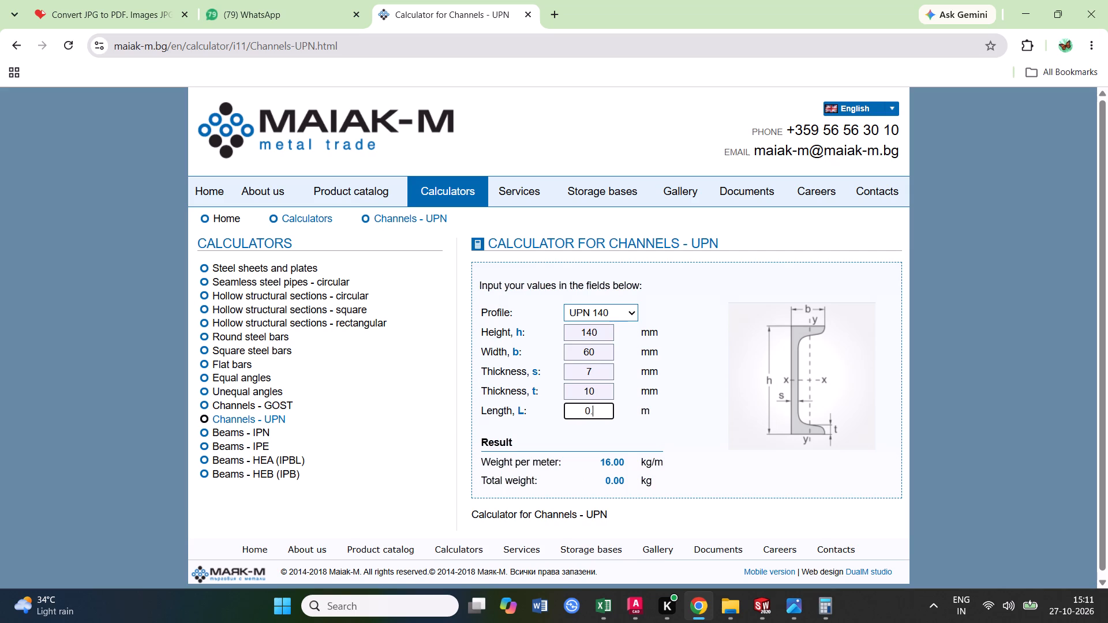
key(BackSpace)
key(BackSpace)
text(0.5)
Calculate the UPN 140 channel's weight for a length of 5 m.
drag(610, 408, 552, 432)
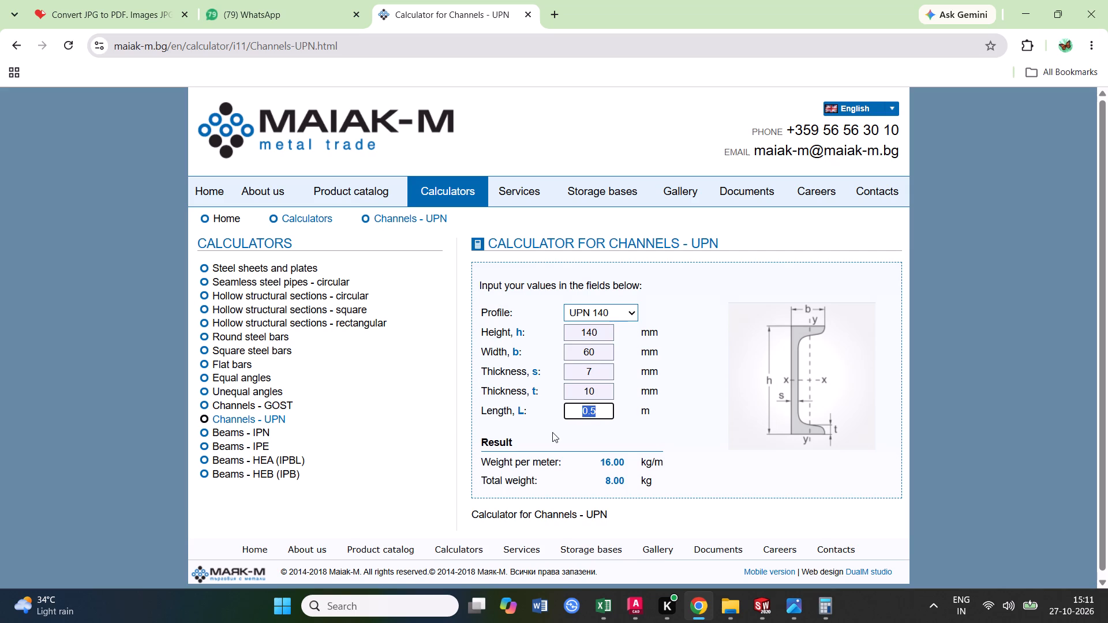
key(5)
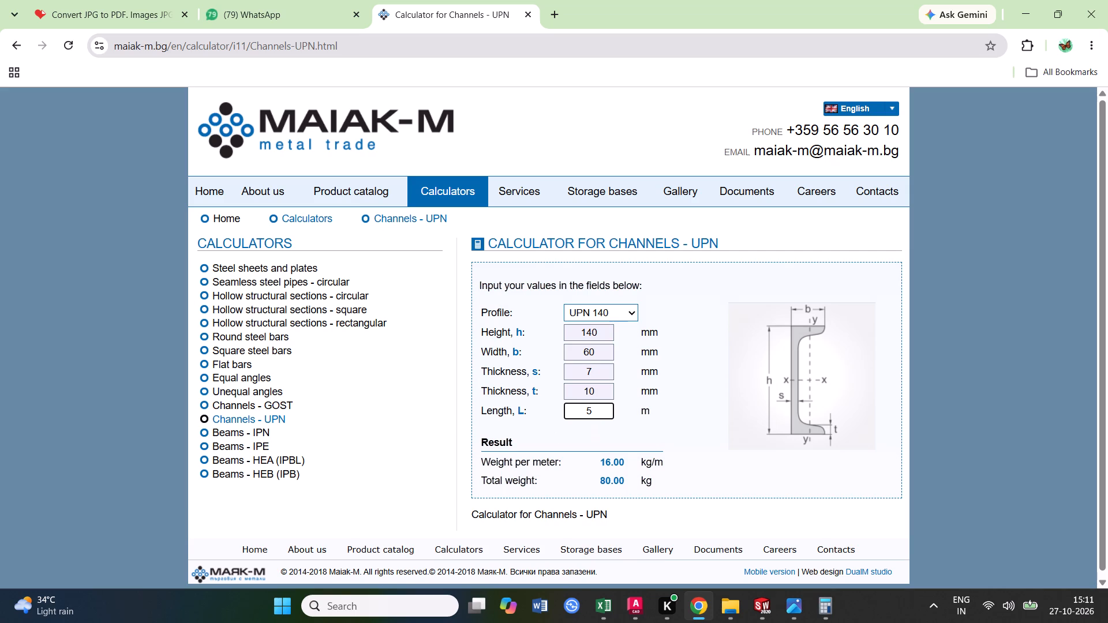
click(610, 424)
click(598, 412)
Search the web for mm to meter in a new tab and convert 5000 mm to metres.
click(564, 13)
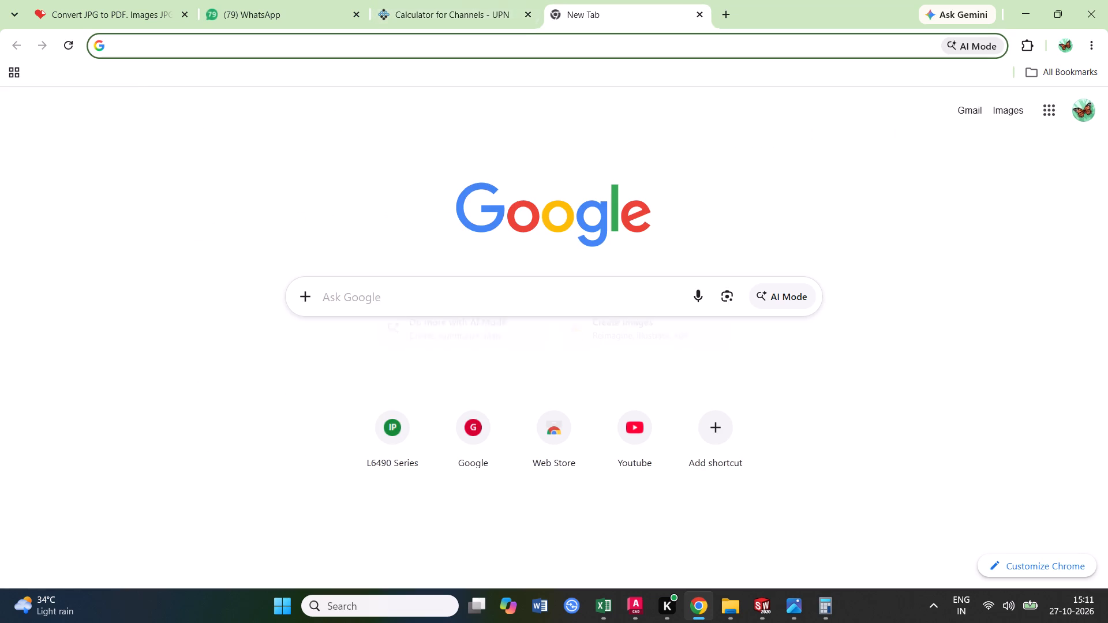
click(522, 41)
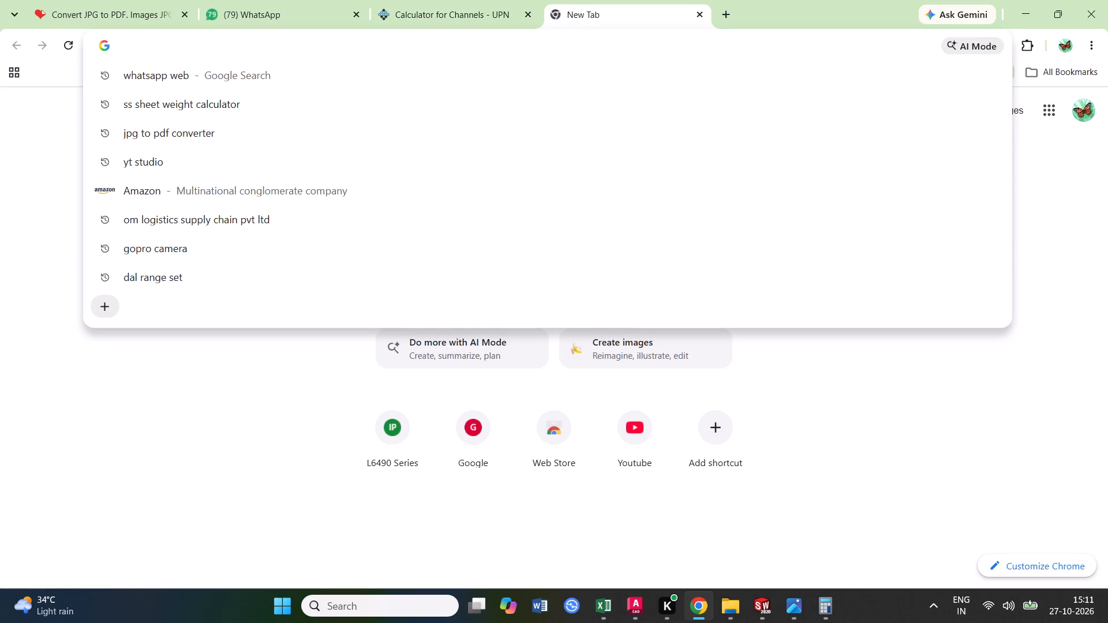
text(MM)
key(space)
click(237, 125)
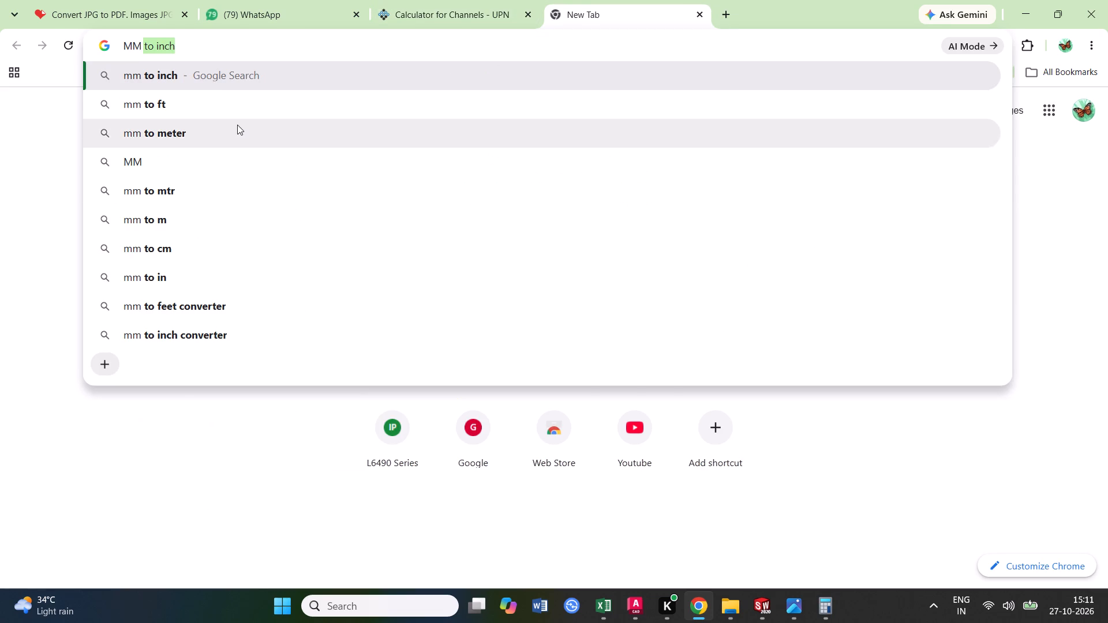
click(266, 283)
drag(266, 283, 214, 284)
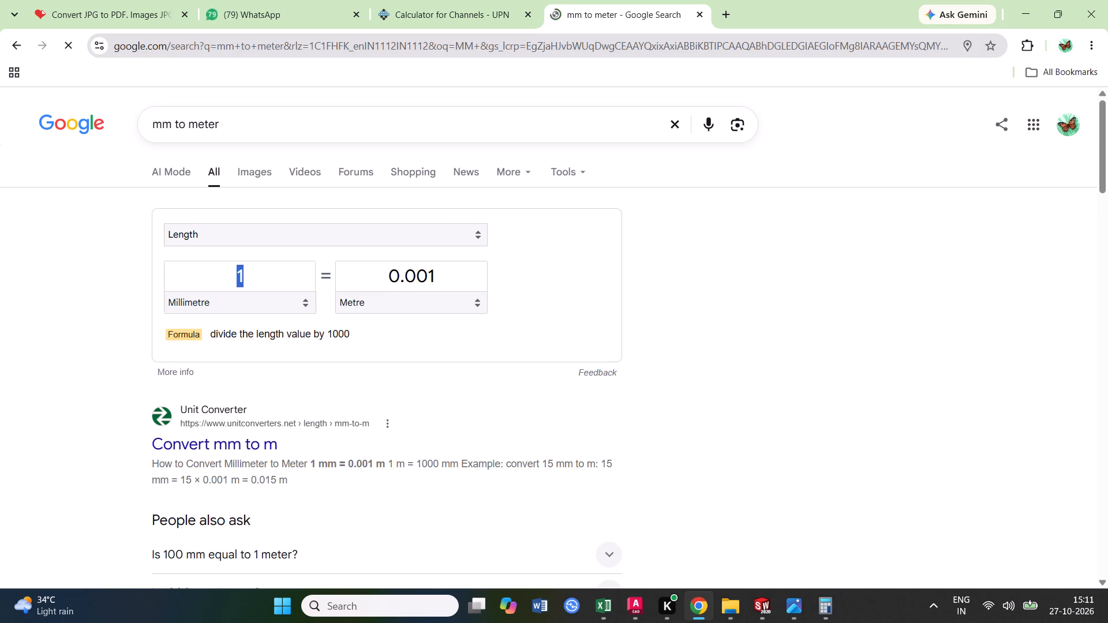
text(5000)
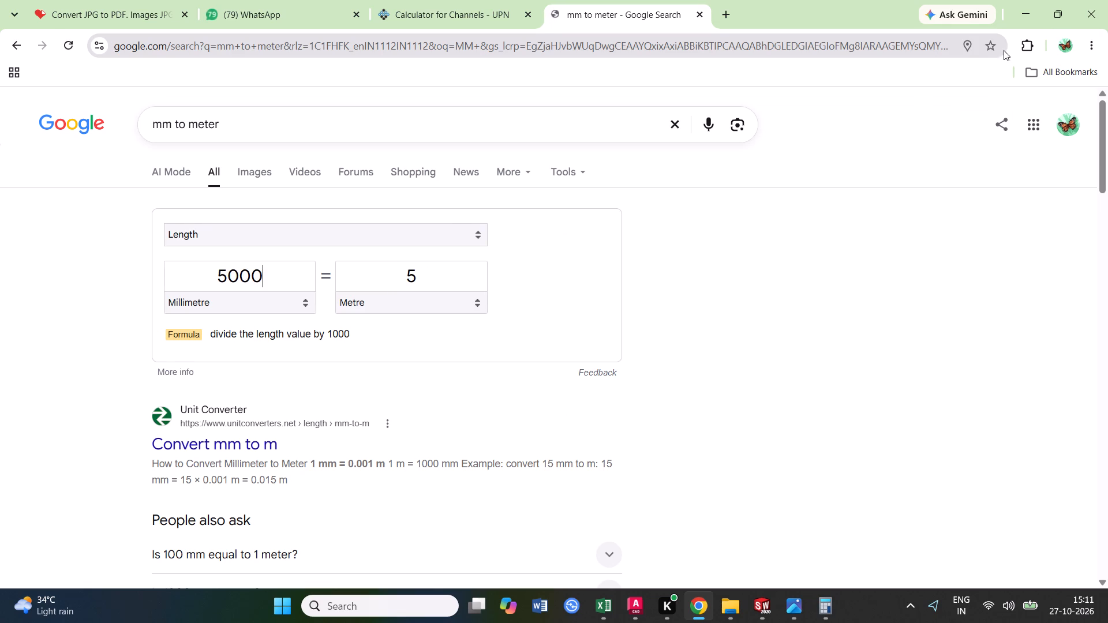
Switch back to the Excel bill of materials and complete the SAFTEY TOP / BOTTOM C CHANEL quantity and weight as 6/80 KG.
click(1025, 17)
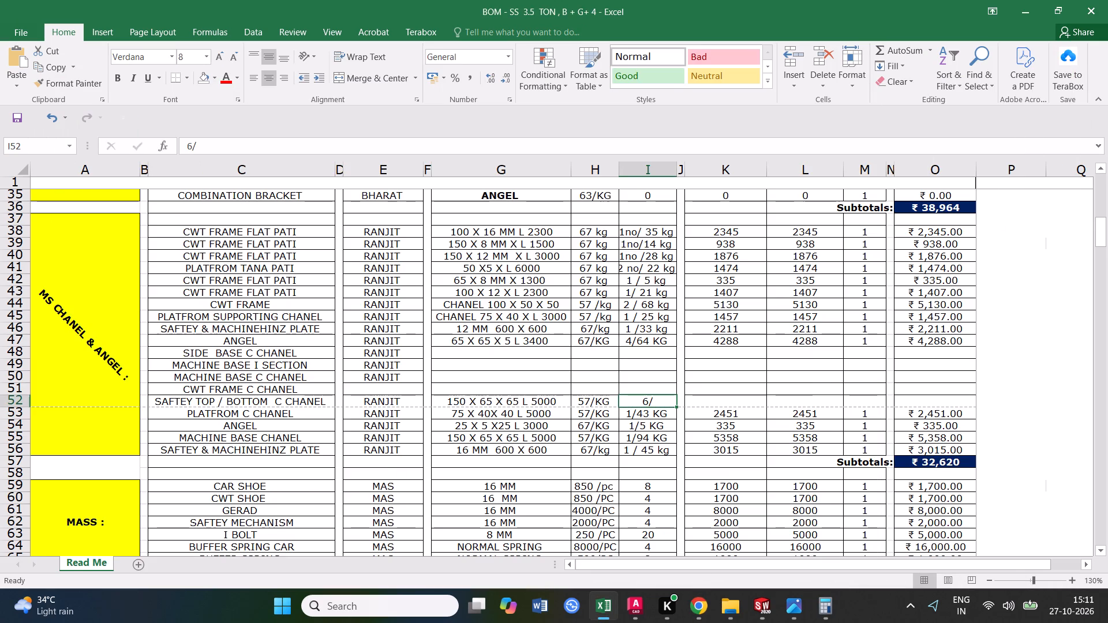
double_click(665, 401)
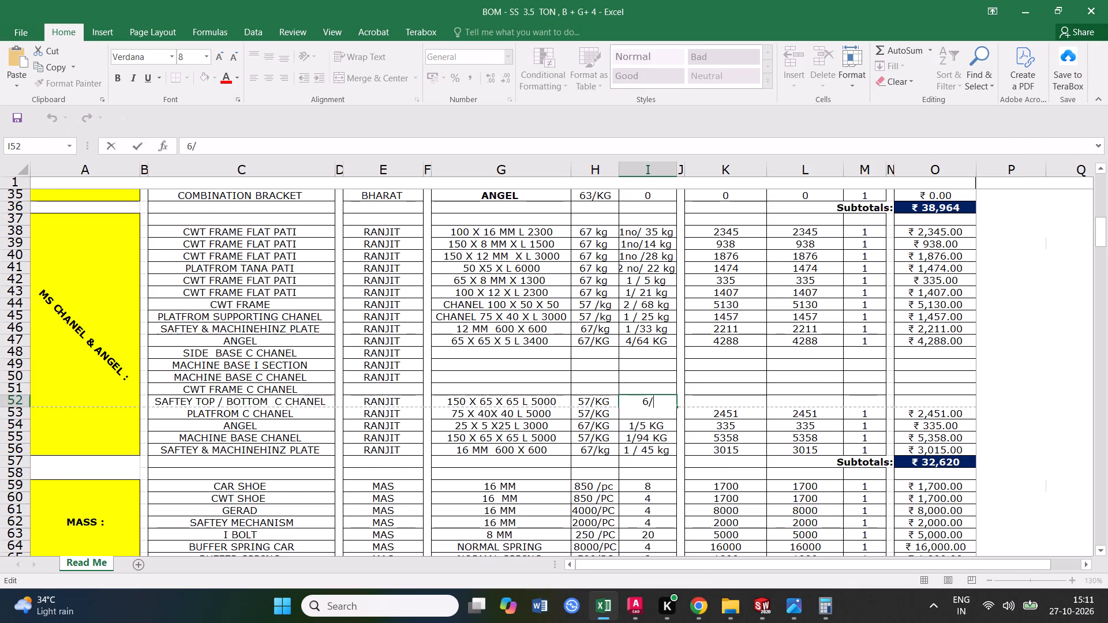
text(80 KG)
key(space)
click(738, 442)
Multiply 80 by 6 in Calculator and enter 480 in cell K52 of the SAFTEY TOP / BOTTOM C CHANEL row.
click(733, 404)
text(80)
key(BackSpace)
key(BackSpace)
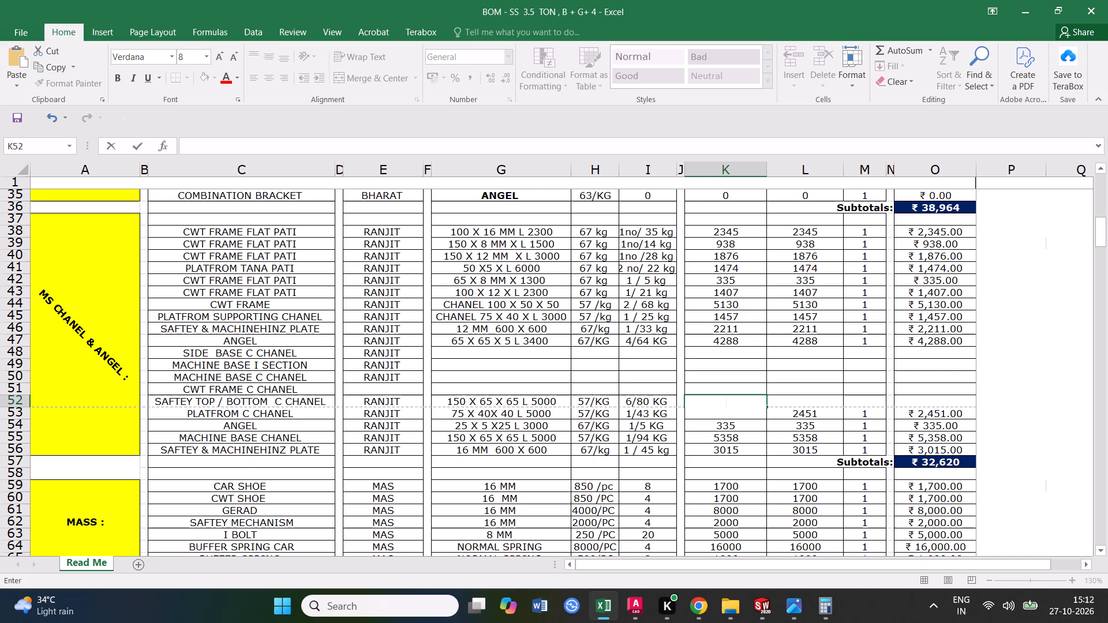
text(80*)
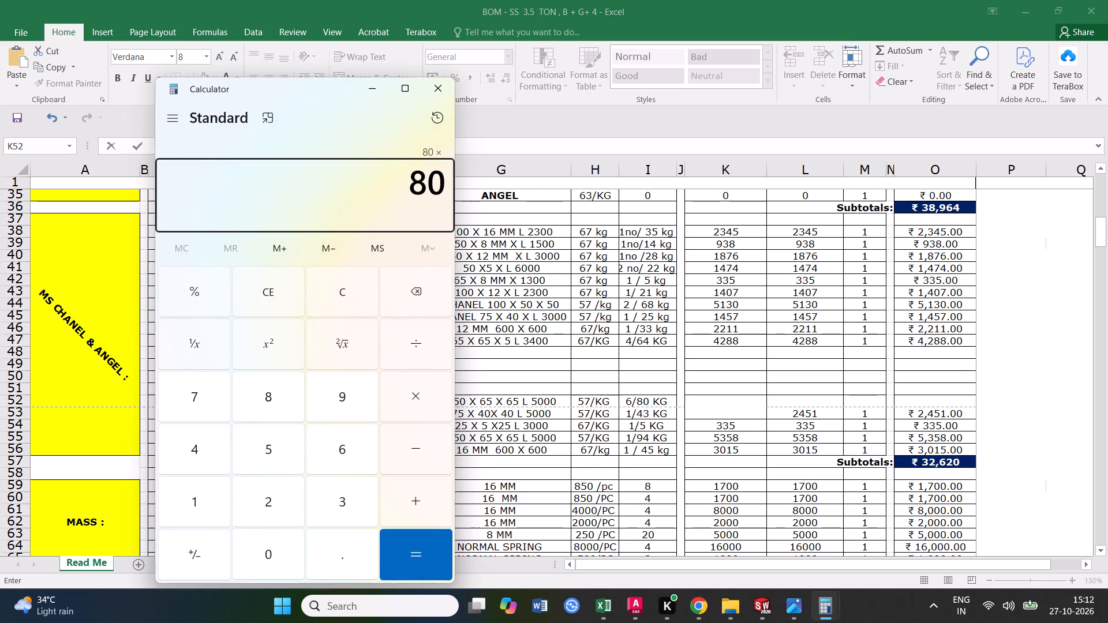
key(6)
key(Return)
click(442, 91)
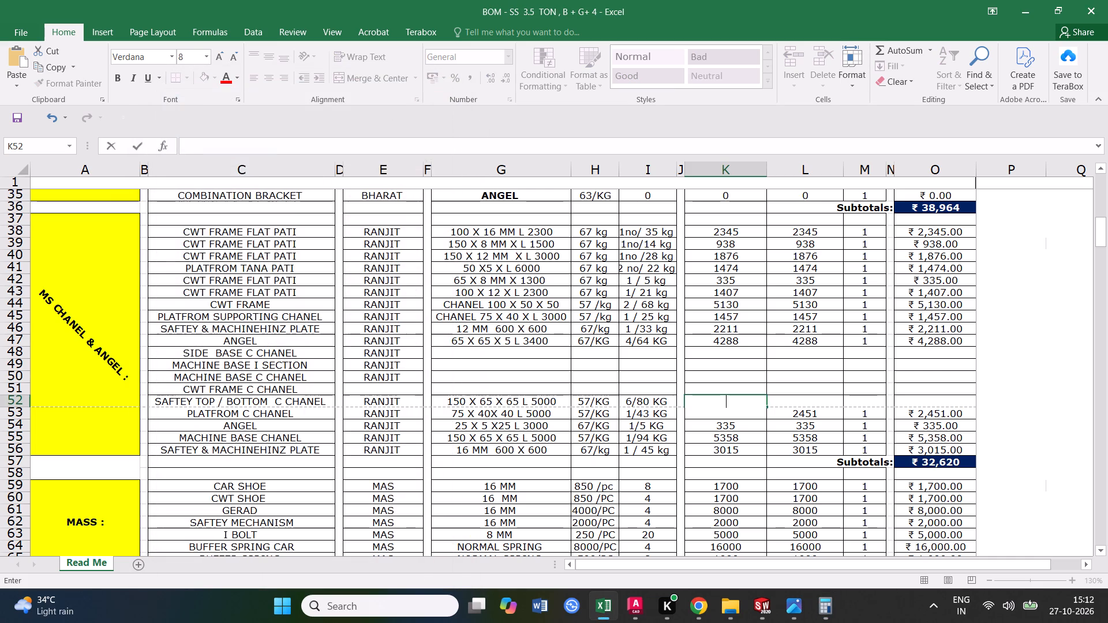
text(480)
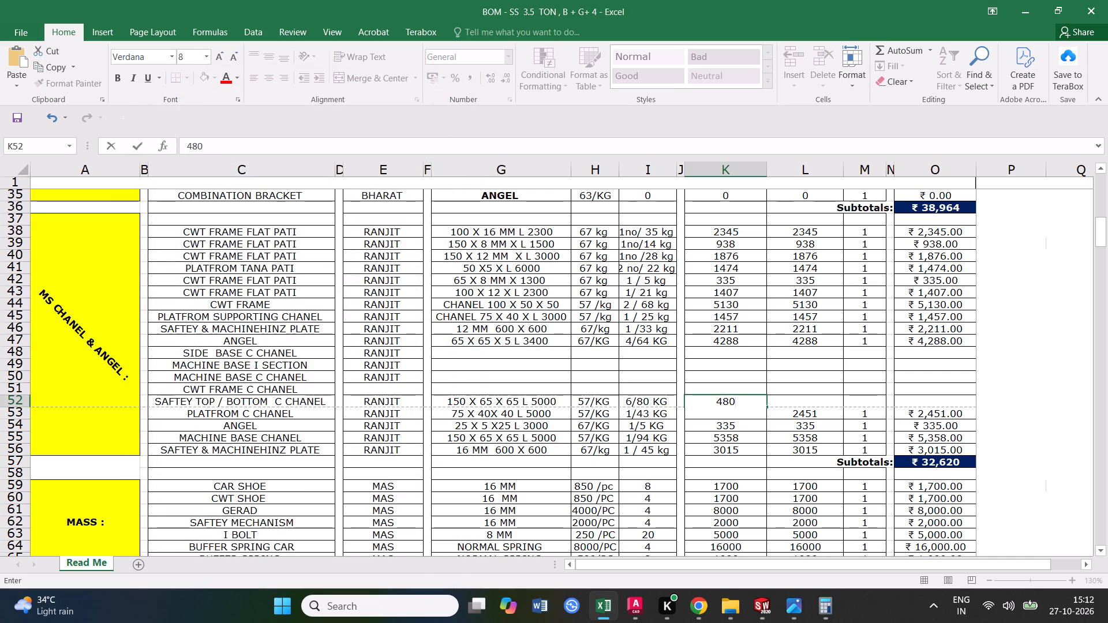
click(766, 456)
Multiply 480 by the 57/KG rate in Calculator and enter 27360 in cell L52 of the SAFTEY TOP / BOTTOM C CHANEL row.
click(804, 401)
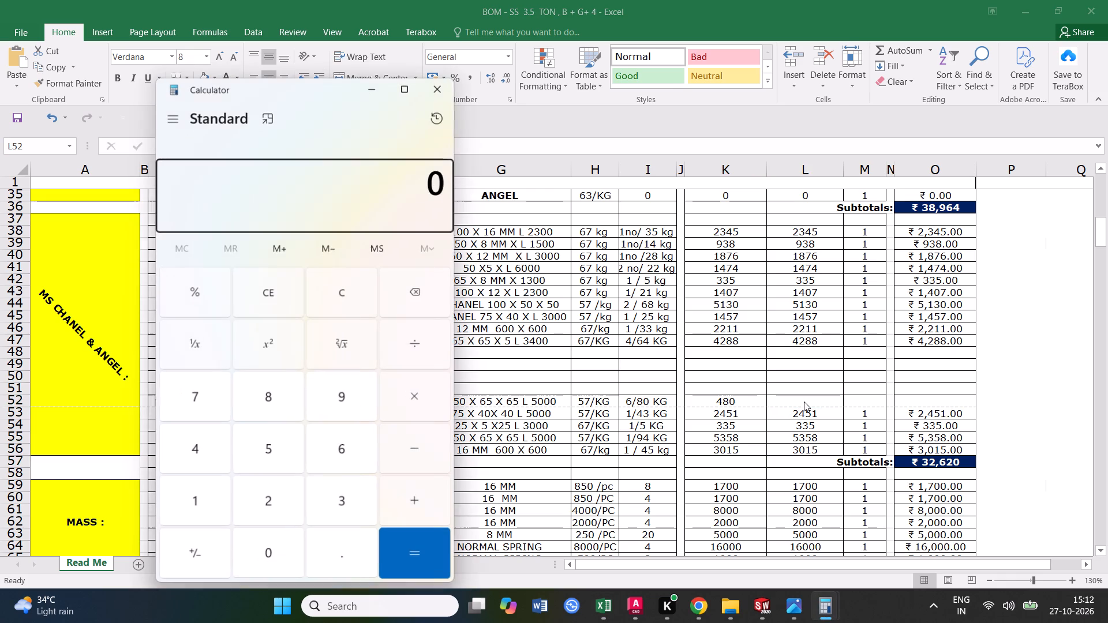
text(480)
key(asterisk)
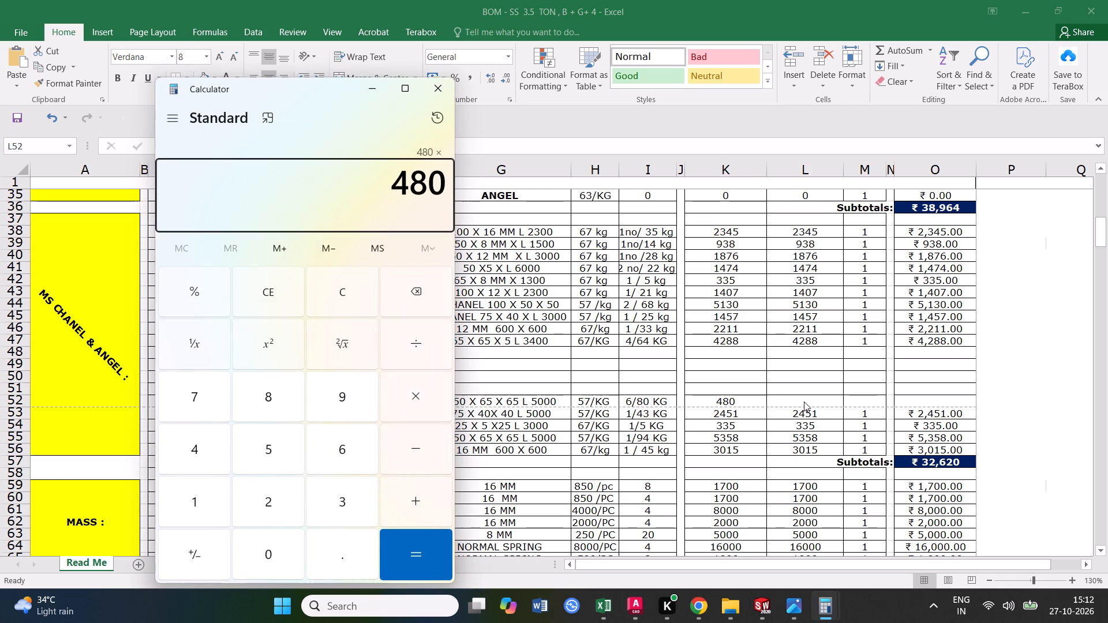
text(57)
key(Return)
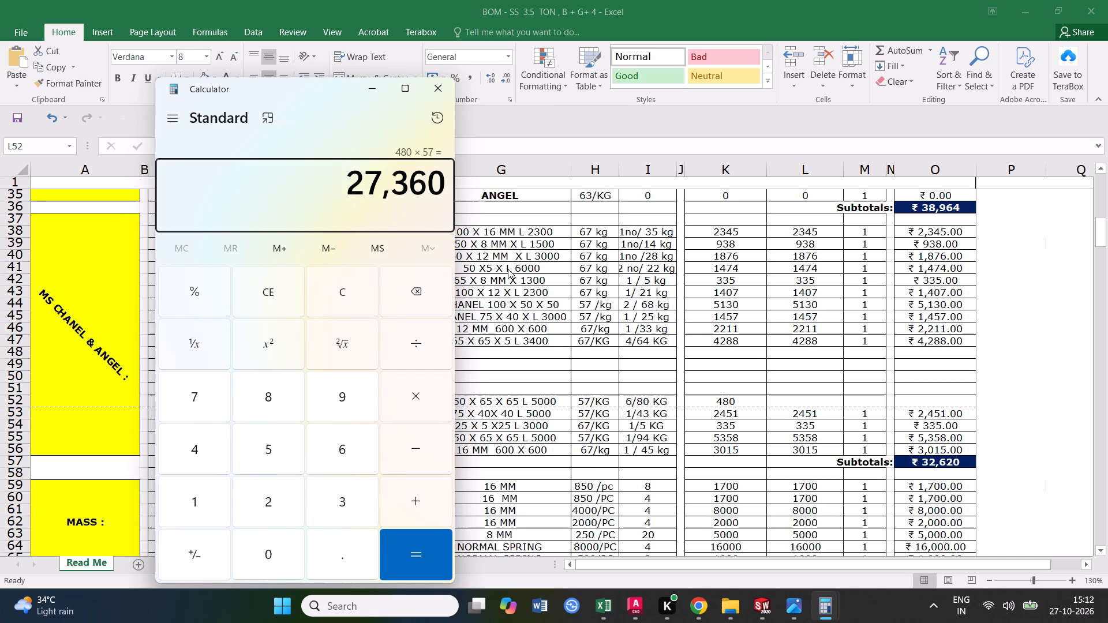
click(444, 87)
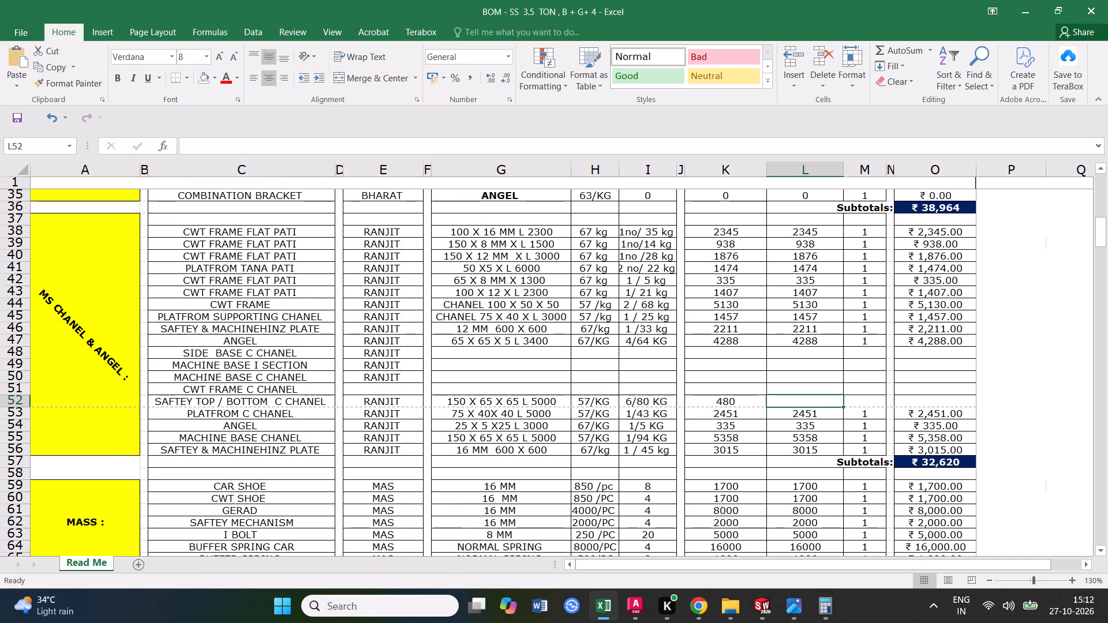
text(27360)
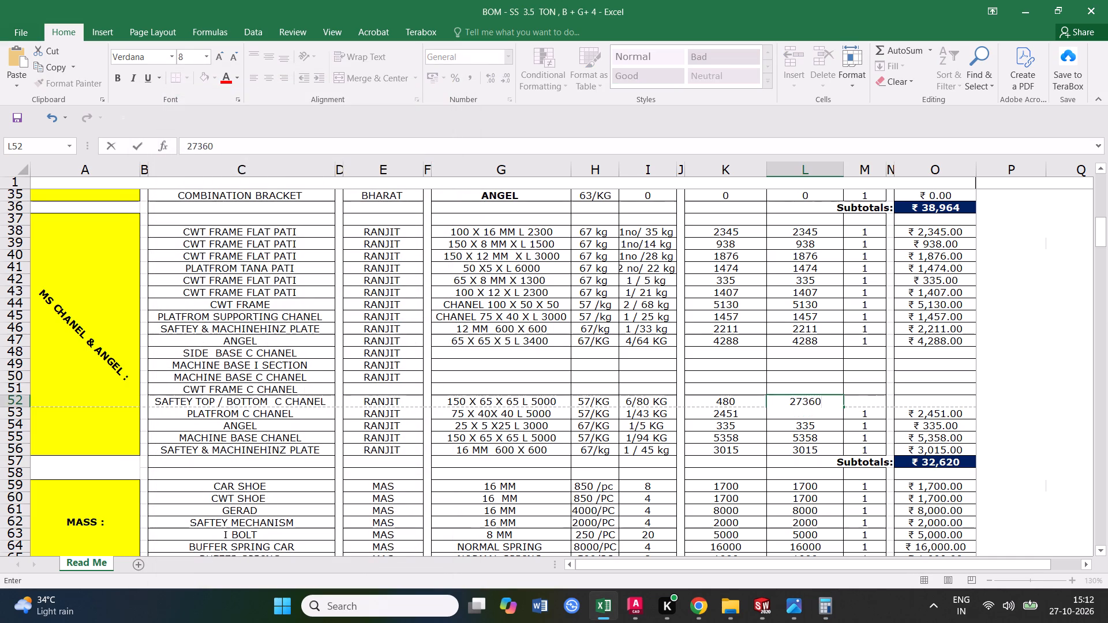
click(799, 457)
Enter 1 in cell M52 of the SAFTEY TOP / BOTTOM C CHANEL row.
click(869, 401)
key(1)
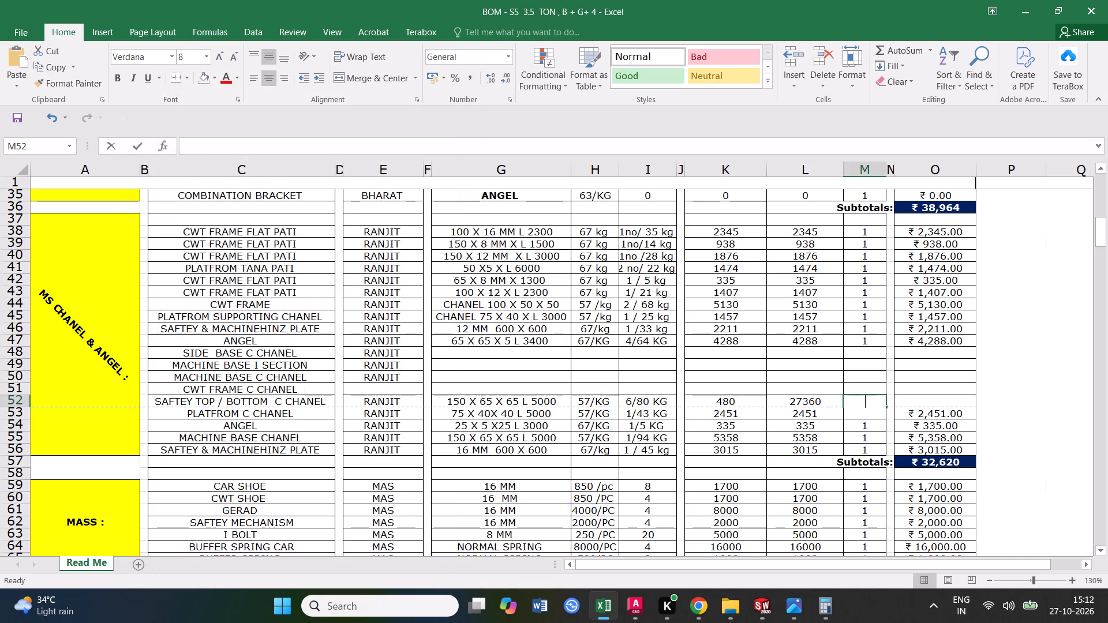
click(847, 458)
click(867, 406)
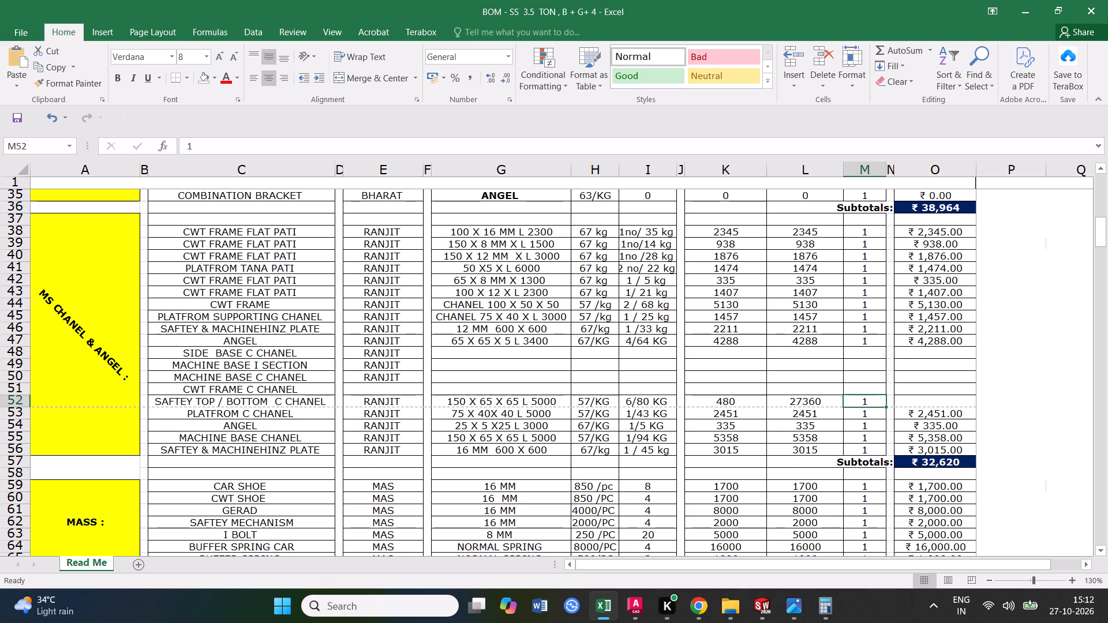
Fill the cost formula from O47 down through O53 and save the workbook.
click(928, 337)
drag(973, 343, 971, 413)
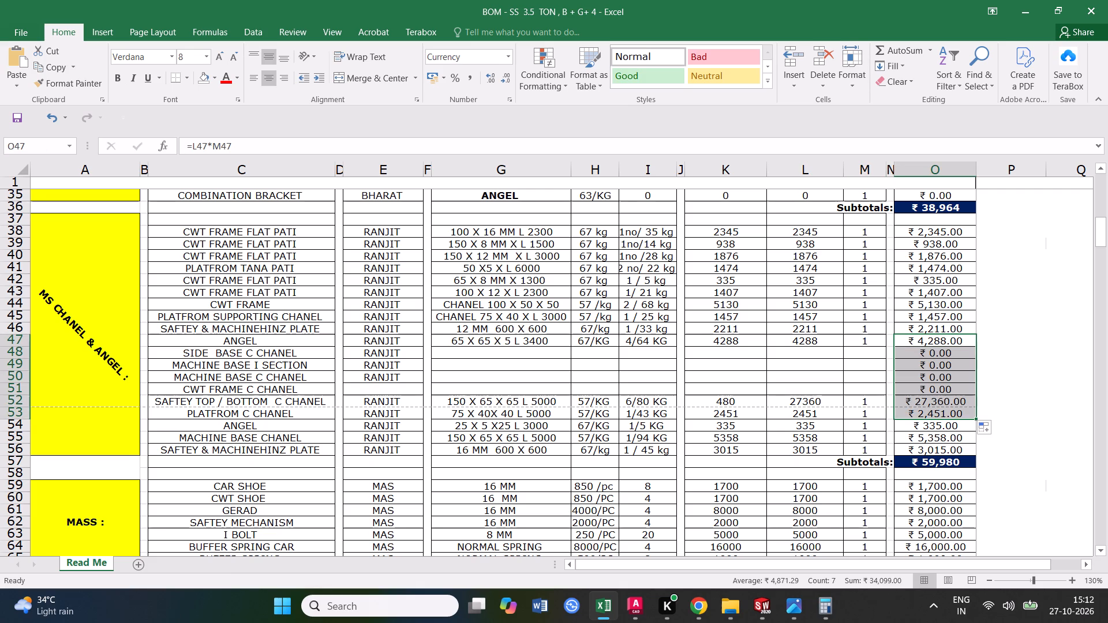
click(879, 423)
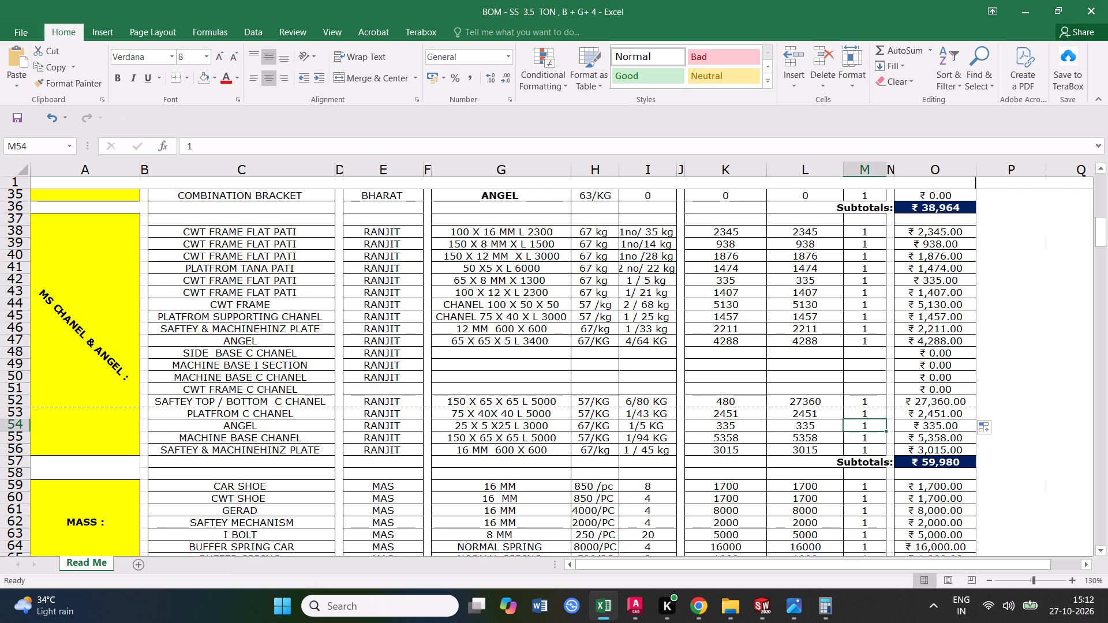
click(20, 399)
click(14, 121)
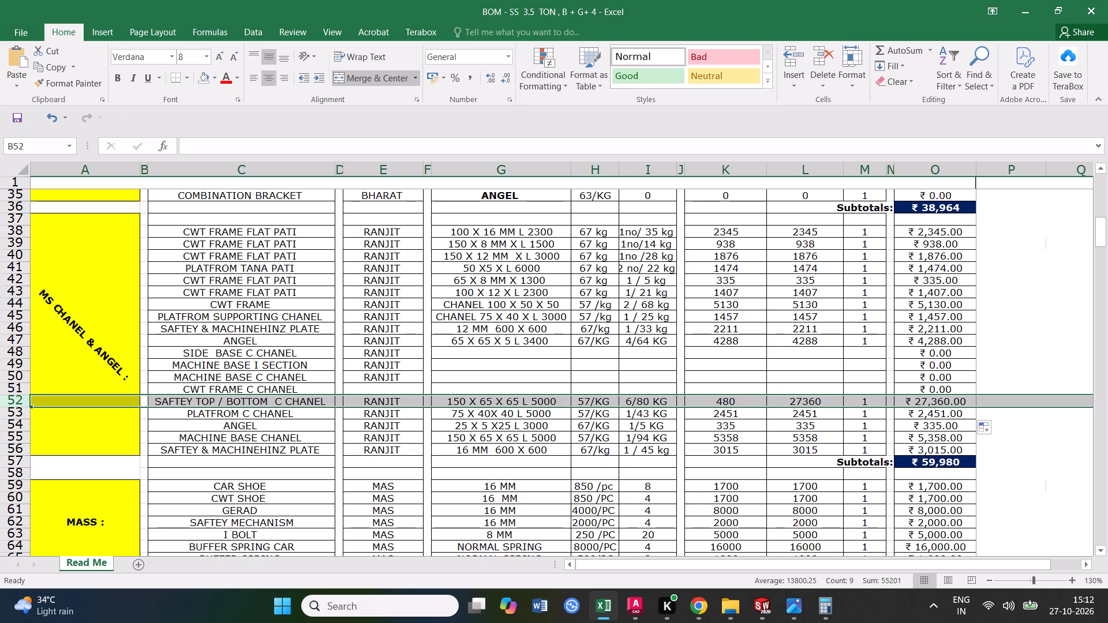
Fill the supplier RANJIT from E50 into cell E51 of the CWT FRAME C CHANEL row.
click(244, 391)
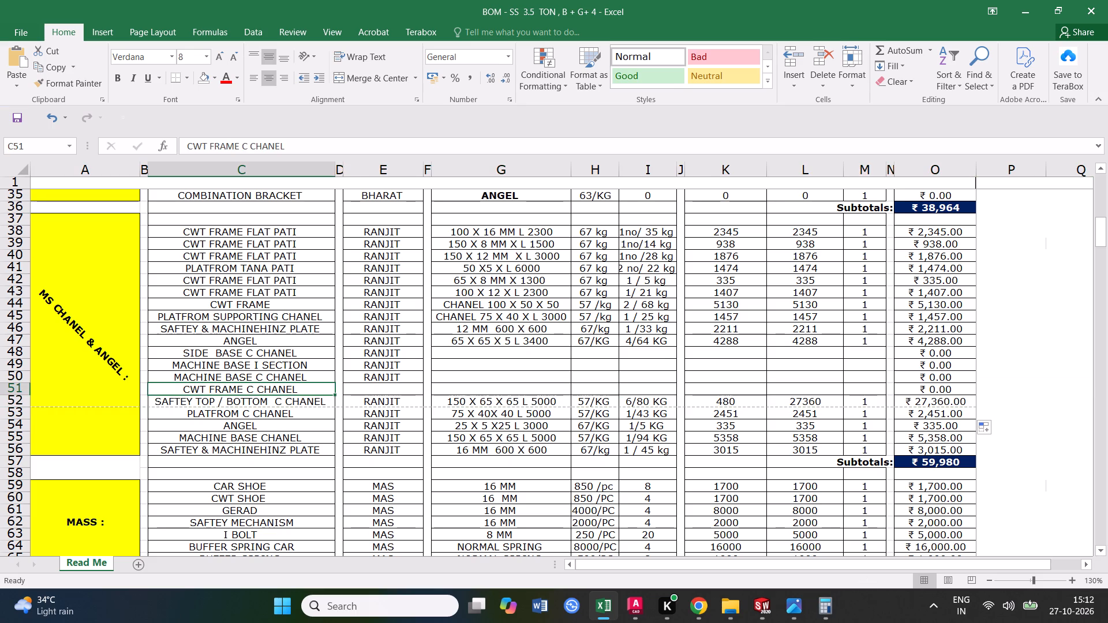
click(372, 391)
click(386, 376)
drag(422, 382, 422, 397)
Fill row 52's size and rate up into the CWT FRAME C CHANEL row as 149 X 65 X 65 L 5000 and 57/KG.
click(489, 391)
click(535, 408)
click(558, 406)
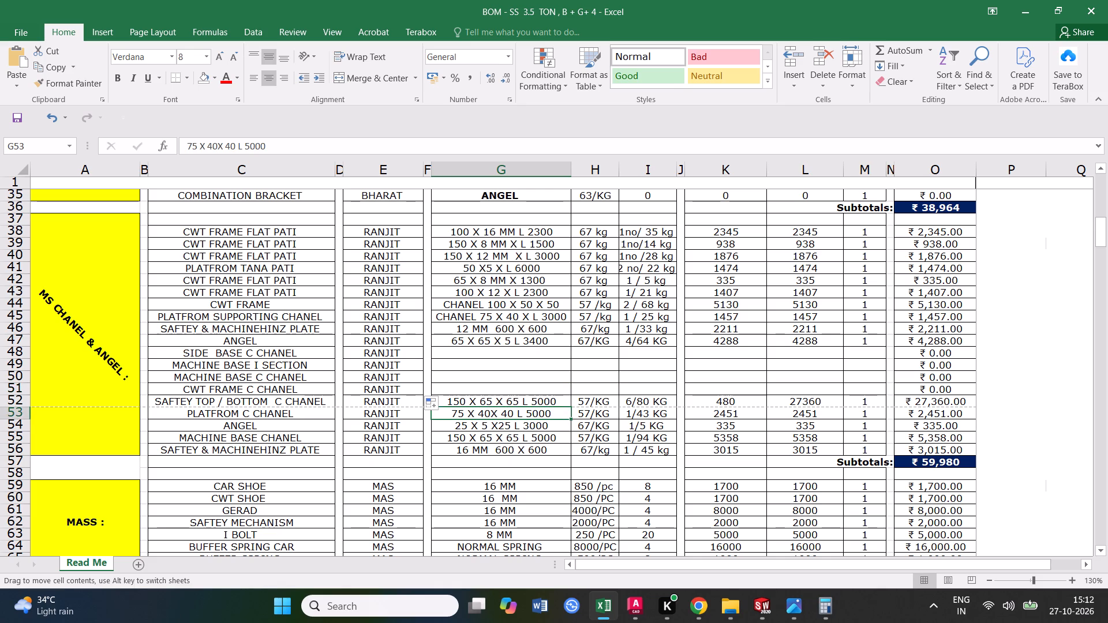
click(555, 401)
drag(572, 406, 571, 387)
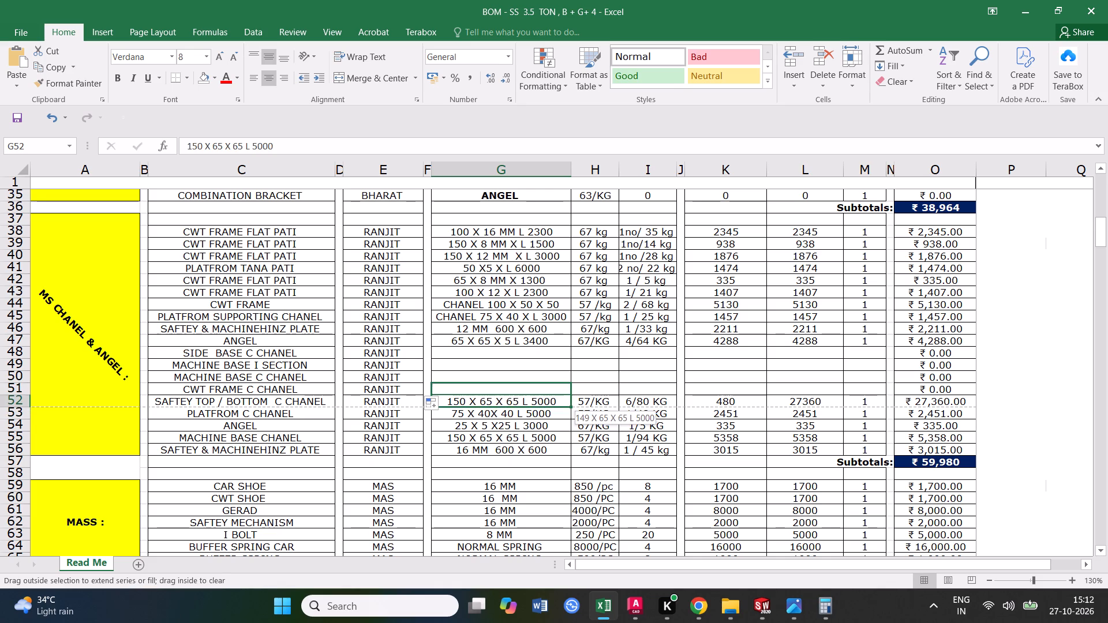
drag(571, 387, 571, 386)
click(592, 391)
click(611, 401)
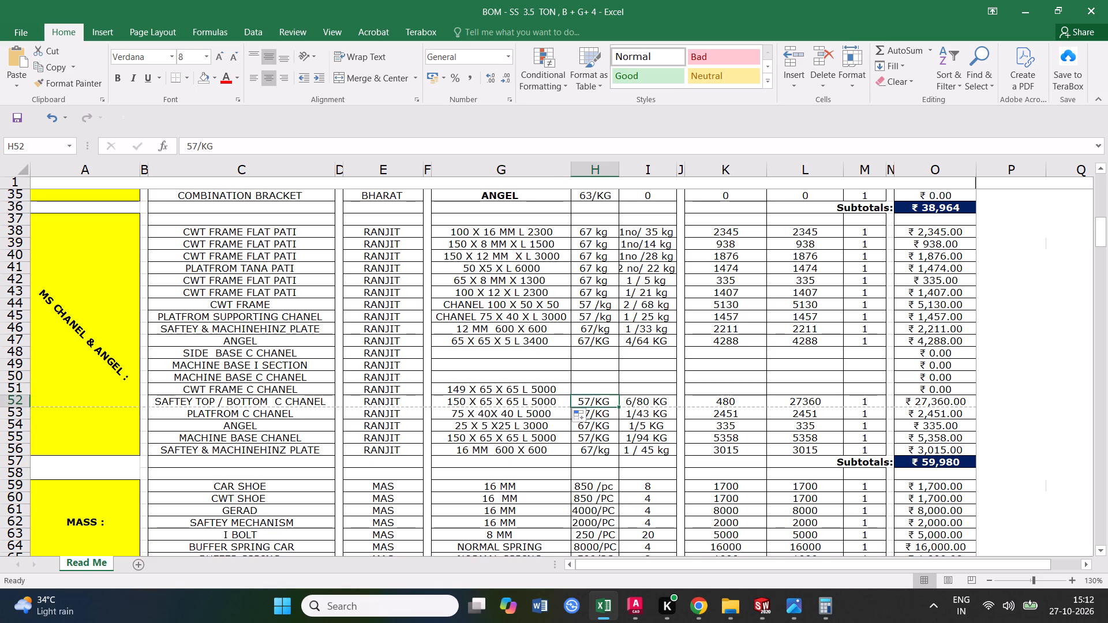
drag(617, 404, 617, 384)
Enter 4/80KG as the CWT FRAME C CHANEL quantity and weight in cell I51.
click(644, 387)
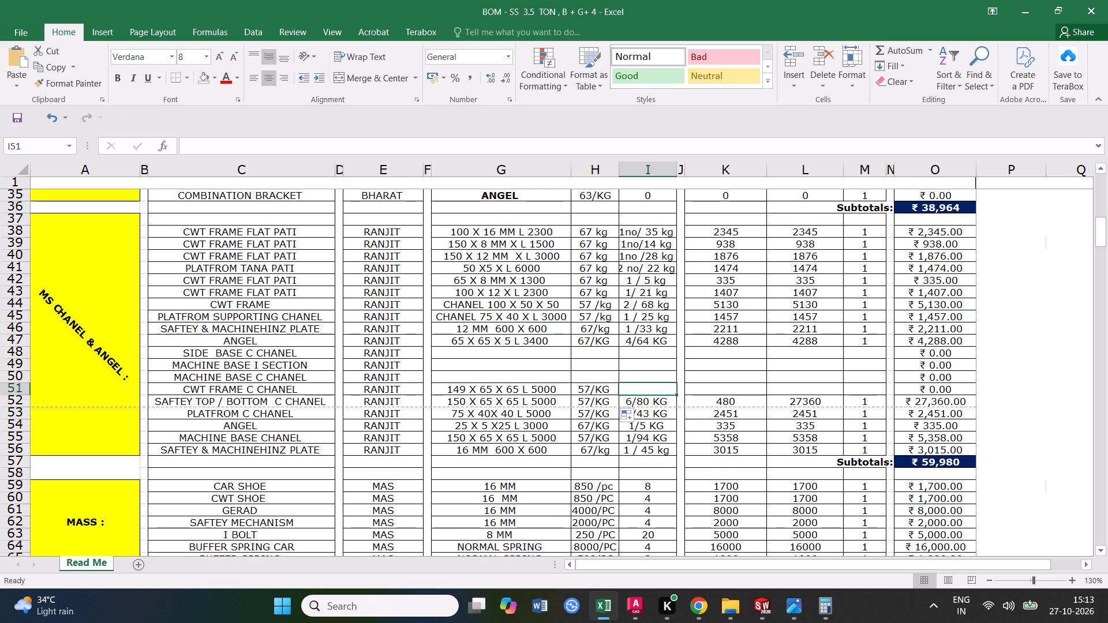
text(4/80)
text(KG)
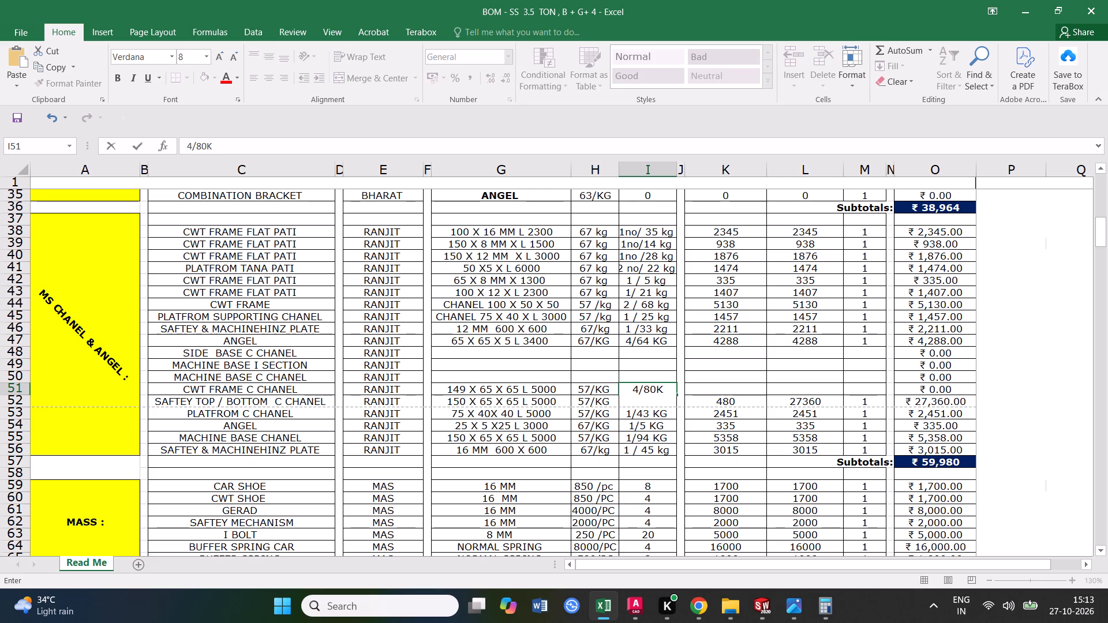
click(665, 440)
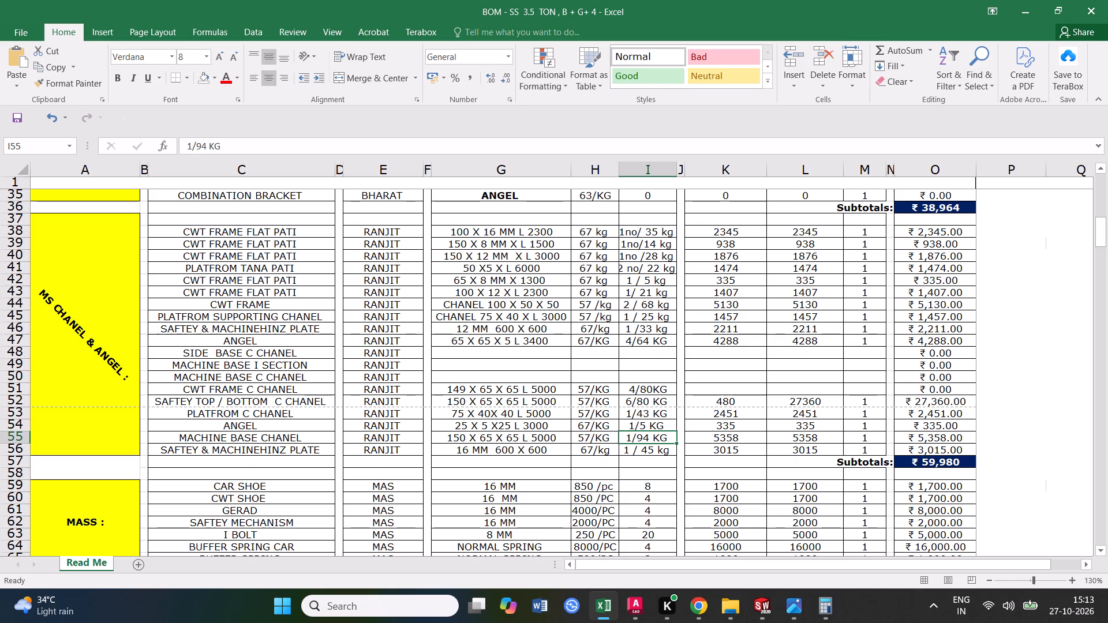
Switch to the Channels - UPN calculator in Chrome and check the length and total weight for profile UPN 140.
click(646, 389)
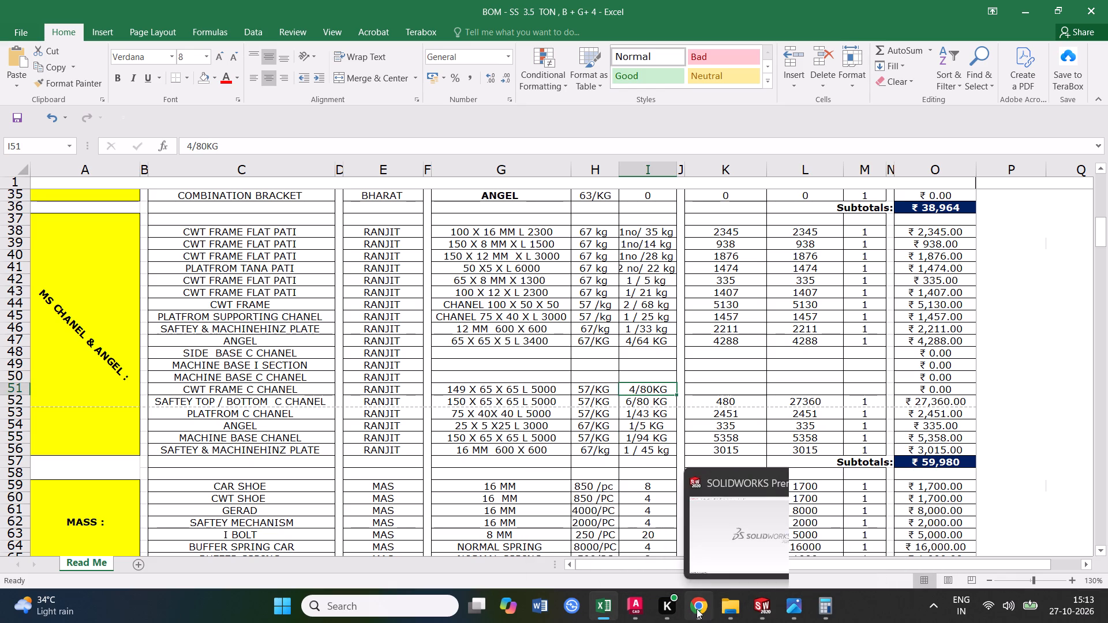
click(691, 543)
click(414, 7)
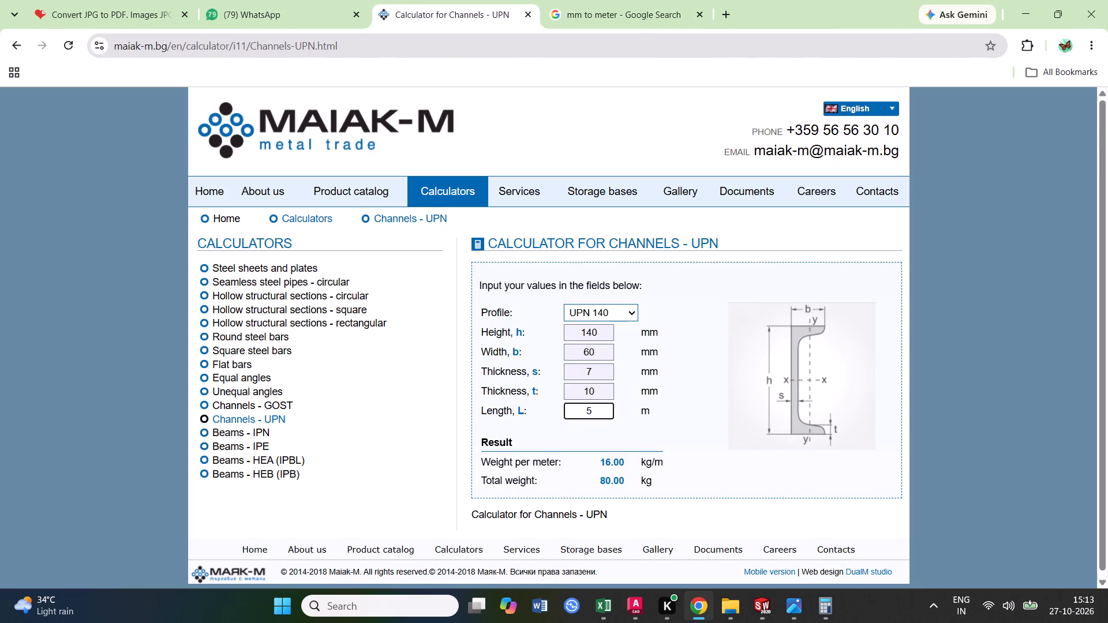
drag(590, 407, 571, 411)
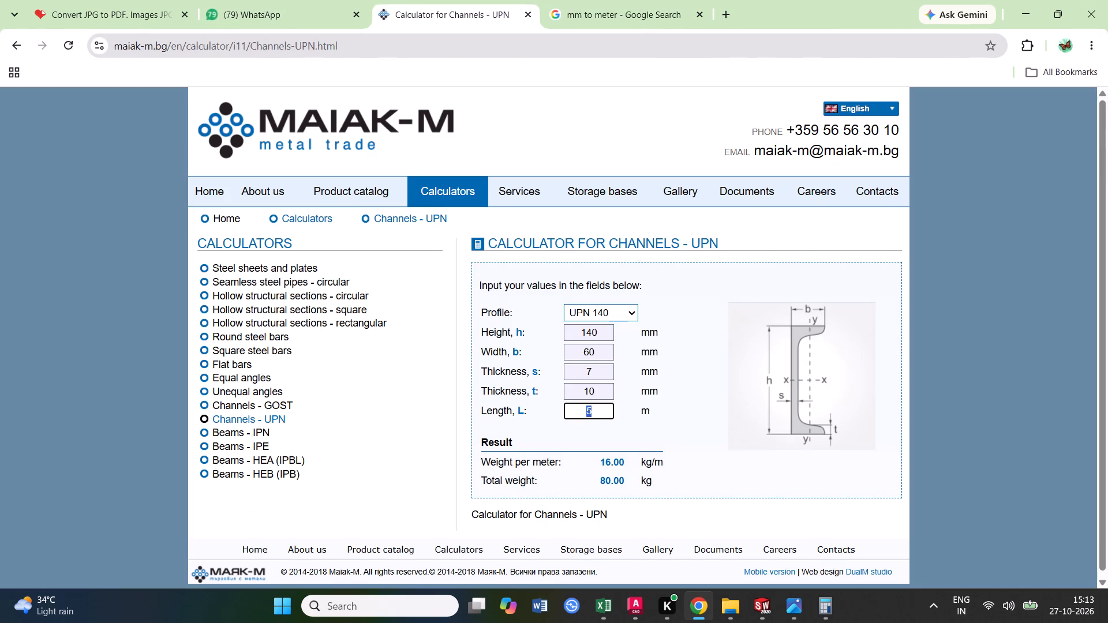
click(594, 409)
drag(596, 409, 579, 412)
click(597, 413)
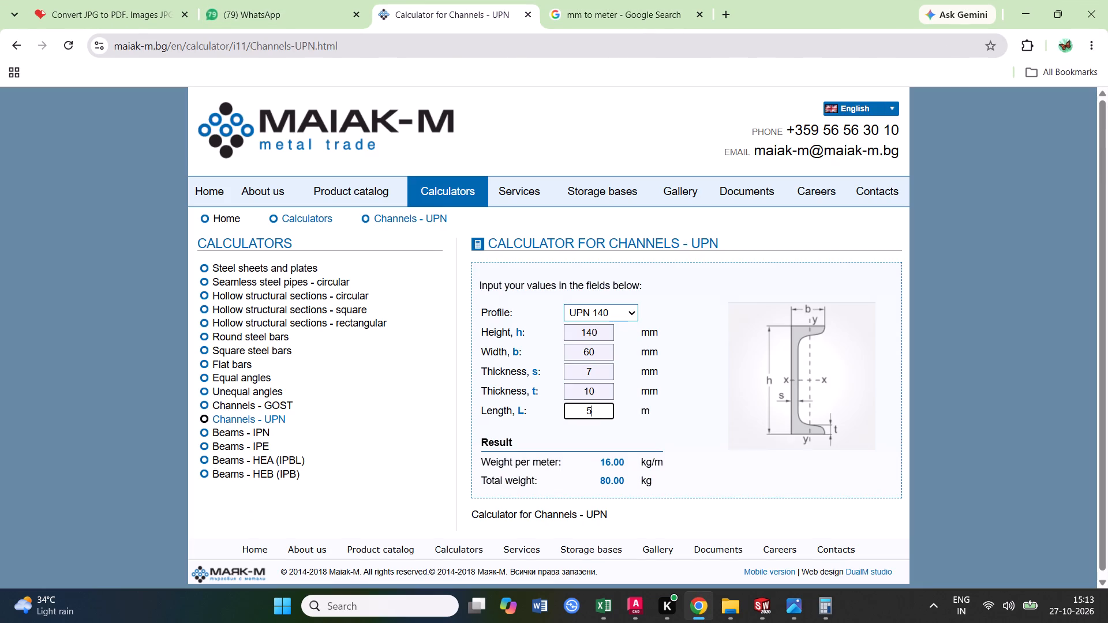
click(1034, 9)
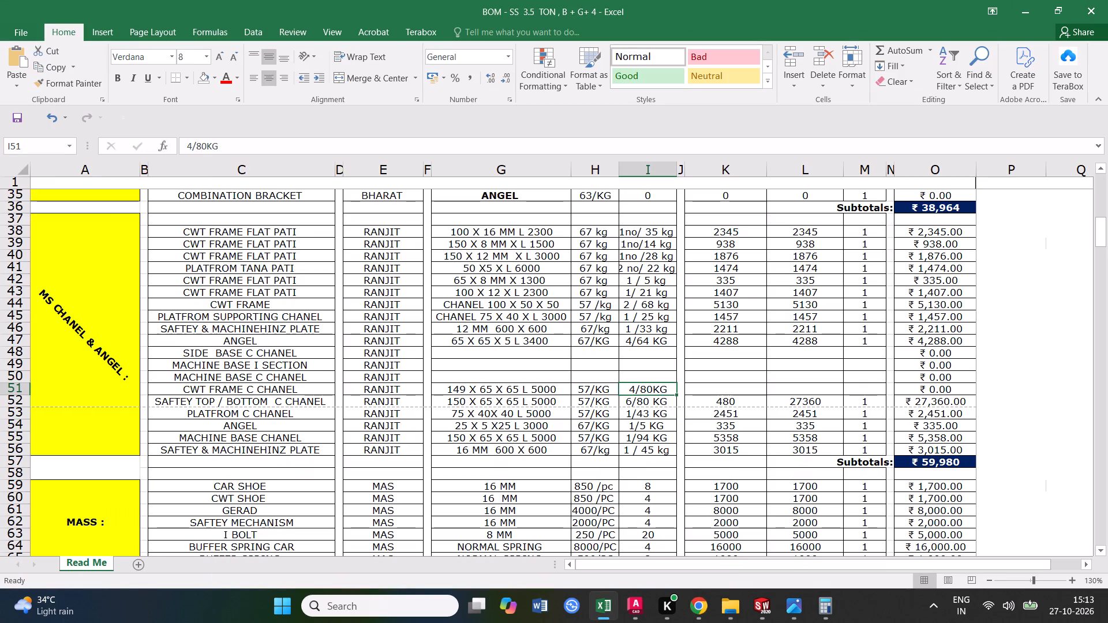
Enter the total weight 320 in cell K51 of the CWT FRAME C CHANEL row.
click(651, 403)
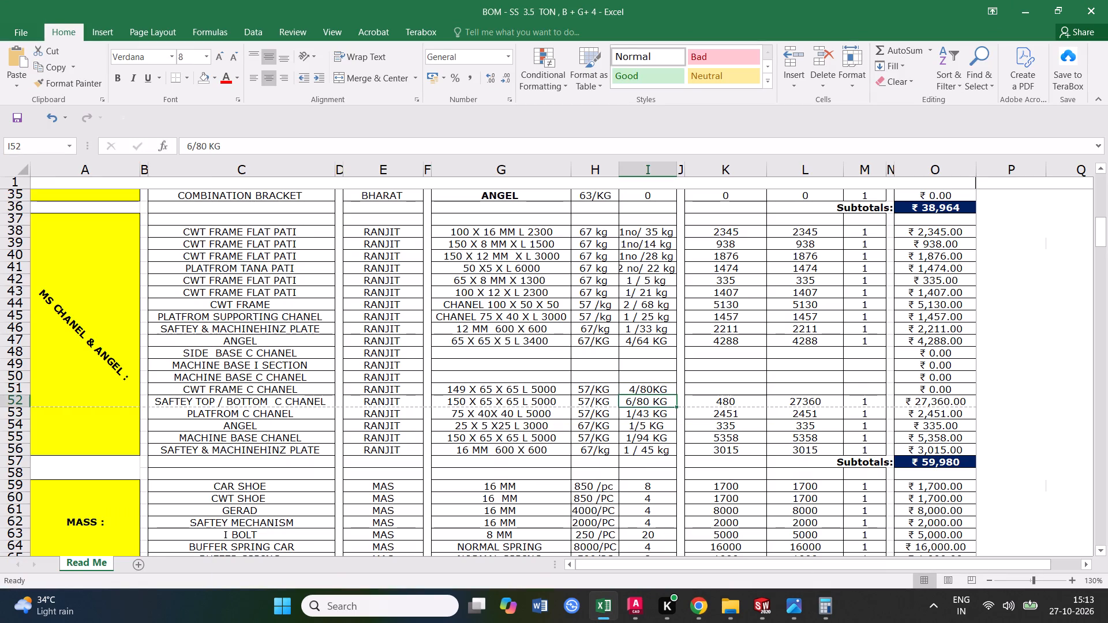
click(652, 401)
click(645, 433)
click(648, 402)
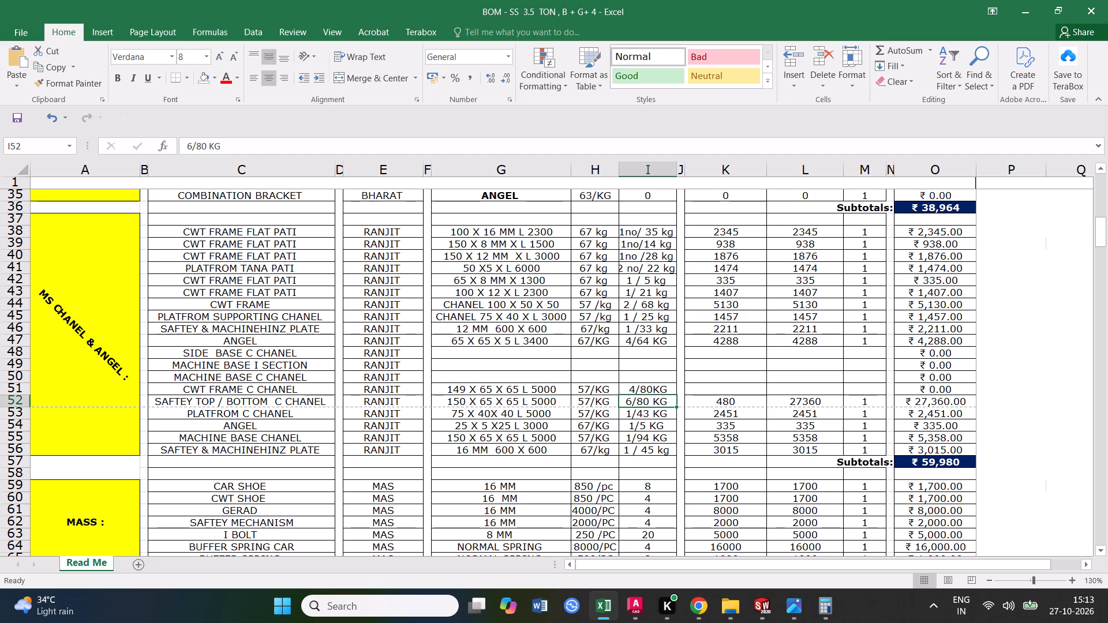
click(723, 391)
text(320)
click(750, 449)
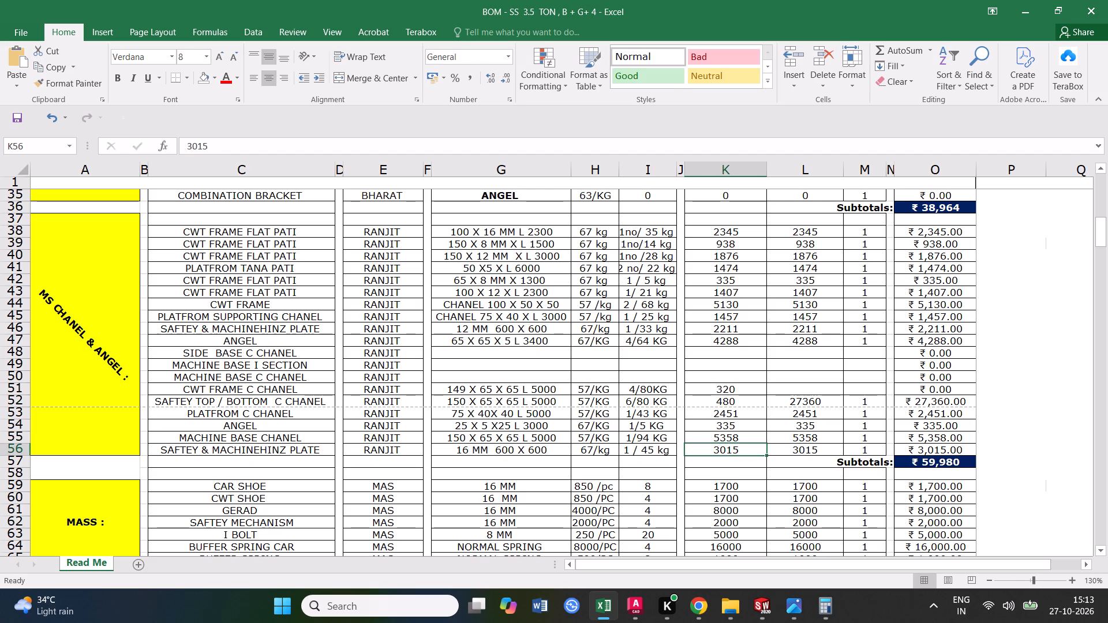
Multiply 320 by 57 in Calculator and enter 18240 in cell L51 of the CWT FRAME C CHANEL row.
click(822, 390)
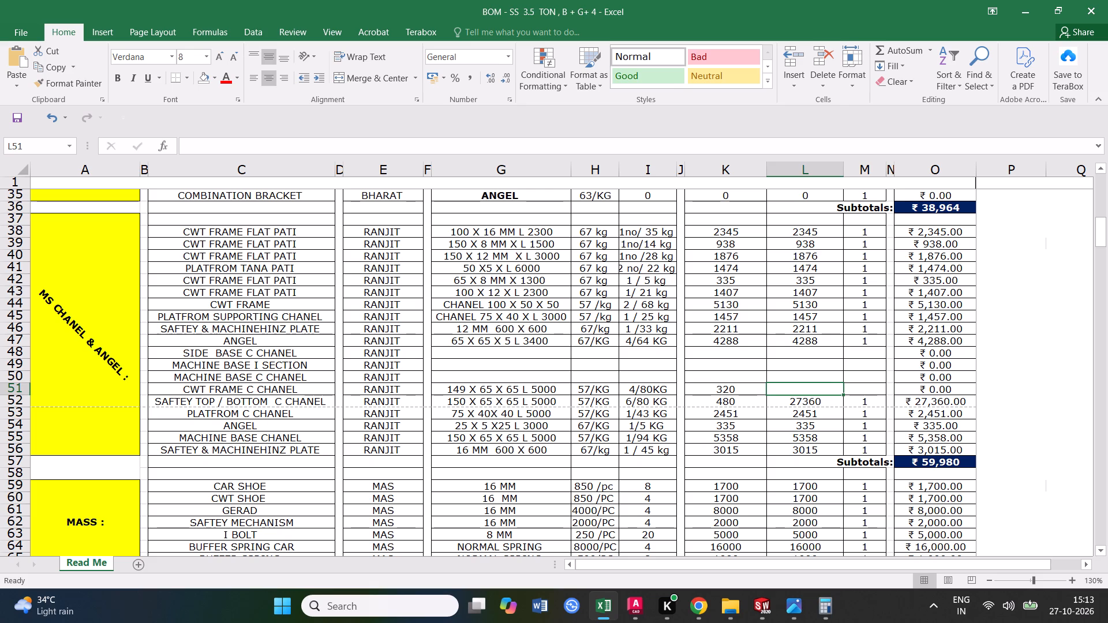
text(320*57)
key(Return)
click(433, 89)
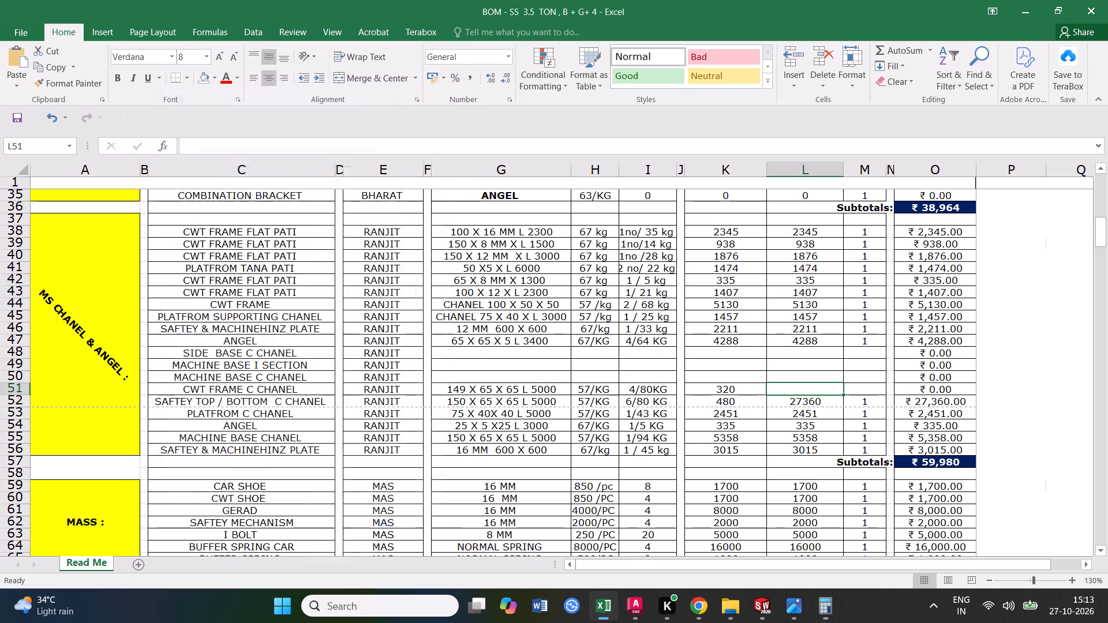
text(18240)
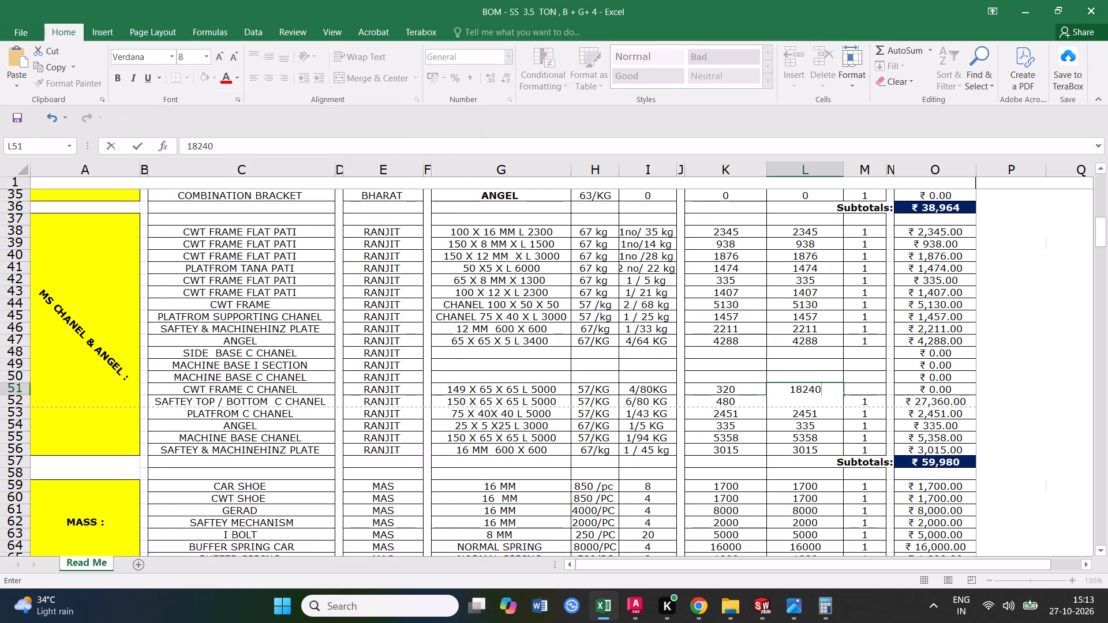
click(778, 460)
click(807, 389)
Fill the value 1 from M47 down through M51 and save the workbook.
click(863, 388)
click(869, 344)
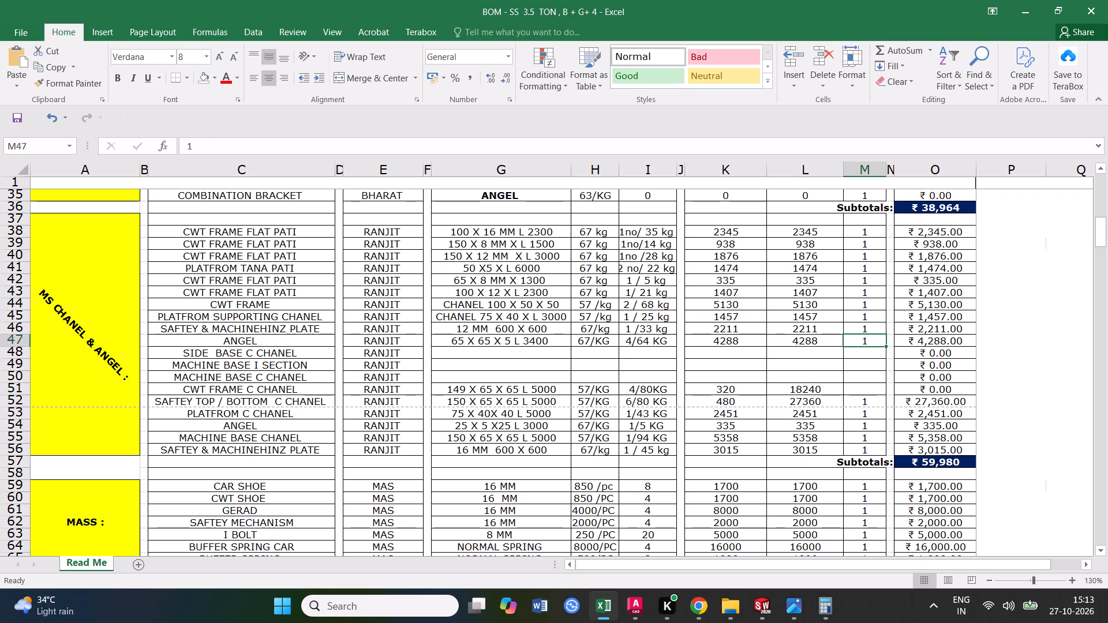
drag(884, 344, 886, 389)
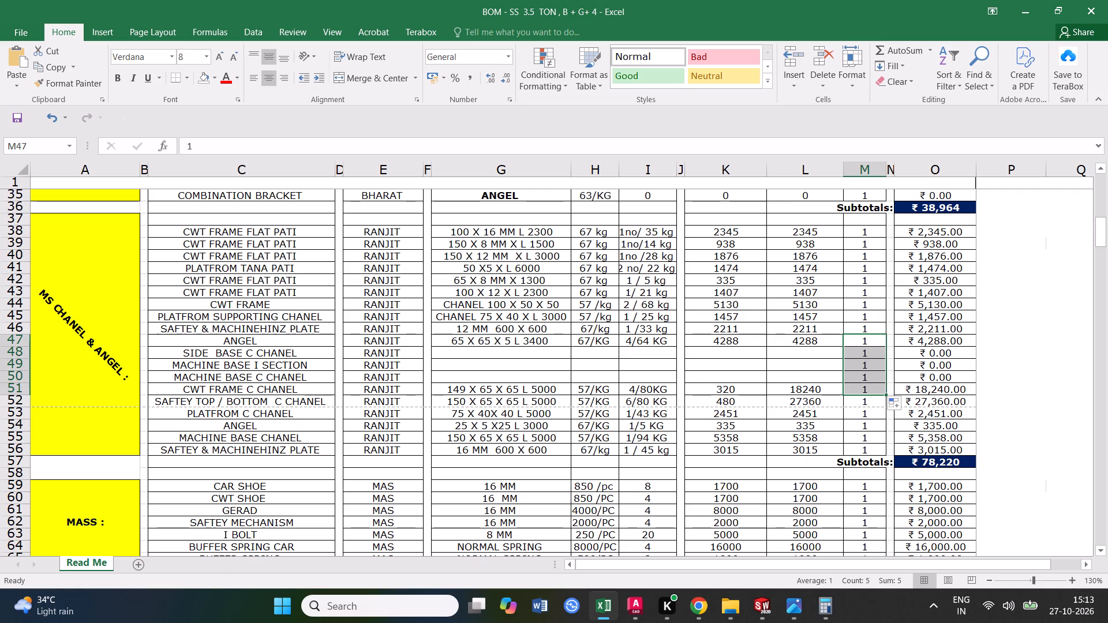
click(15, 389)
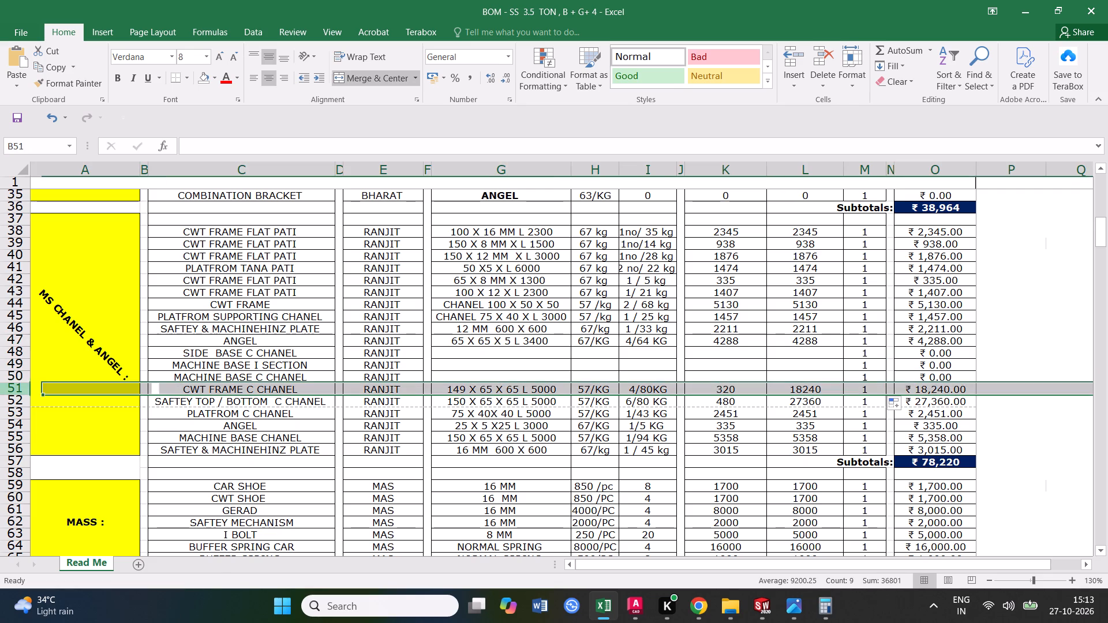
click(16, 121)
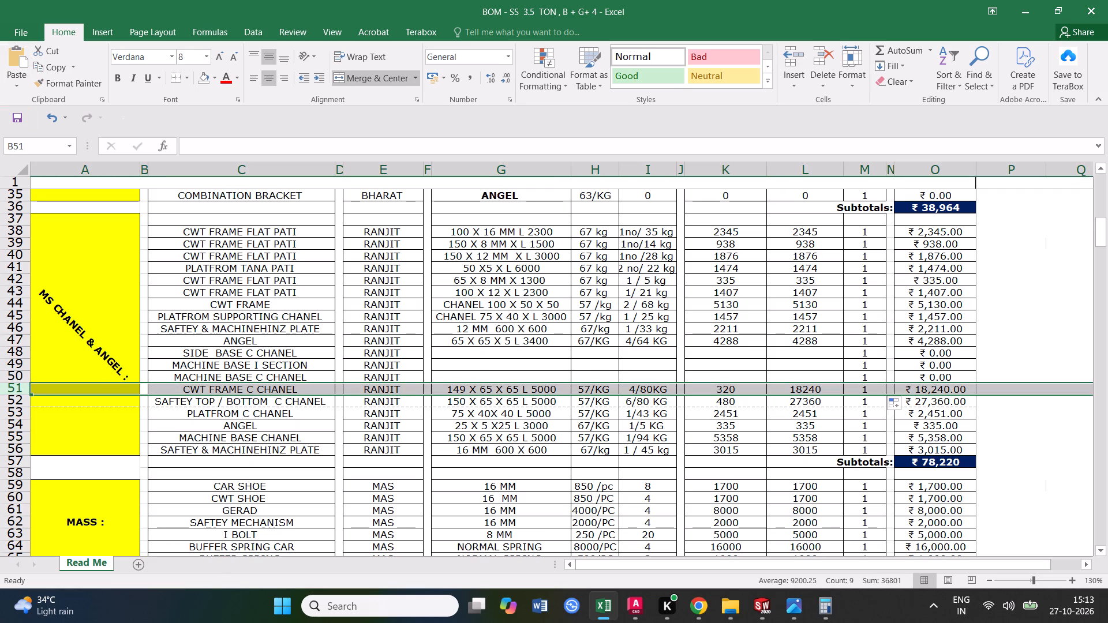
Change the PLATFROM C CHANEL size in cell G53 to 100 X 50 X 40 L 5000.
click(266, 413)
click(13, 414)
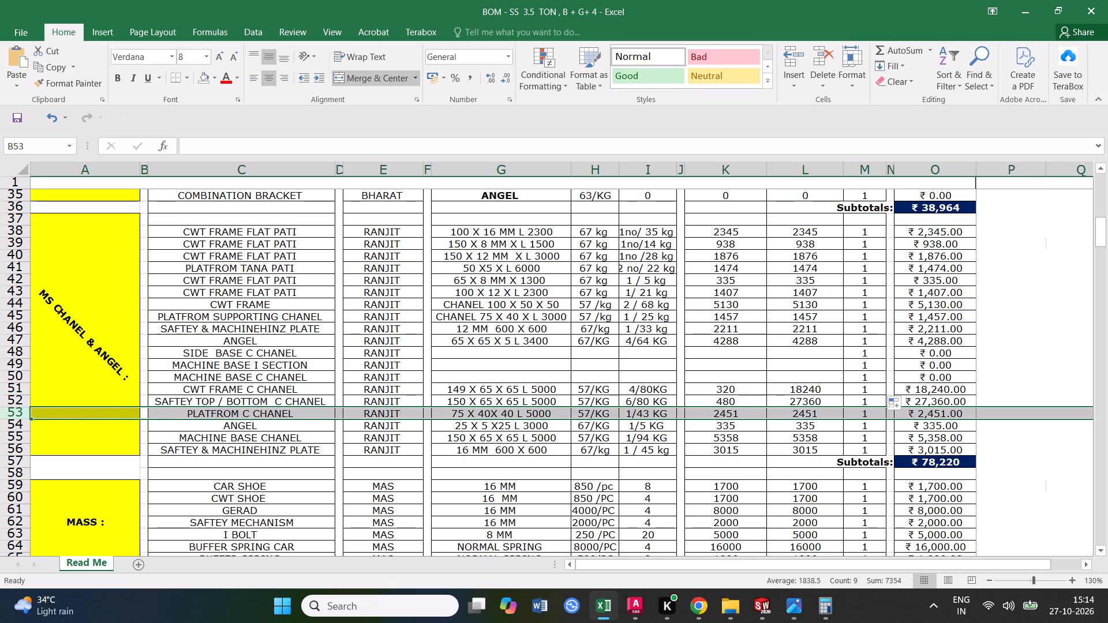
double_click(464, 414)
drag(465, 414, 449, 414)
text(100)
click(443, 441)
double_click(496, 415)
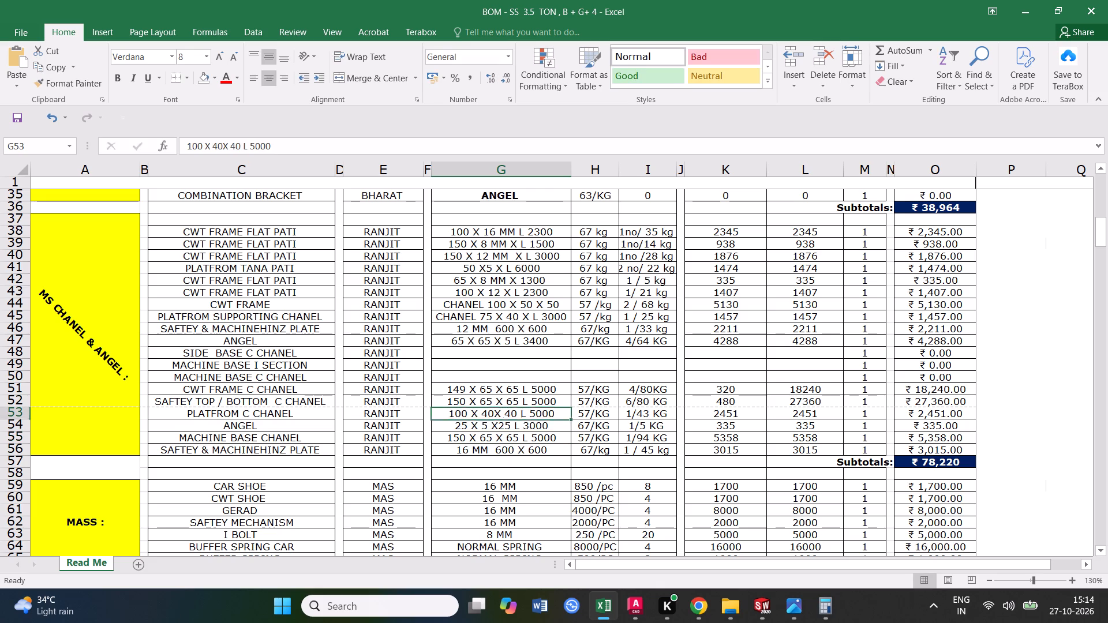
key(BackSpace)
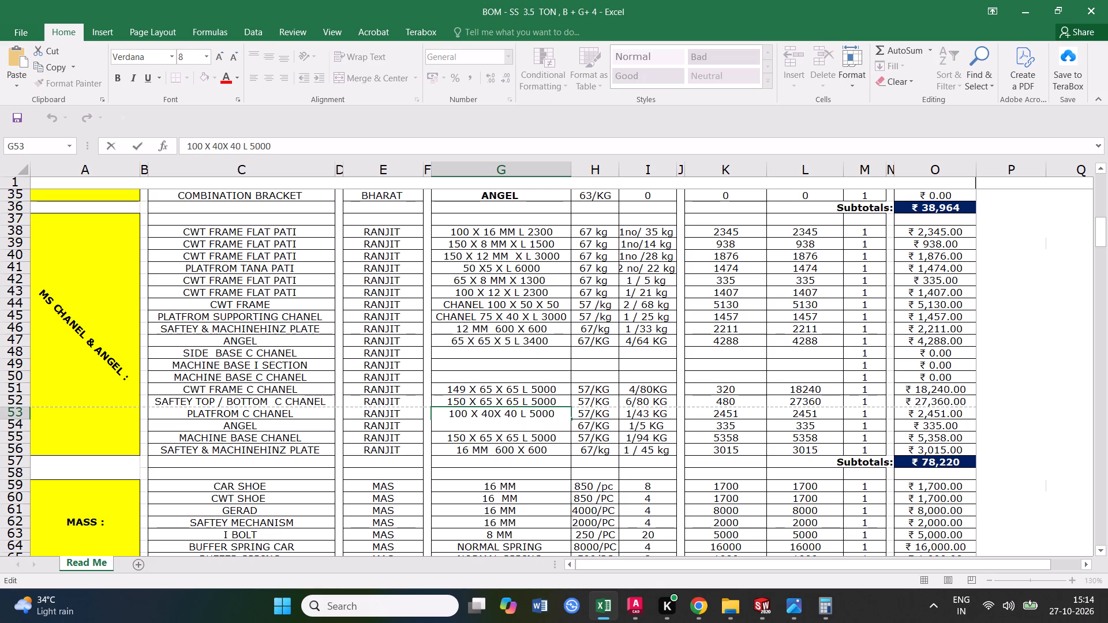
key(BackSpace)
text(50)
key(space)
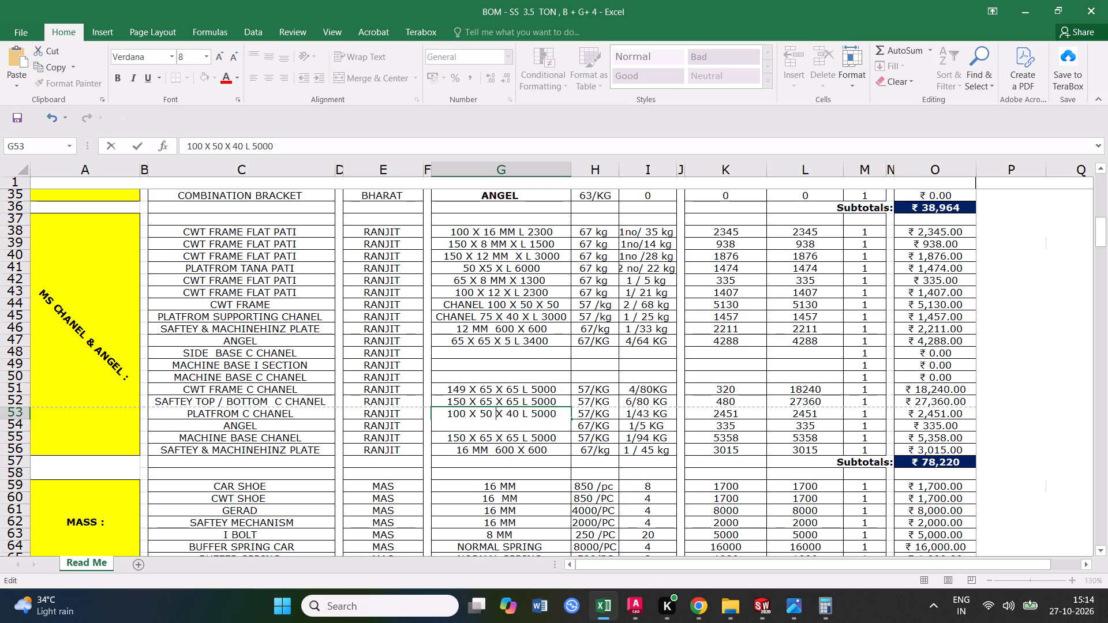
click(520, 481)
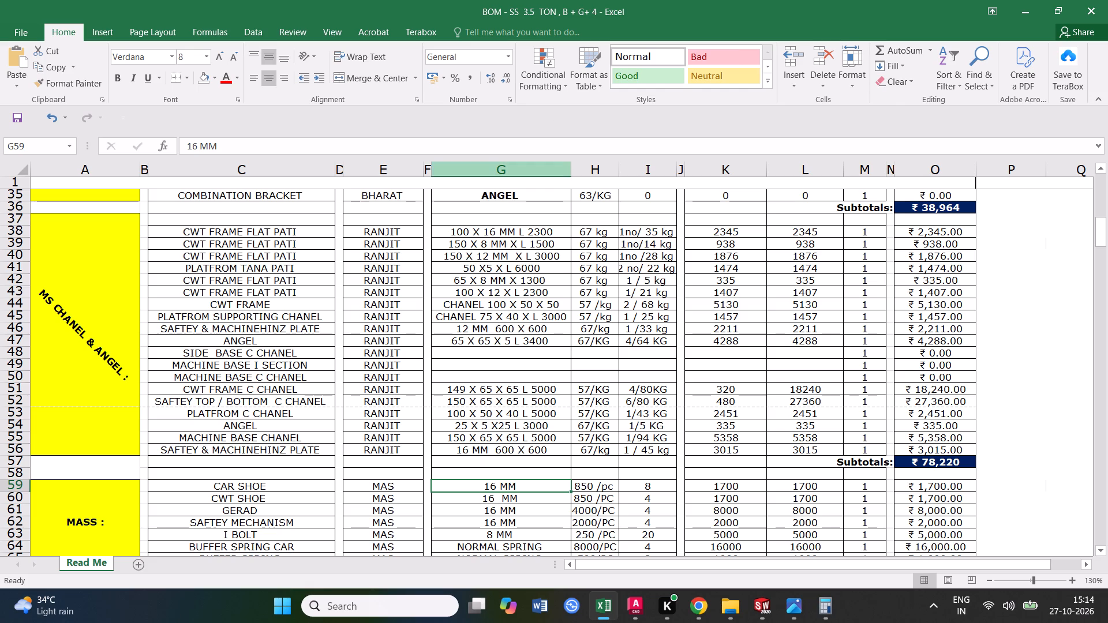
Change the PLATFROM C CHANEL size in cell G53 to 100 X 50 L 5000.
click(309, 415)
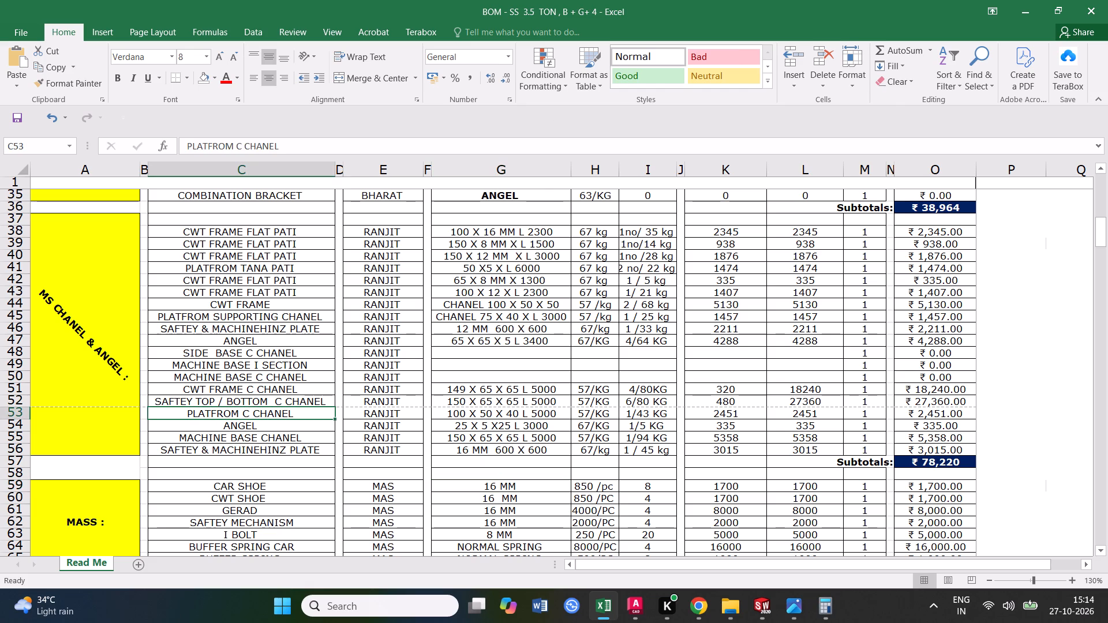
double_click(519, 414)
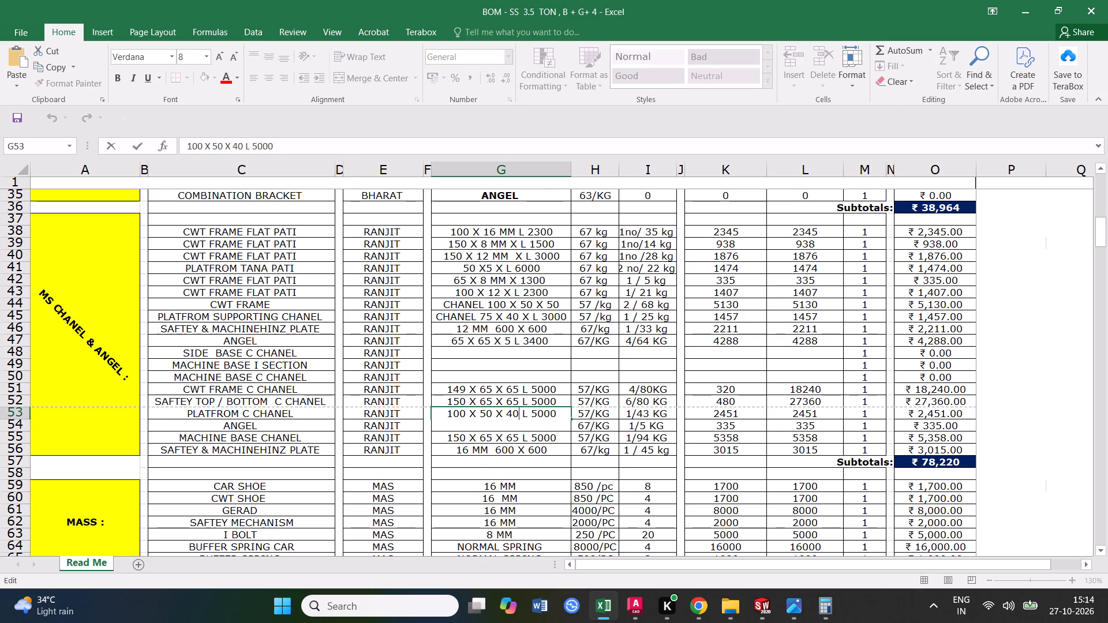
key(BackSpace)
key(BackSpace)
key(BackSpace)
key(BackSpace)
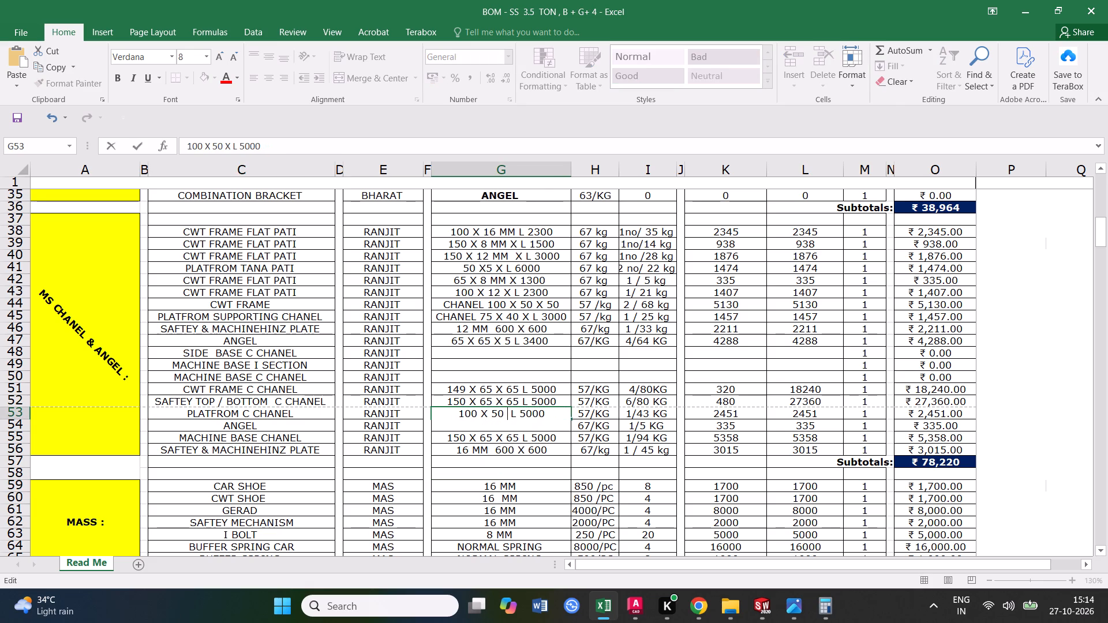
click(540, 436)
Look up the total weight of a UPN 100 channel 5 m long in the Channels - UPN web calculator.
click(652, 414)
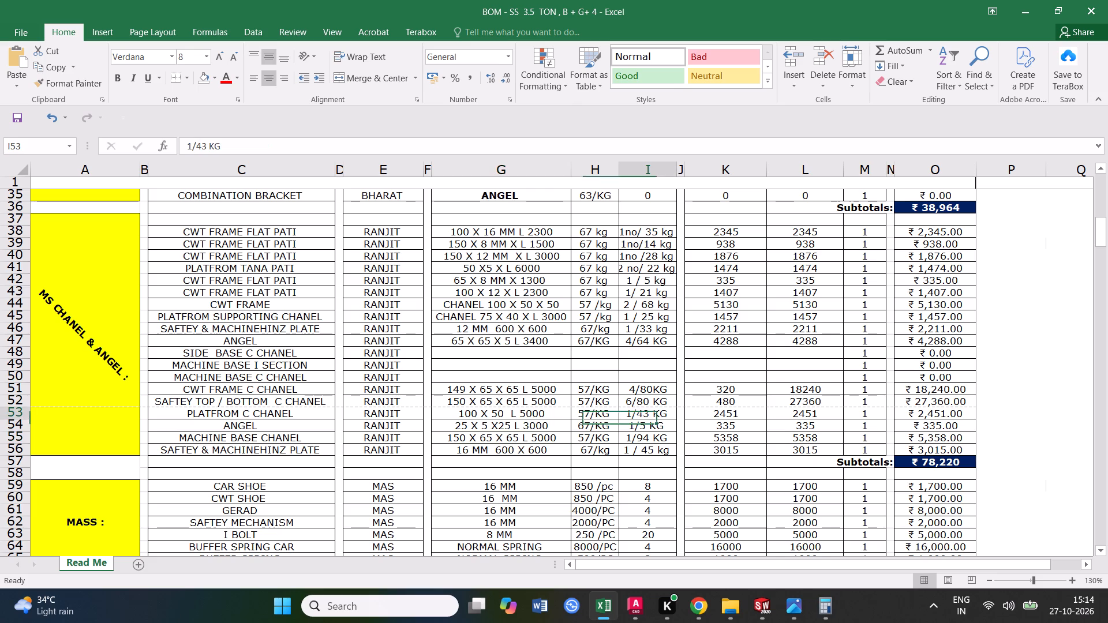
click(709, 541)
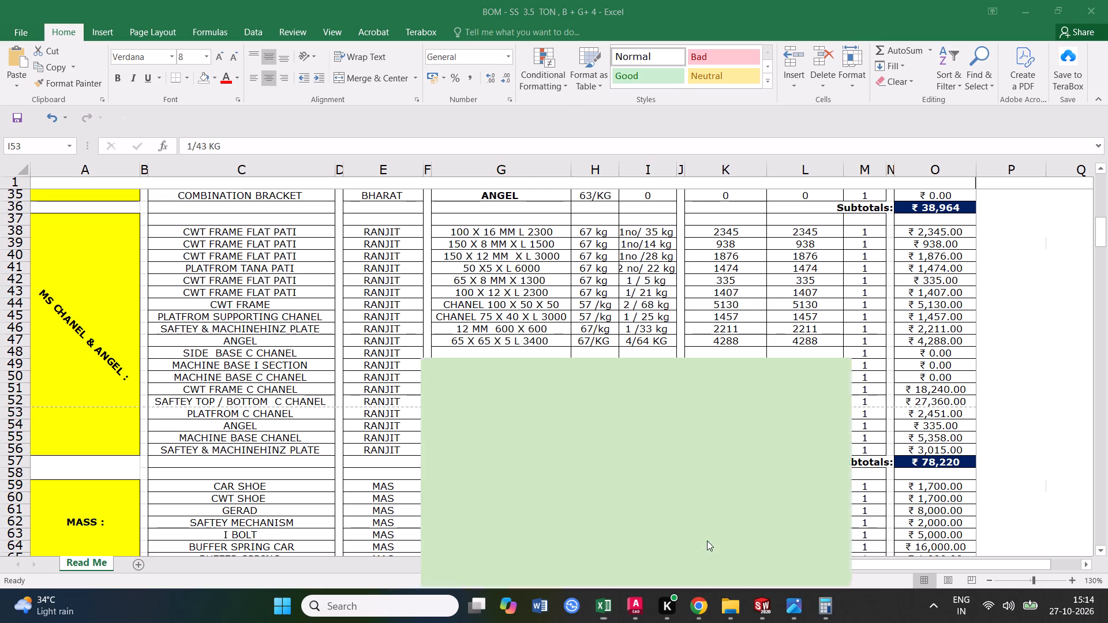
click(610, 313)
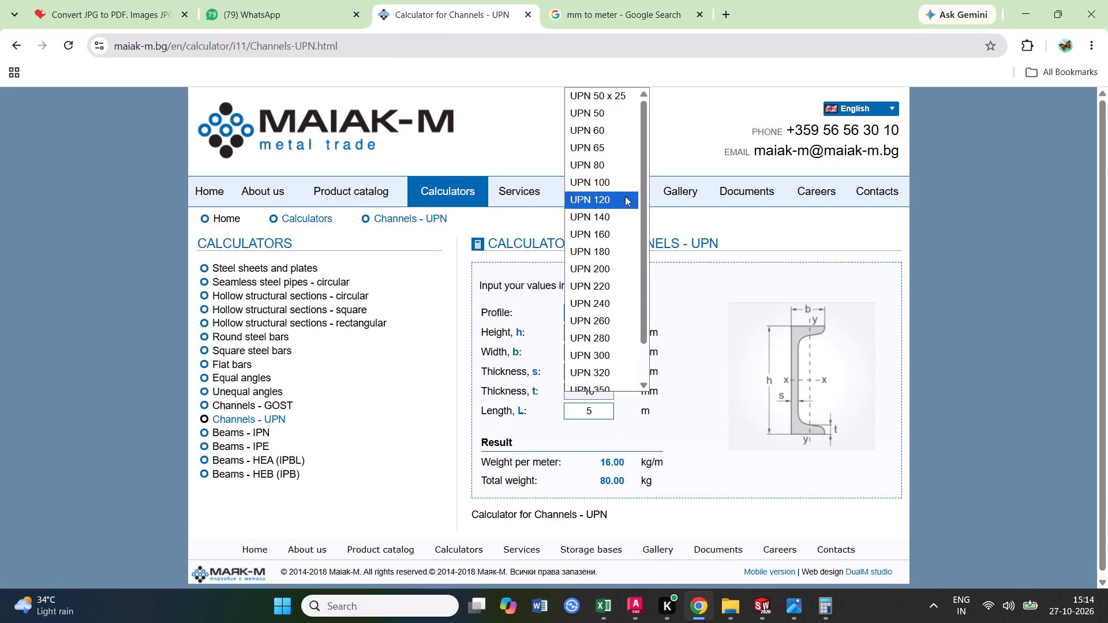
click(613, 179)
click(599, 414)
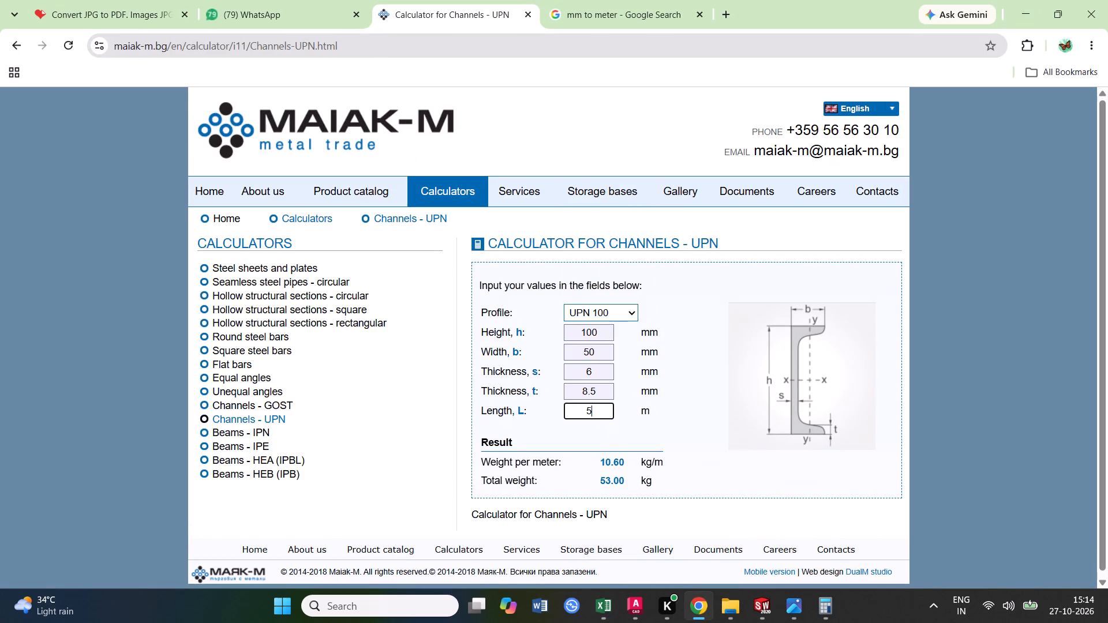
click(1016, 20)
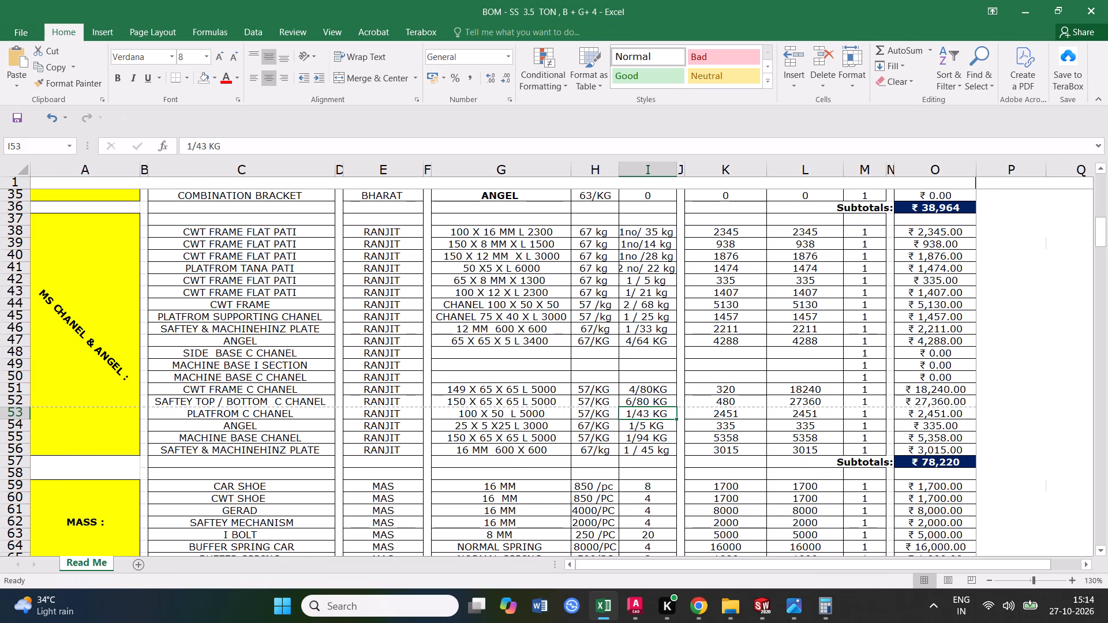
Set the quantity and unit weight in cell I53 of the PLATFROM C CHANEL row to 4/53KG.
double_click(656, 415)
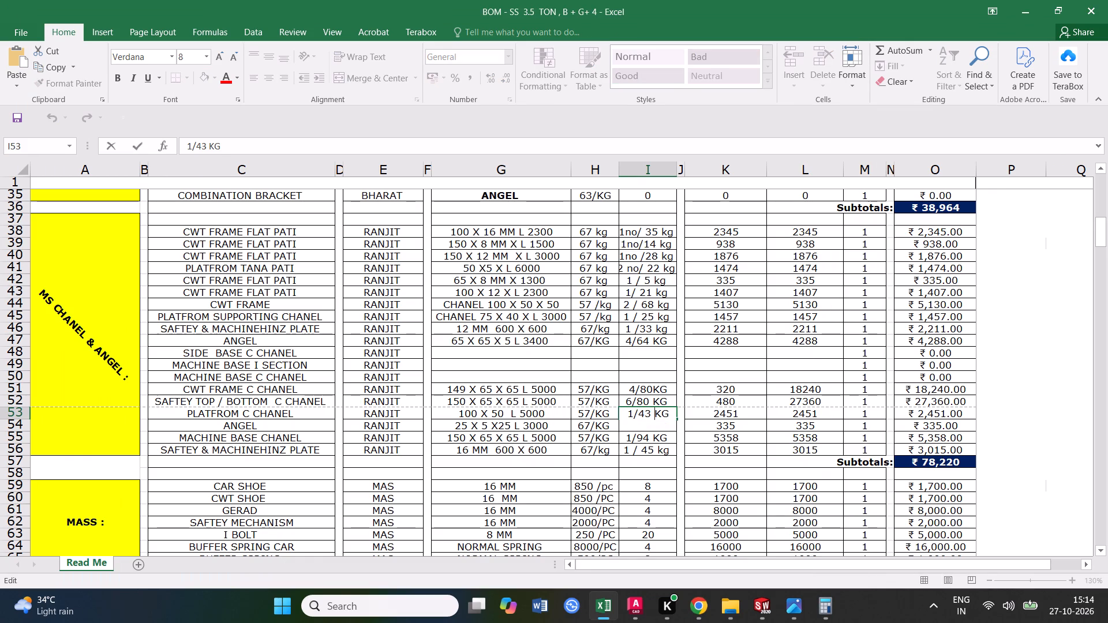
key(BackSpace)
key(BackSpace)
key(BackSpace)
text(53)
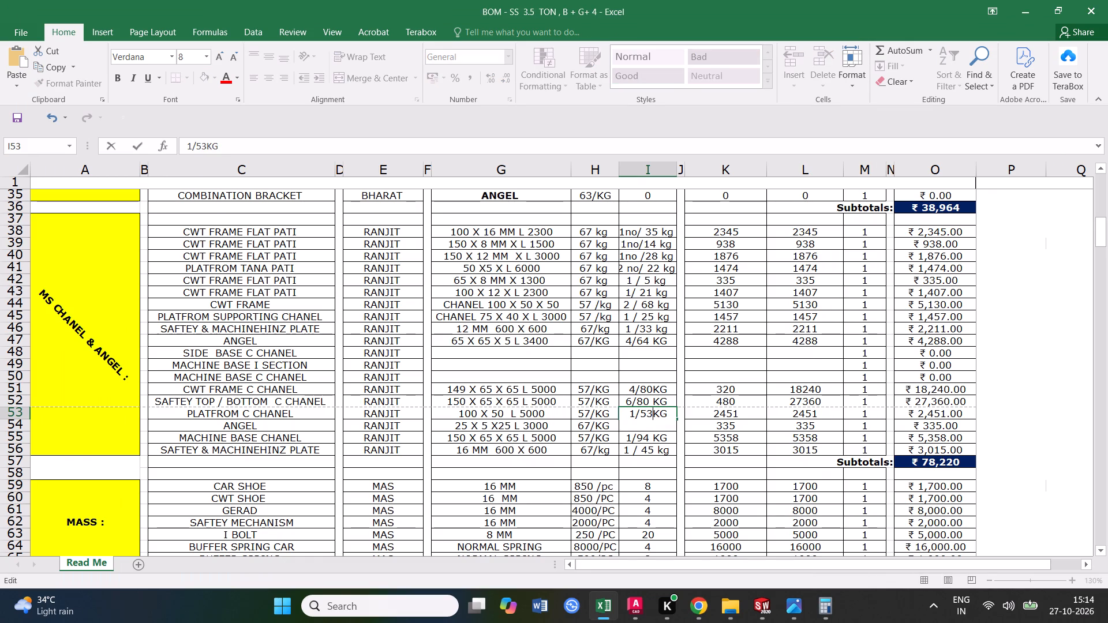
click(639, 444)
double_click(632, 415)
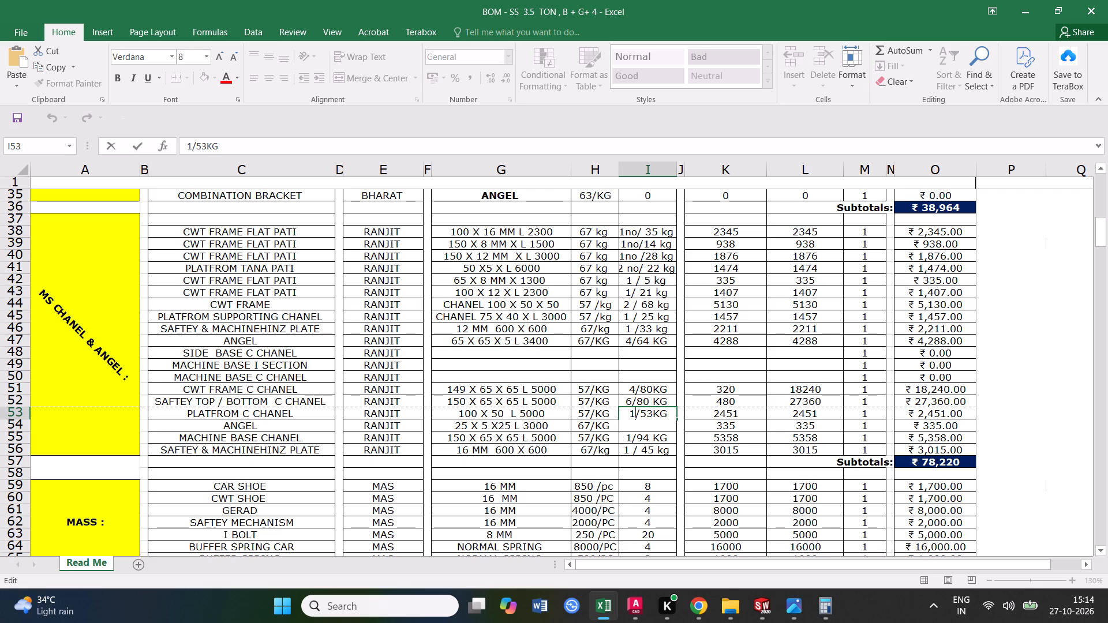
key(BackSpace)
key(4)
click(679, 437)
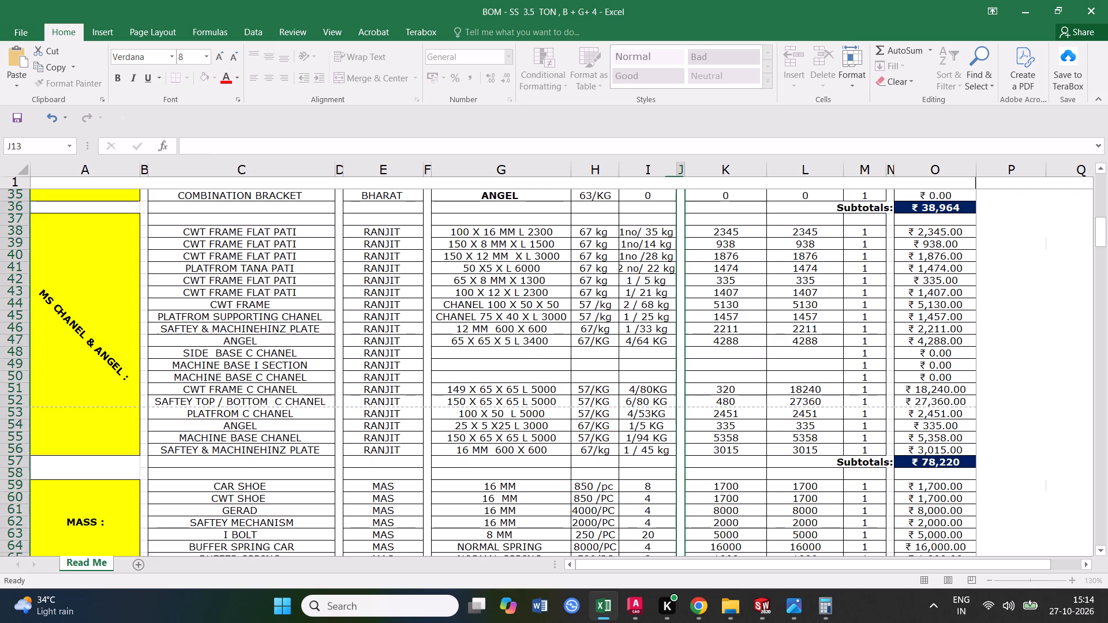
Multiply 53 by 4 in Calculator and enter the total weight 212 in cell K53 of the PLATFROM C CHANEL row.
click(723, 415)
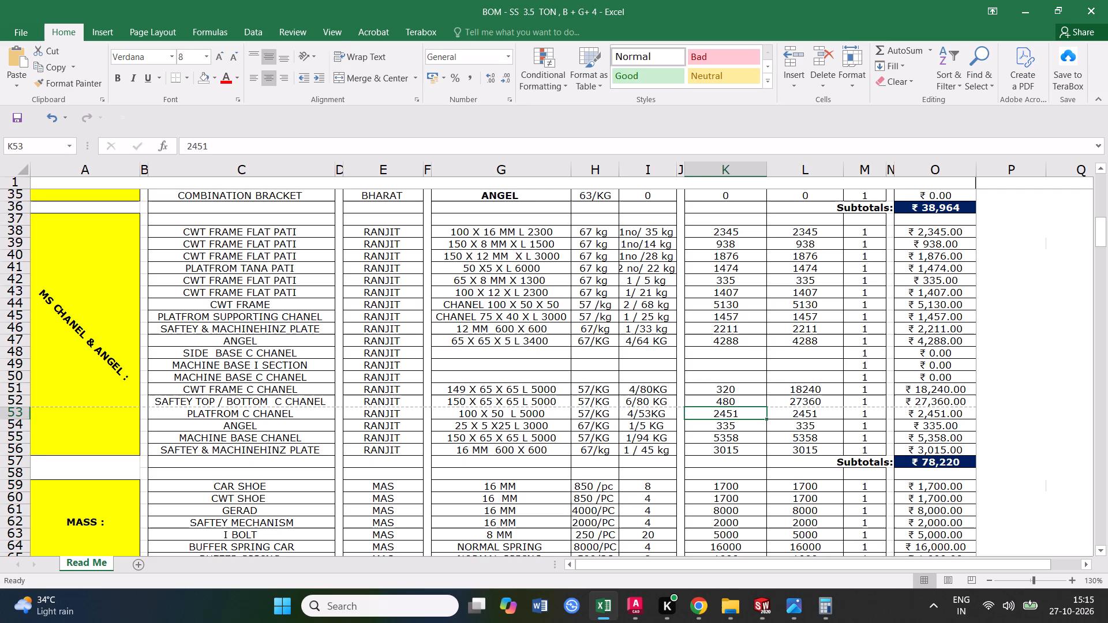
text(53*4)
key(Return)
key(period)
text(53)
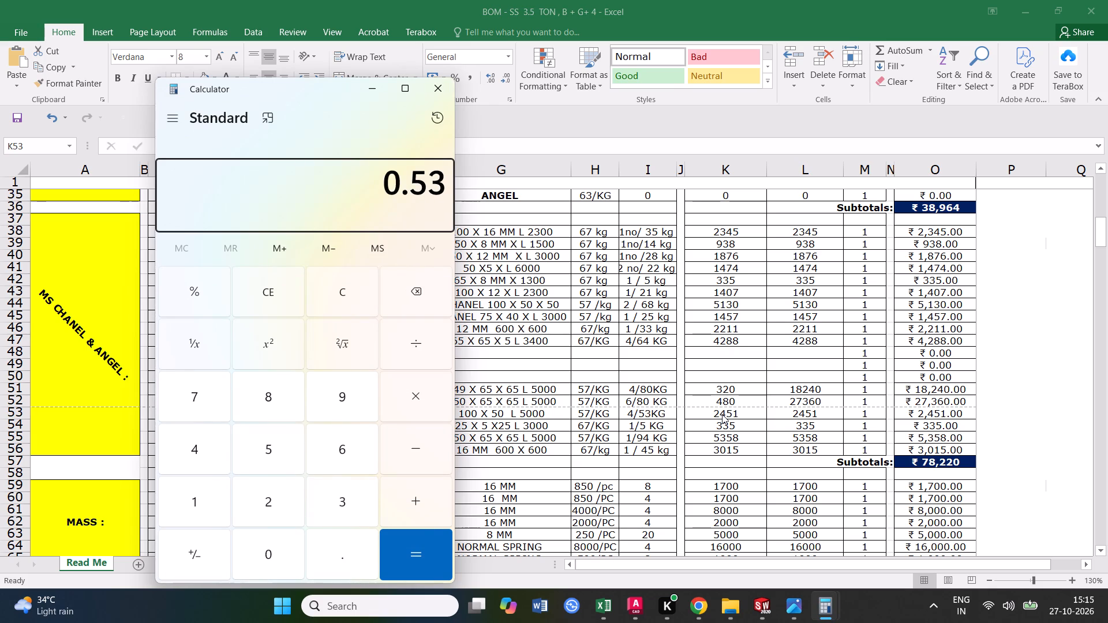
key(BackSpace)
key(BackSpace)
key(BackSpace)
key(BackSpace)
key(BackSpace)
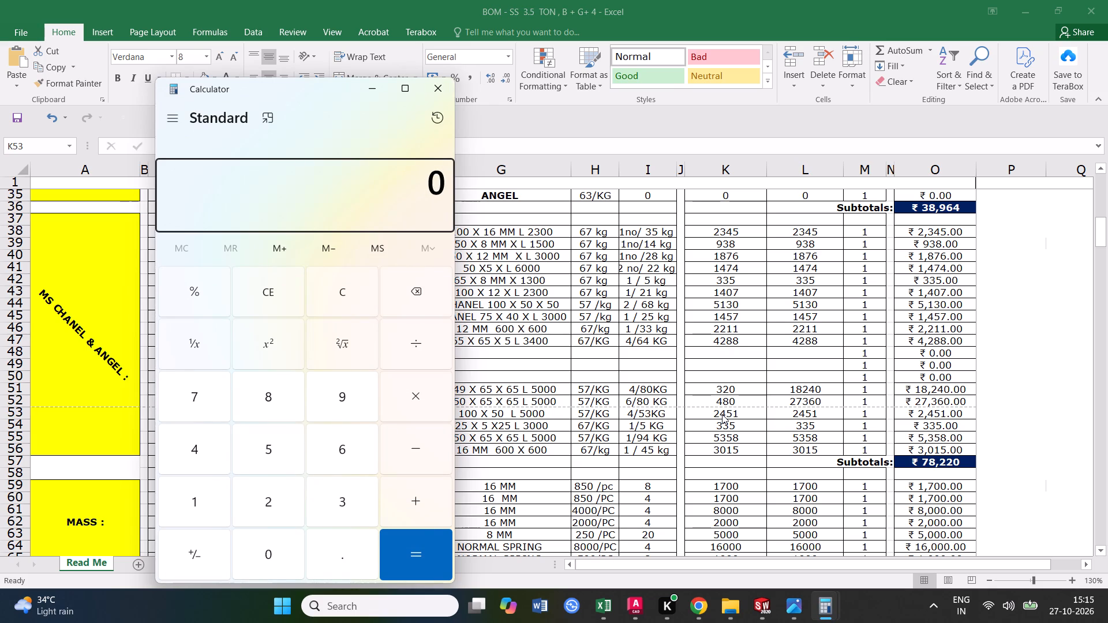
text(53)
text(*4)
key(Return)
key(asterisk)
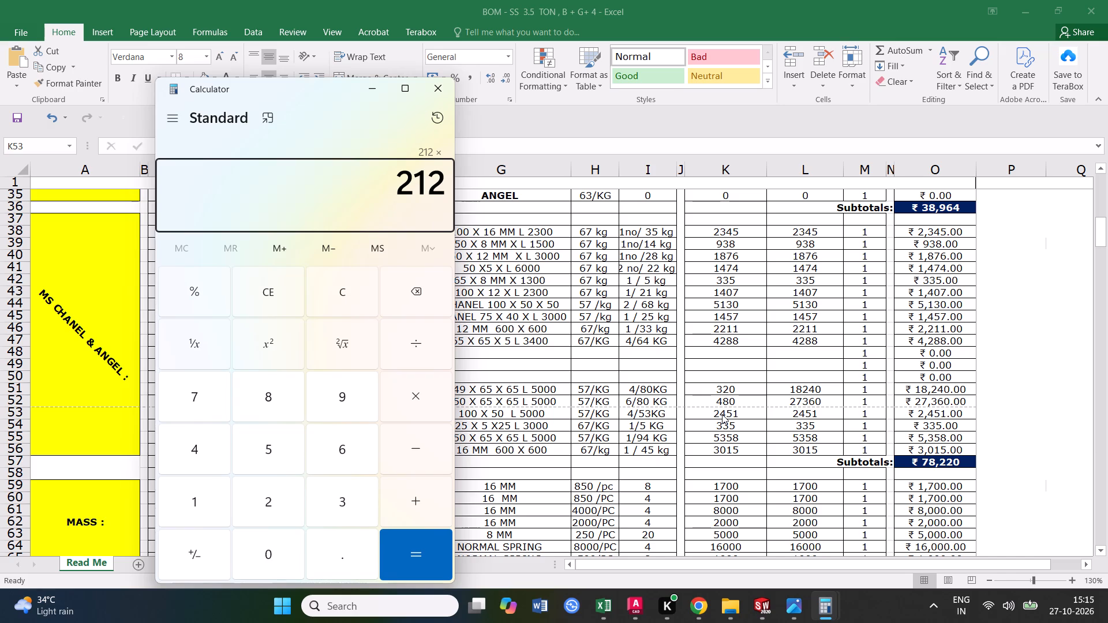
text(57)
key(Return)
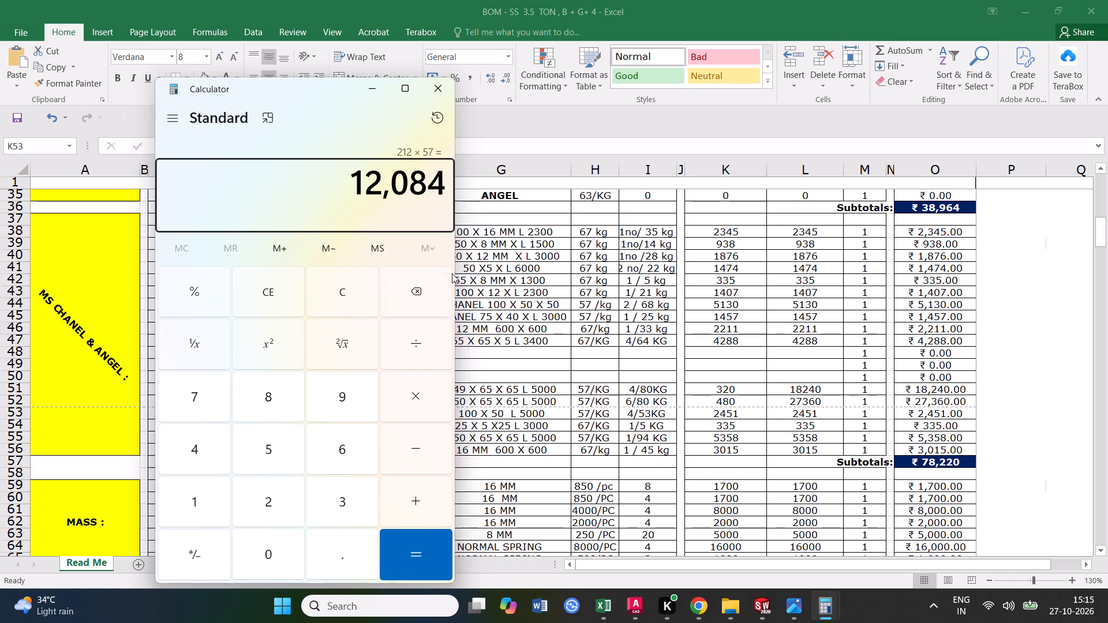
click(438, 86)
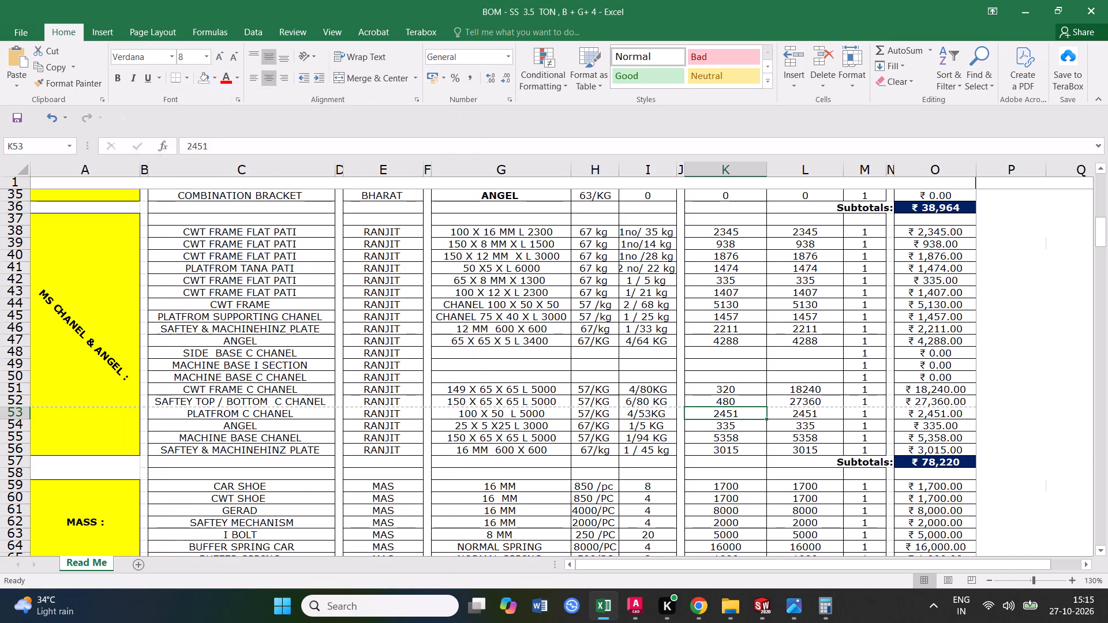
text(212)
click(746, 479)
Multiply 212 by 57 in Calculator and enter 12084 in cell L53 of the PLATFROM C CHANEL row.
click(805, 413)
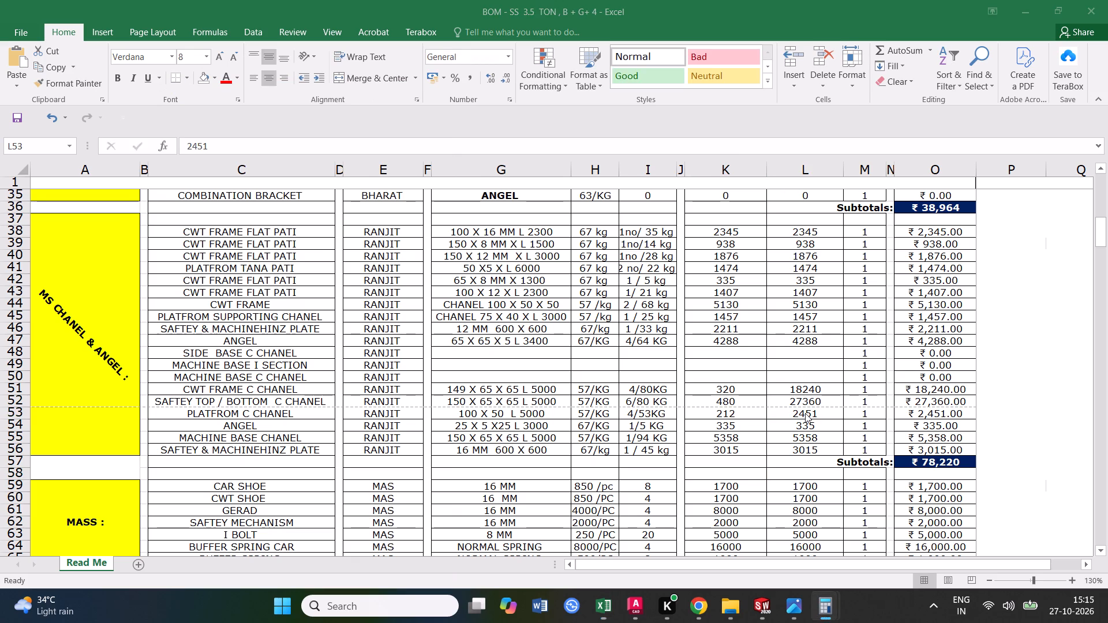
text(212)
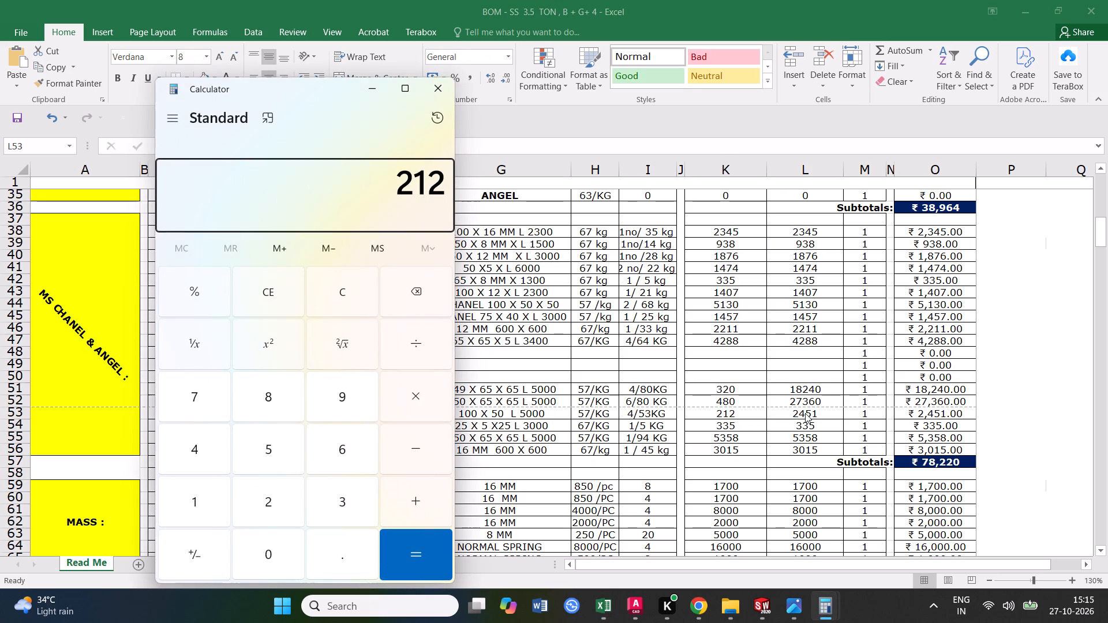
text(/*)
text(57)
key(Return)
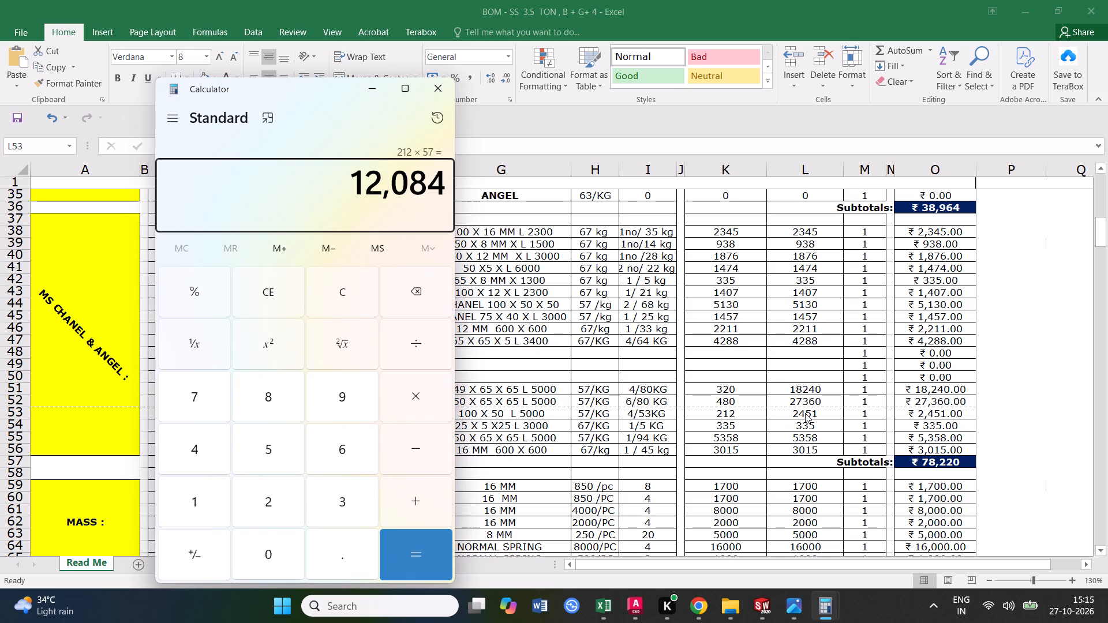
click(437, 88)
text(12084)
click(778, 438)
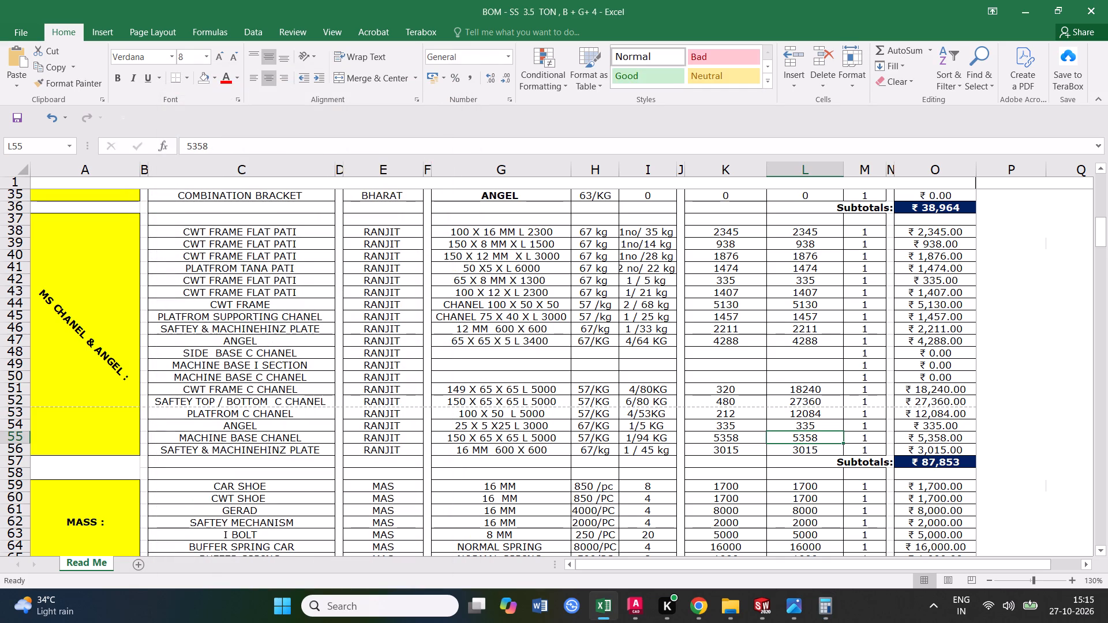
Select the whole PLATFROM C CHANEL row, row 53.
click(20, 412)
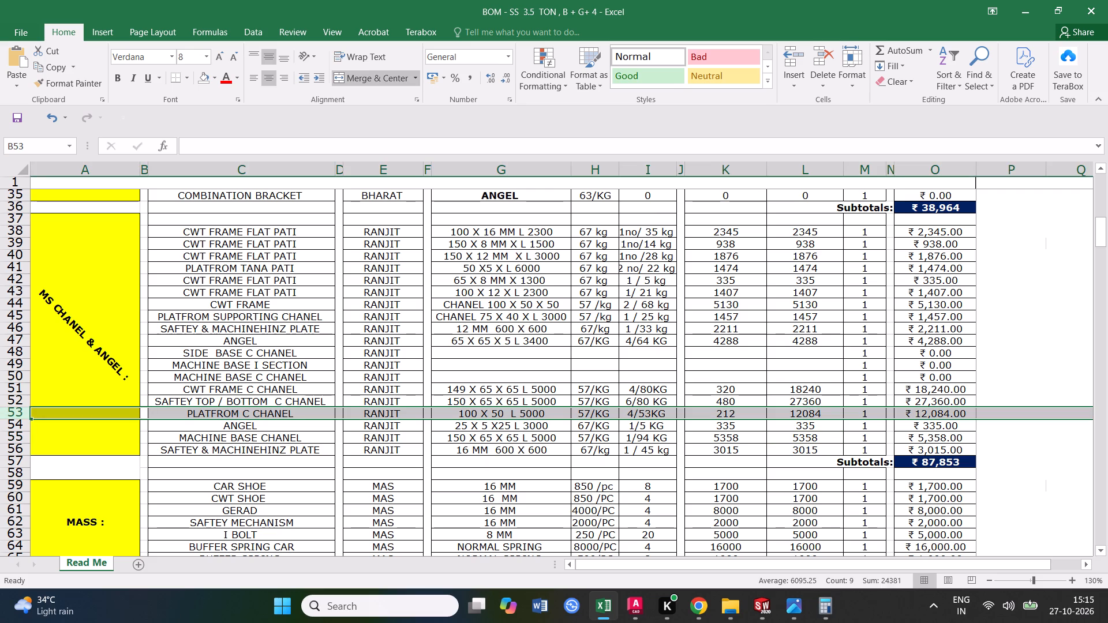
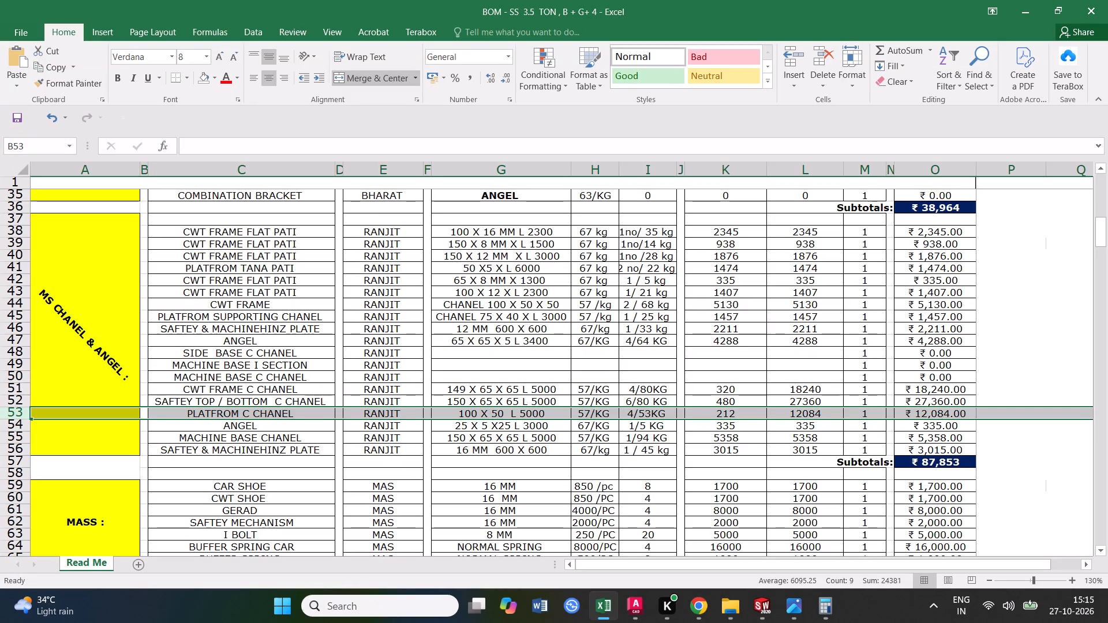
Insert a blank row above the first CWT FRAME FLAT PATI row, 38, in the MS CHANEL & ANGEL section.
click(18, 232)
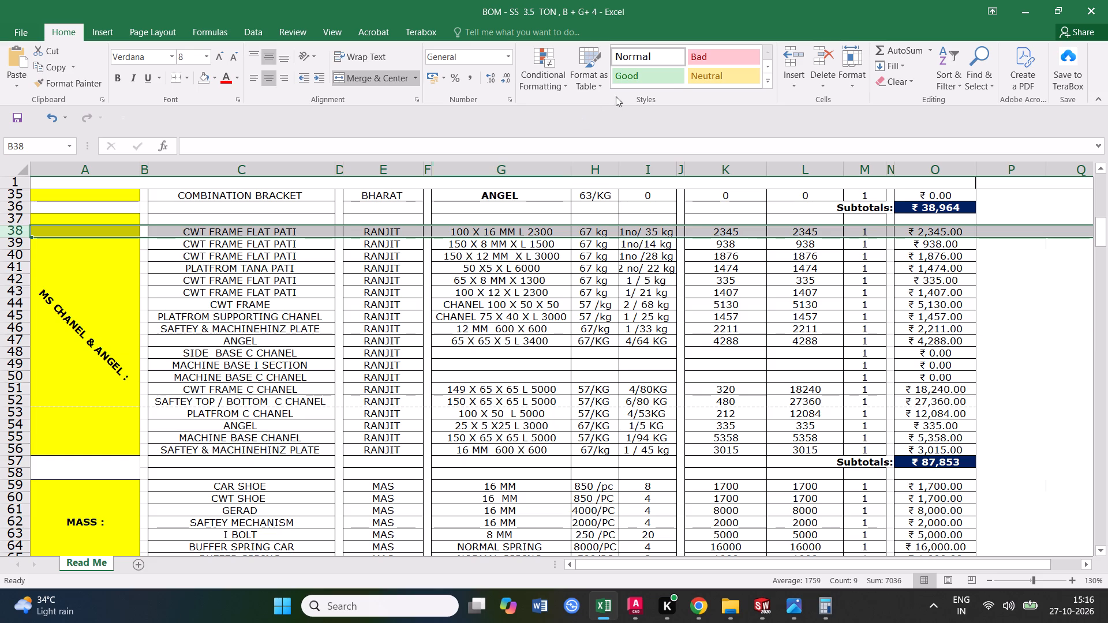
click(796, 76)
click(807, 105)
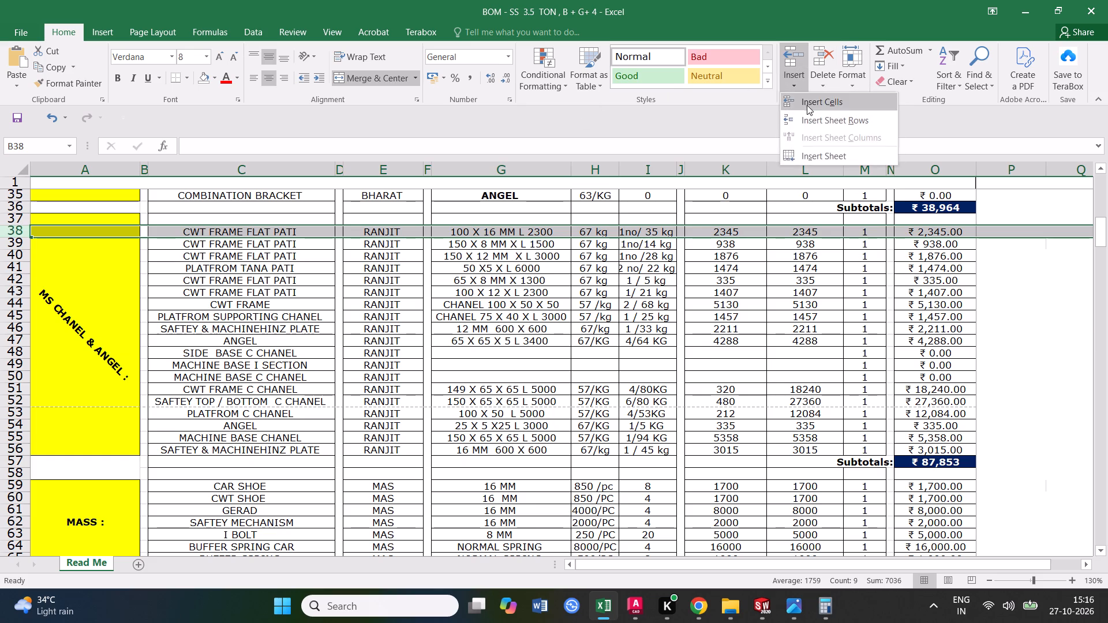
click(388, 369)
Fill row 38's description CWT FRAME FLAT PATI and supplier RANJIT upward from row 39.
click(207, 250)
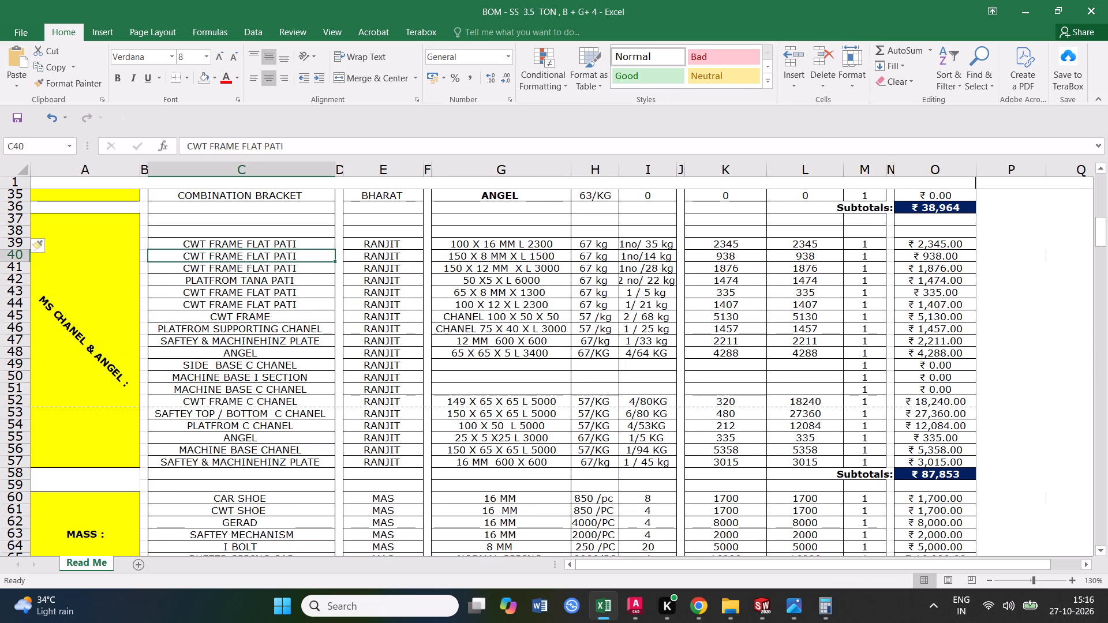
click(328, 246)
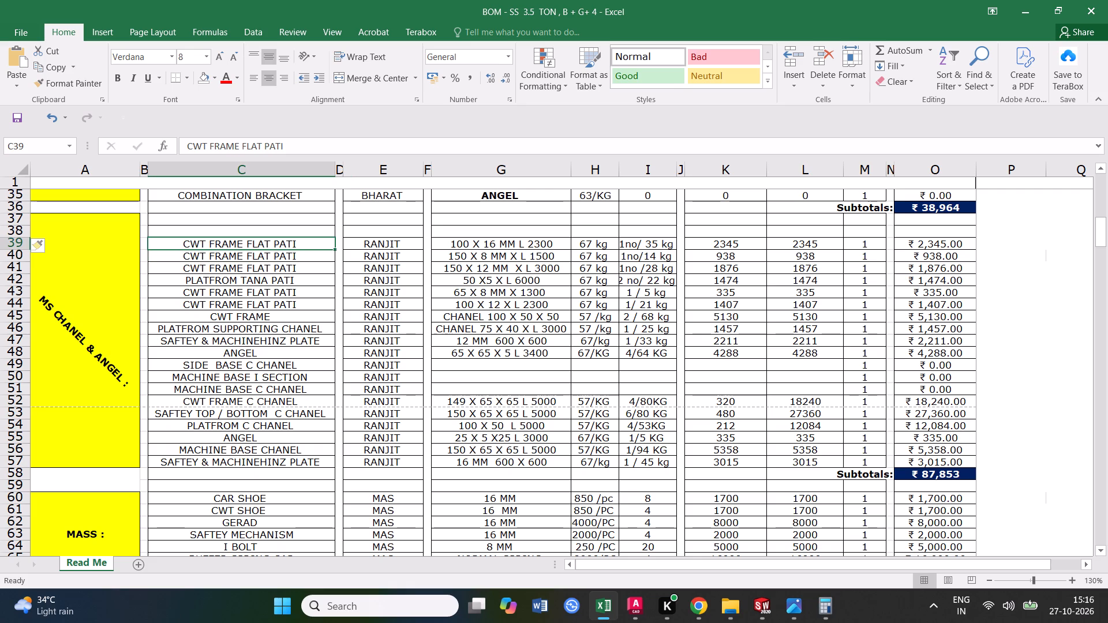
drag(337, 250, 333, 229)
click(376, 243)
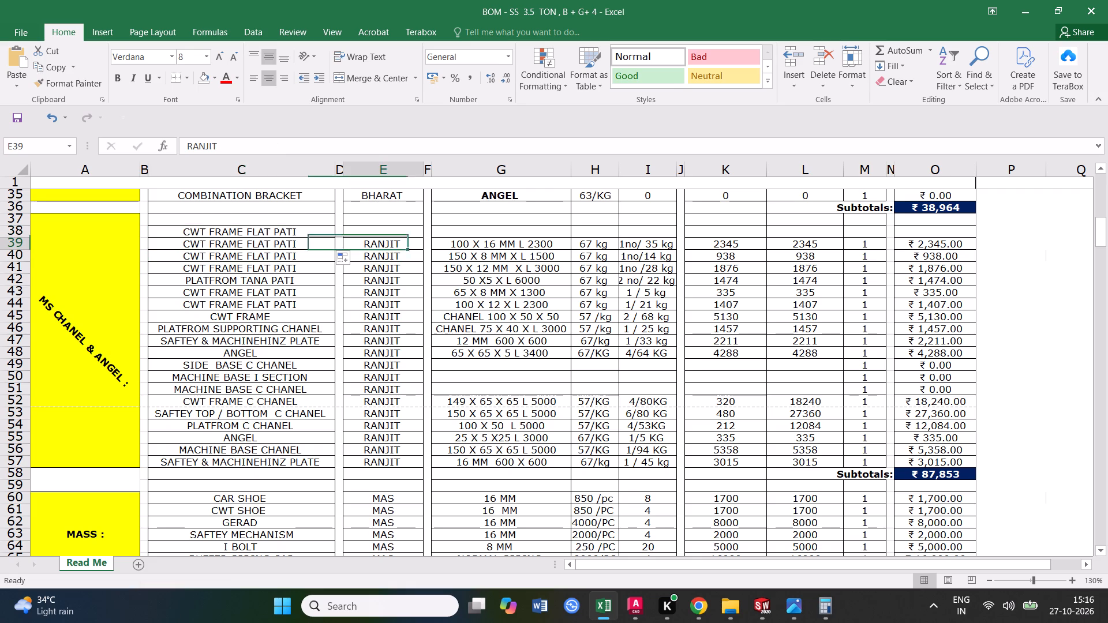
drag(421, 250, 424, 228)
Fill the size from row 39 up into row 38 and change its thickness so it reads 99 X 12 MM L 2300.
click(480, 247)
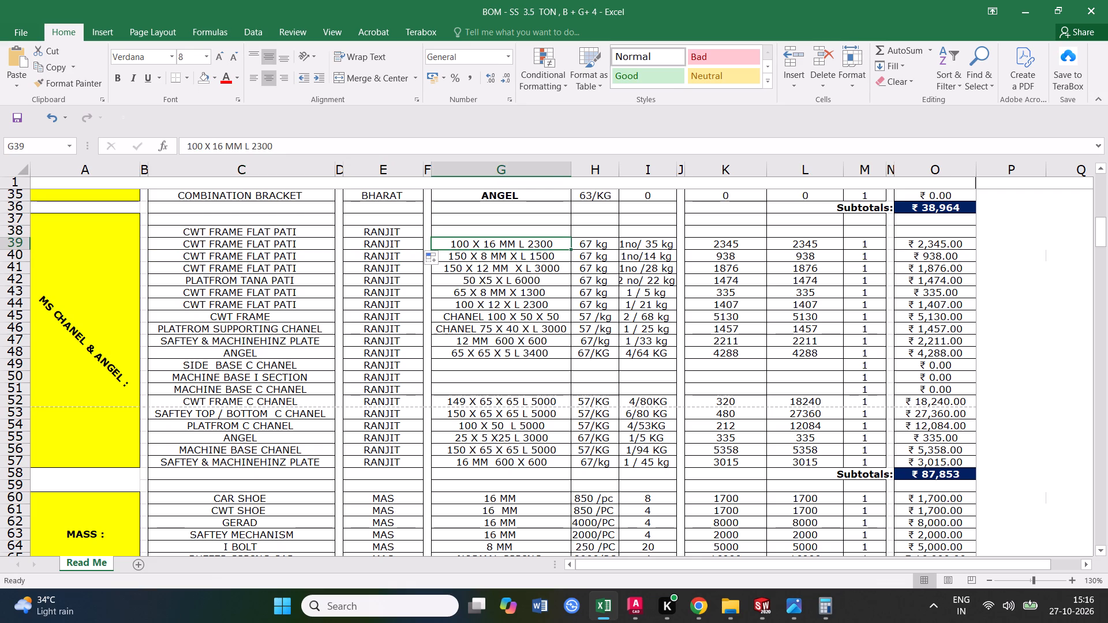
drag(571, 250, 571, 230)
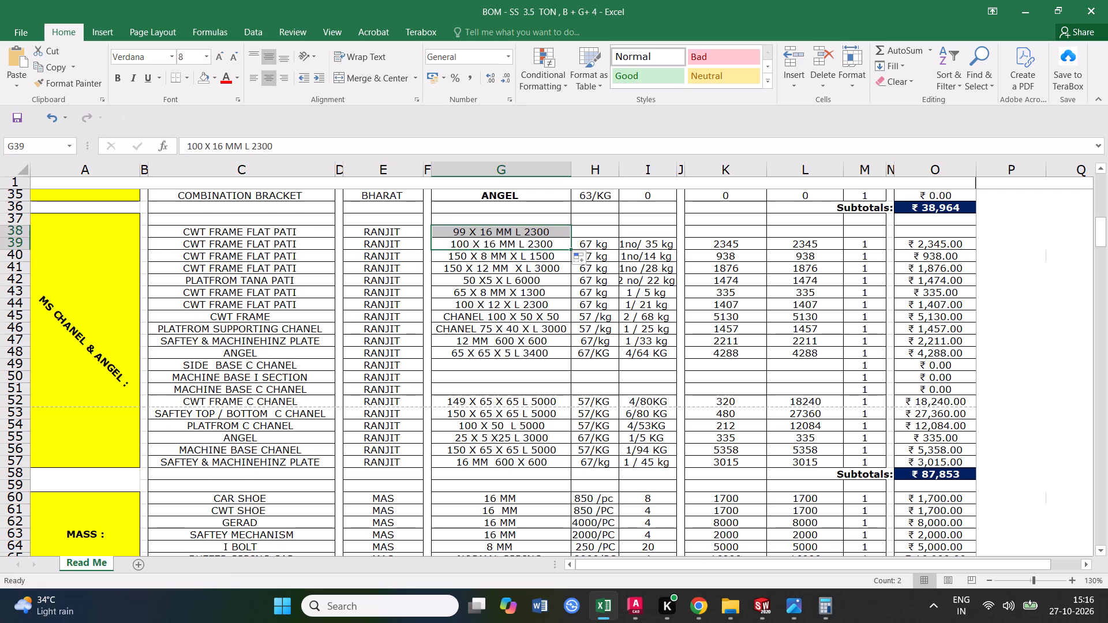
double_click(493, 233)
key(BackSpace)
key(2)
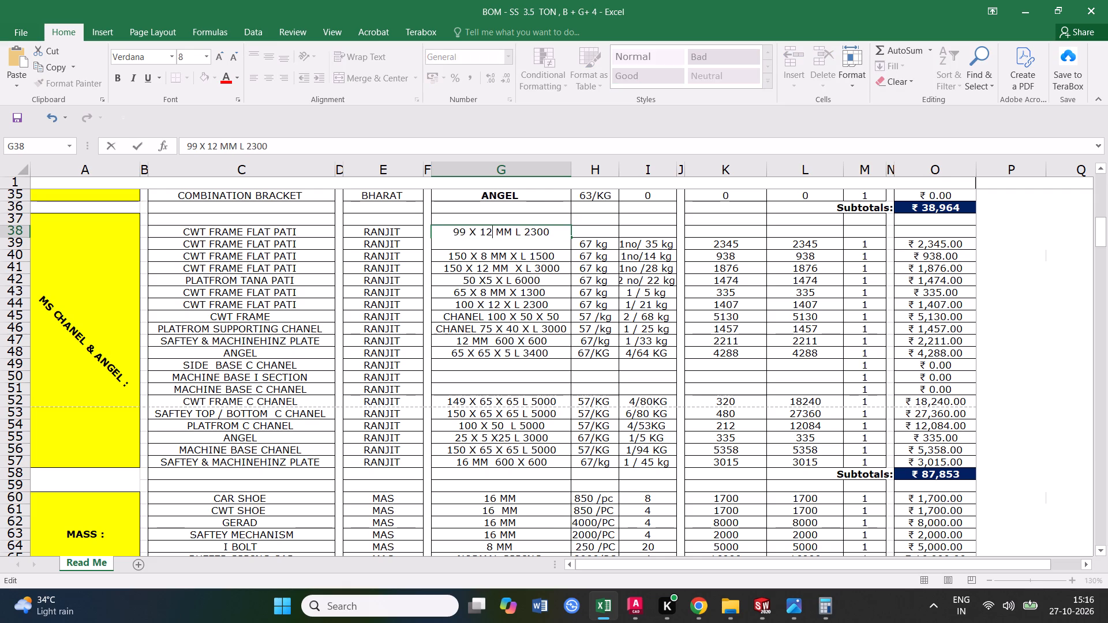
click(510, 294)
click(545, 231)
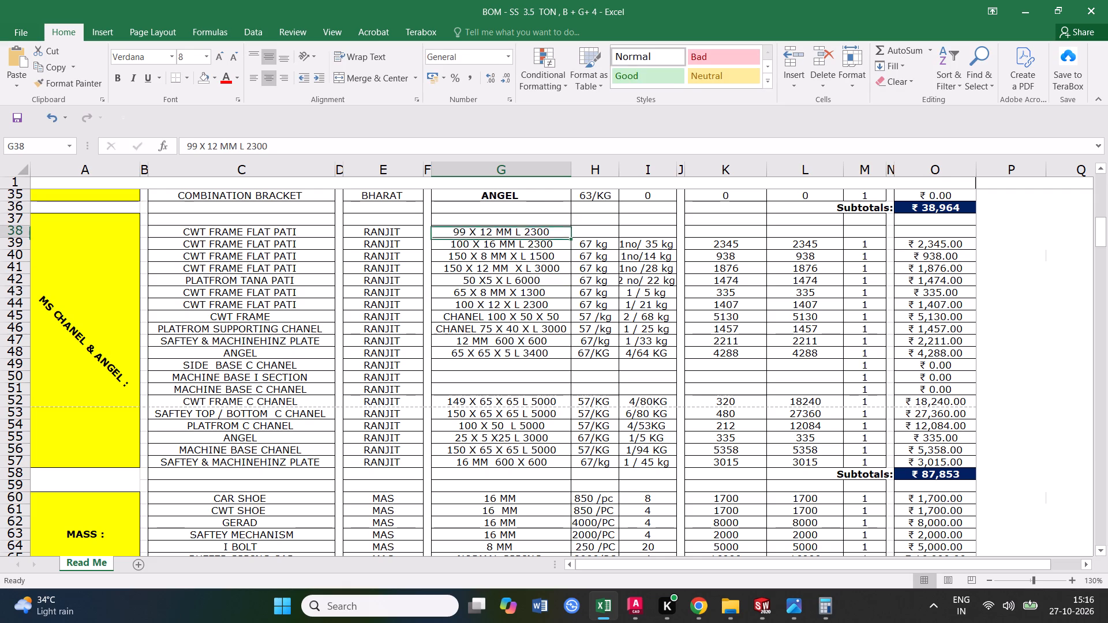
Enter 67KG as the rate in row 38, column H.
click(578, 234)
text(67KG)
key(space)
click(559, 306)
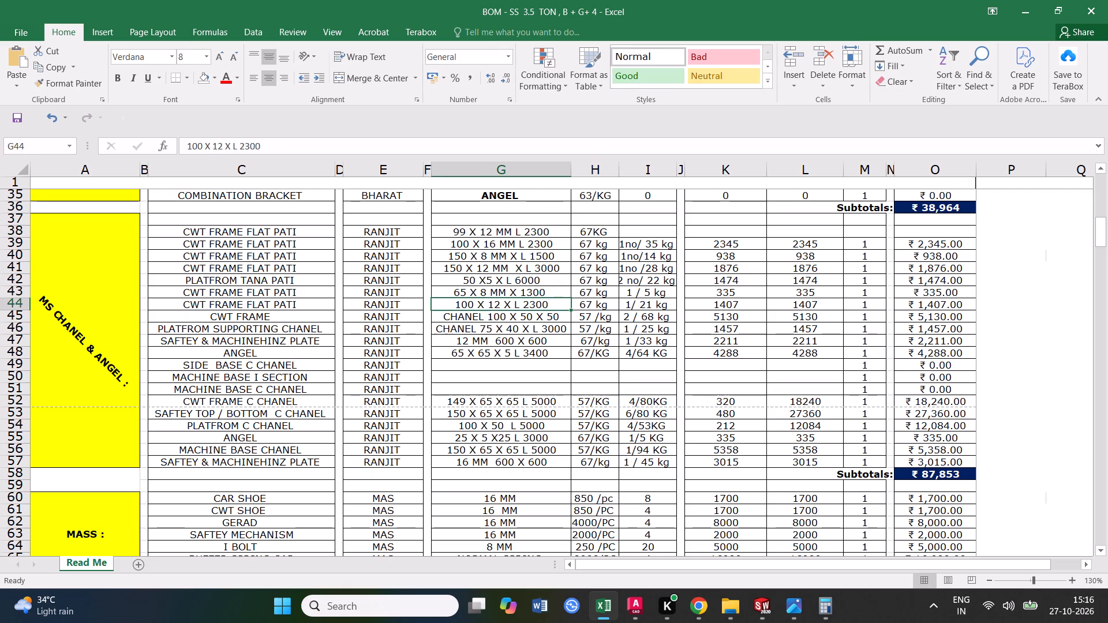
Correct the size in row 38 to 100 X 12 MM L 2300.
click(647, 236)
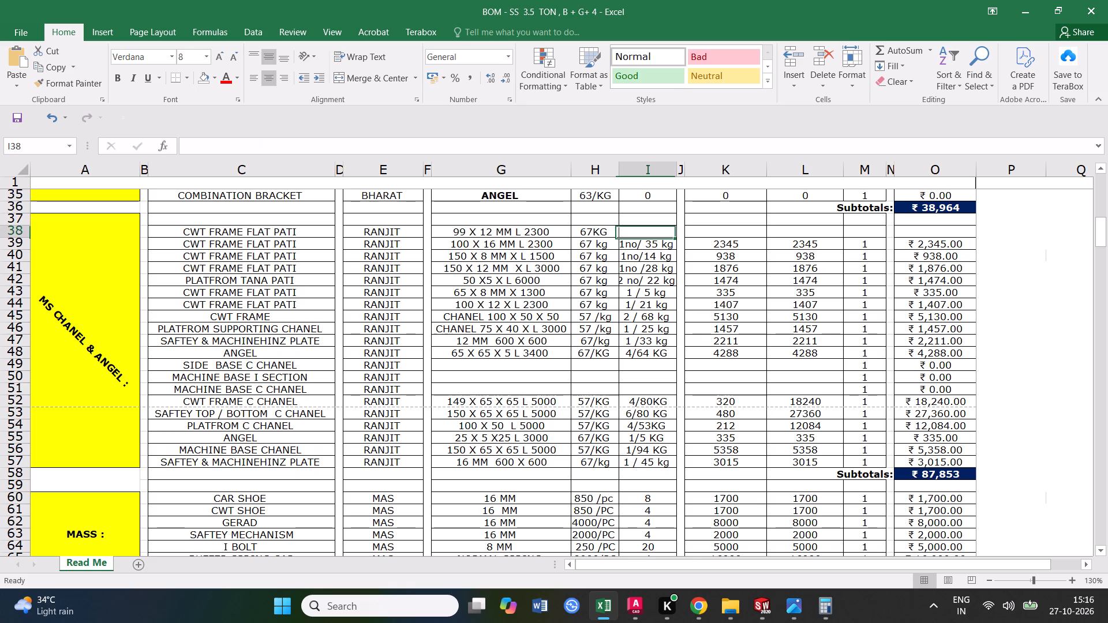
double_click(466, 235)
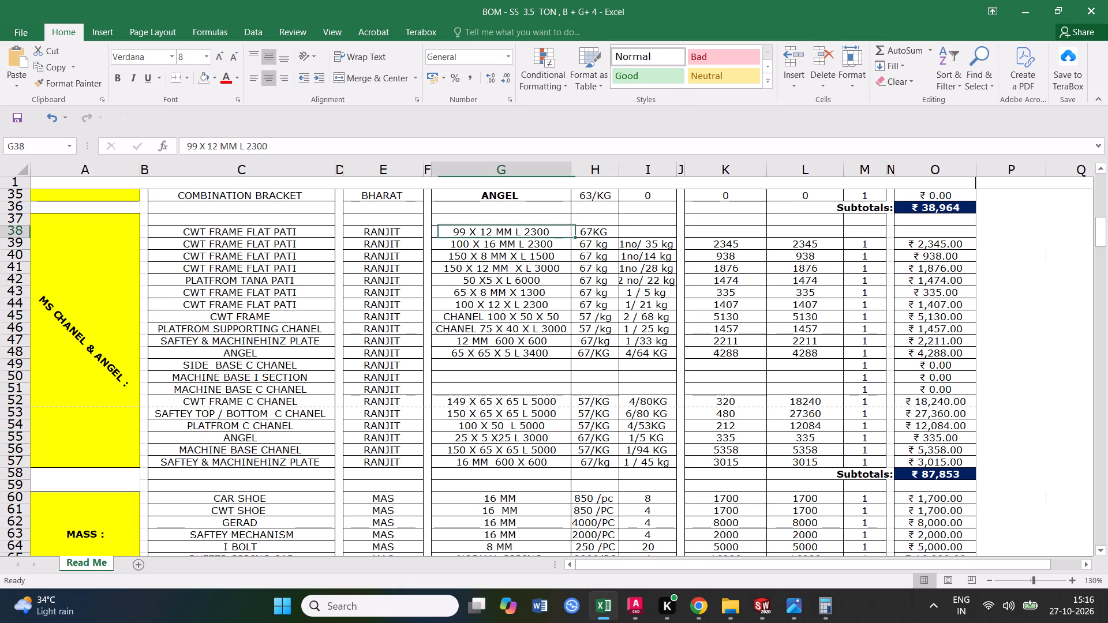
drag(466, 235, 456, 234)
double_click(460, 232)
drag(470, 232, 451, 232)
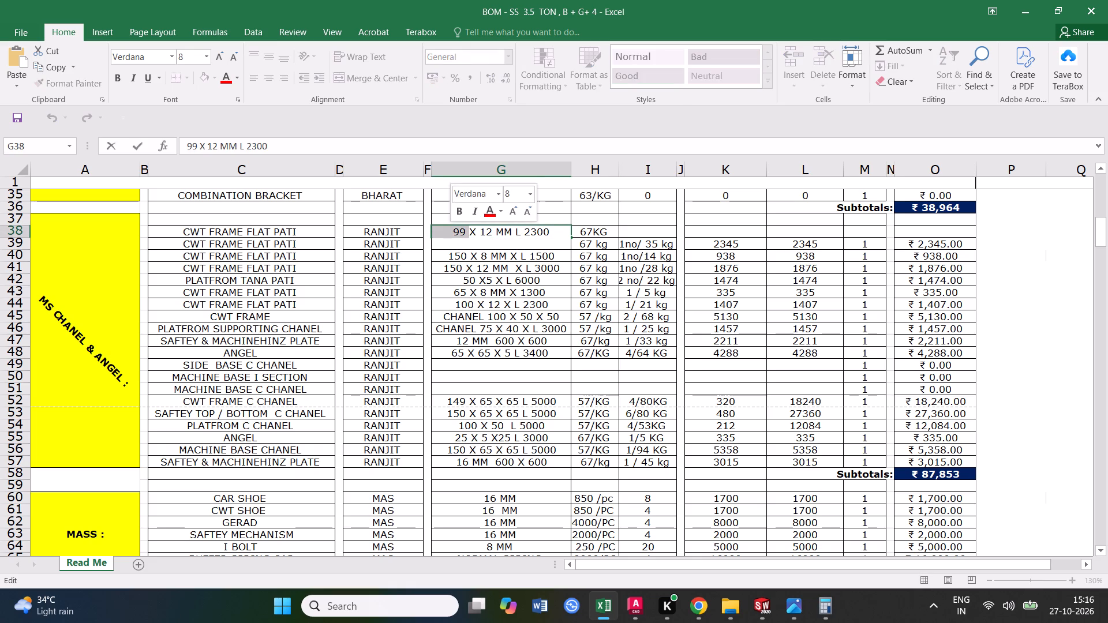
text(100)
key(space)
click(560, 301)
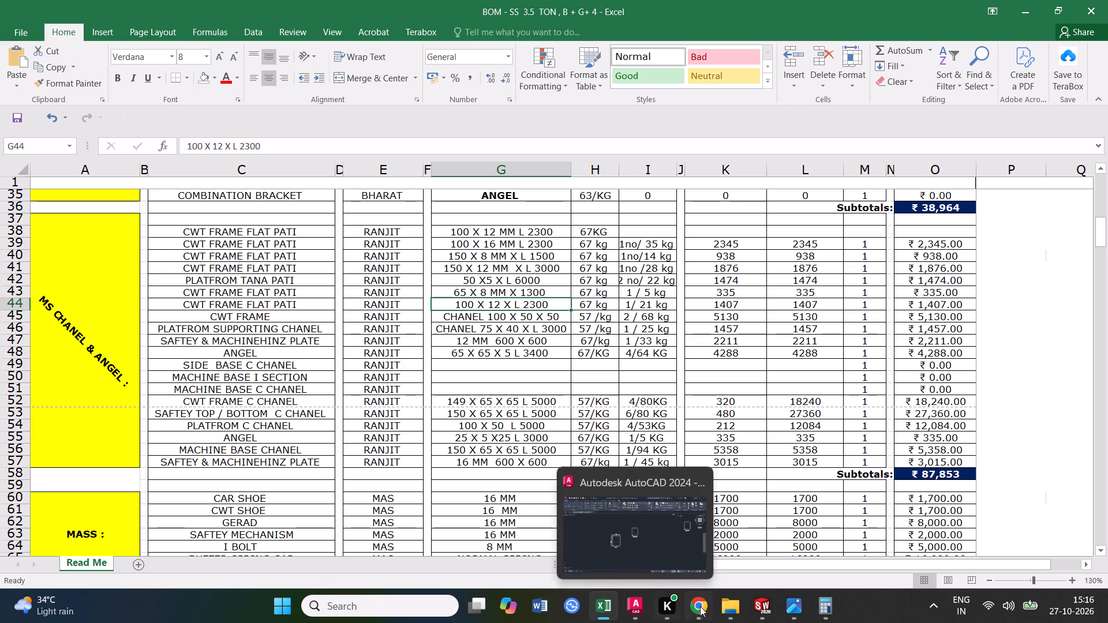
In the browser's steel sheets and plates calculator, compute the weight for thickness 12, width 100 and length 2300 mm.
click(727, 553)
click(277, 266)
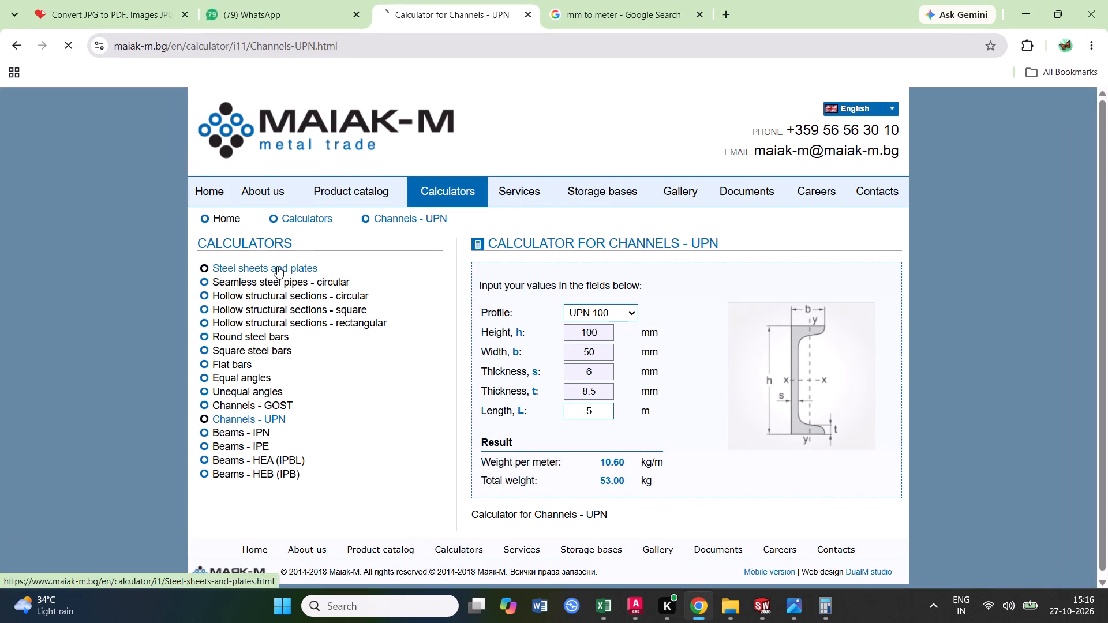
click(610, 311)
key(2)
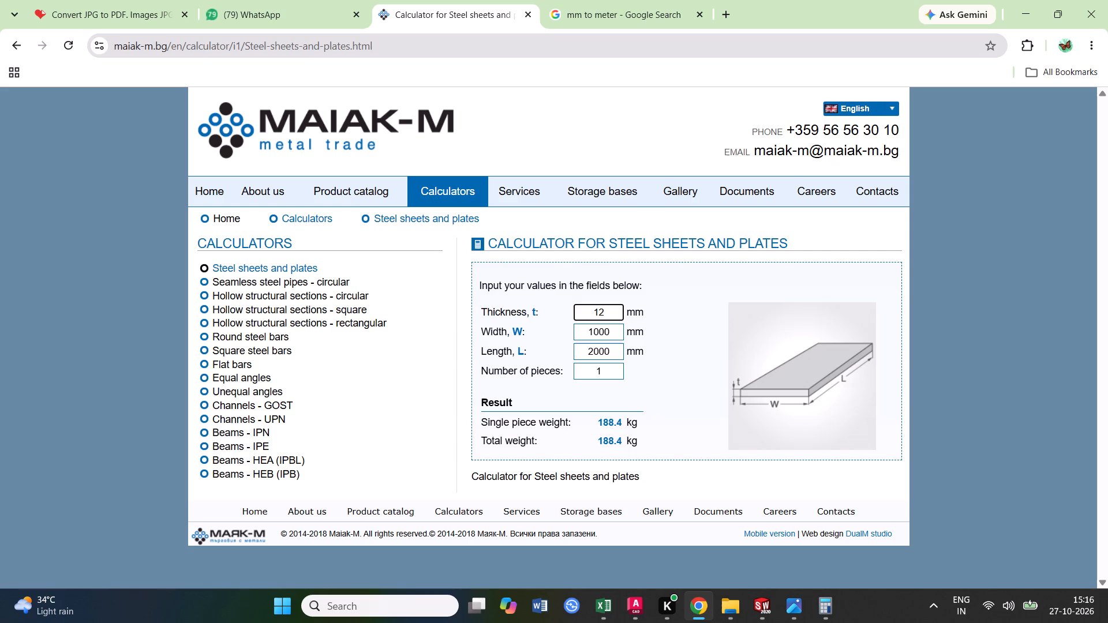
drag(612, 336, 588, 340)
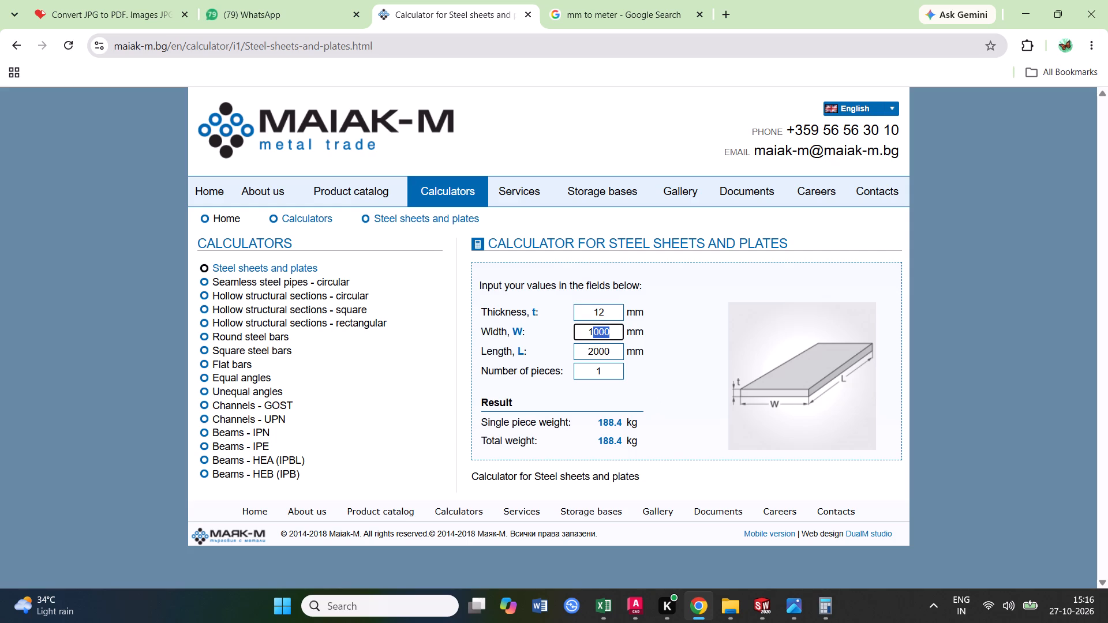
text(100)
scroll(637, 362, up, 1)
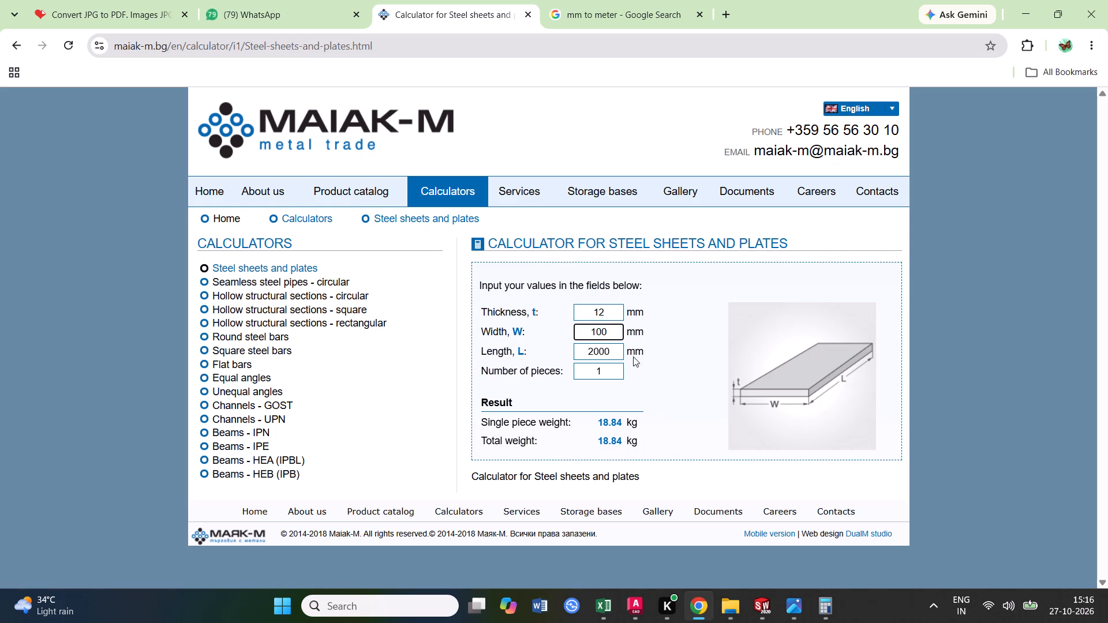
drag(611, 350, 544, 352)
text(2300)
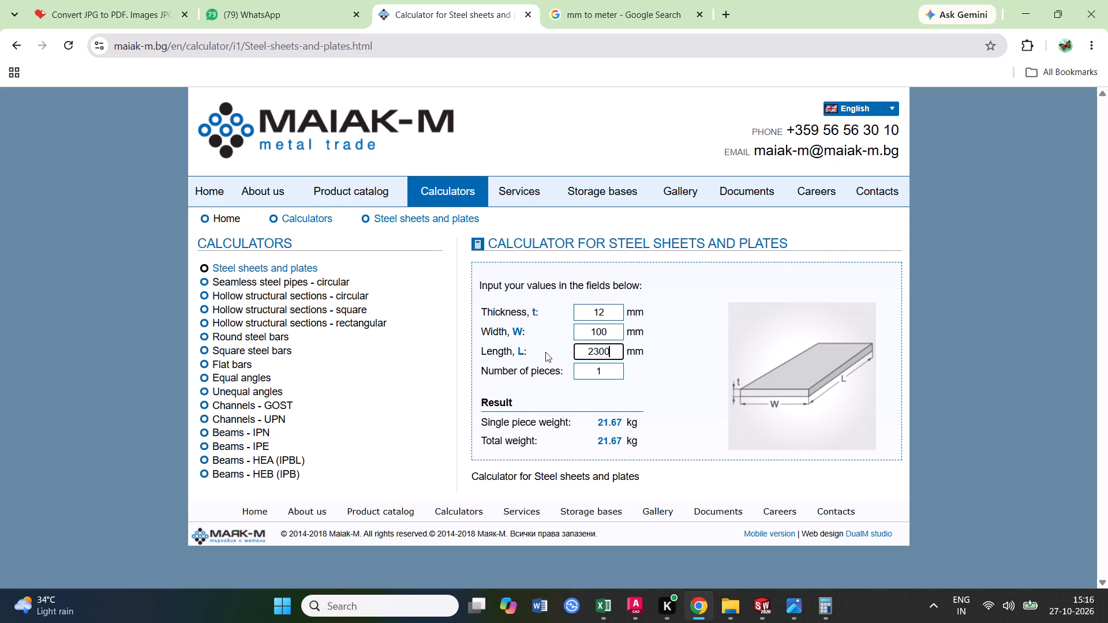
click(613, 313)
click(614, 389)
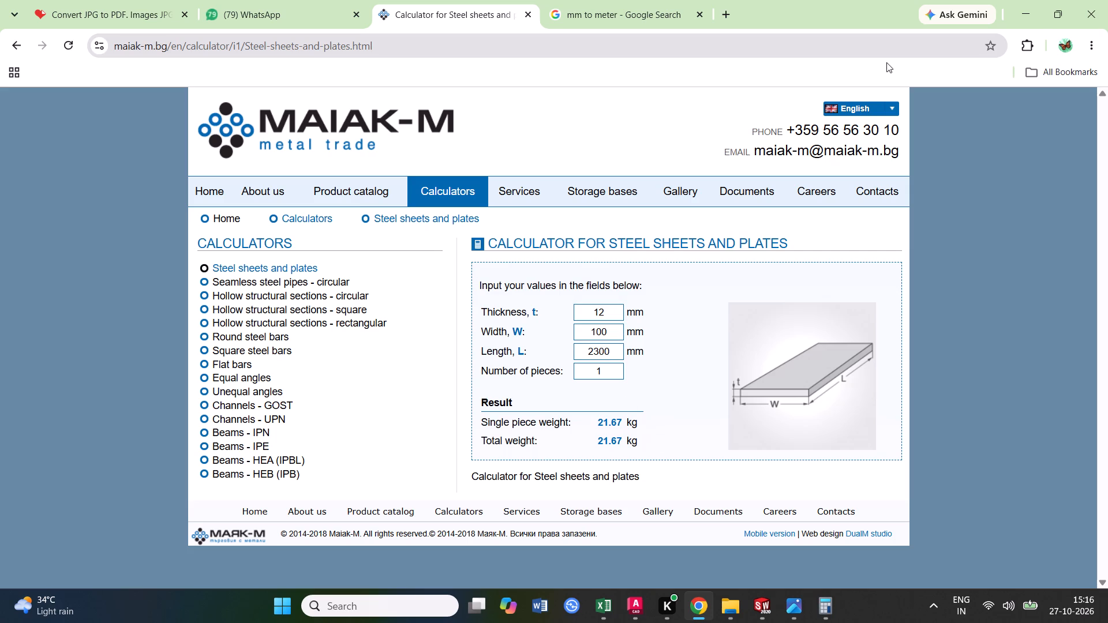
click(1033, 14)
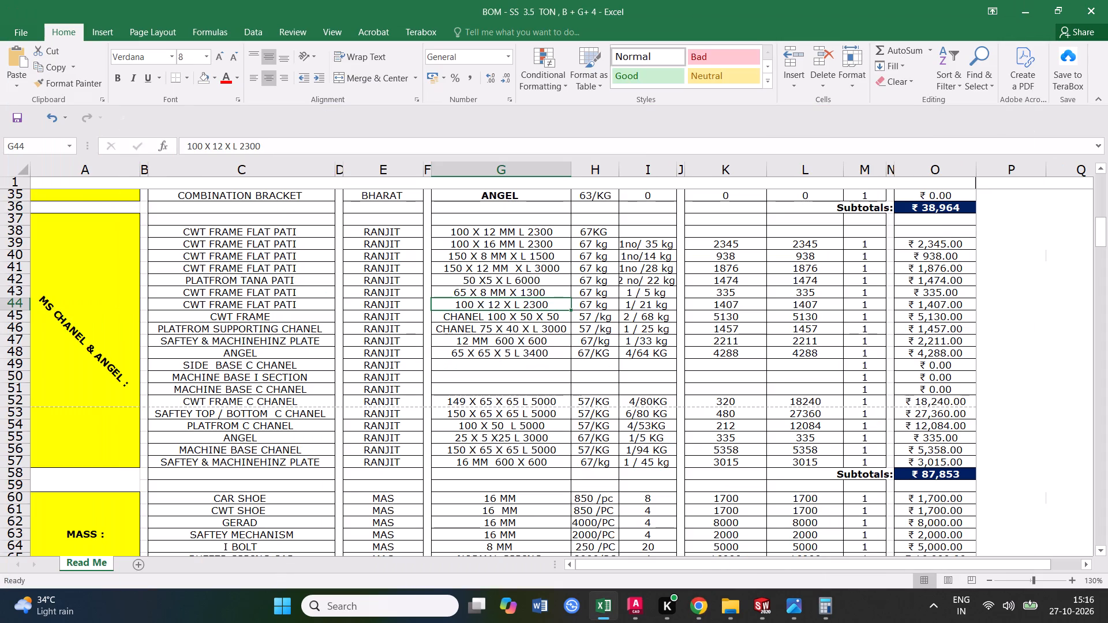
Back in Excel, enter 1 NO/21 KG as the quantity and weight in row 38, column I.
click(641, 230)
text(1 /)
text(NO)
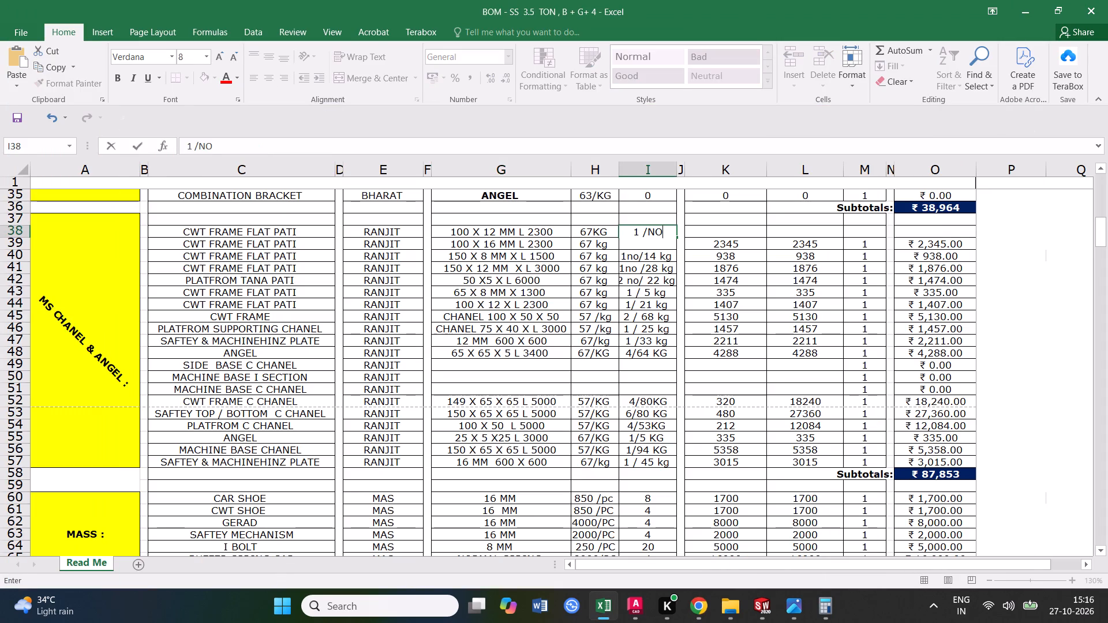
key(BackSpace)
key(BackSpace)
key(BackSpace)
text(NO/21 KG)
key(space)
click(679, 322)
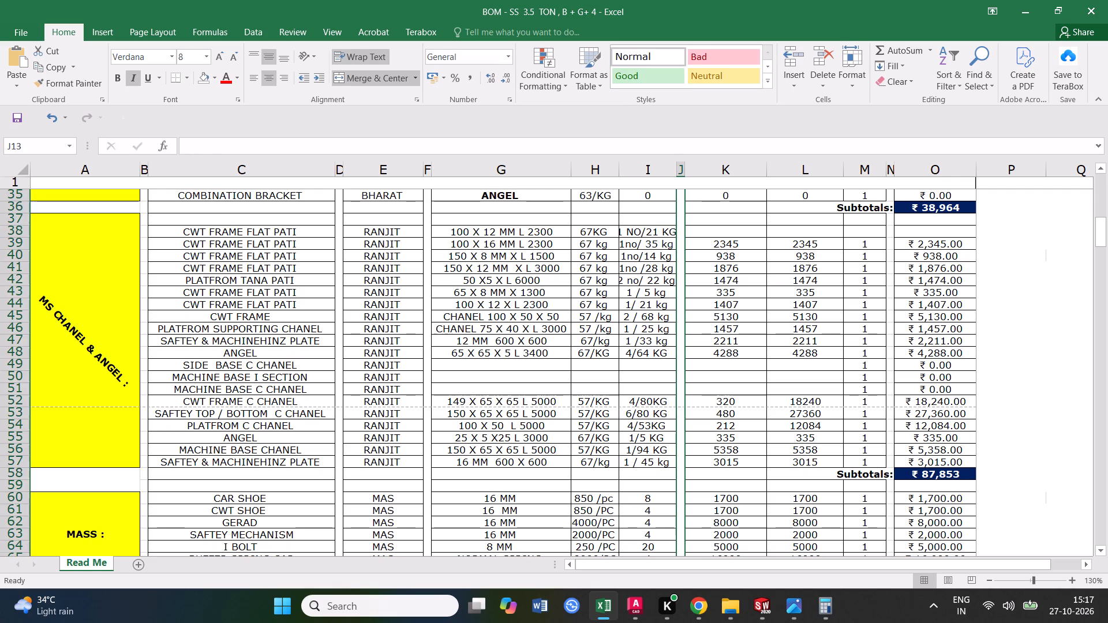
Multiply 21 by 67 in Calculator to get the price of the new flat pati row.
click(725, 230)
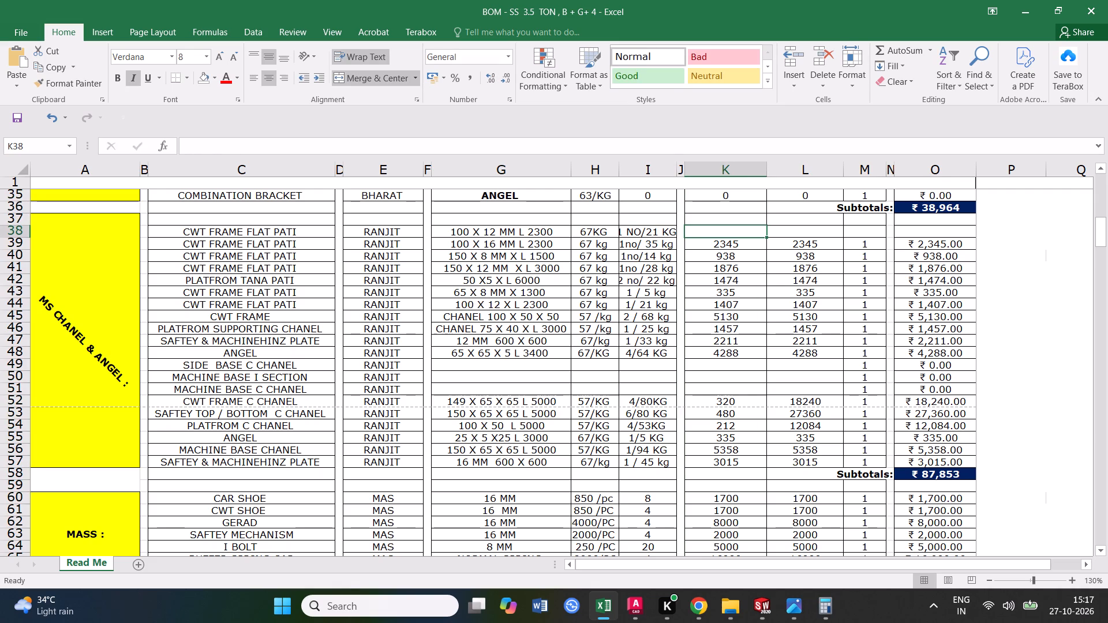
text(21*67)
key(Return)
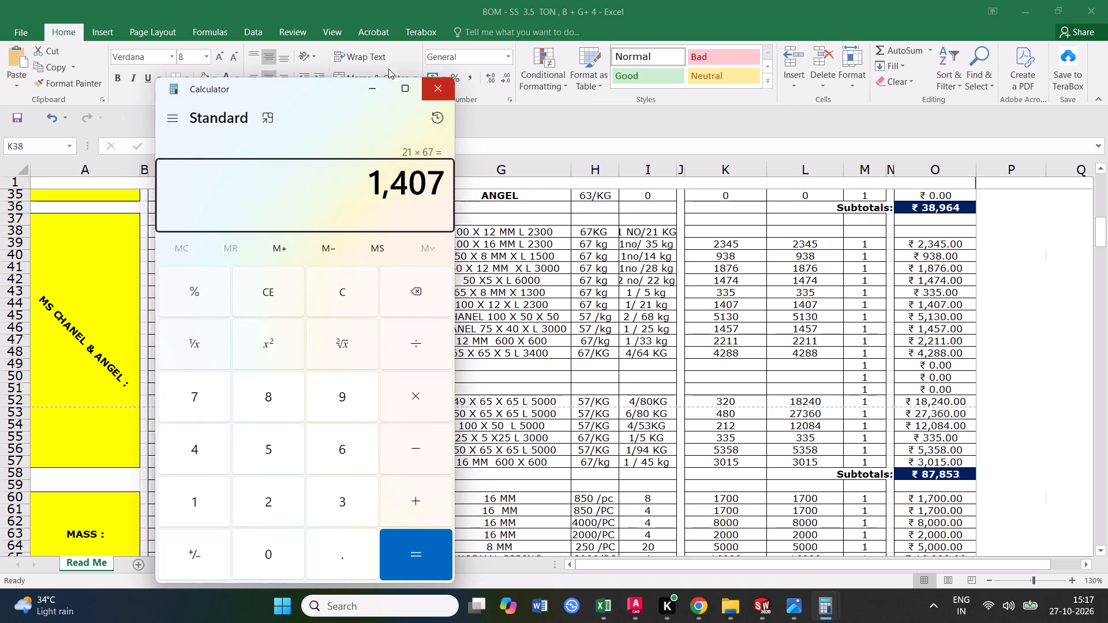
click(437, 84)
In row 38 of the workbook, enter 21 in column K, 1407 in column L and 1 in column M.
click(742, 231)
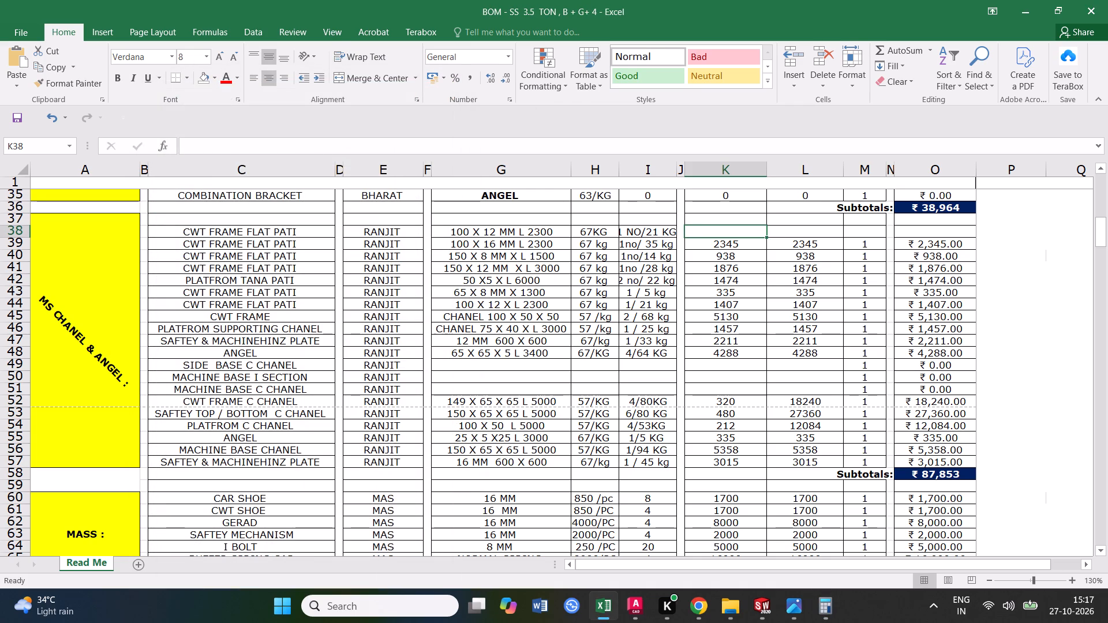
text(21)
click(742, 309)
click(801, 232)
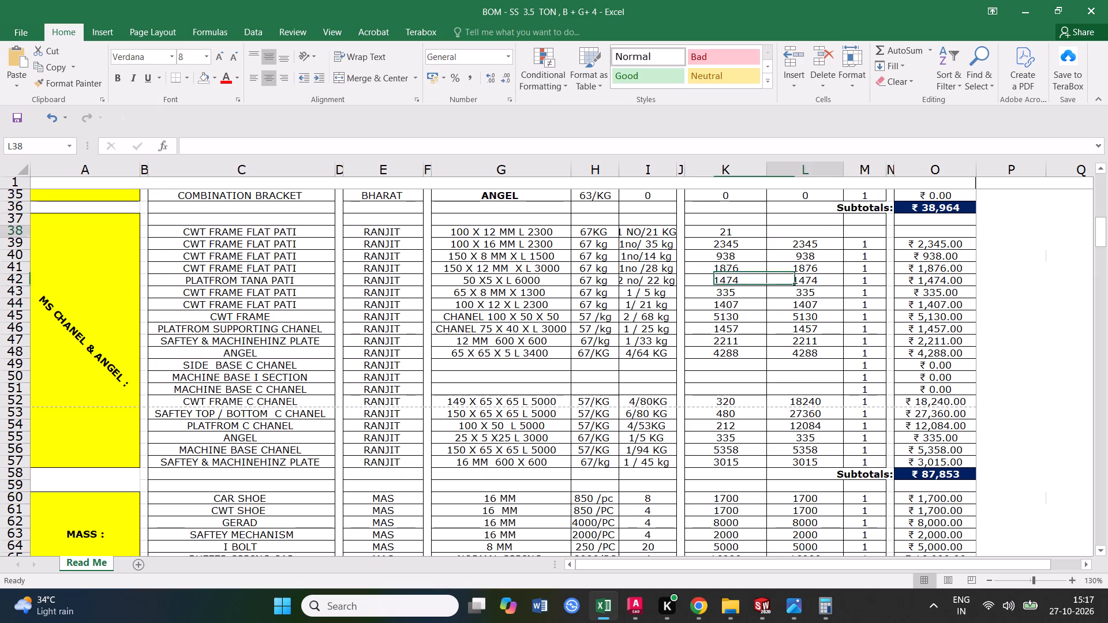
text(1407)
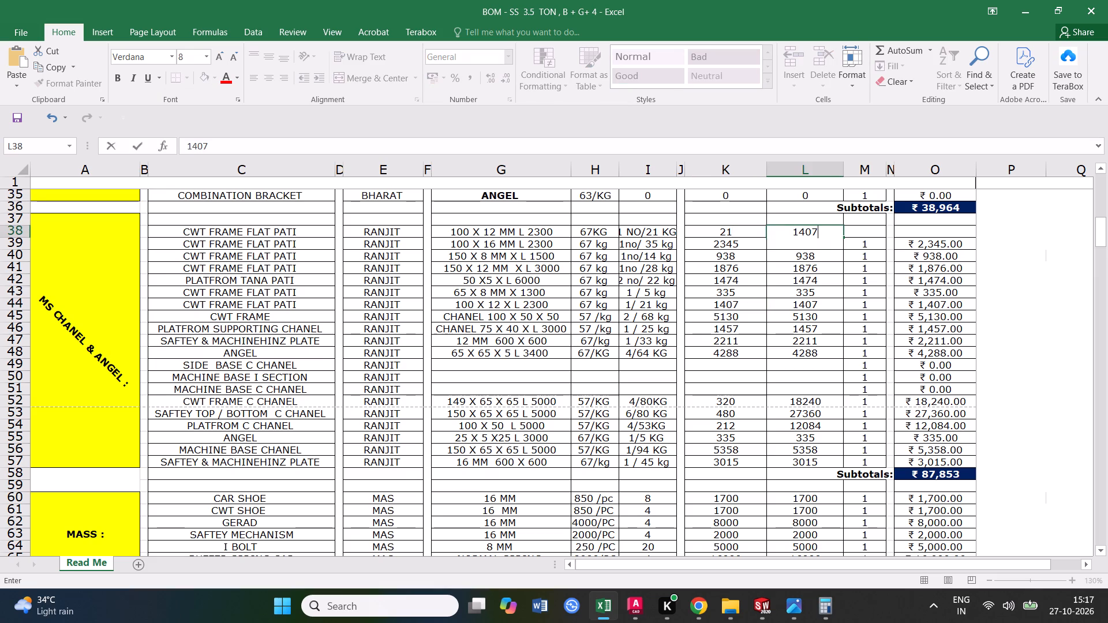
click(827, 287)
click(867, 230)
key(1)
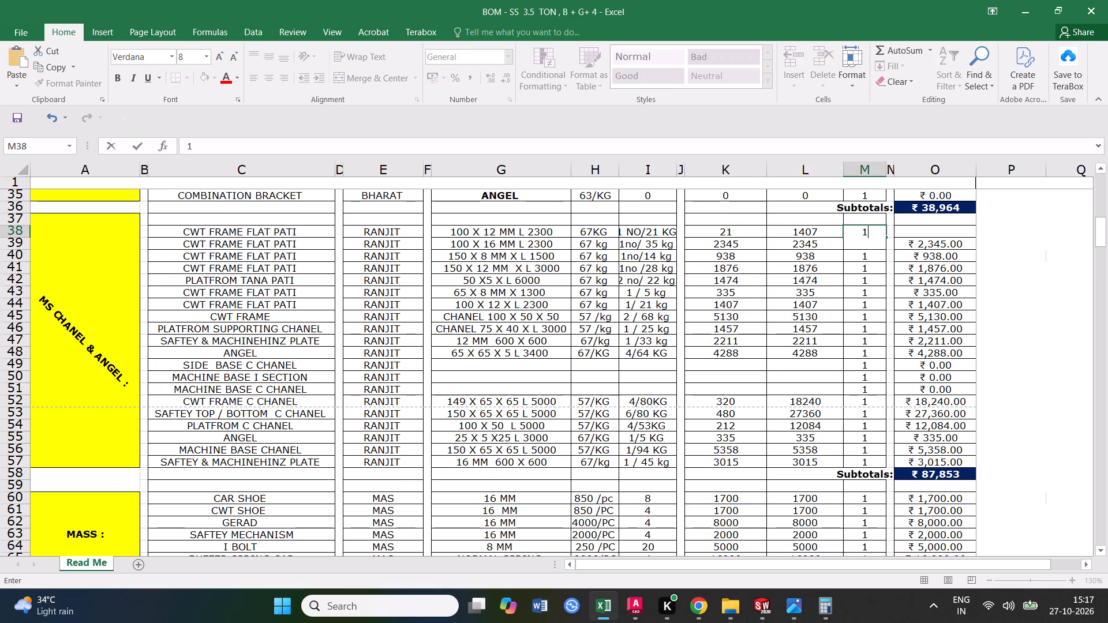
click(896, 298)
Fill the total price formula from O39 up into row 38.
click(887, 227)
click(934, 243)
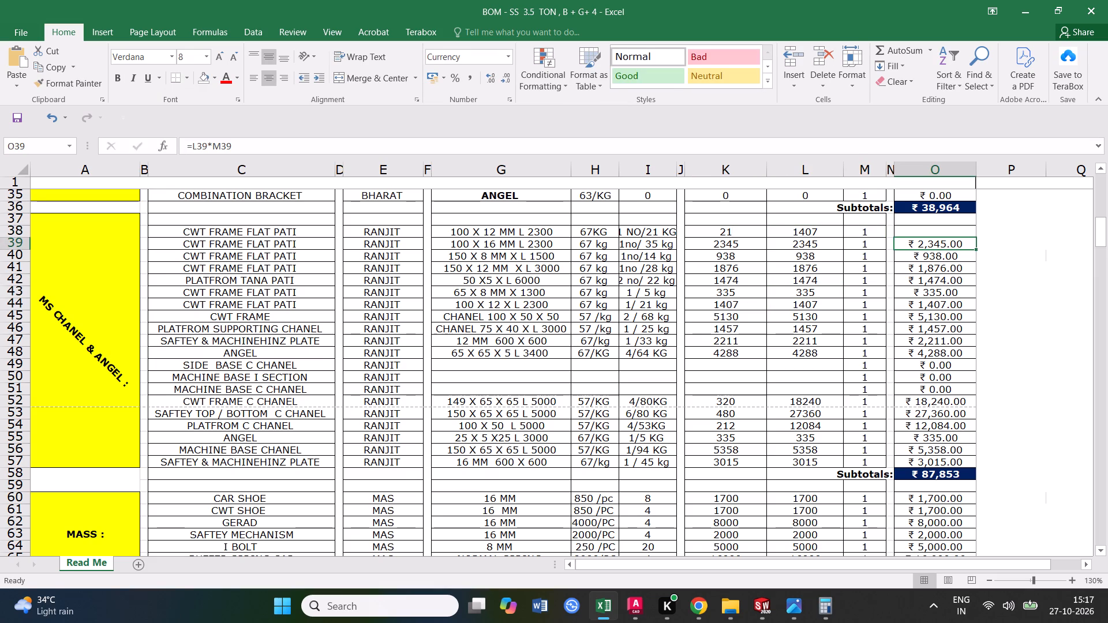
drag(974, 249, 975, 228)
click(830, 277)
click(829, 235)
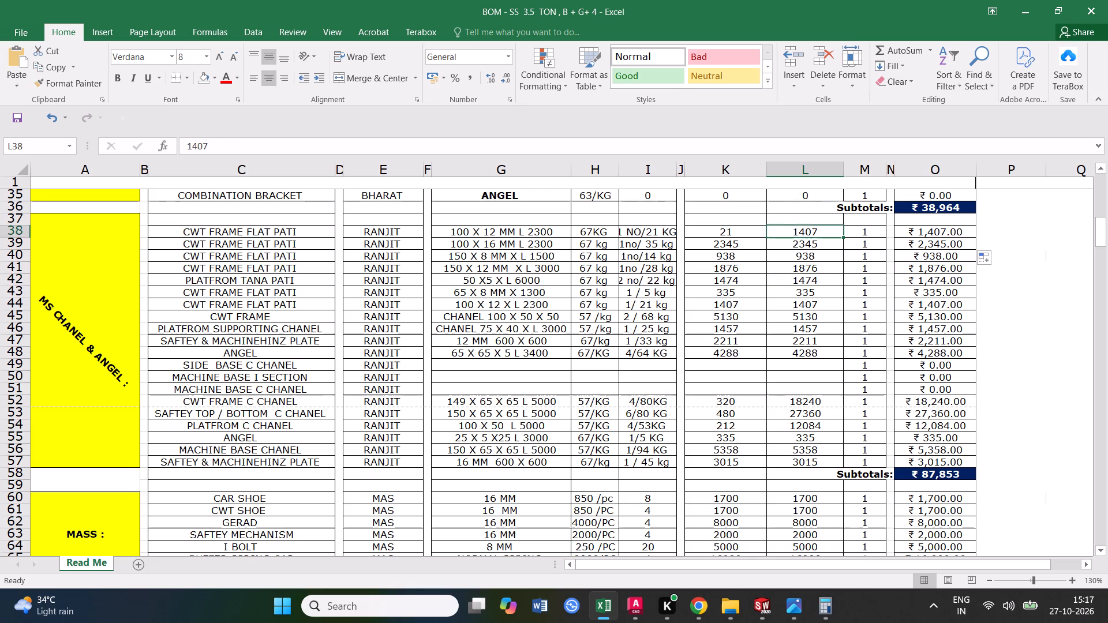
Save the workbook.
click(16, 231)
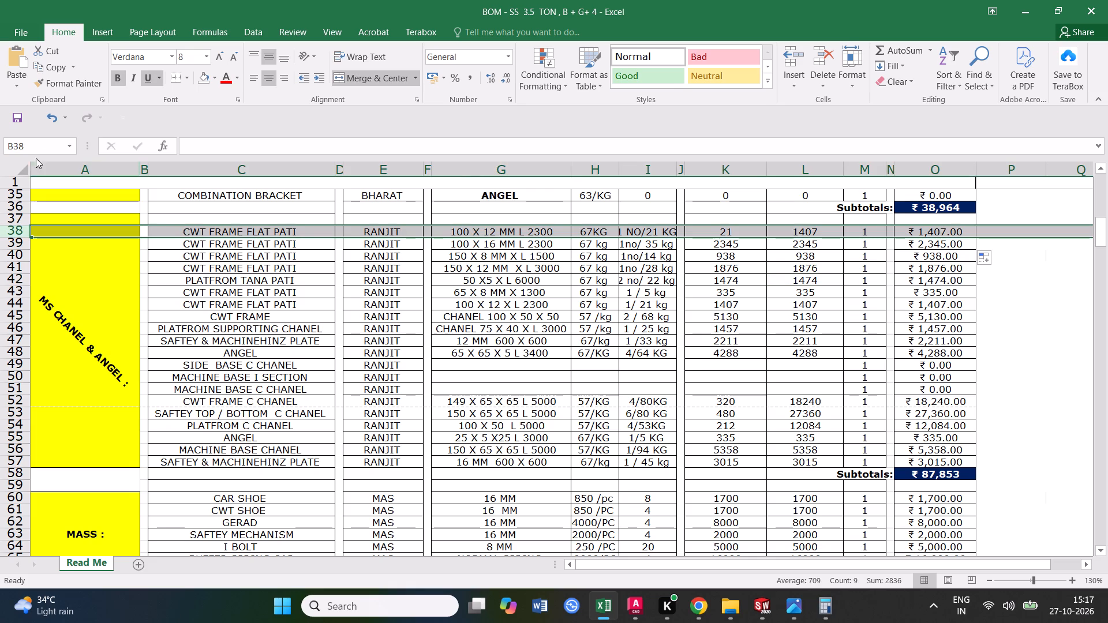
click(13, 122)
Rename the ANGEL item in C55 as "ANGEL SIDE BASE / STEDIA".
click(14, 241)
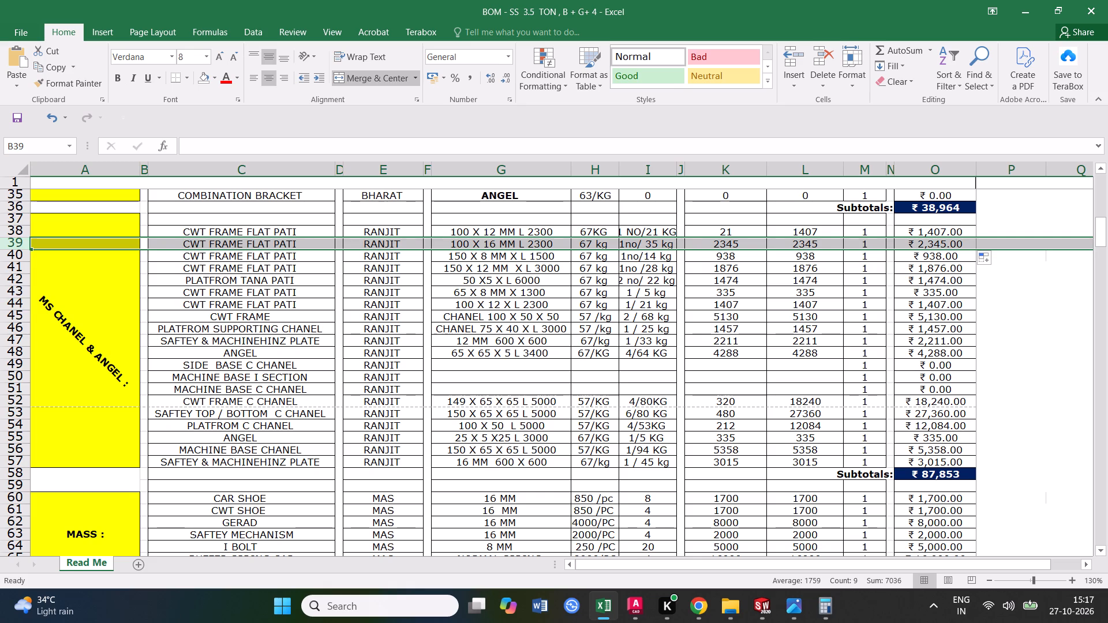
click(234, 437)
click(483, 438)
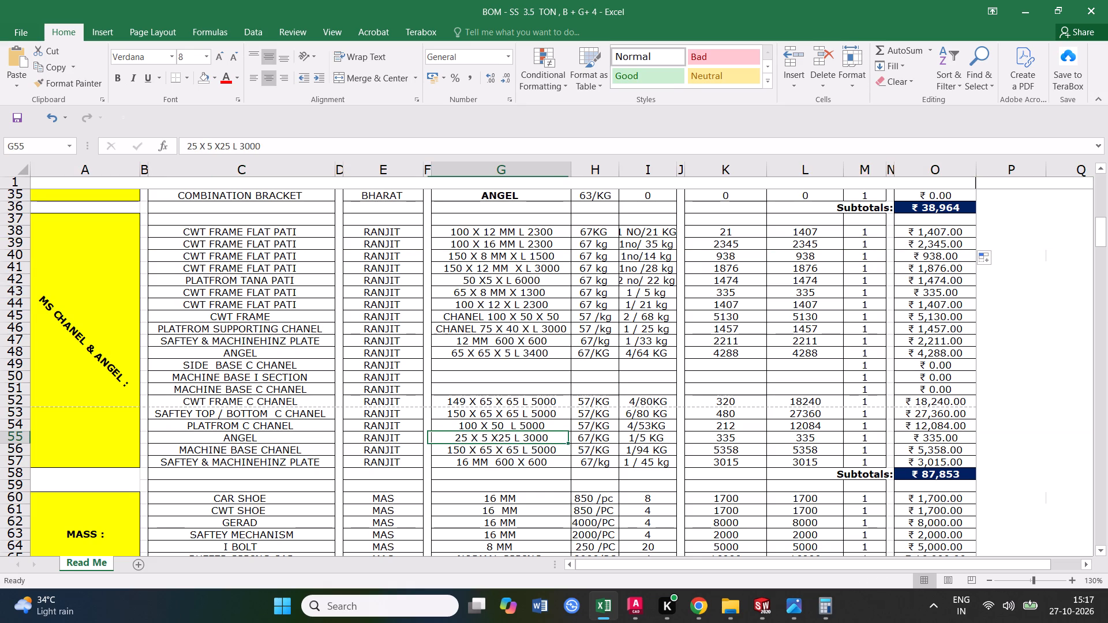
click(466, 437)
double_click(278, 434)
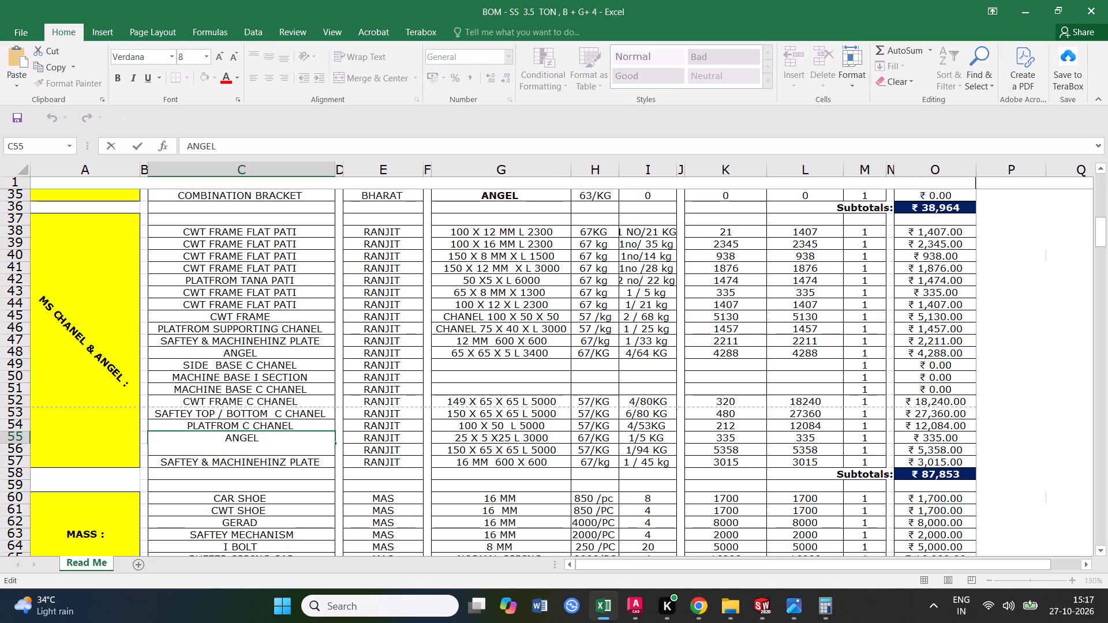
key(space)
text(SIDE V)
key(BackSpace)
text(BASE)
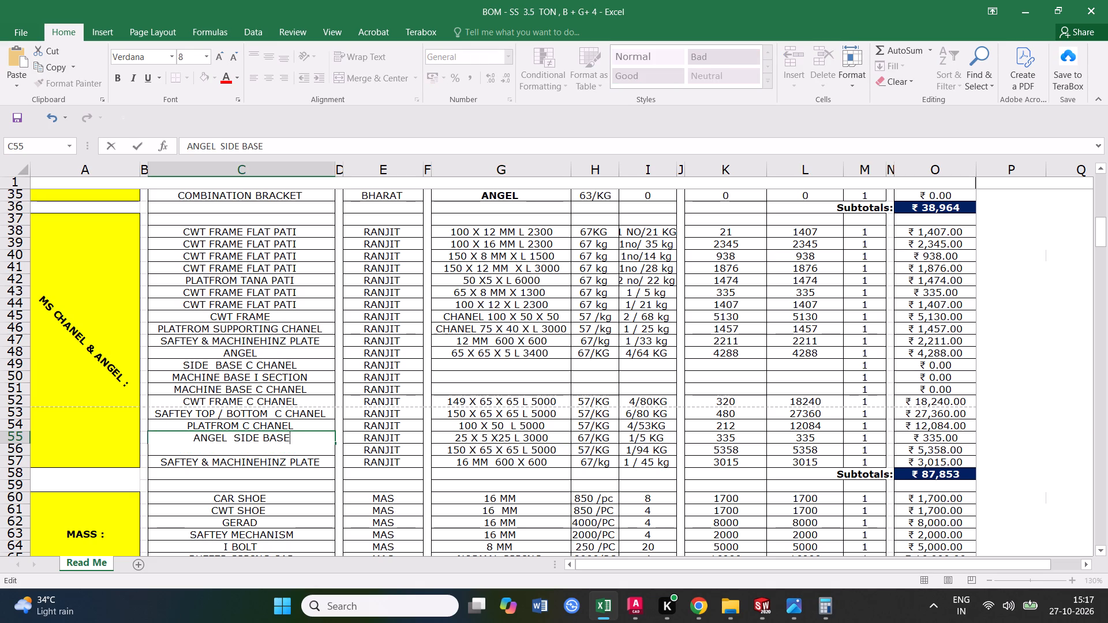
key(space)
text(/ STEDIA)
key(space)
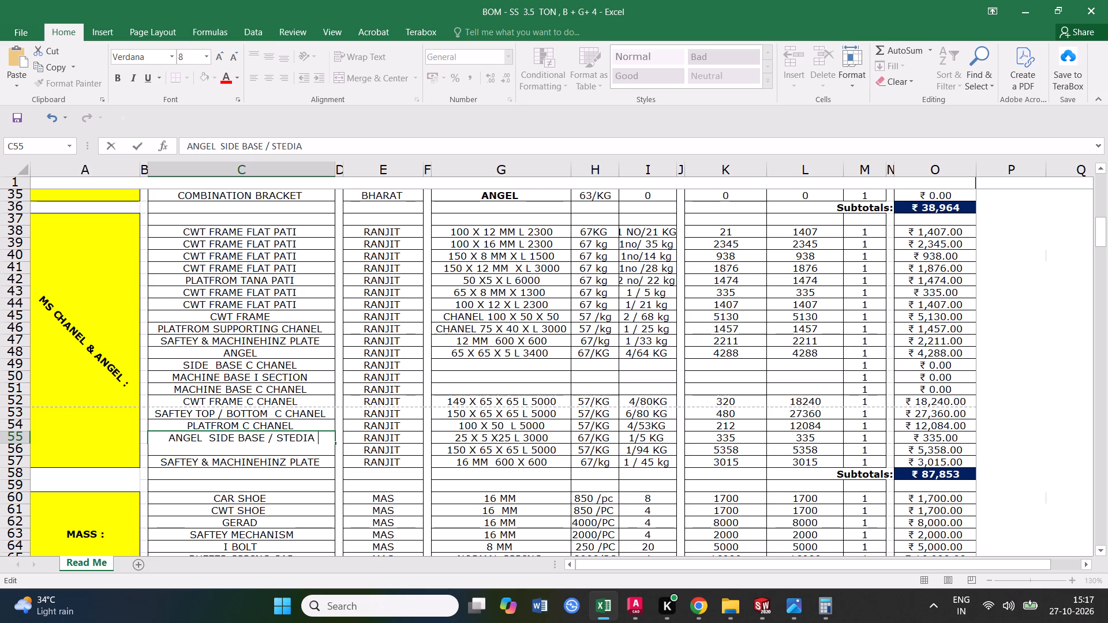
click(306, 506)
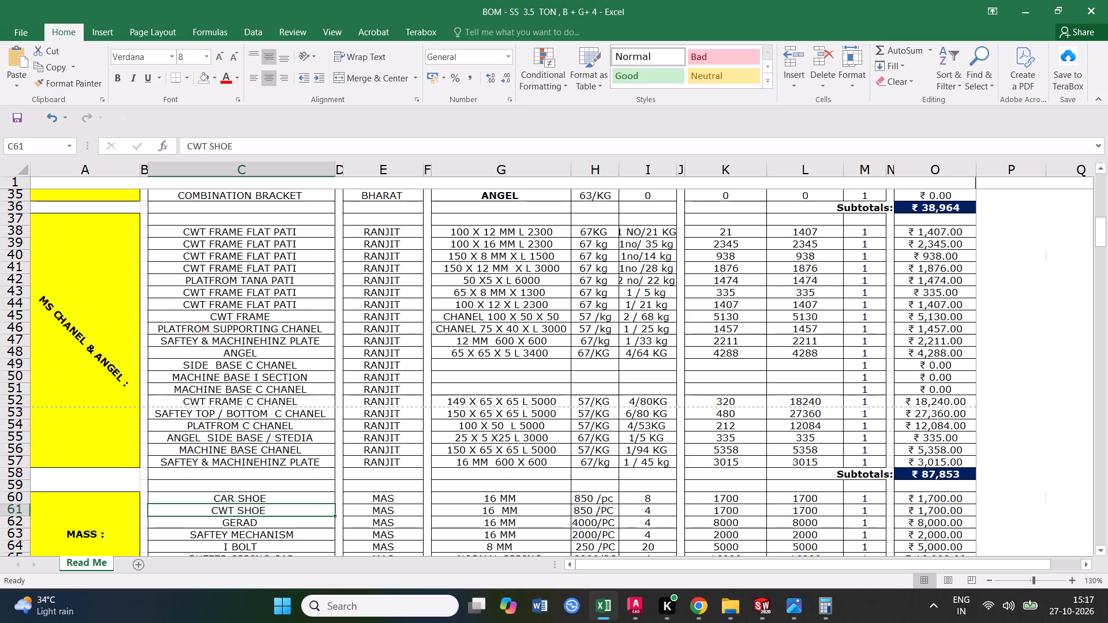
Change the size of the side base angle in G55 to "65 X 5 X25 FULL L".
double_click(469, 437)
drag(469, 437, 454, 437)
text(65)
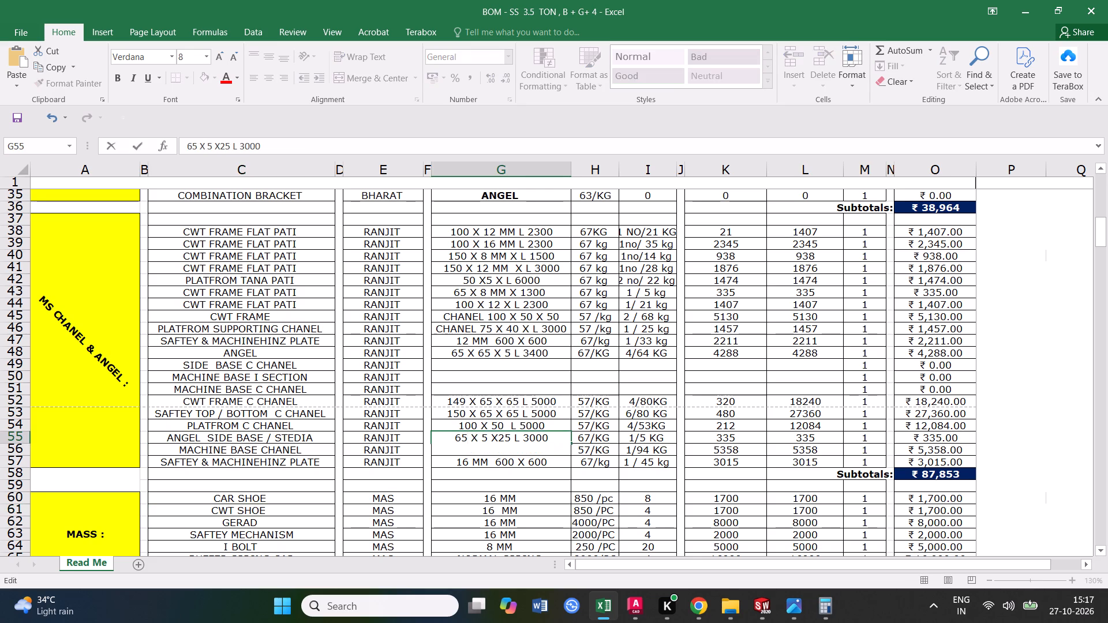
click(504, 479)
click(549, 437)
double_click(549, 437)
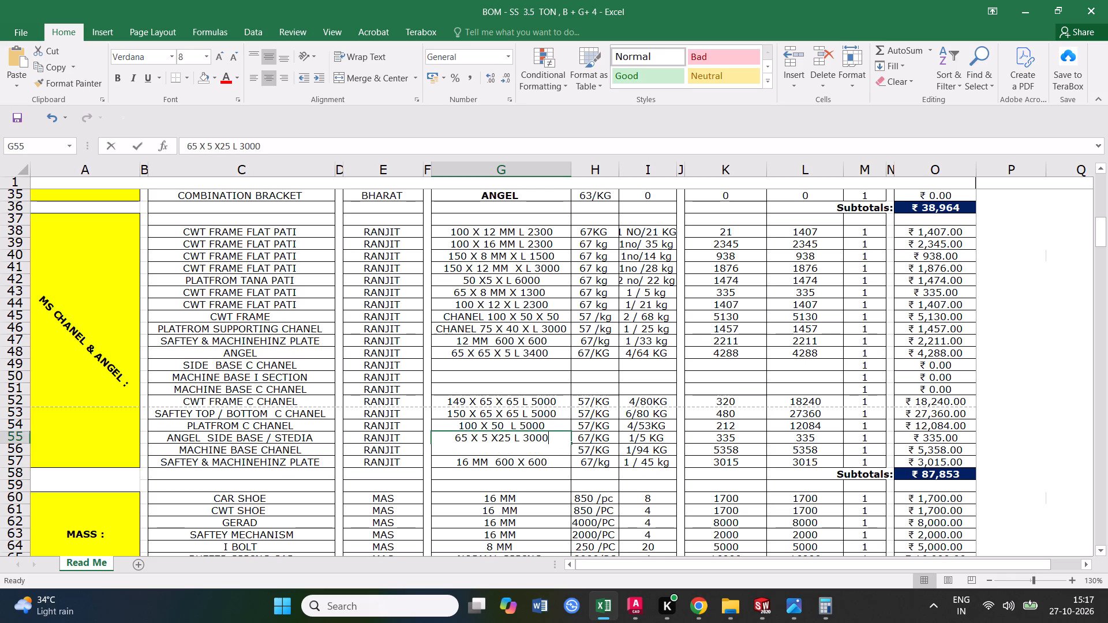
double_click(553, 437)
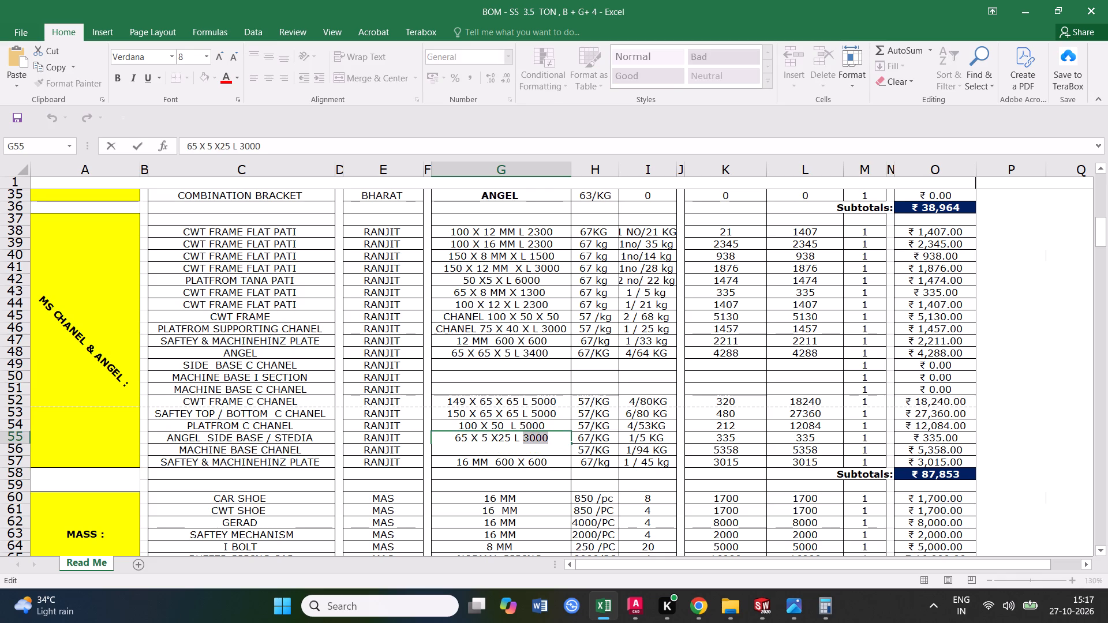
drag(549, 437, 536, 438)
drag(536, 438, 524, 438)
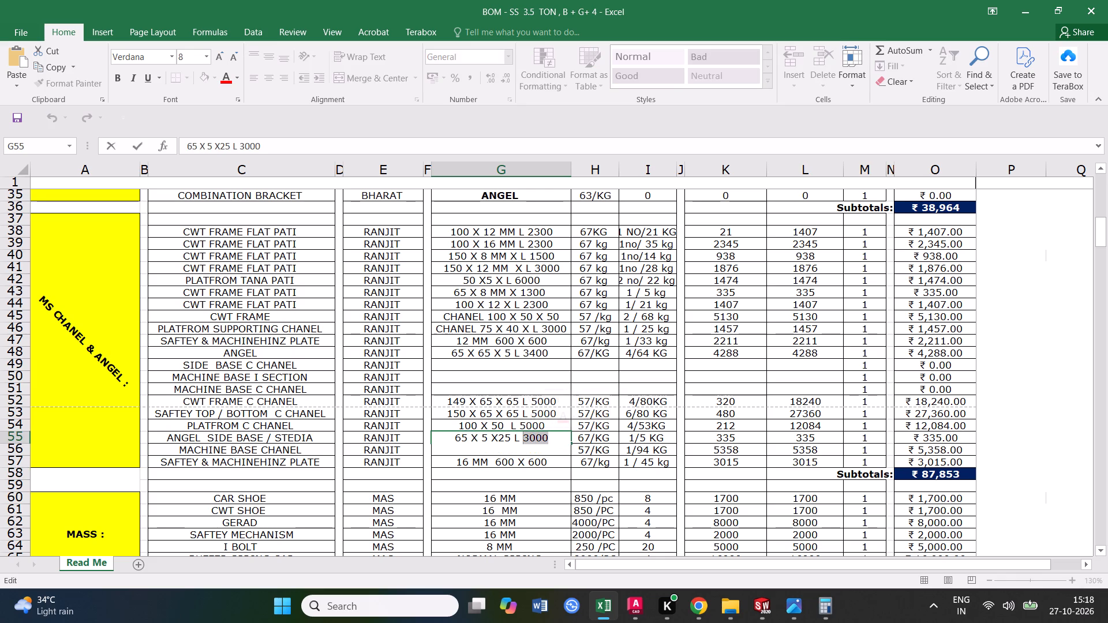
key(BackSpace)
key(BackSpace)
key(BackSpace)
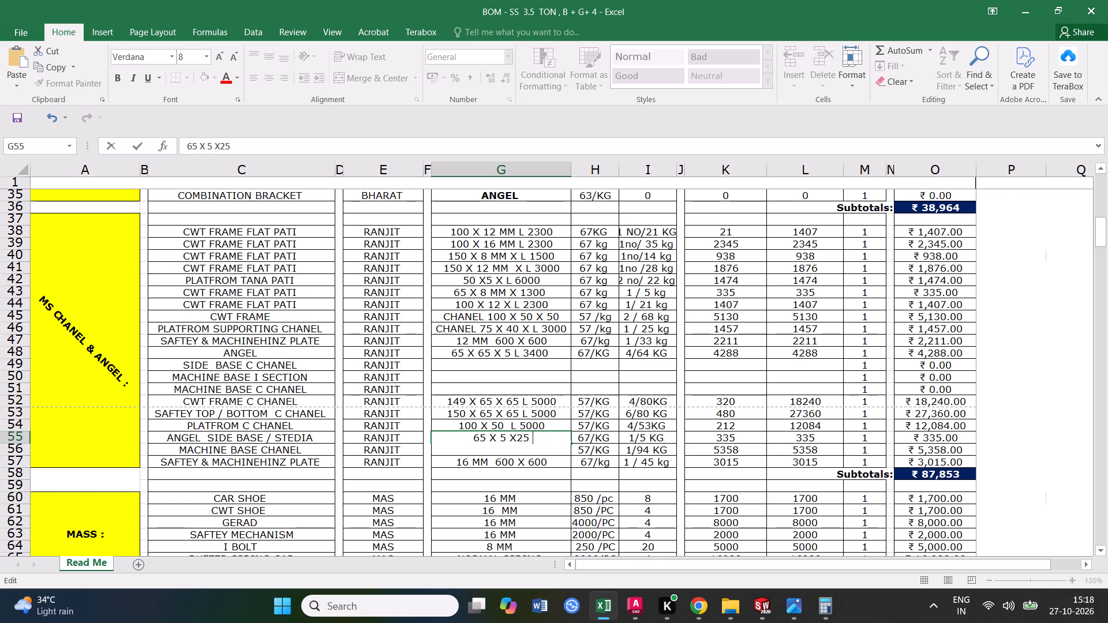
key(f)
text(ULL L)
key(space)
click(587, 492)
Change the quantity and weight entry of the side base angle in I55 to 14/5 KG.
click(609, 438)
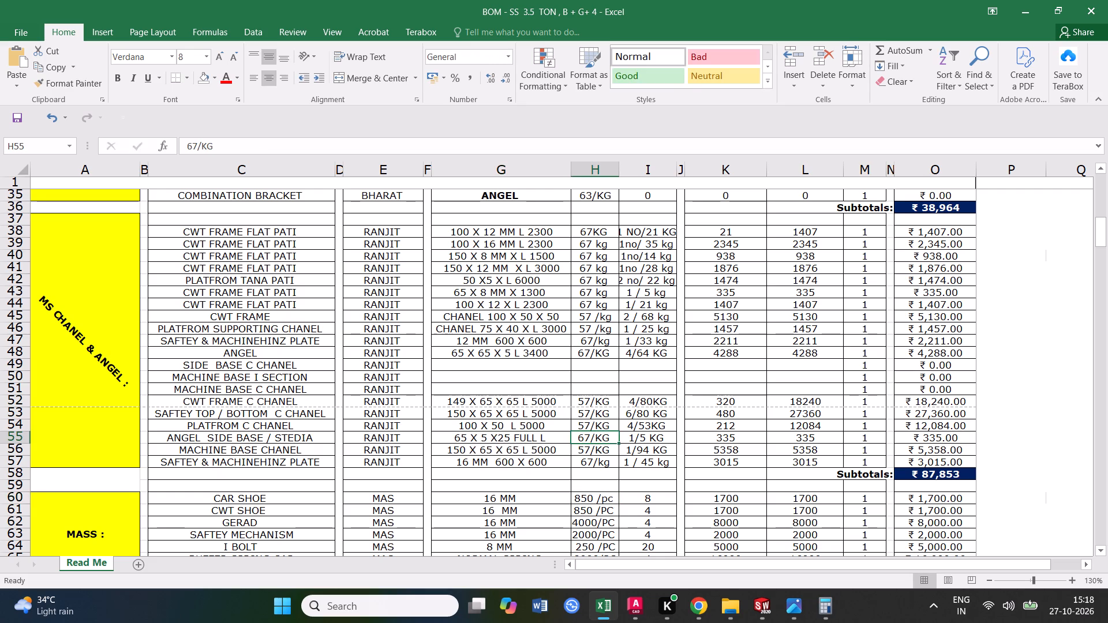
click(643, 441)
double_click(646, 438)
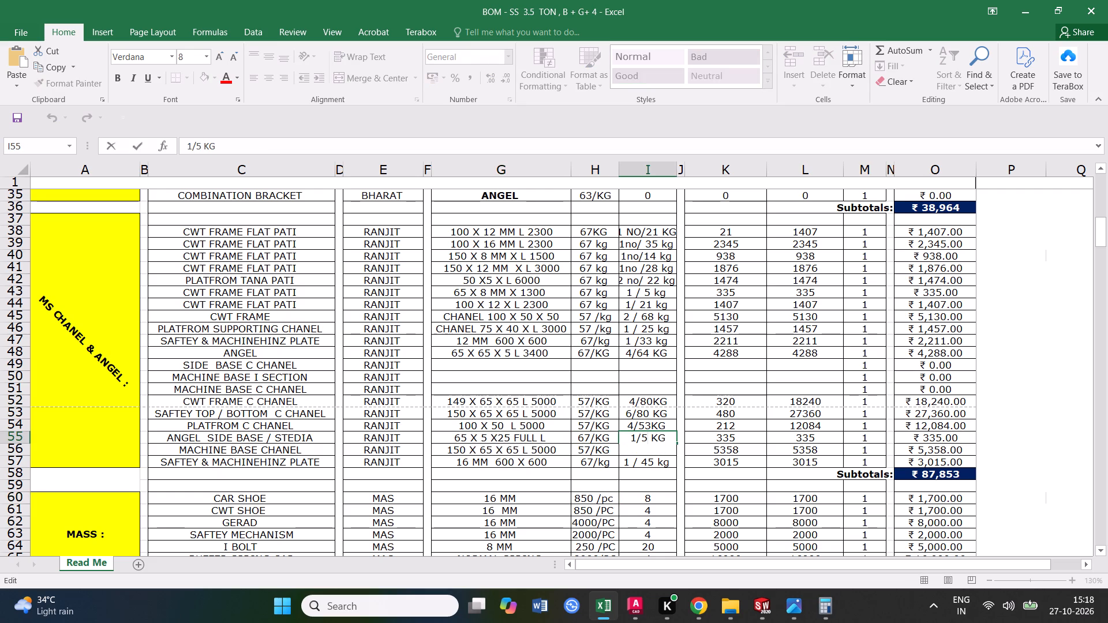
click(635, 438)
key(BackSpace)
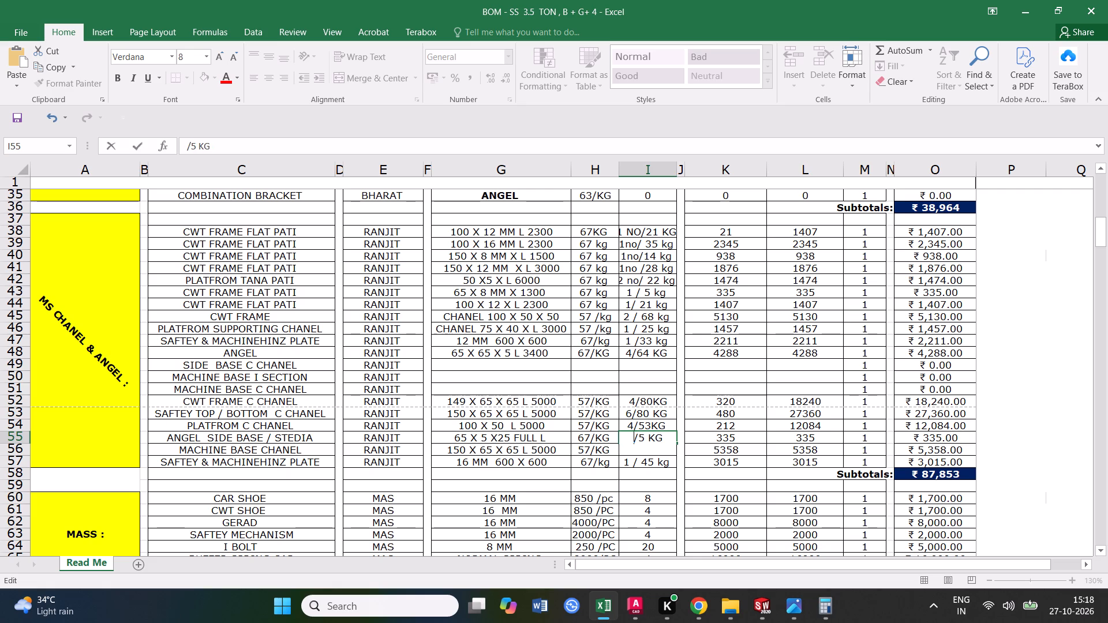
text(14)
click(649, 451)
click(650, 434)
click(657, 452)
click(614, 500)
click(654, 438)
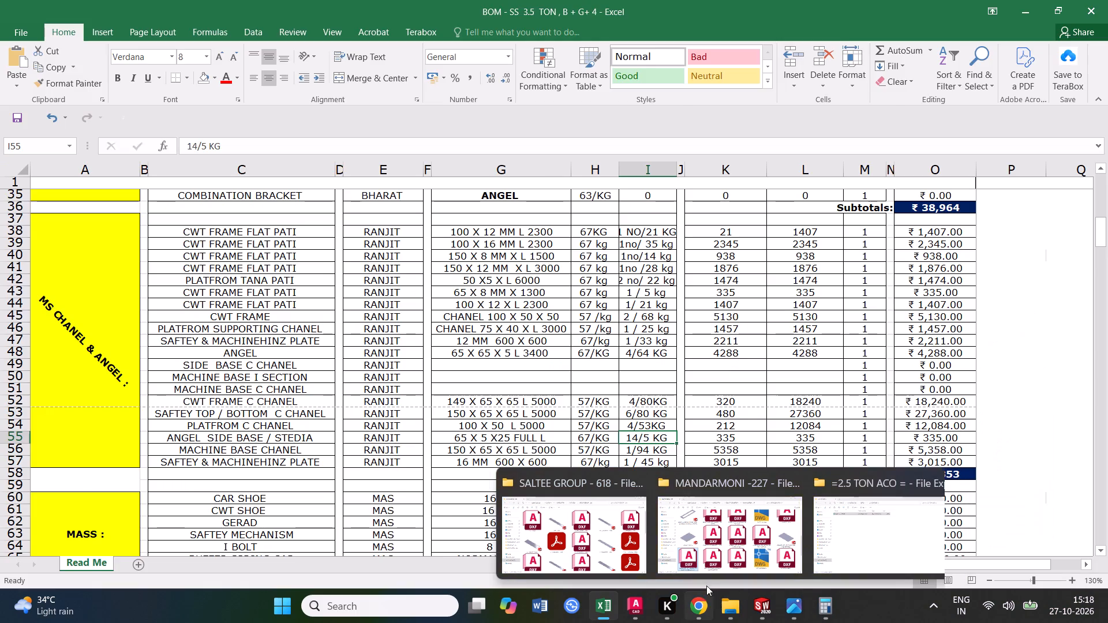
In Chrome, calculate the weight of an equal angle with 65 mm side, 5 mm thickness and 5 m length.
click(708, 539)
drag(613, 310, 580, 321)
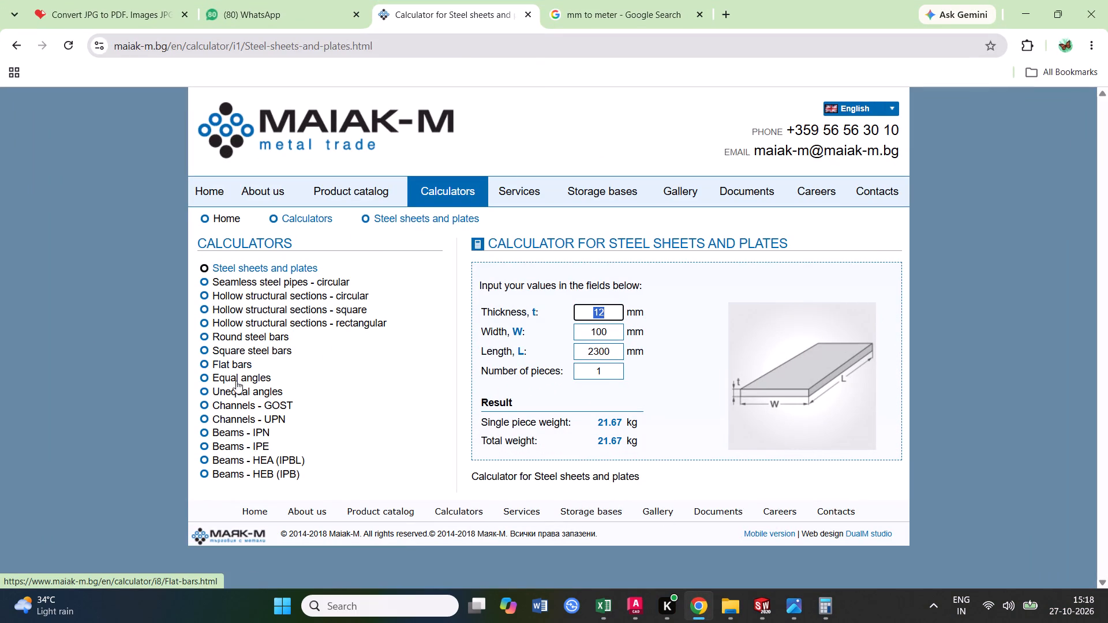
click(237, 380)
click(602, 310)
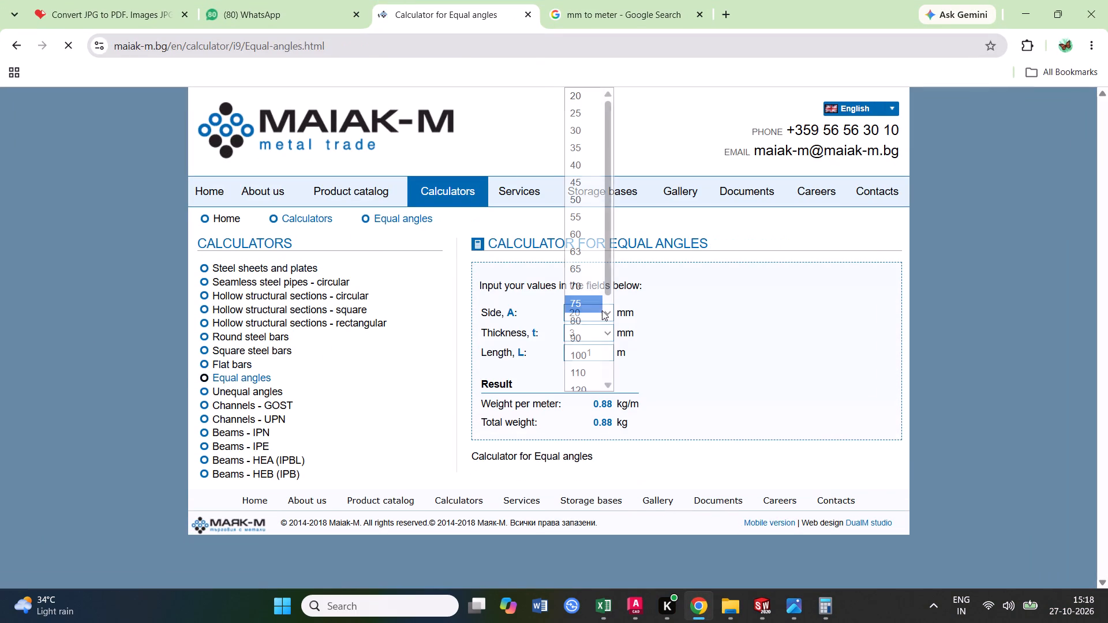
click(582, 267)
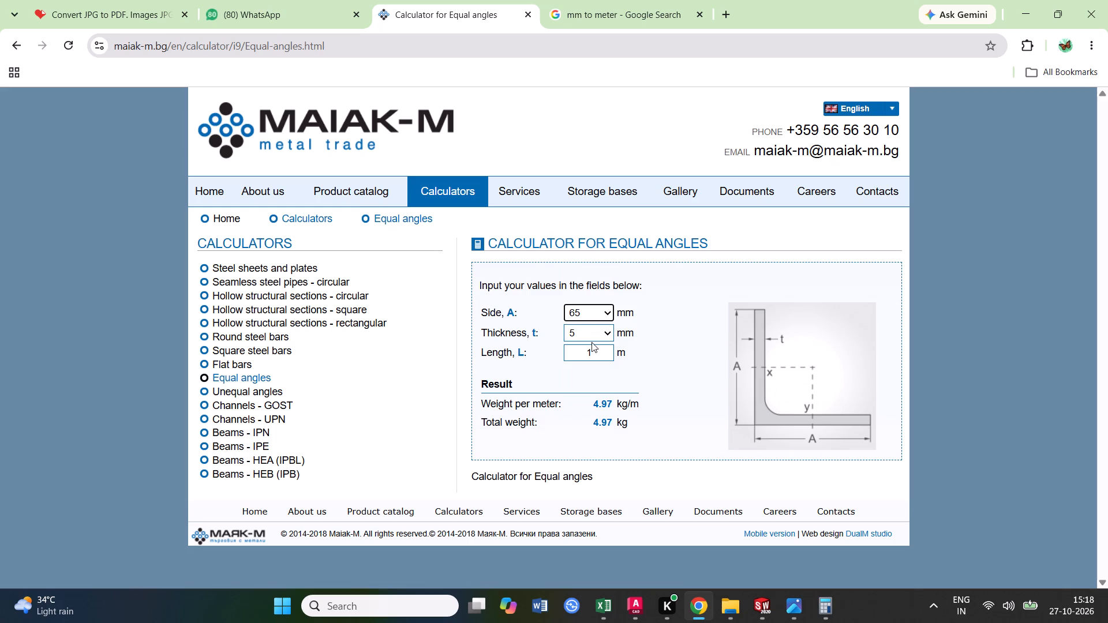
drag(595, 352, 584, 355)
key(5)
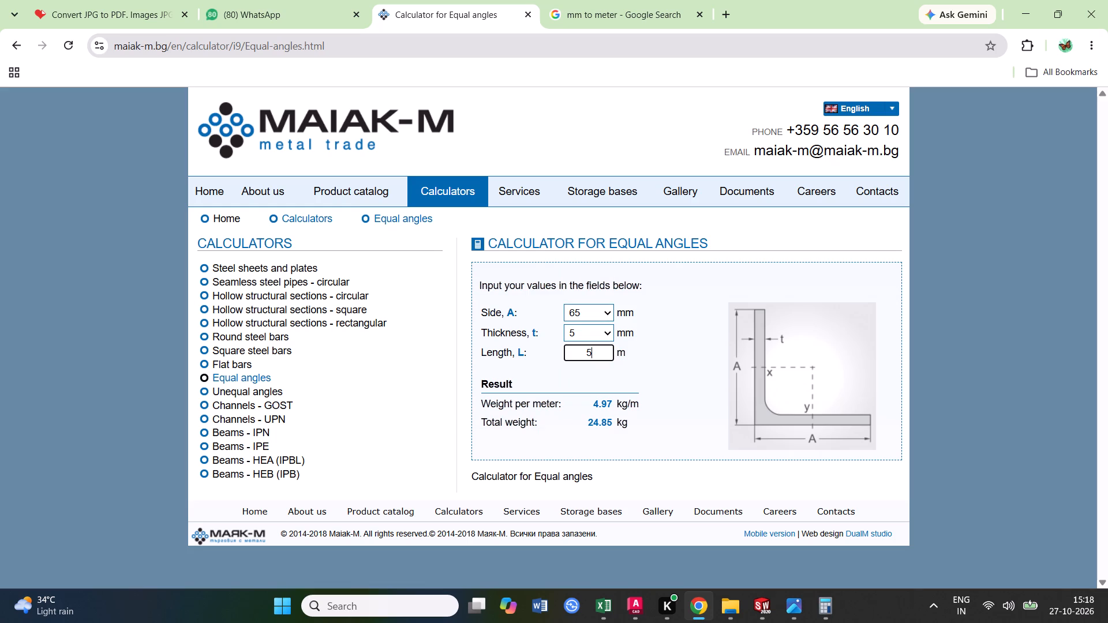
click(598, 373)
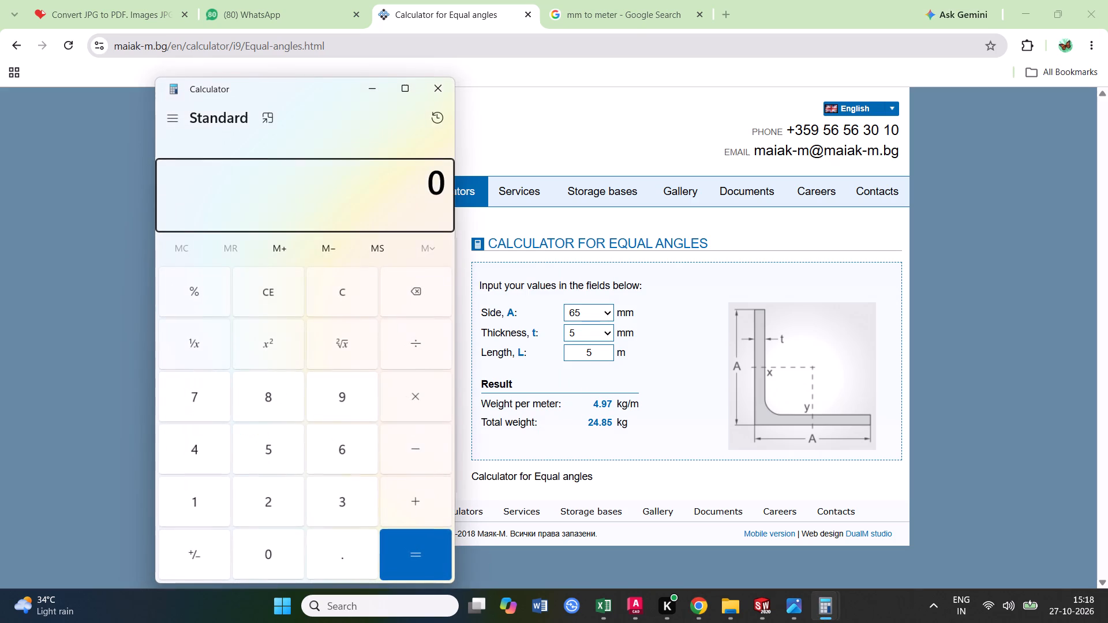
Multiply 24 by 14 in Calculator to get the total weight of the angles, and return to the workbook.
text(24*14)
key(Return)
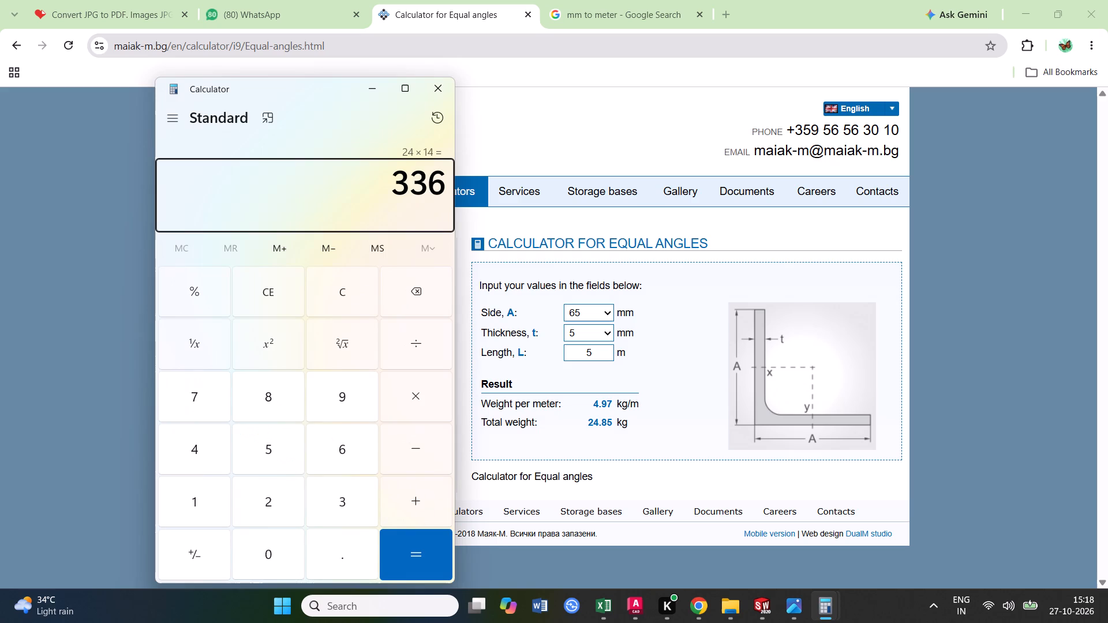
click(447, 88)
click(1013, 11)
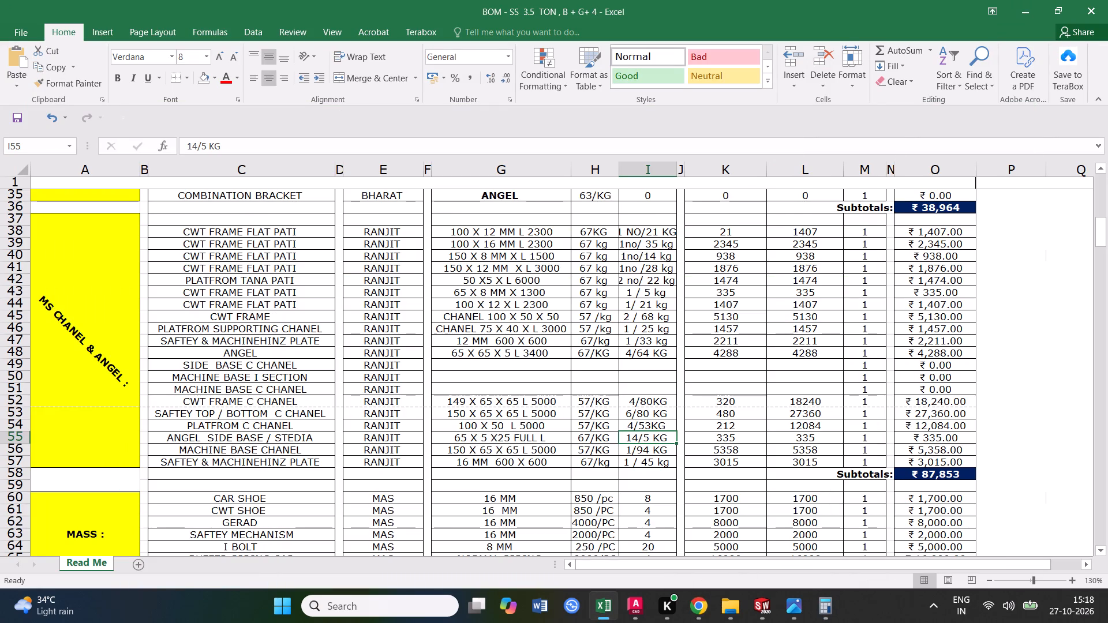
Set the ANGEL row's quantity and weight in I48 to 14/25 KG, rechecking the piece weight in the web angle calculator.
click(13, 351)
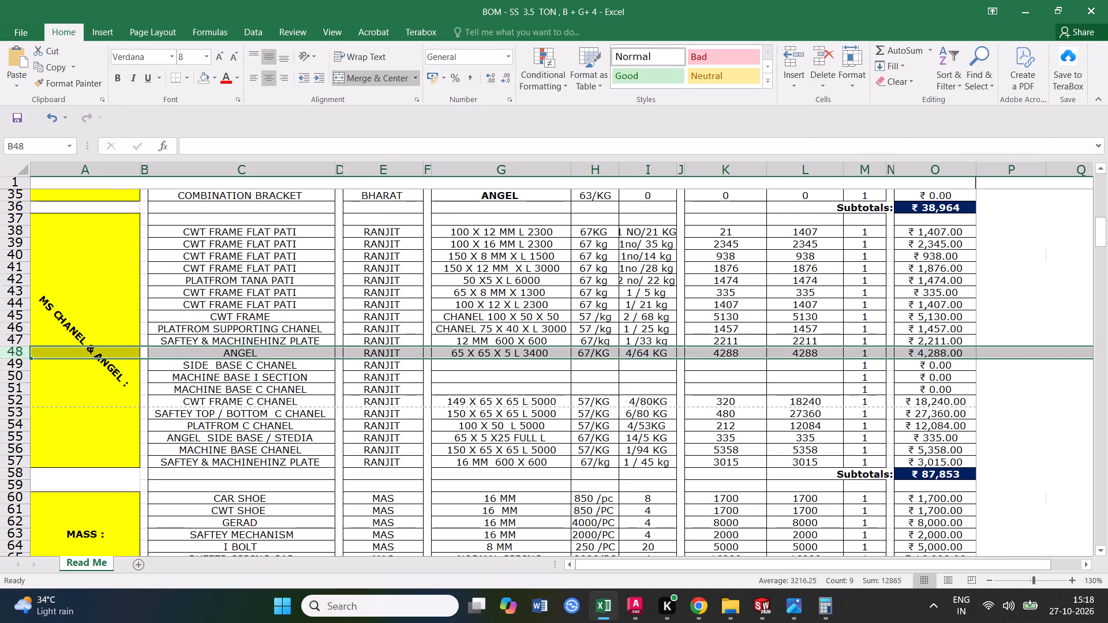
double_click(650, 355)
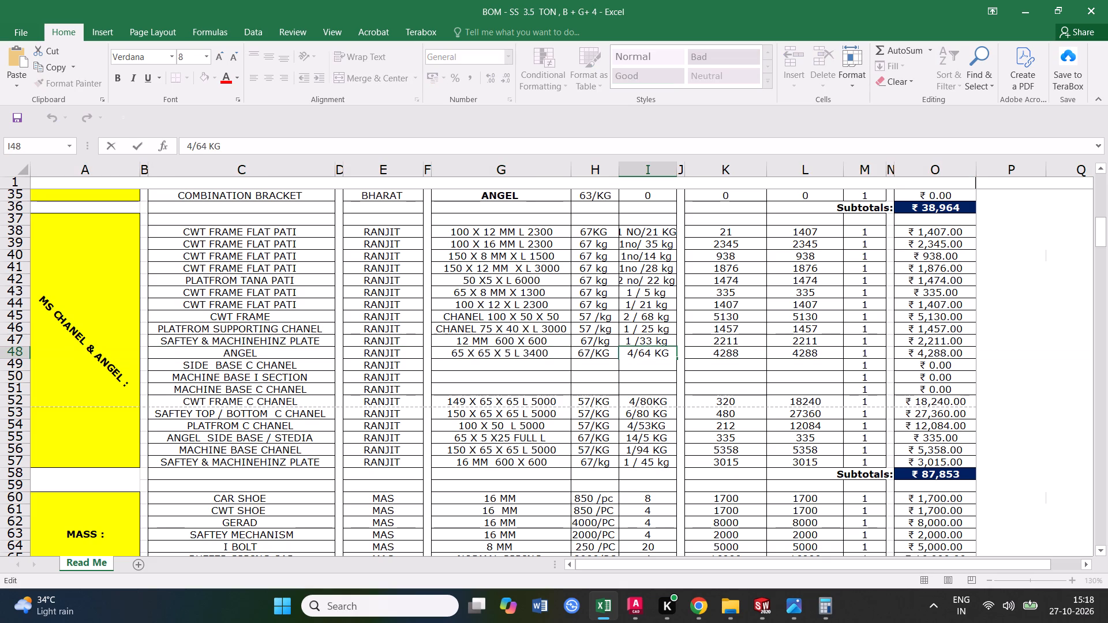
key(BackSpace)
key(BackSpace)
click(636, 353)
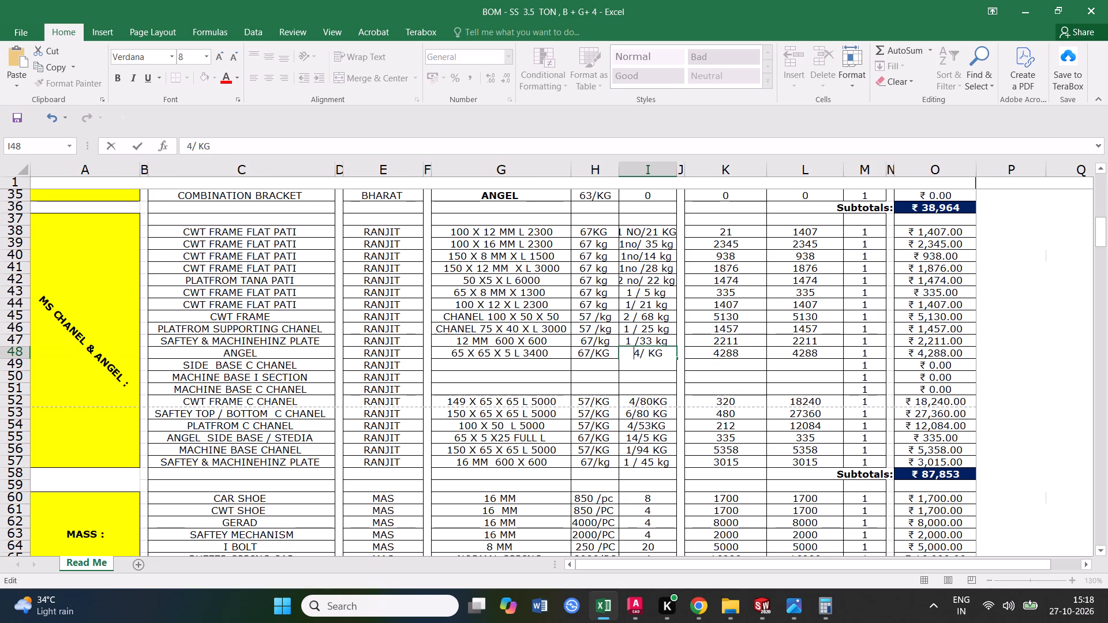
key(1)
click(637, 384)
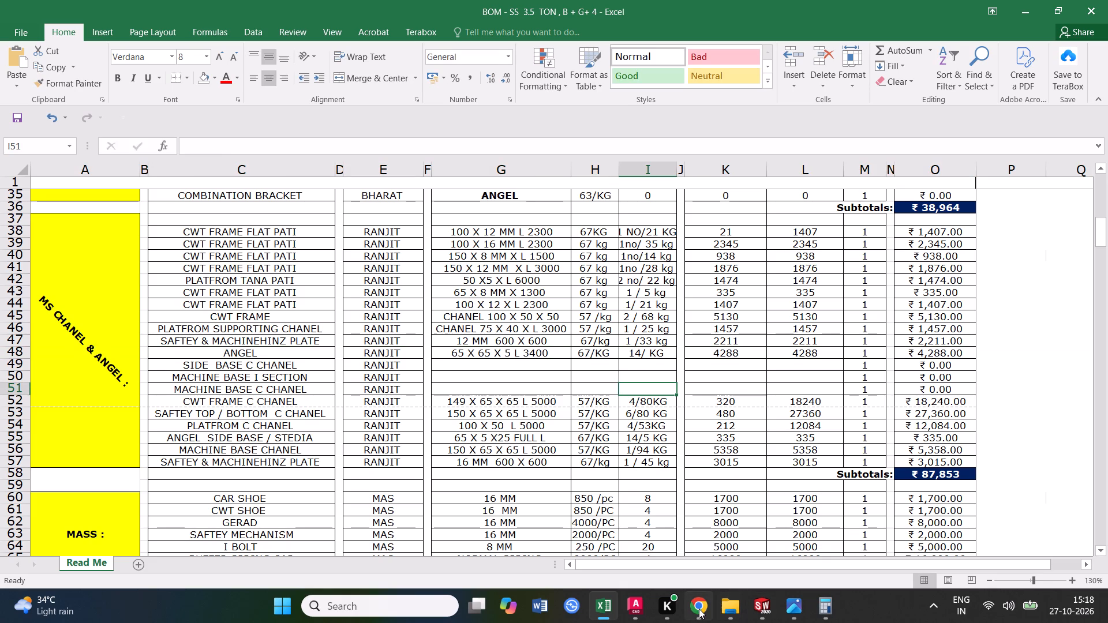
click(755, 545)
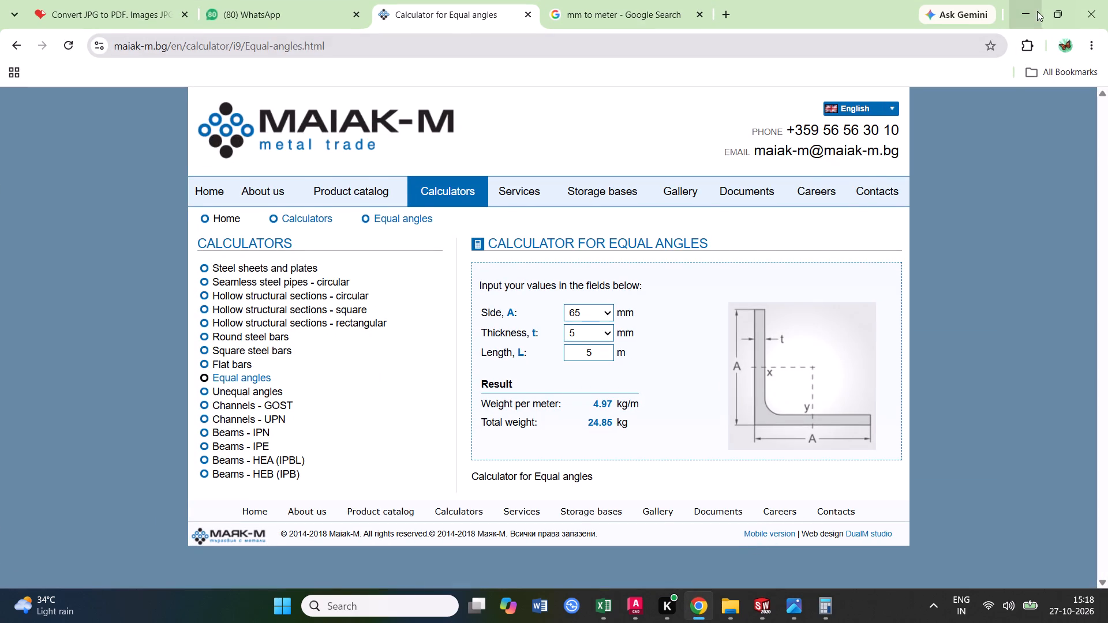
click(1037, 11)
double_click(649, 354)
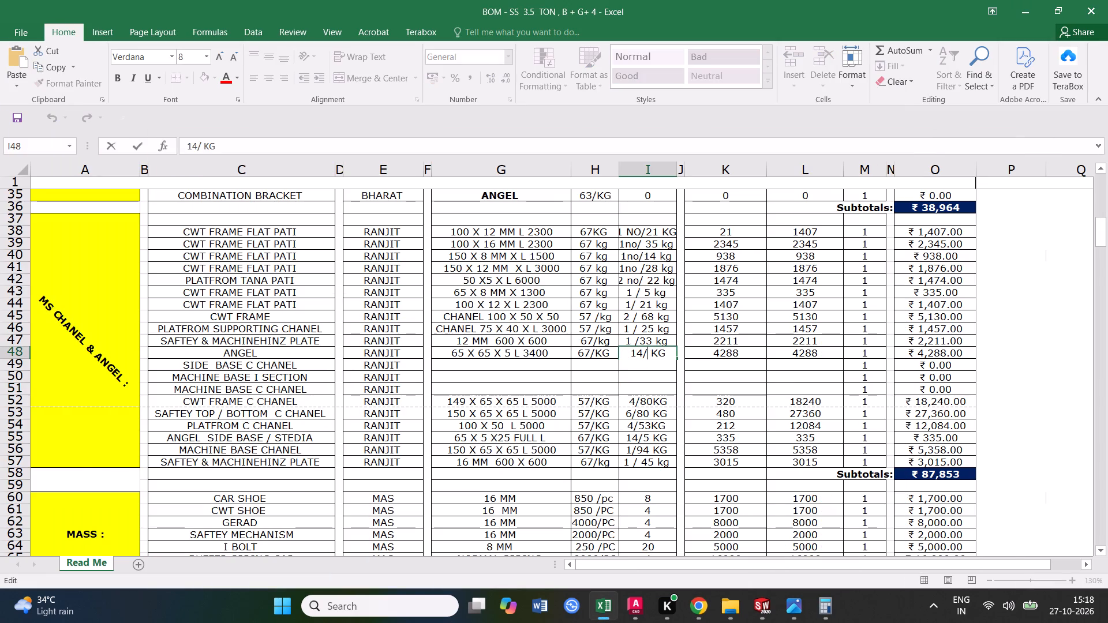
text(25)
click(744, 430)
Multiply 25 by 14 in Calculator and enter the resulting 350 in K48 of the ANGEL row.
click(753, 350)
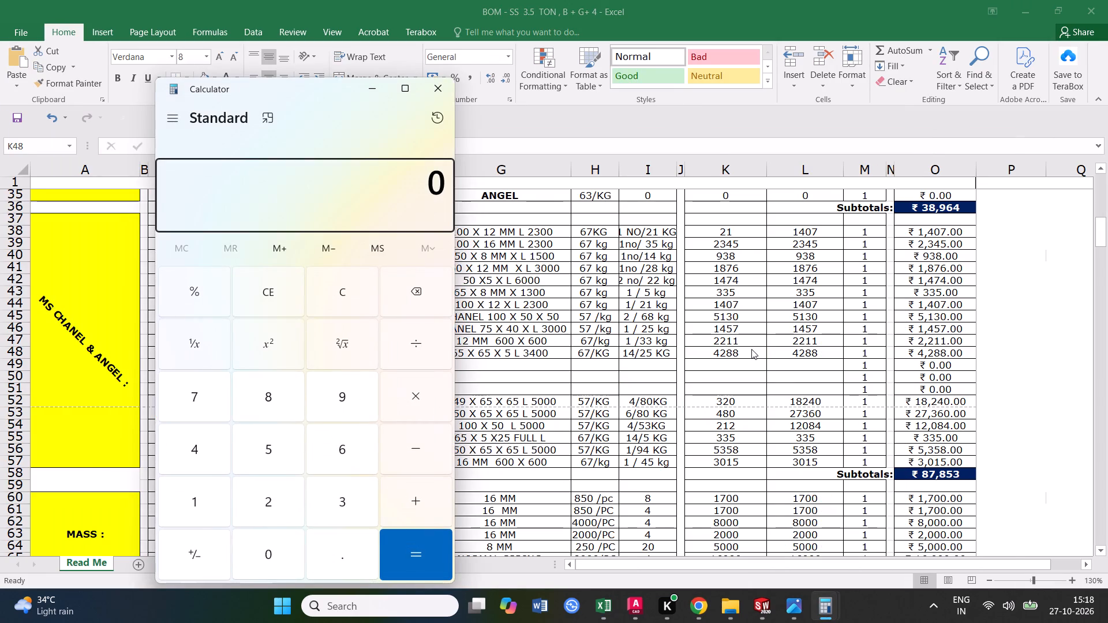
text(25*14)
key(Return)
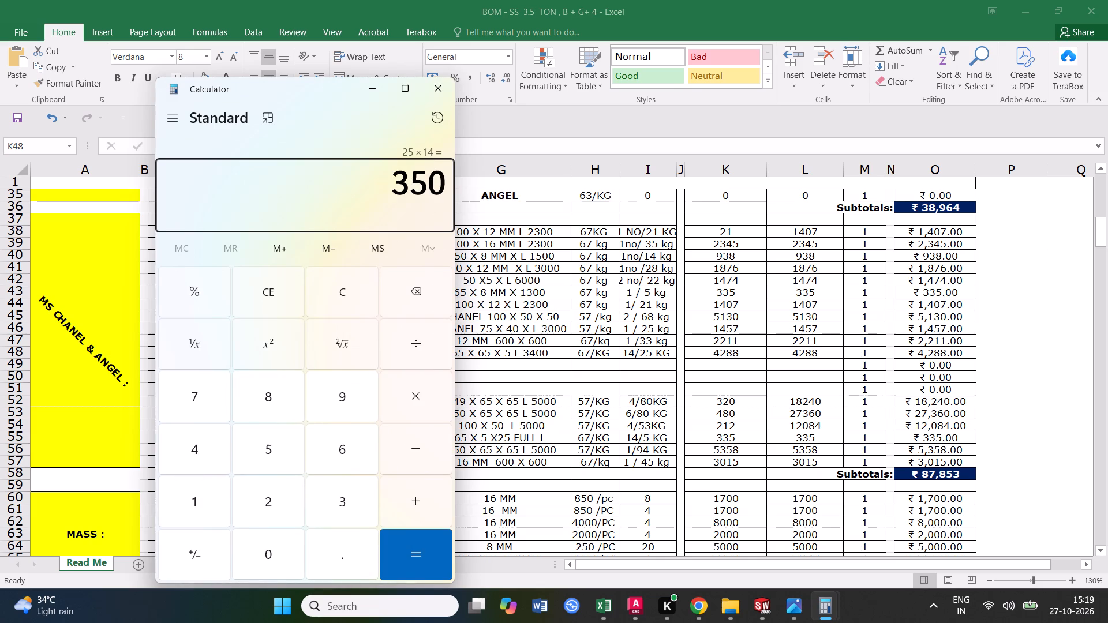
click(436, 93)
text(350)
click(713, 411)
Multiply 350 by 67 in Calculator and enter the resulting 23450 in L48 of the ANGEL row.
click(819, 352)
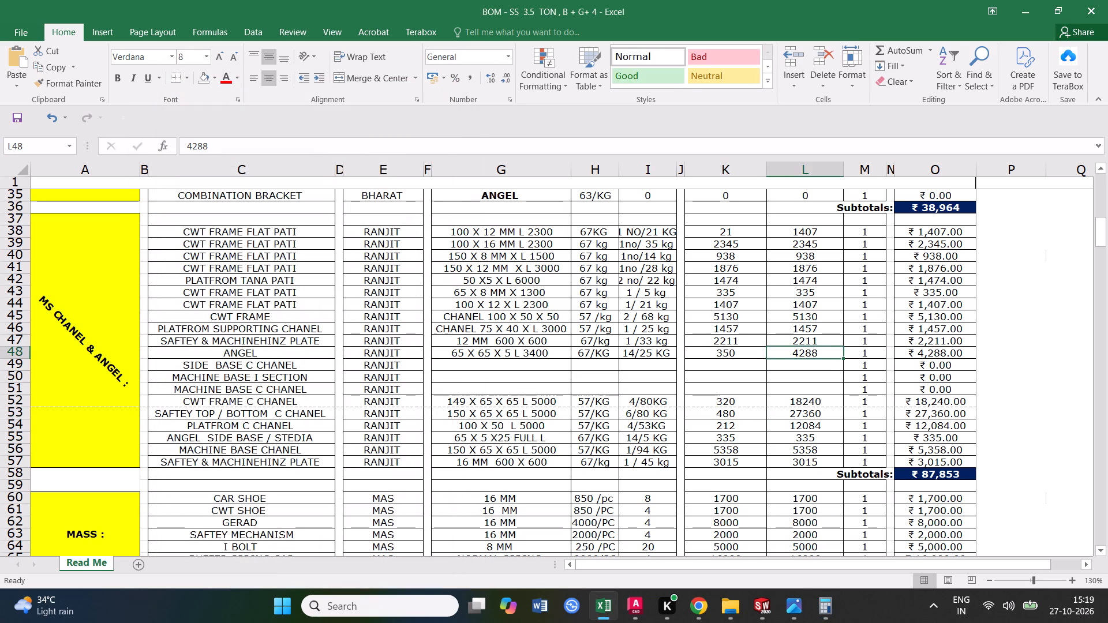
text(350*)
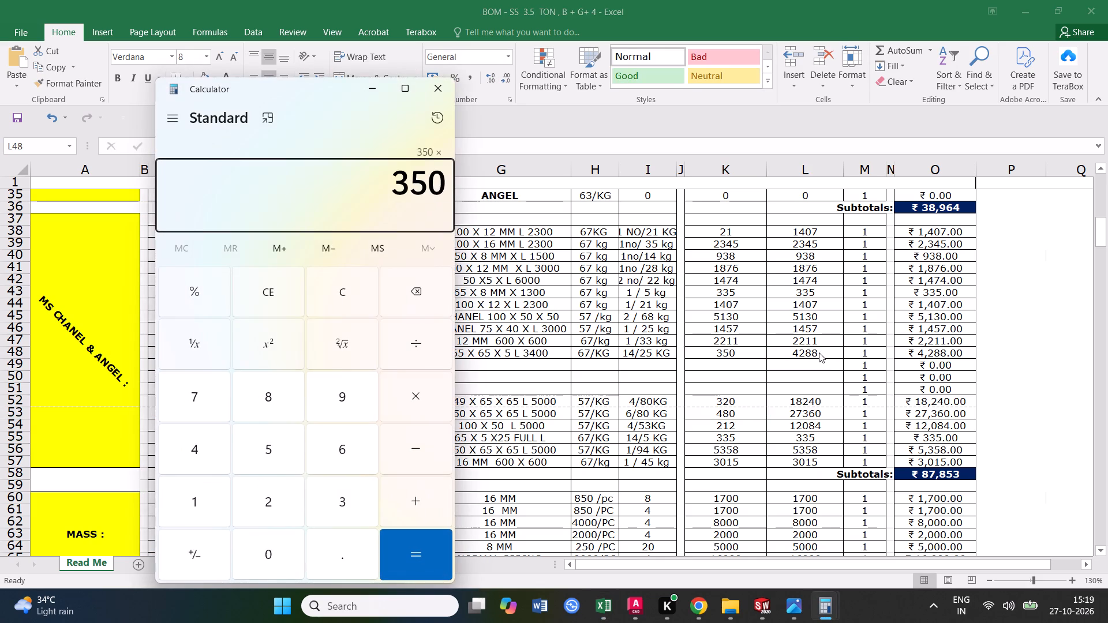
text(67)
key(Return)
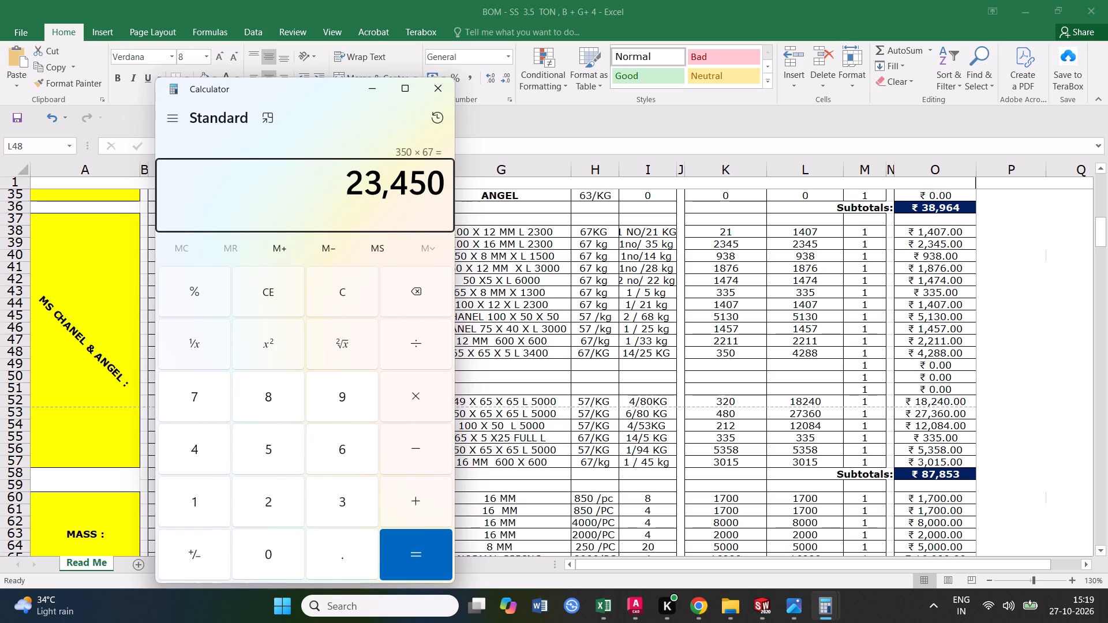
click(441, 82)
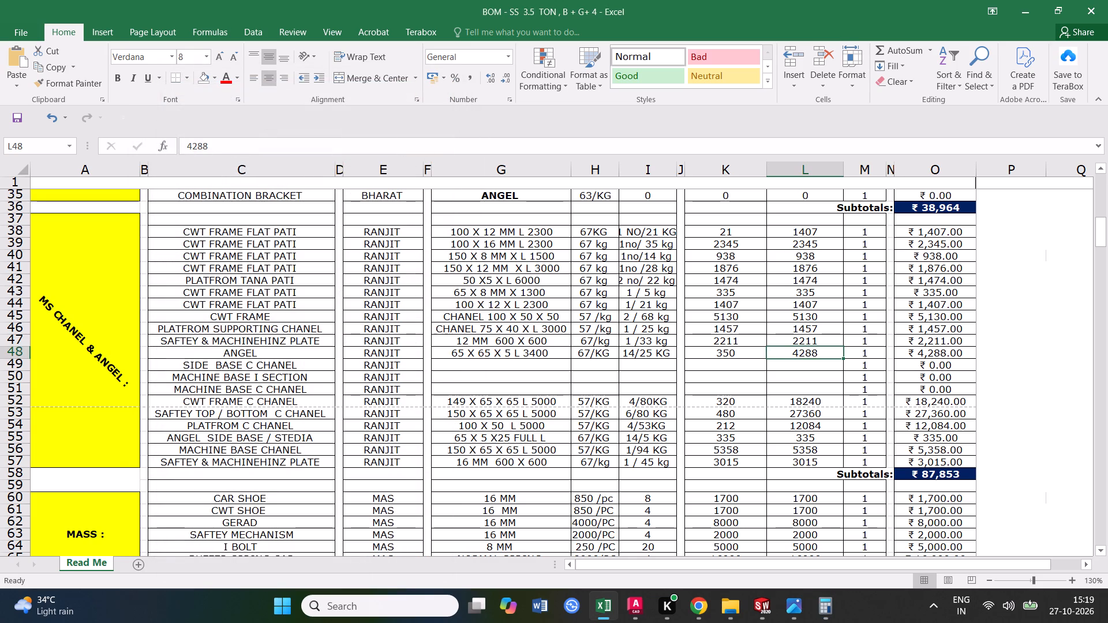
text(23450)
click(684, 449)
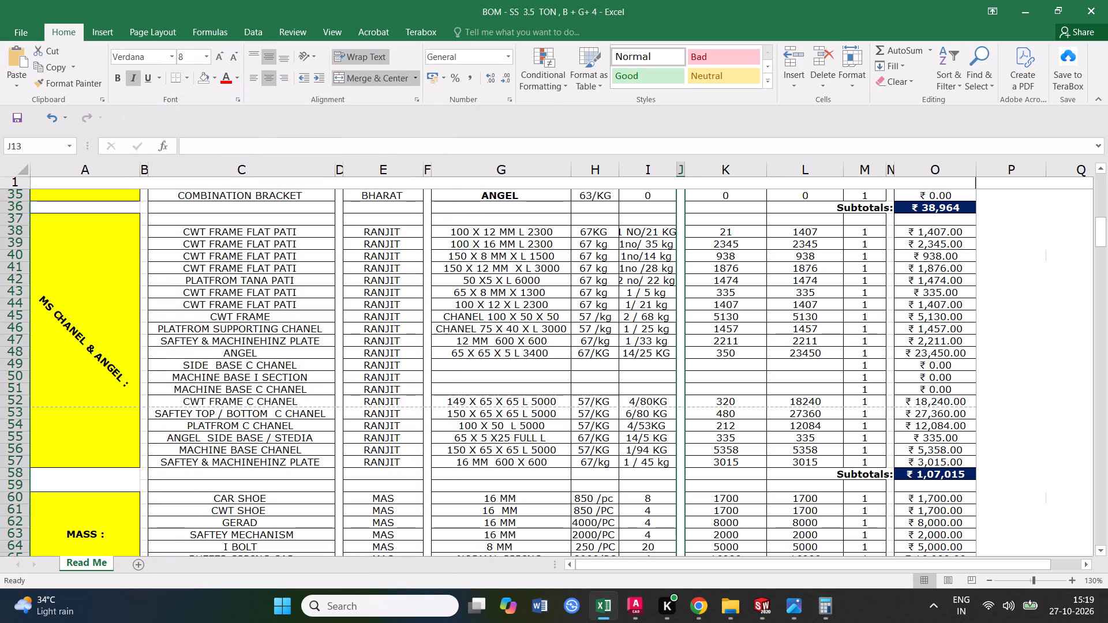
Save the workbook with the ANGEL row selected.
click(17, 352)
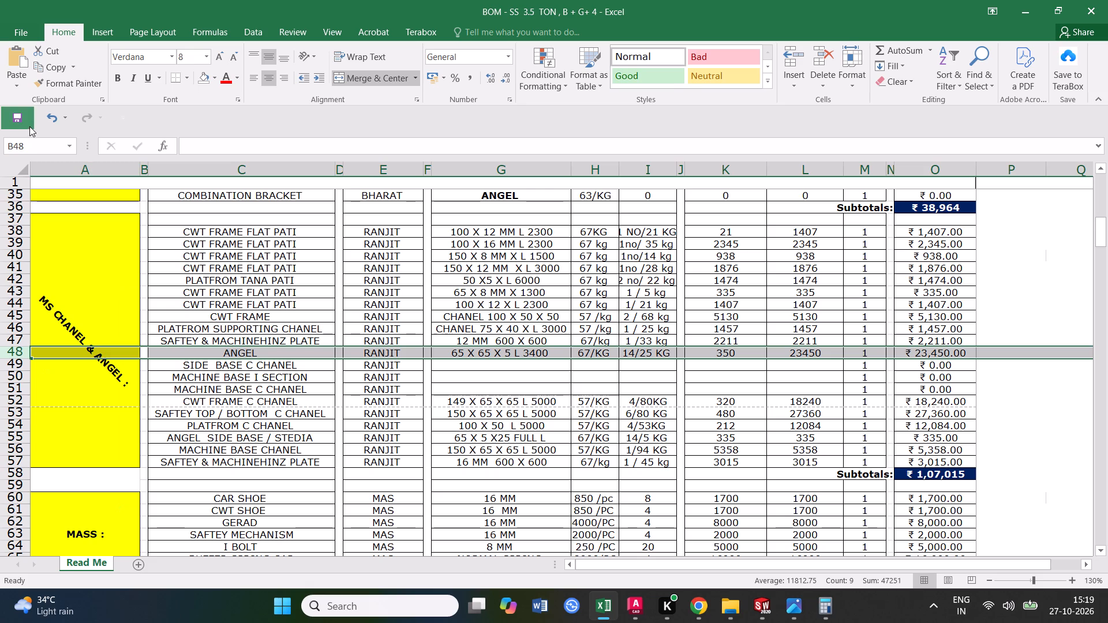
click(25, 122)
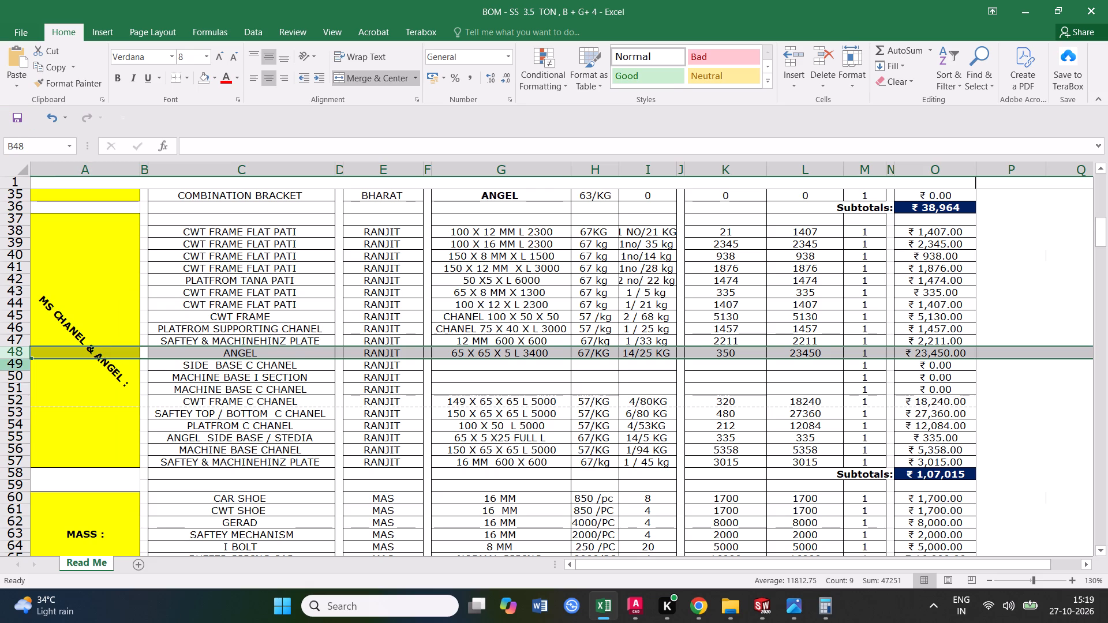
Delete the SIDE BASE C CHANEL row from the MS CHANEL & ANGEL section.
click(16, 364)
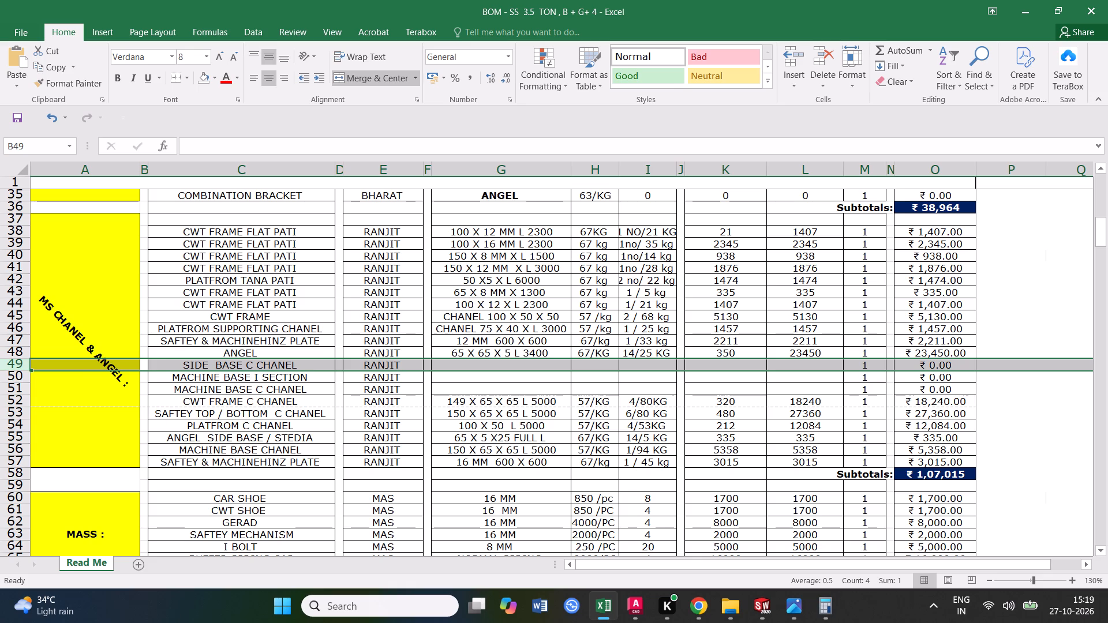
click(482, 366)
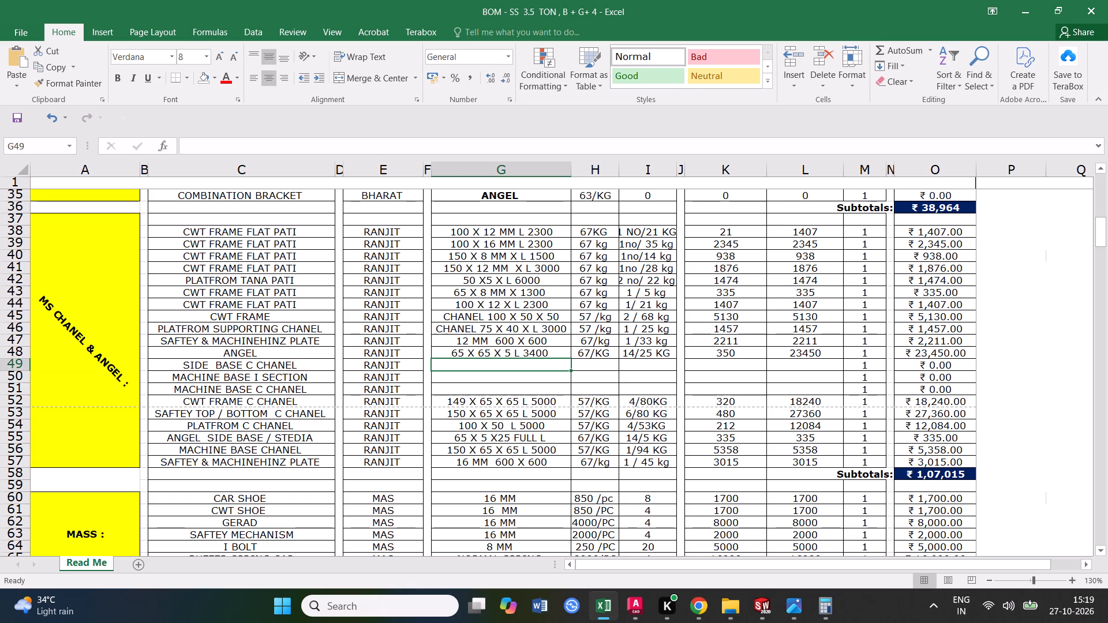
click(20, 364)
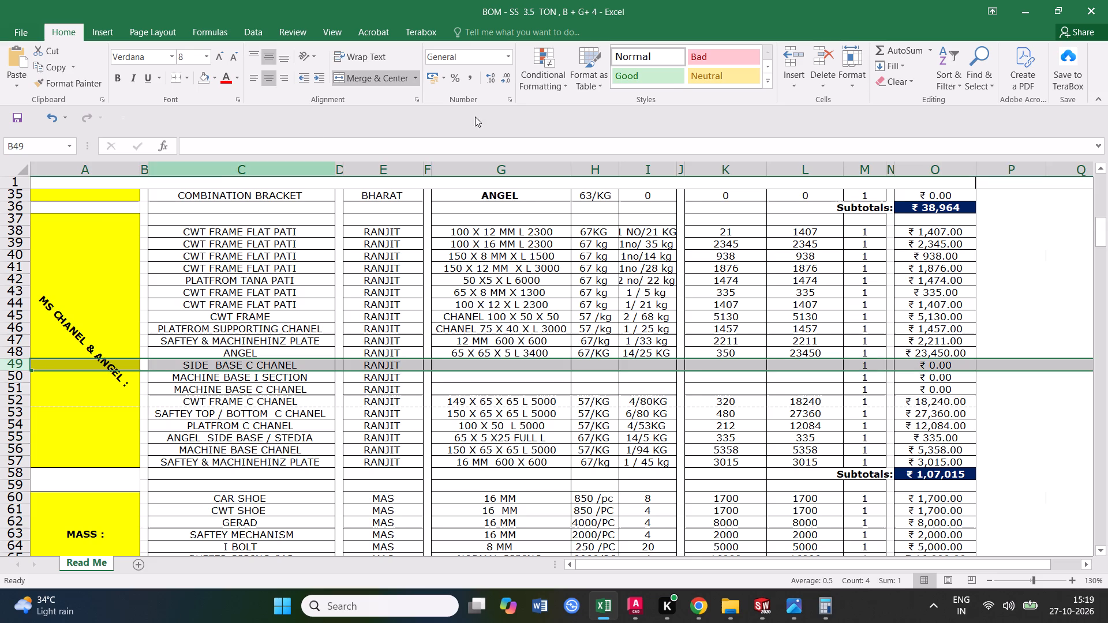
click(821, 66)
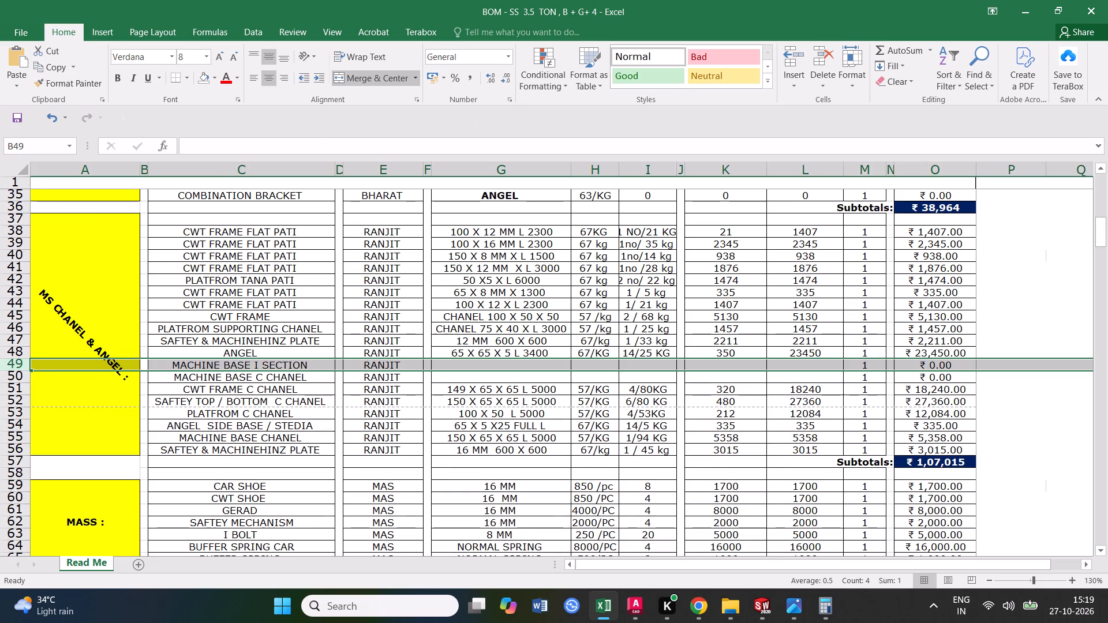
Enter the size 350 X 140 X 3800L in G49 of the MACHINE BASE I SECTION row.
click(17, 363)
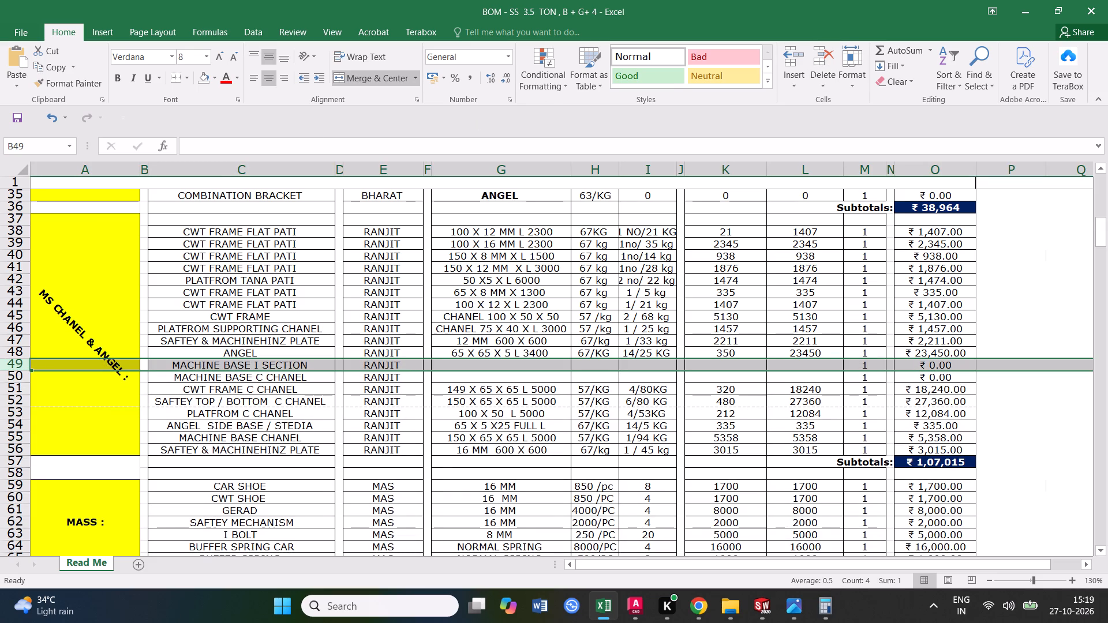
click(201, 408)
click(17, 365)
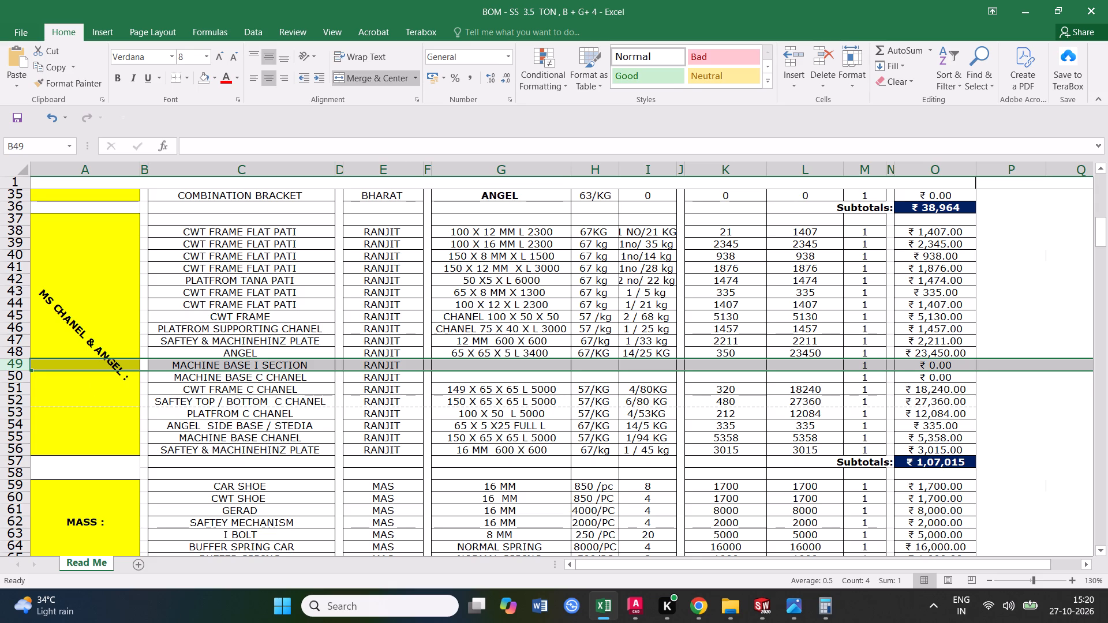
double_click(483, 362)
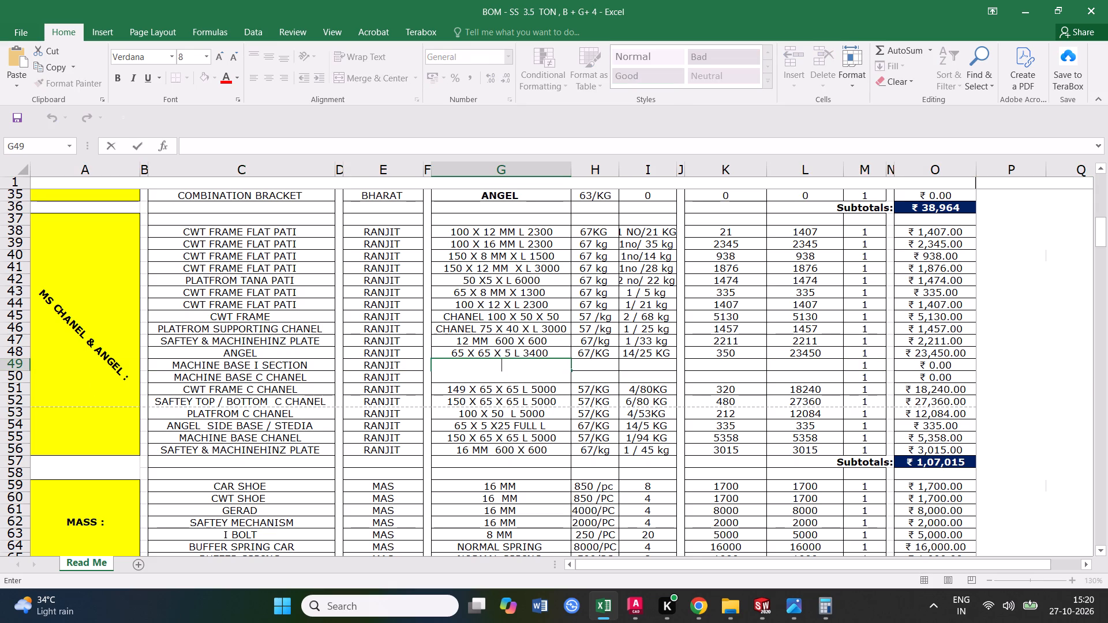
click(509, 405)
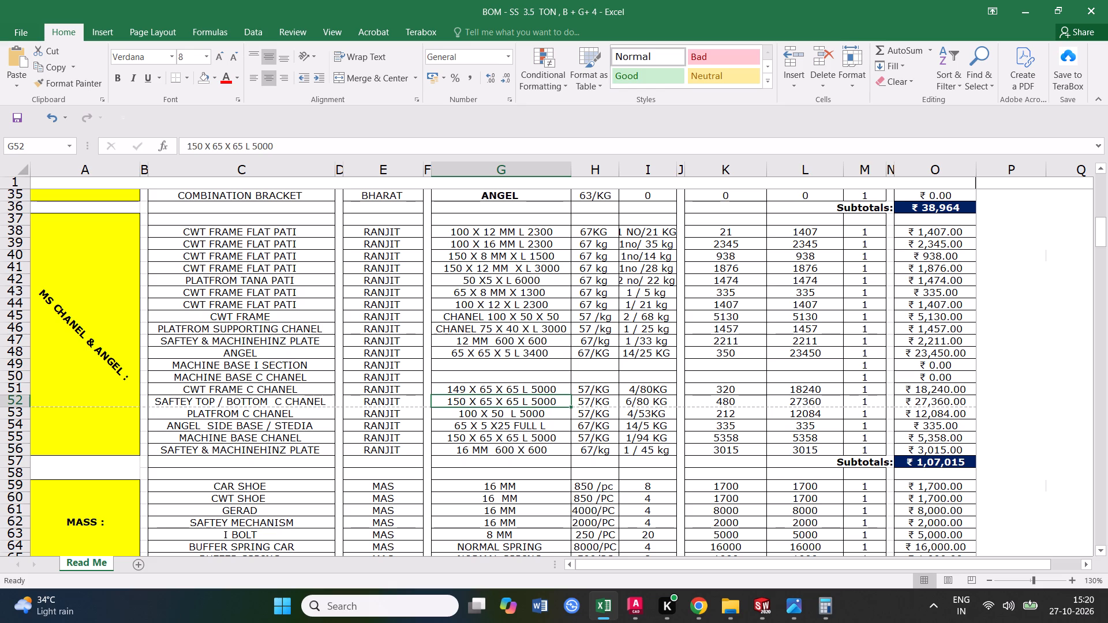
click(494, 366)
text(350)
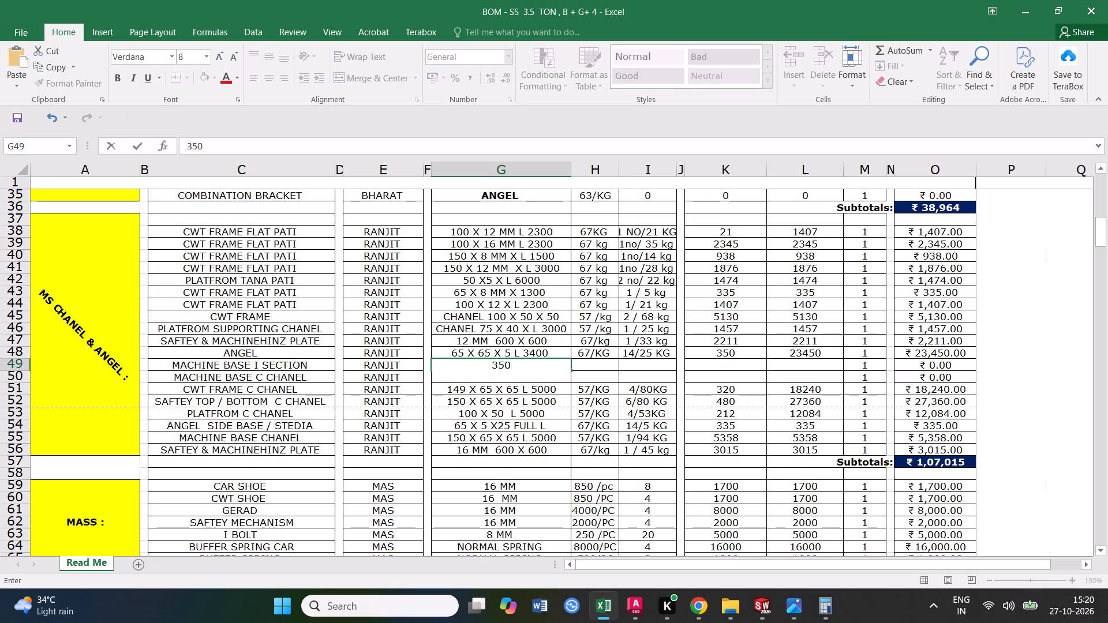
key(space)
text(X 140 X)
key(space)
text(3800)
text(L)
key(space)
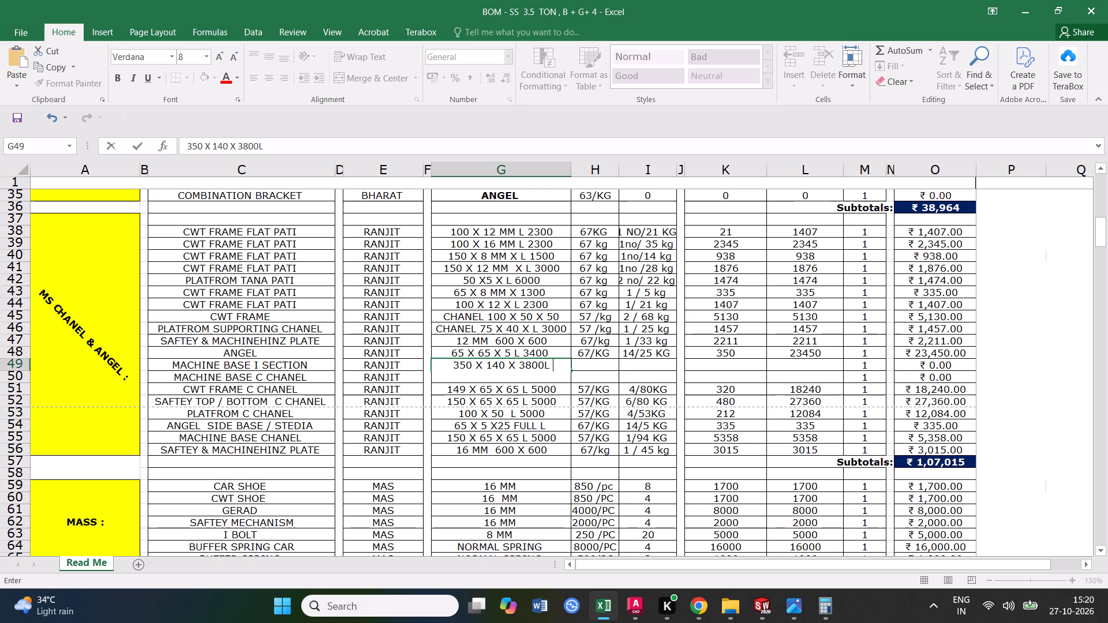
click(534, 385)
Enter the rate 67/KG in H49 of the MACHINE BASE I SECTION row.
click(611, 362)
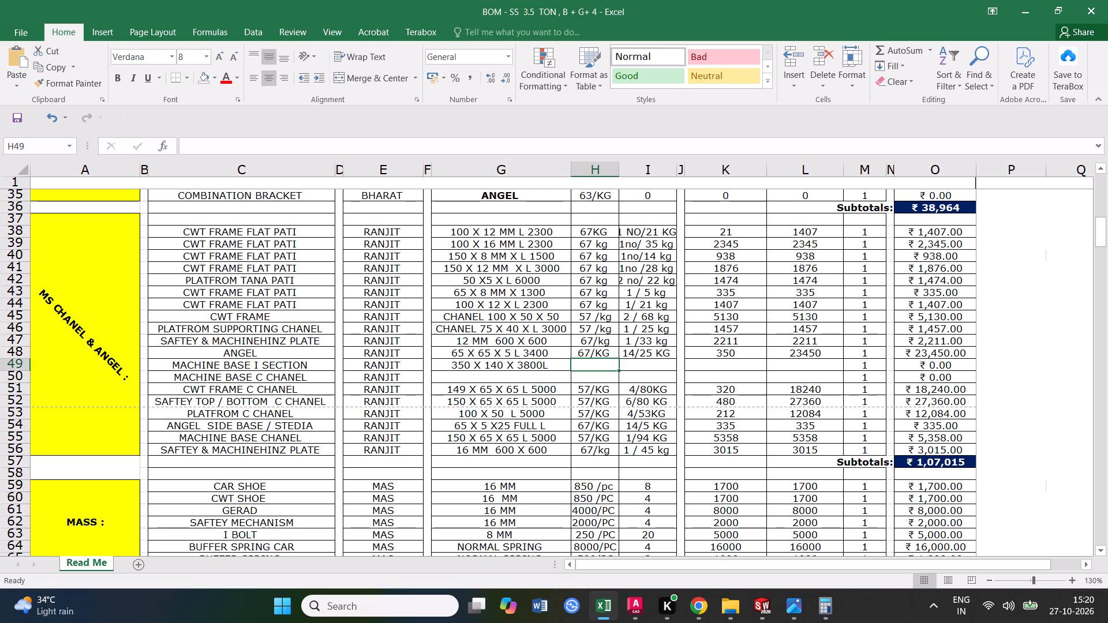
text(67/)
text(KG)
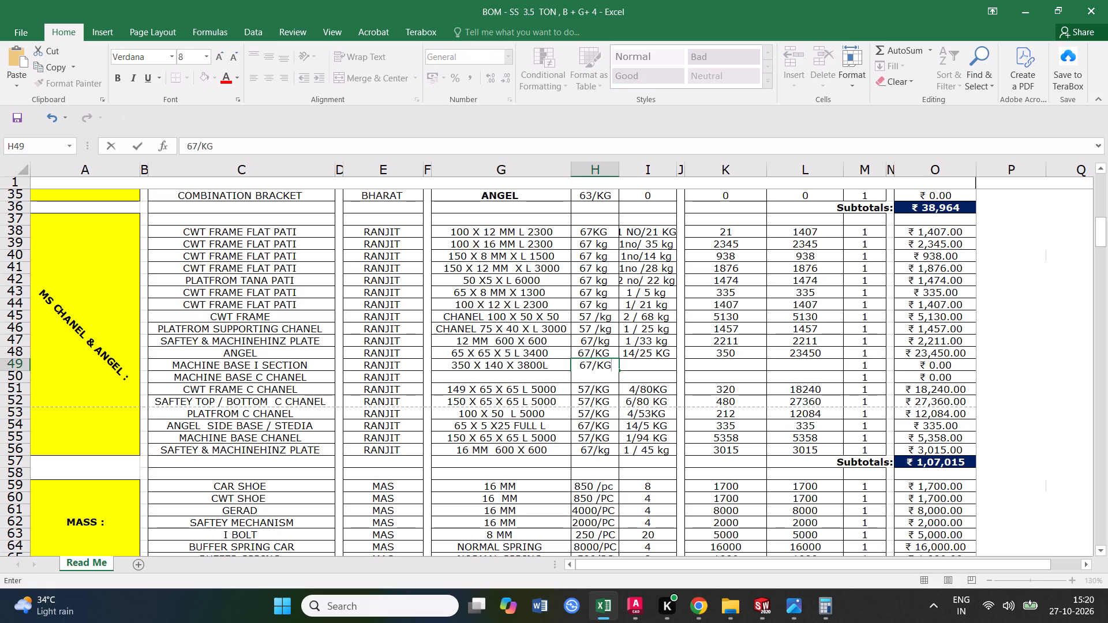
click(676, 429)
In Chrome, calculate the weight of an IPN 340 beam 3.8 m long with the IPN beam calculator, and return to the workbook.
click(638, 359)
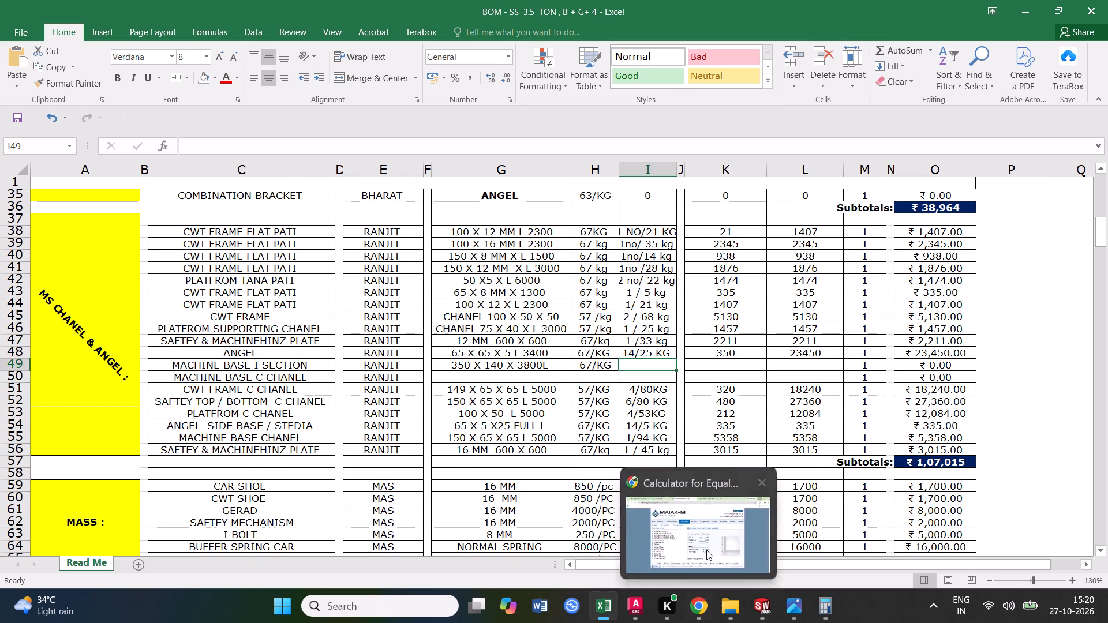
click(706, 550)
click(611, 314)
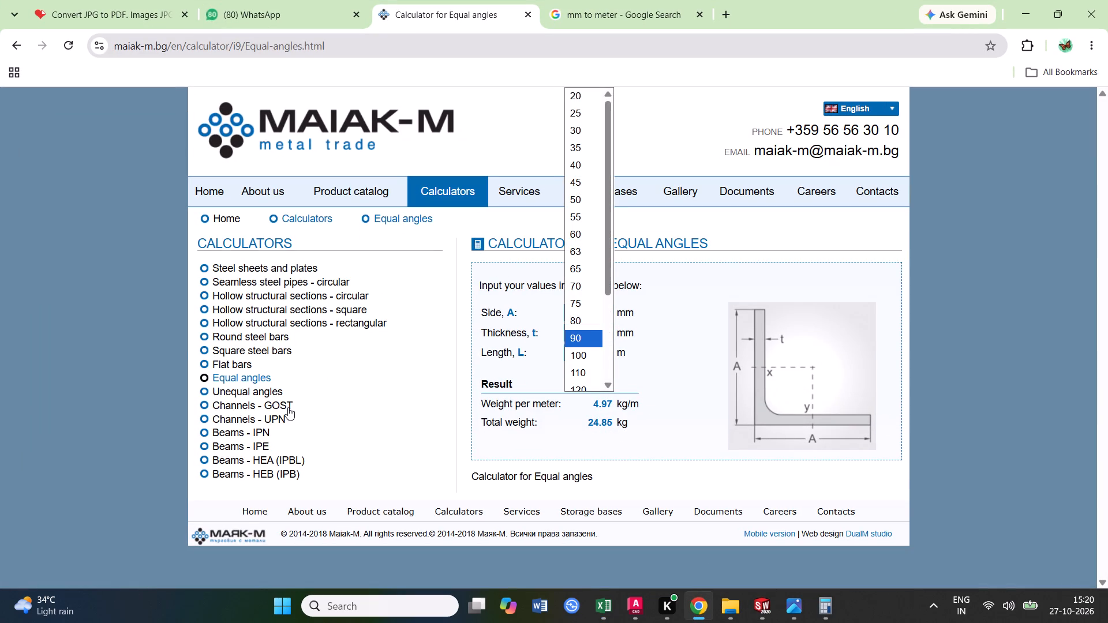
click(236, 436)
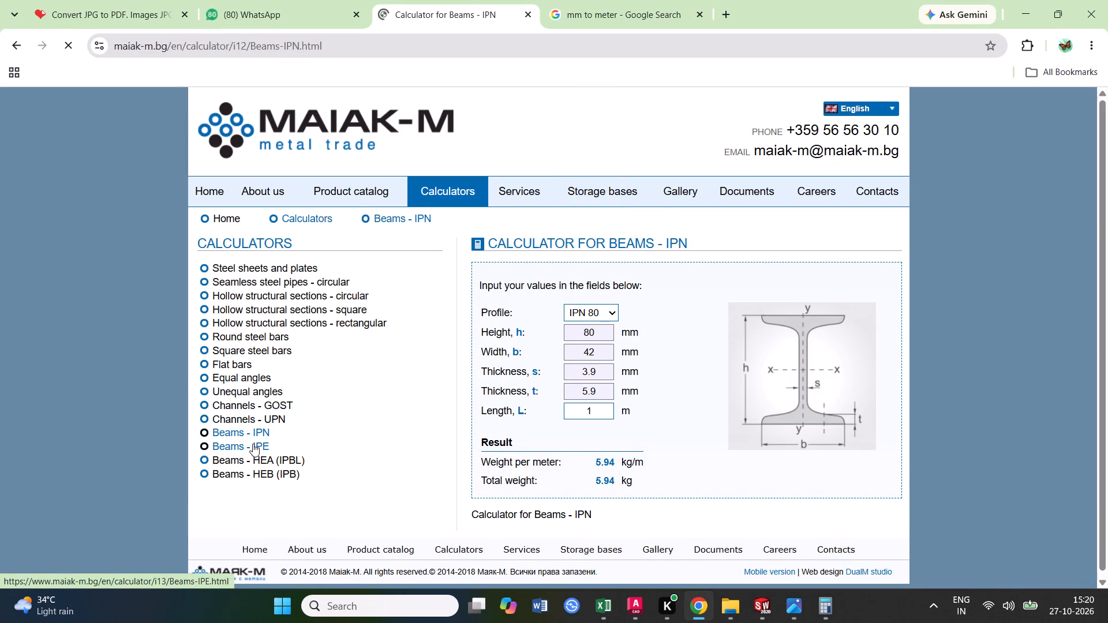
click(594, 313)
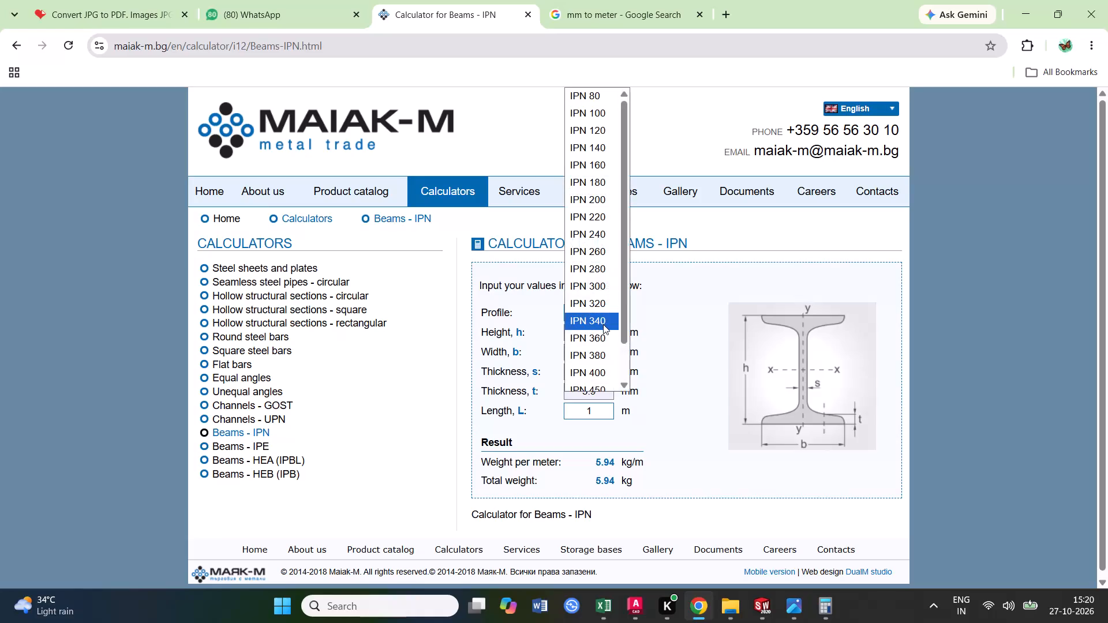
click(603, 324)
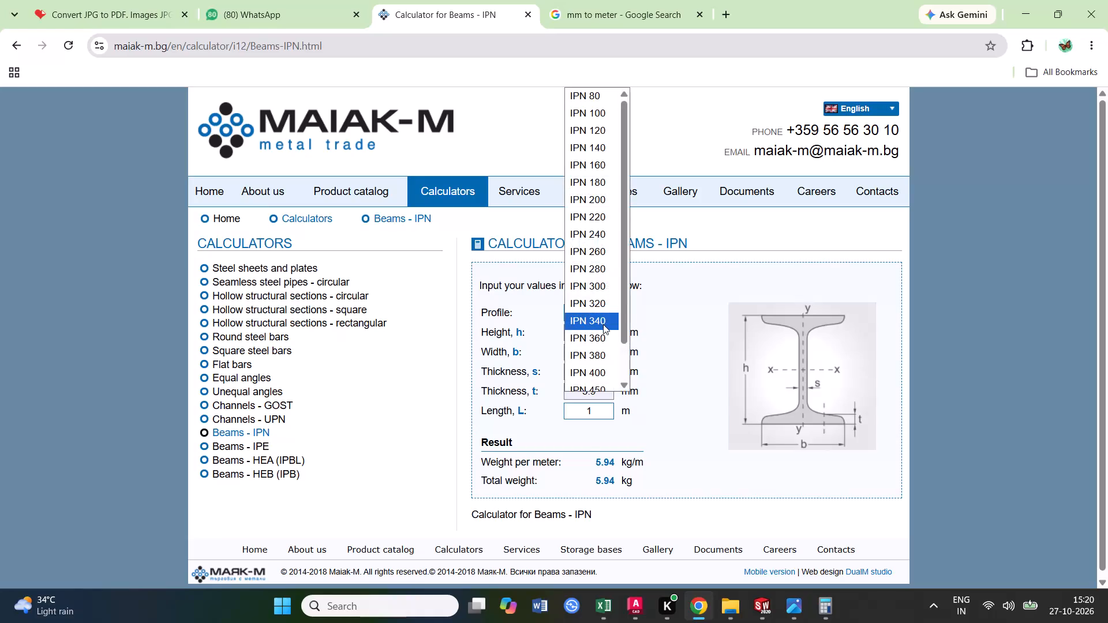
click(602, 333)
click(593, 353)
click(595, 411)
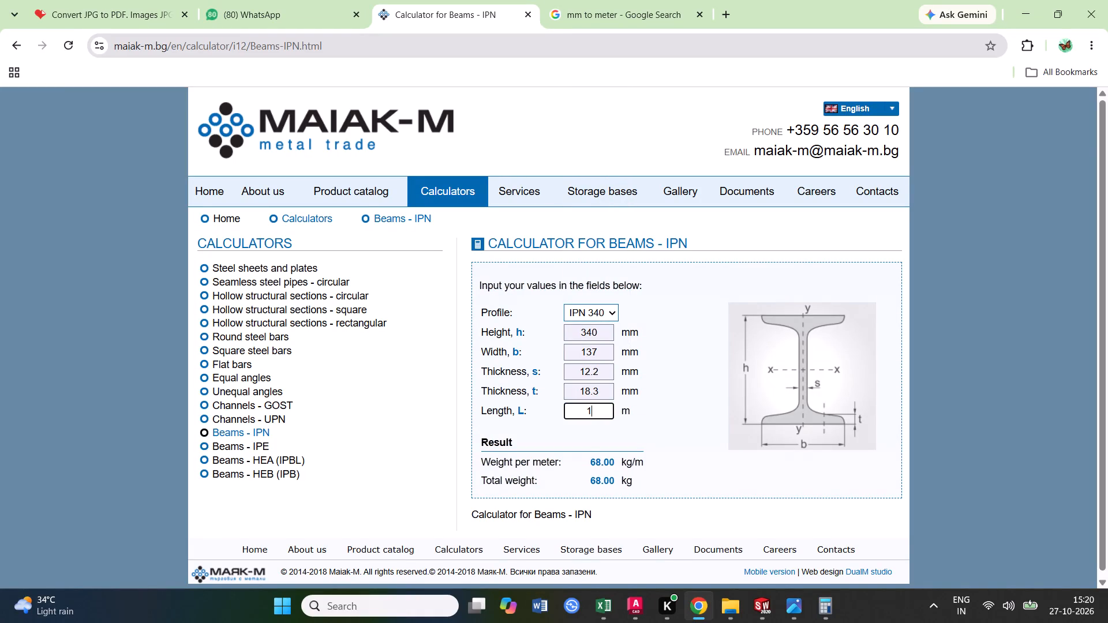
drag(595, 411, 578, 412)
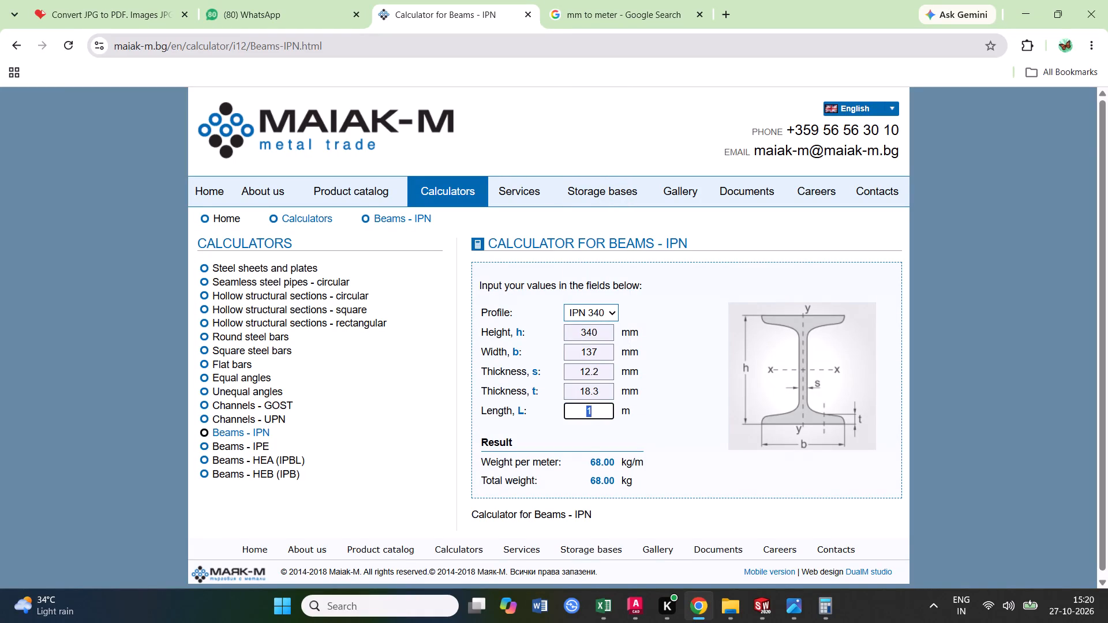
text(3.8)
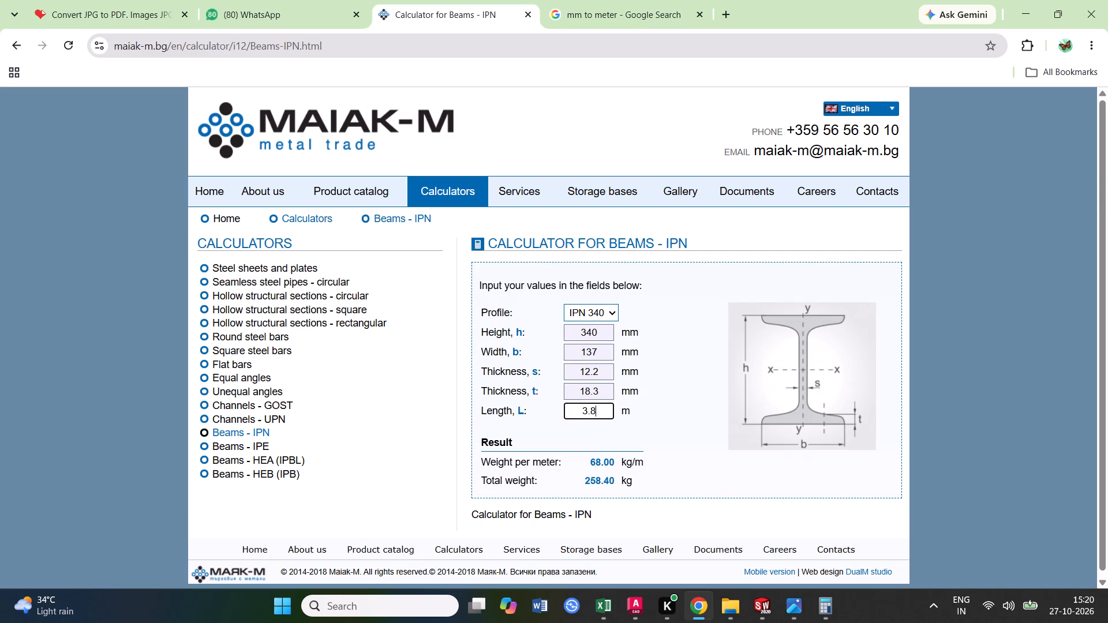
click(621, 436)
click(651, 422)
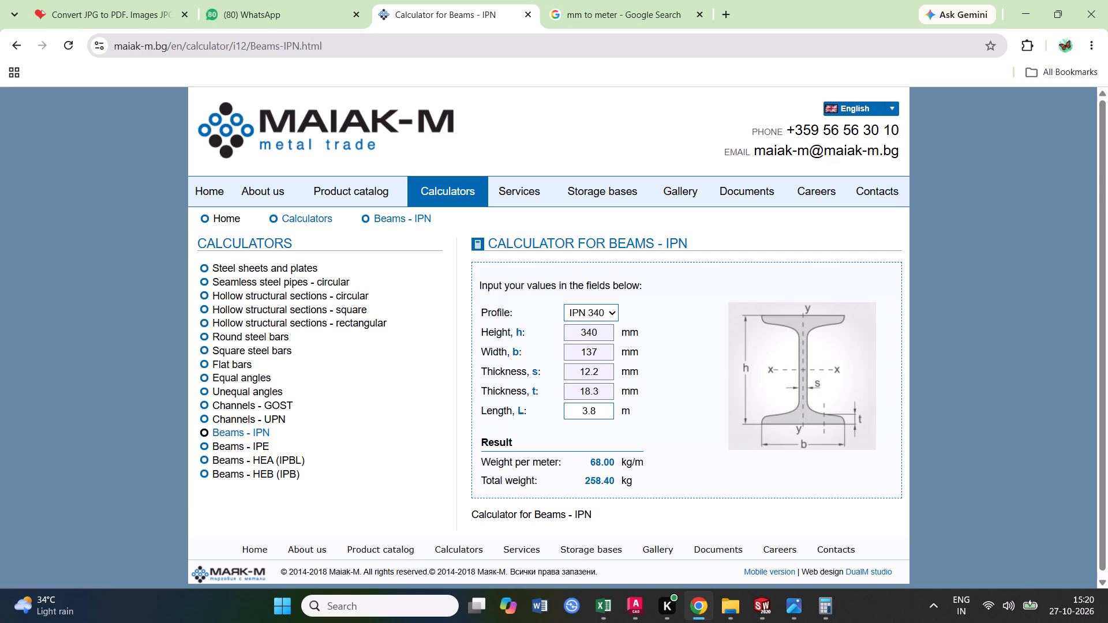
click(1020, 9)
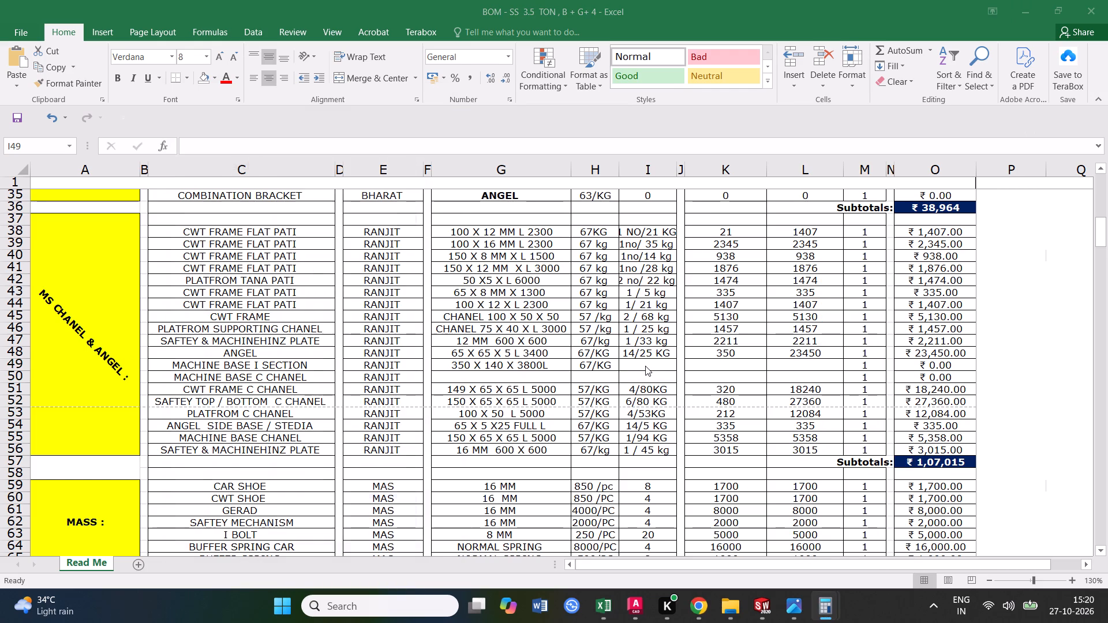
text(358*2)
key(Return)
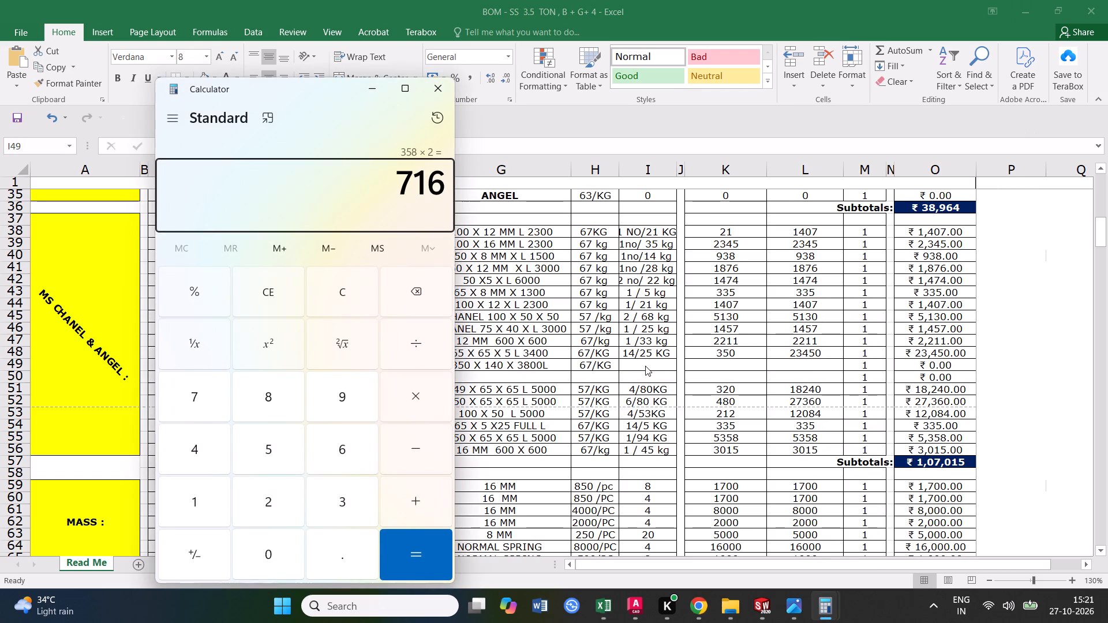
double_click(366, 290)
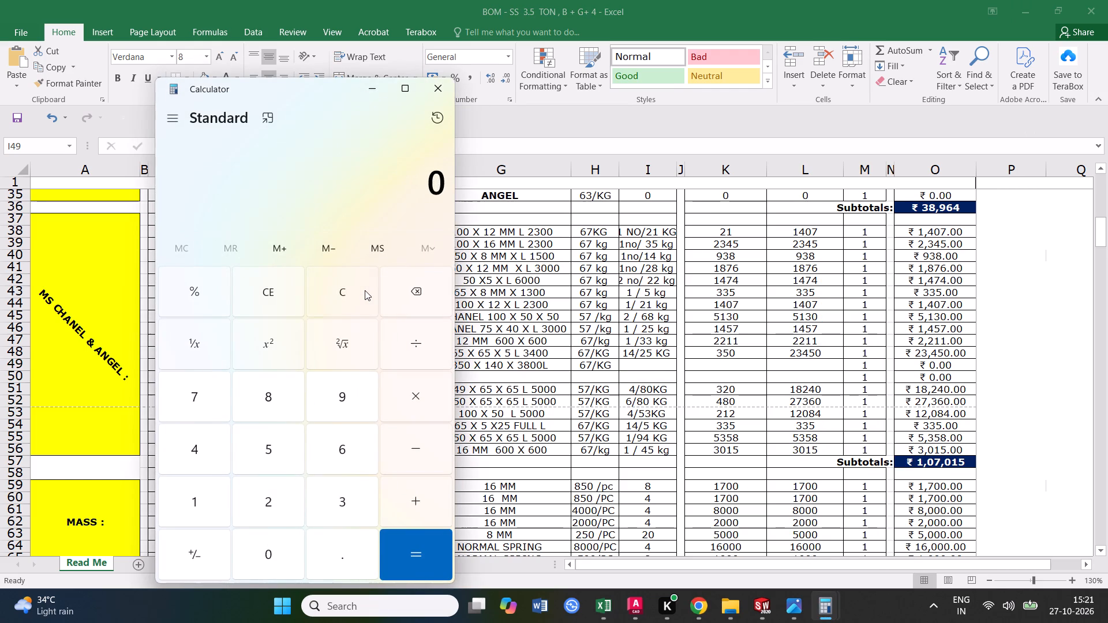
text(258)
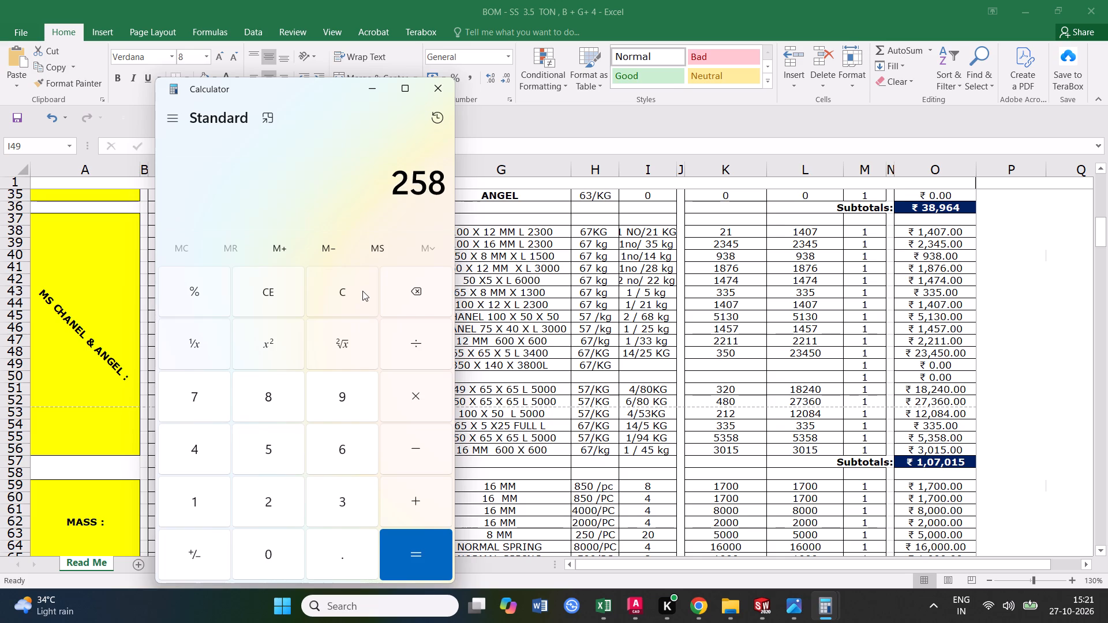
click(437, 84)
Enter the weight 258 / KG in I49 of the MACHINE BASE I SECTION row.
click(644, 385)
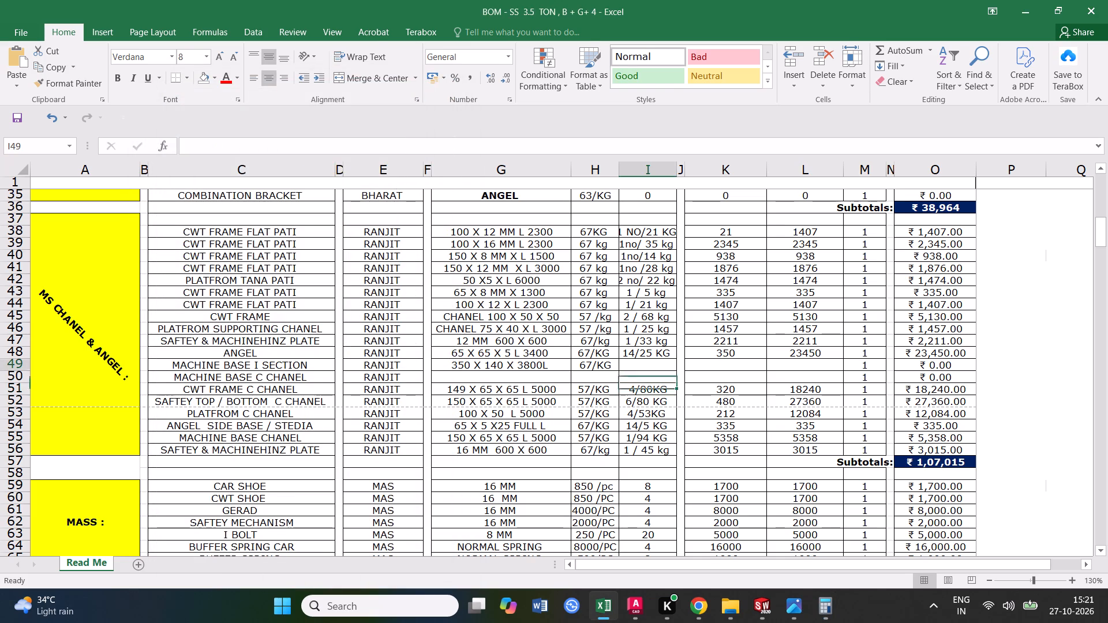
double_click(645, 367)
click(661, 381)
click(652, 402)
click(652, 363)
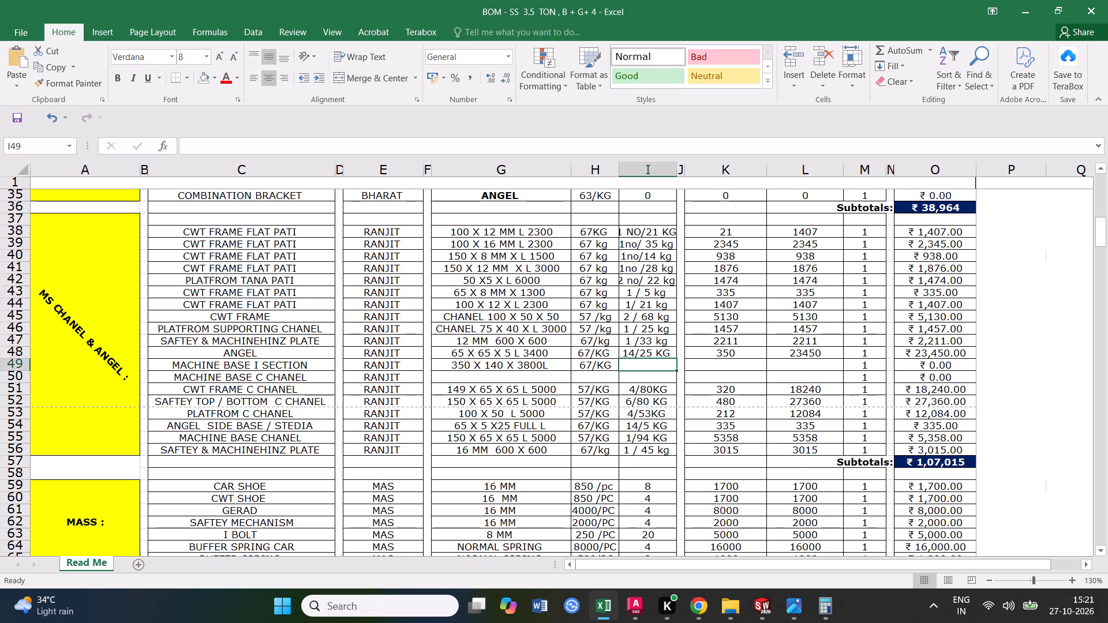
text(2585)
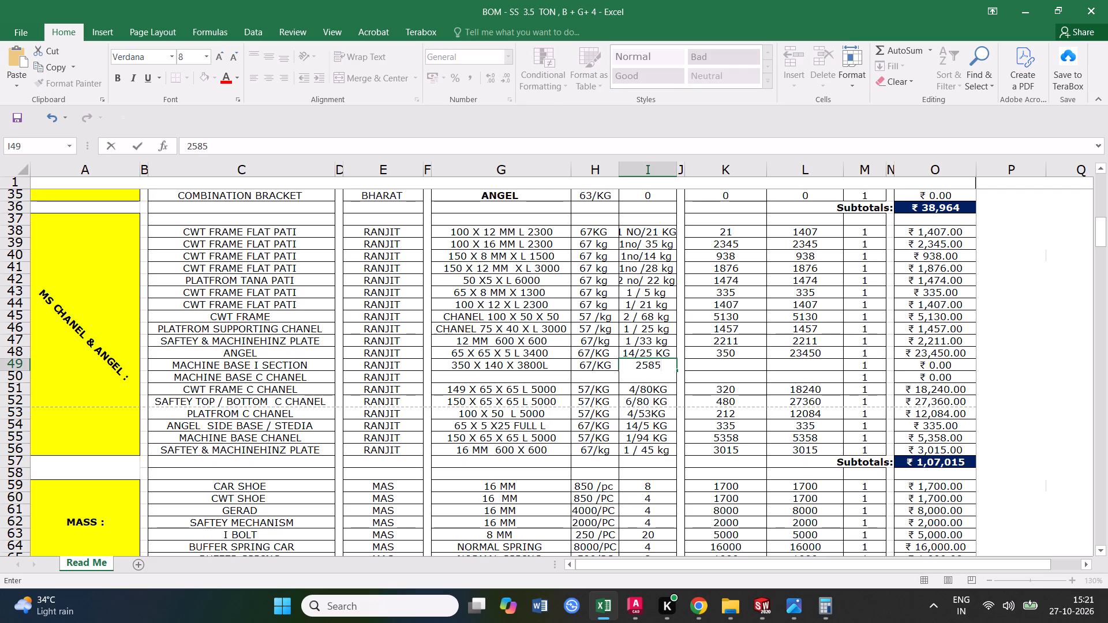
key(BackSpace)
click(631, 430)
double_click(667, 364)
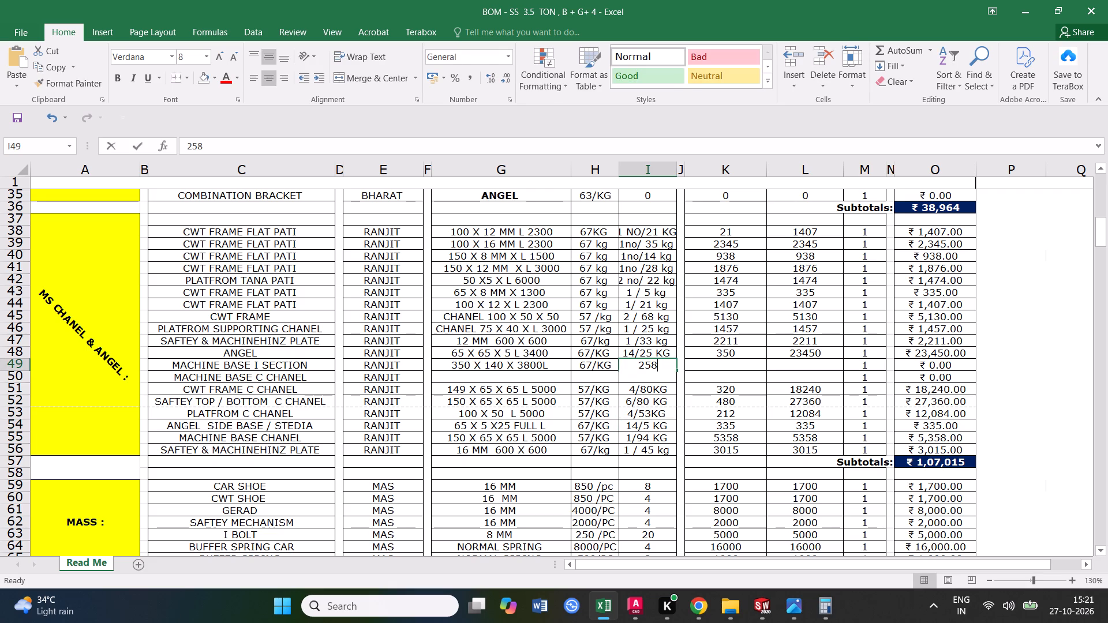
key(space)
text(/ KG)
key(space)
click(653, 412)
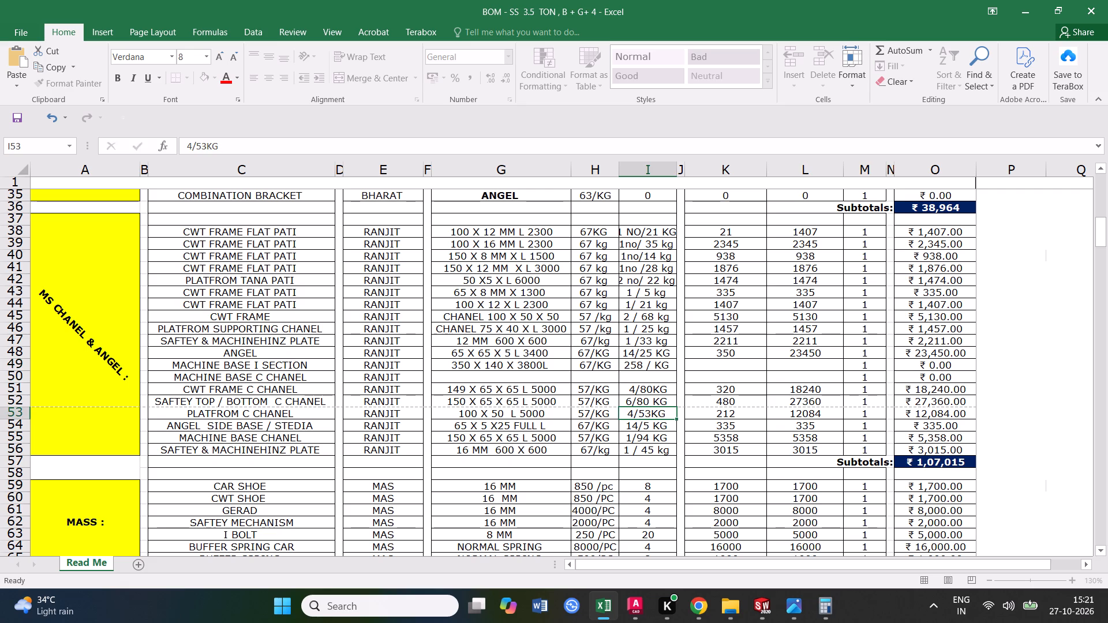
click(652, 404)
click(645, 370)
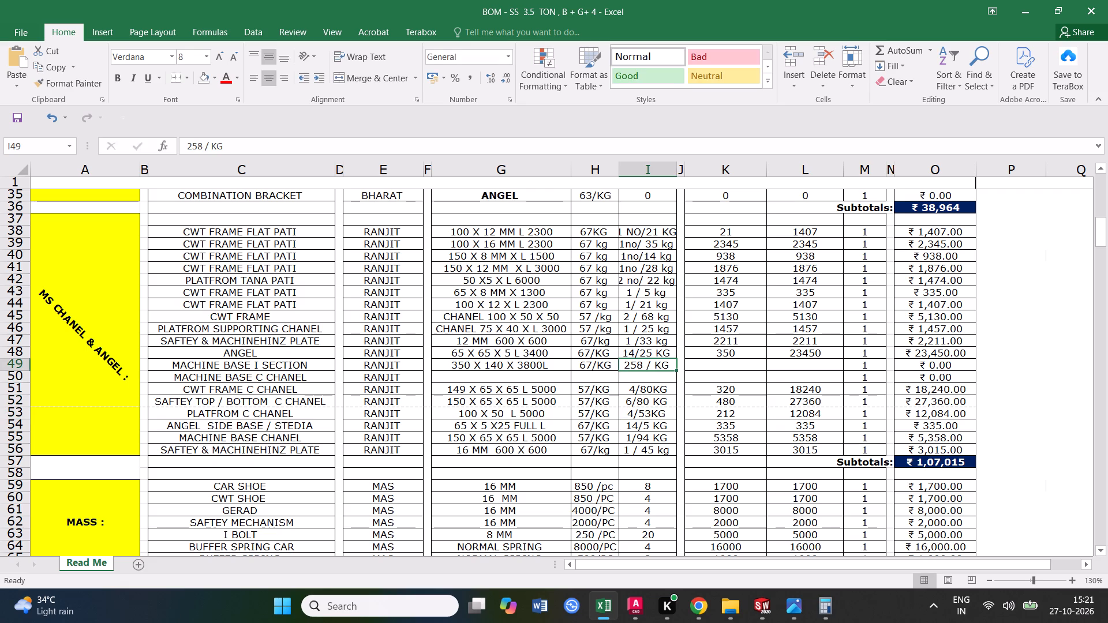
Change the I49 entry of the MACHINE BASE I SECTION row to 2 /258KG.
click(20, 367)
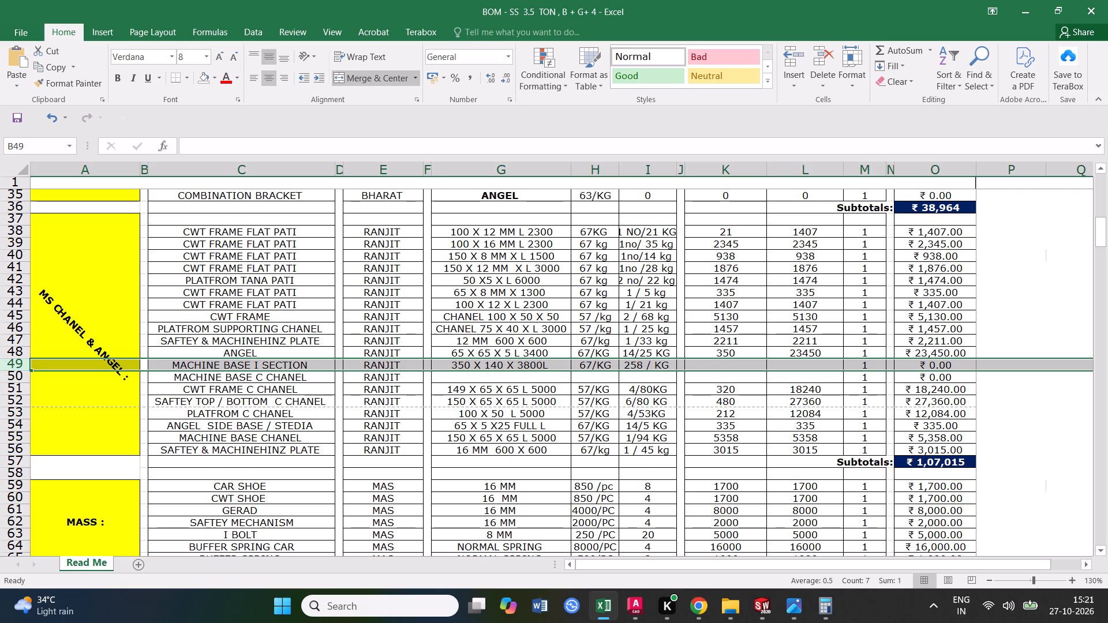
double_click(716, 362)
click(731, 433)
click(635, 363)
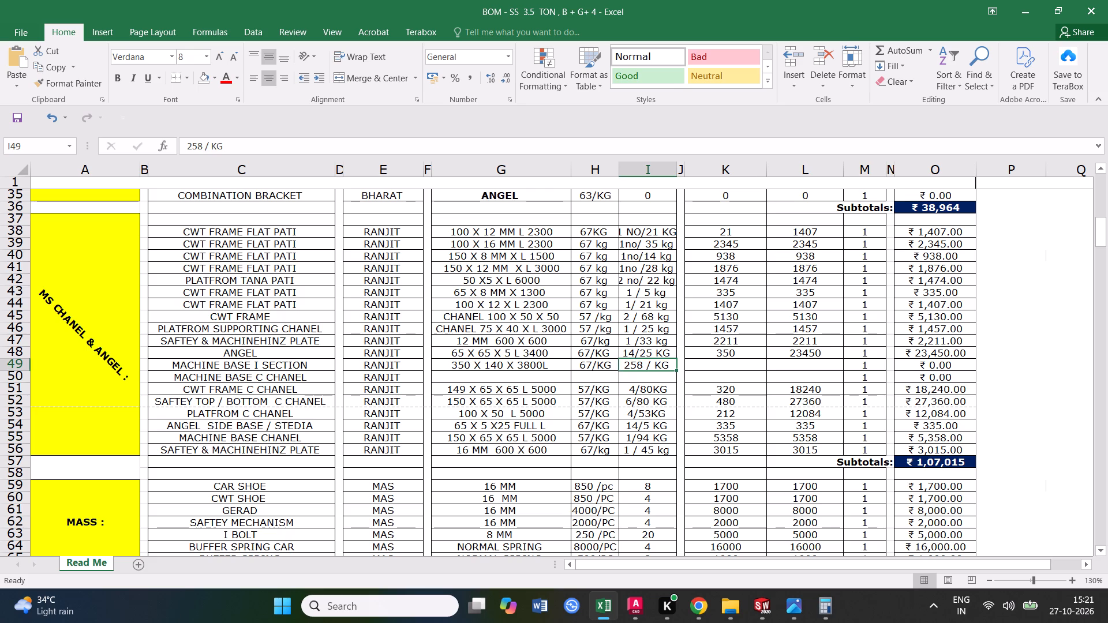
click(14, 367)
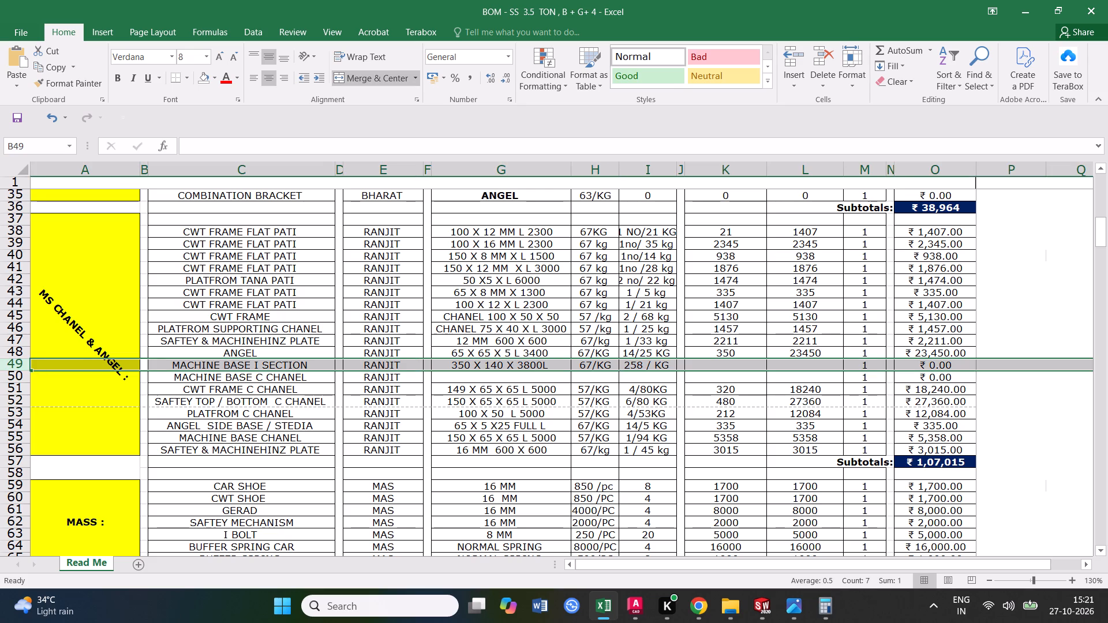
double_click(628, 367)
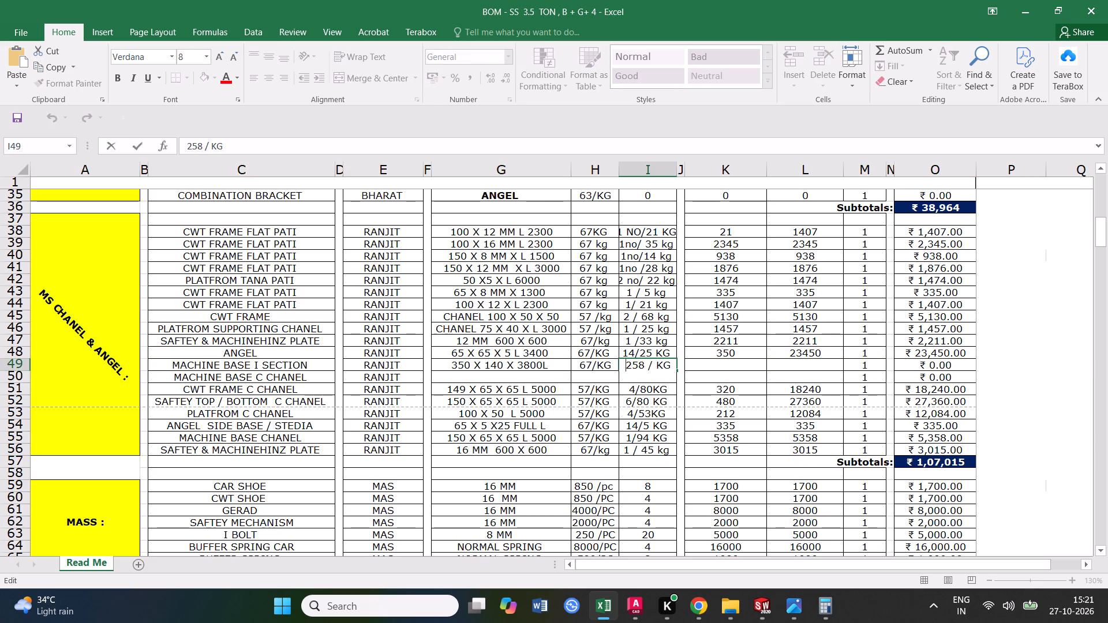
click(652, 365)
click(625, 365)
text(2)
key(space)
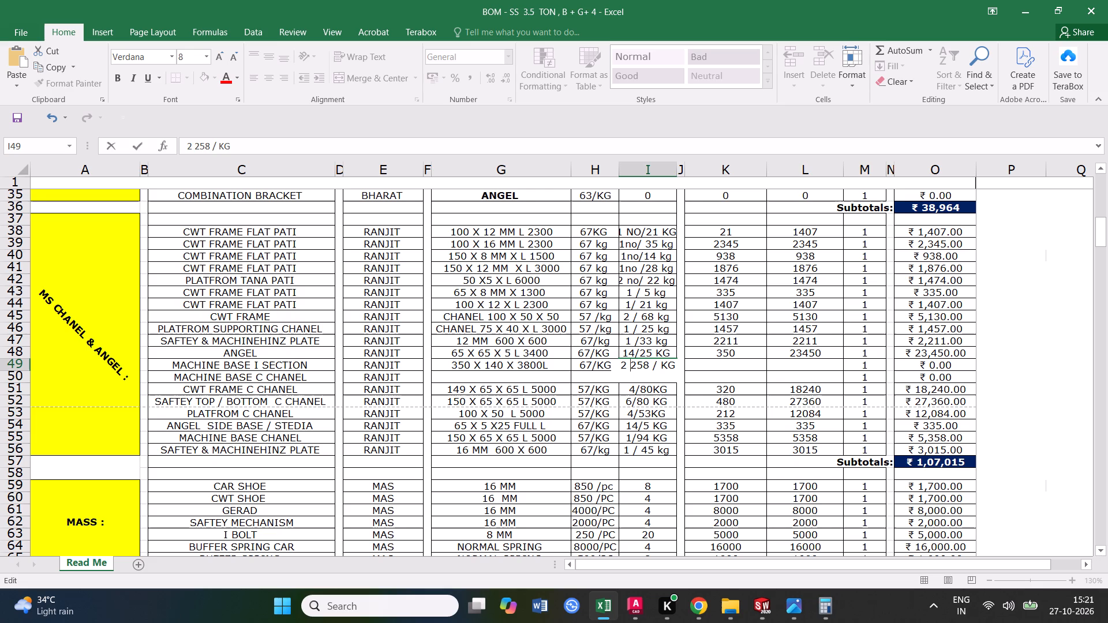
key(slash)
click(662, 366)
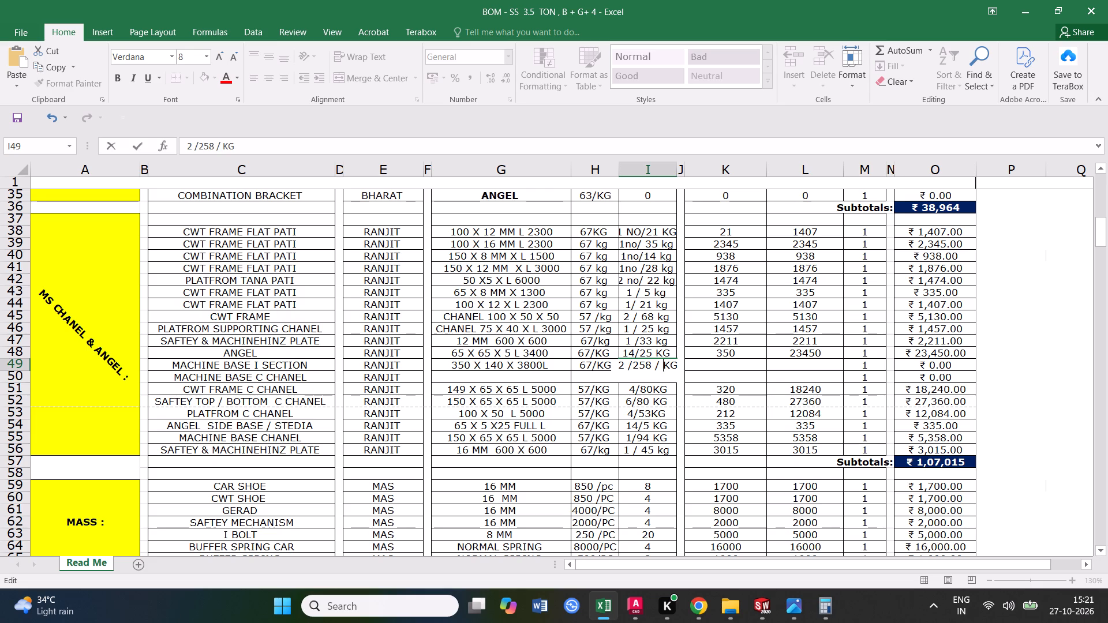
key(BackSpace)
key(BackSpace)
key(BackSpace)
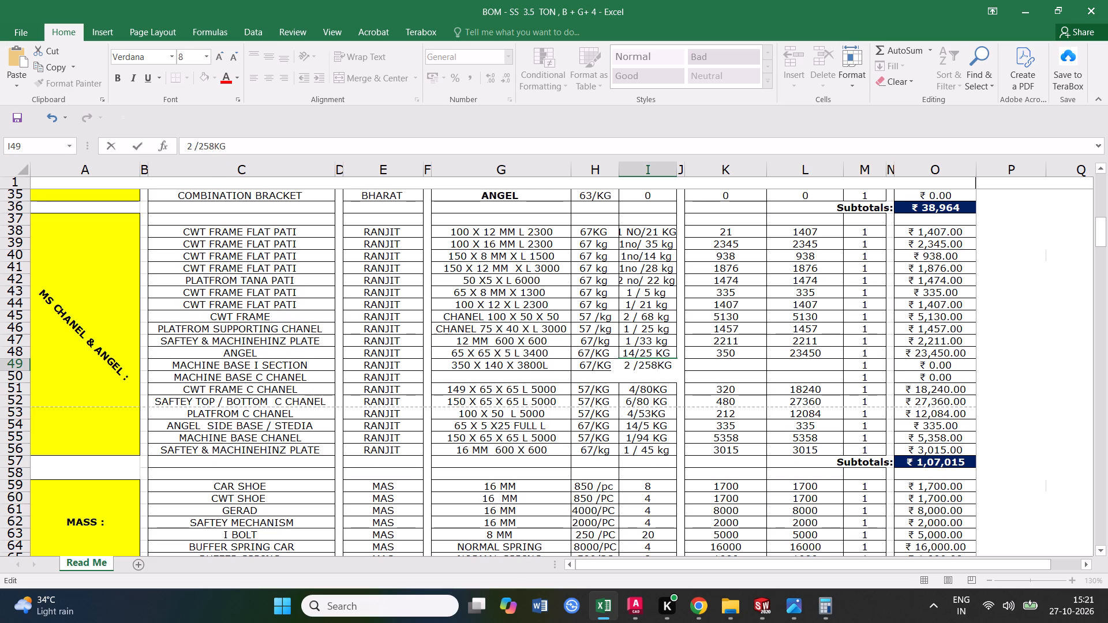
Calculate 258 × 2 in Calculator and enter the total weight 516 in K49.
click(736, 366)
text(258*2)
key(Return)
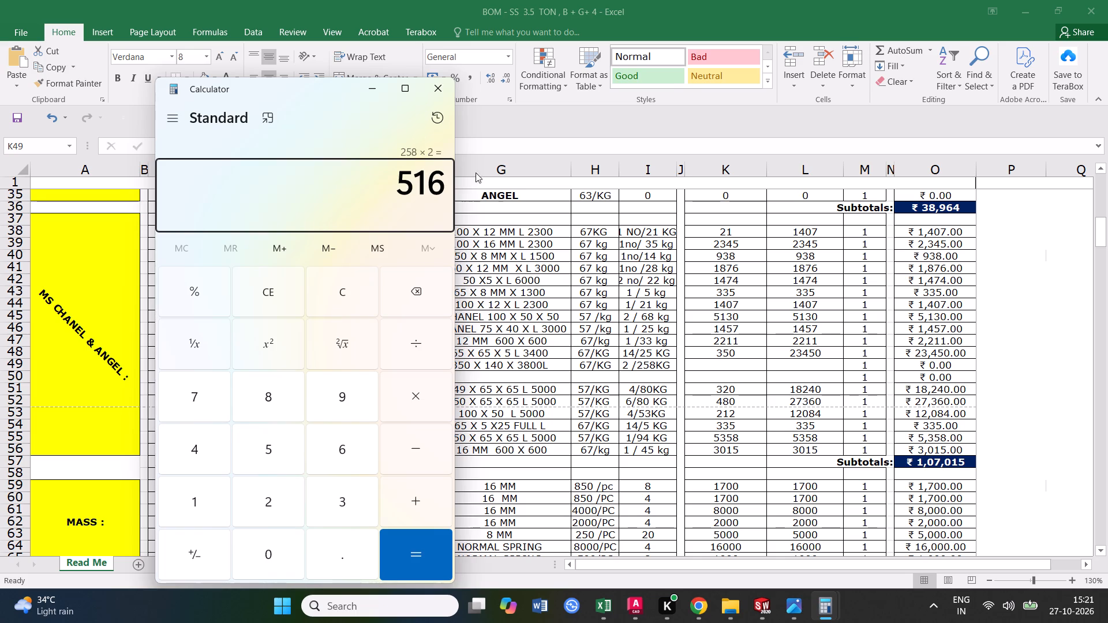
click(443, 91)
text(516)
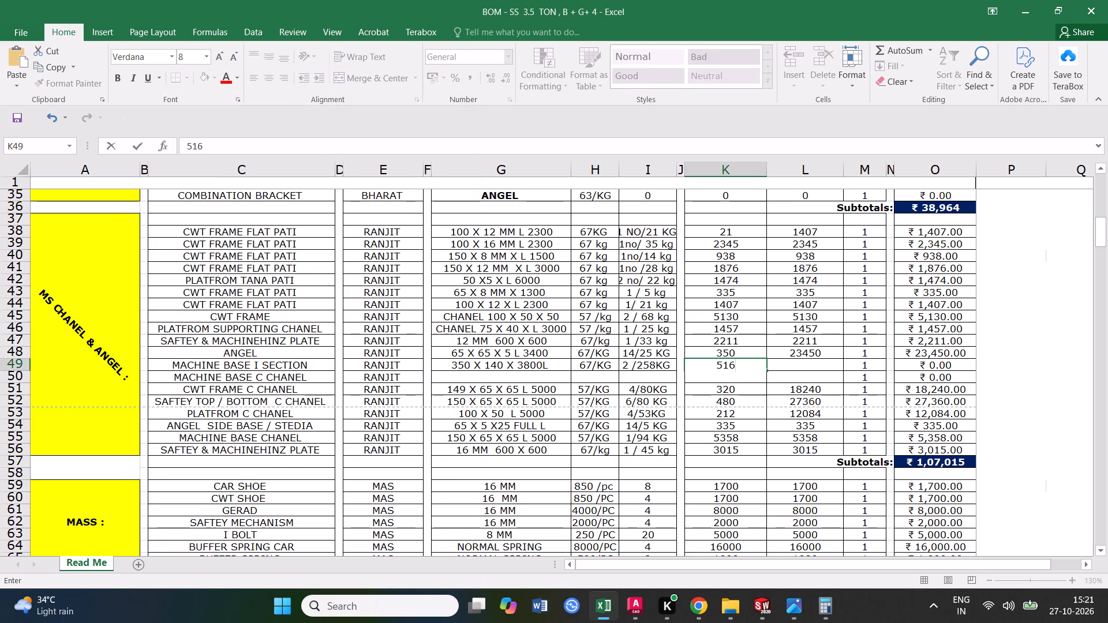
Calculate 516 × 67 in Calculator and enter the cost 34572 in L49 of the MACHINE BASE I SECTION row.
click(814, 365)
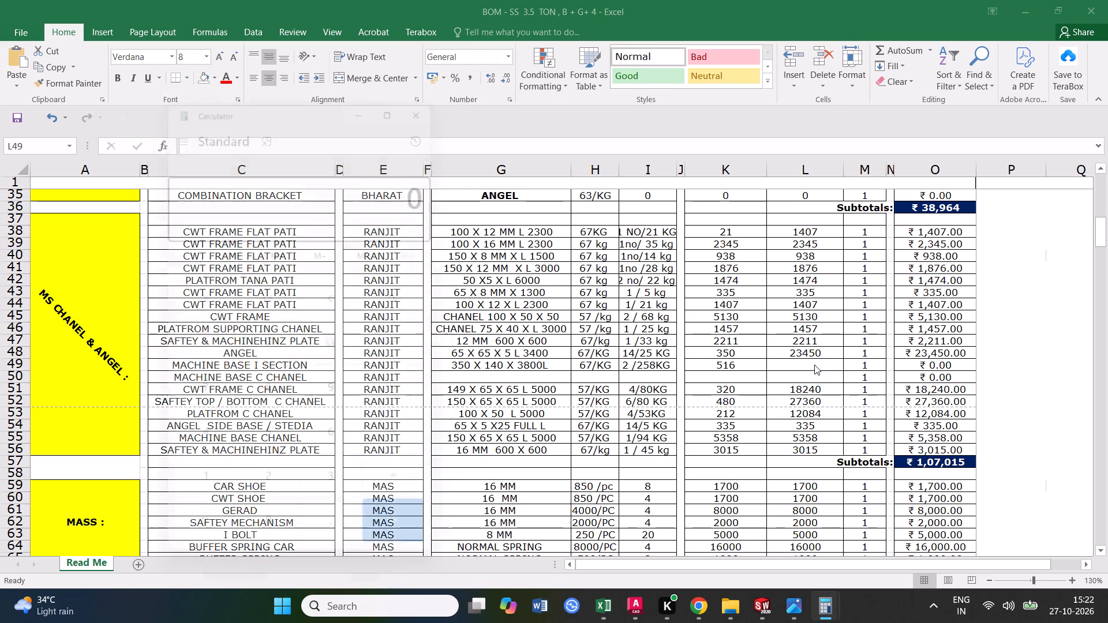
text(516)
text(*67)
key(Return)
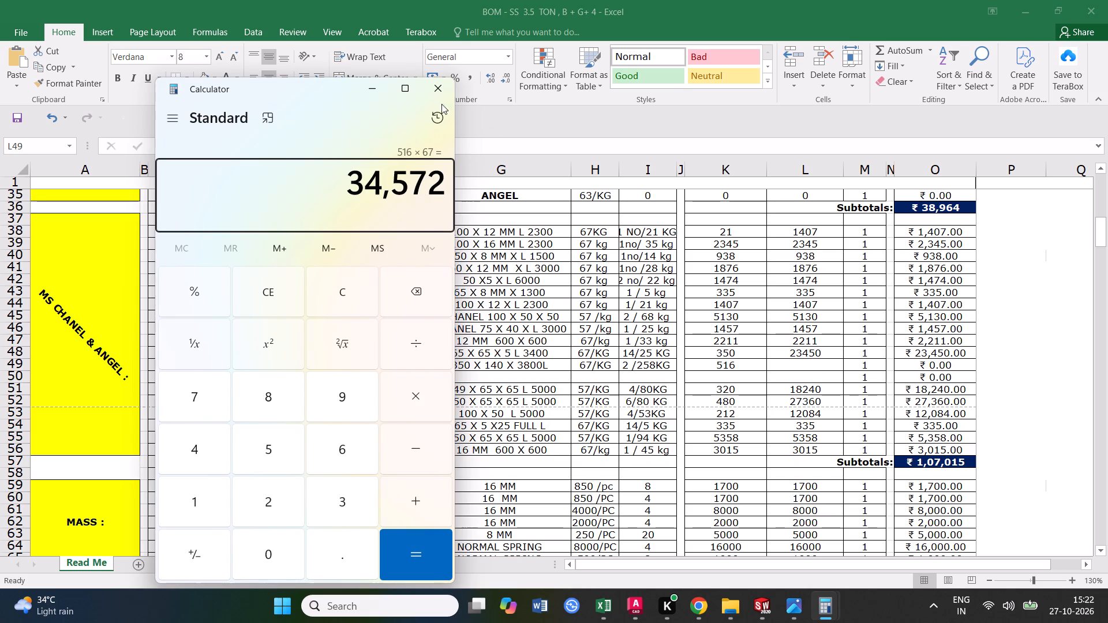
click(439, 100)
text(34572)
click(802, 420)
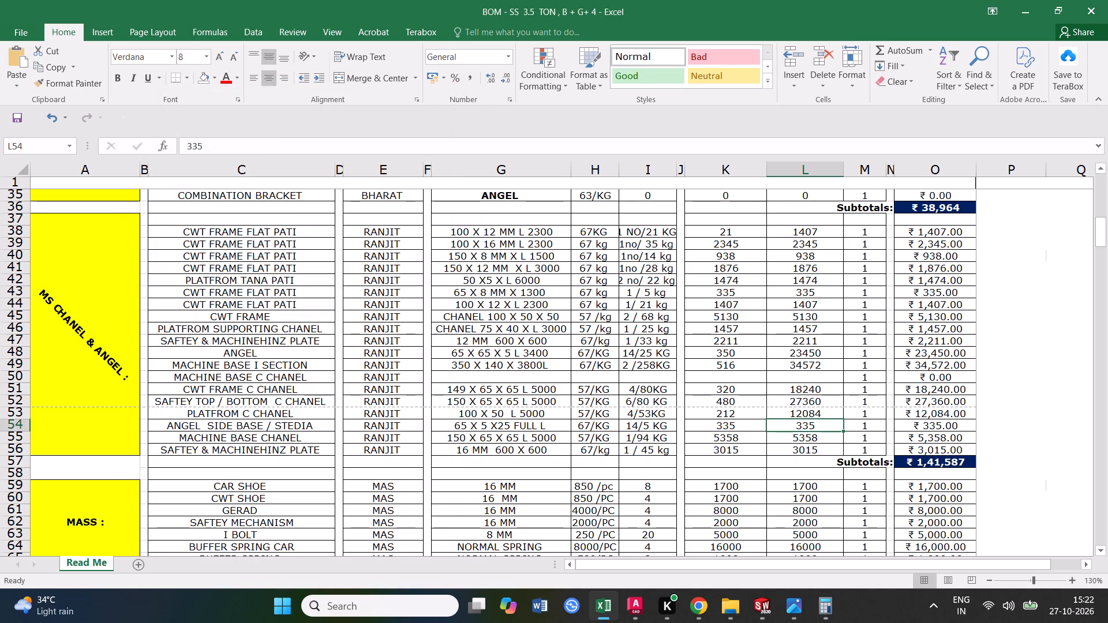
click(17, 365)
click(22, 119)
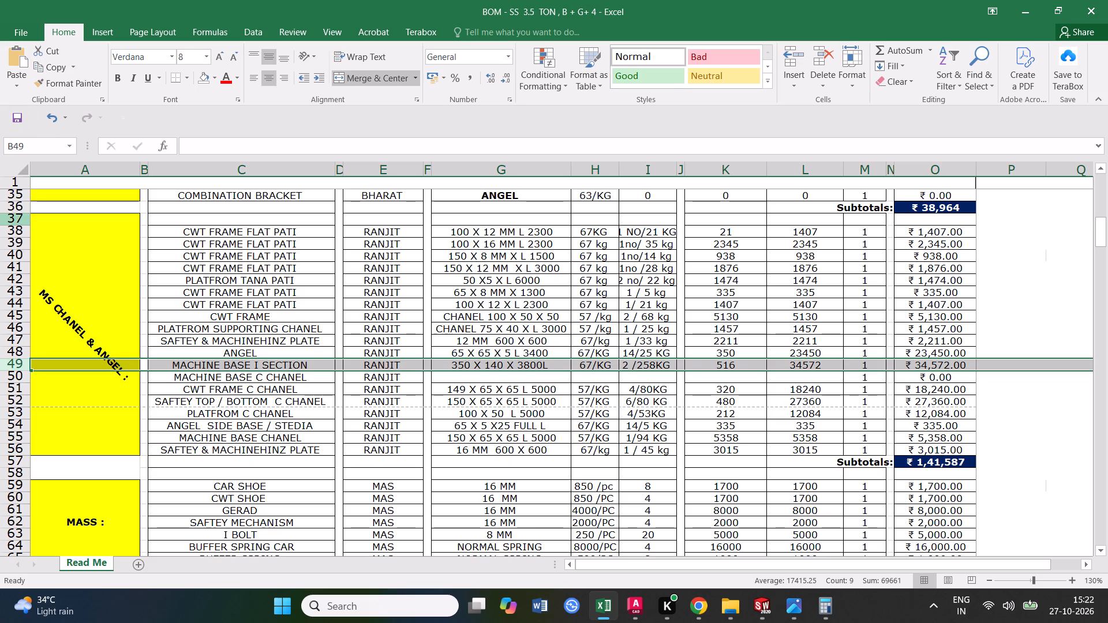
Enter the size 250 X 75 X 2100 in G50 of the MACHINE BASE C CHANEL row.
click(481, 377)
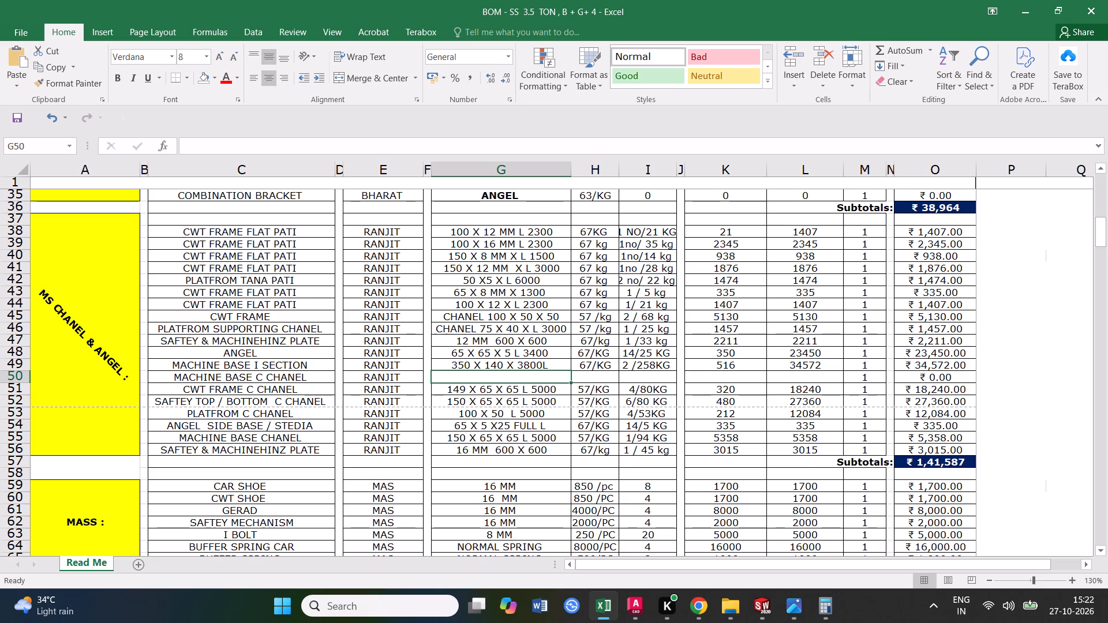
text(250 X)
key(space)
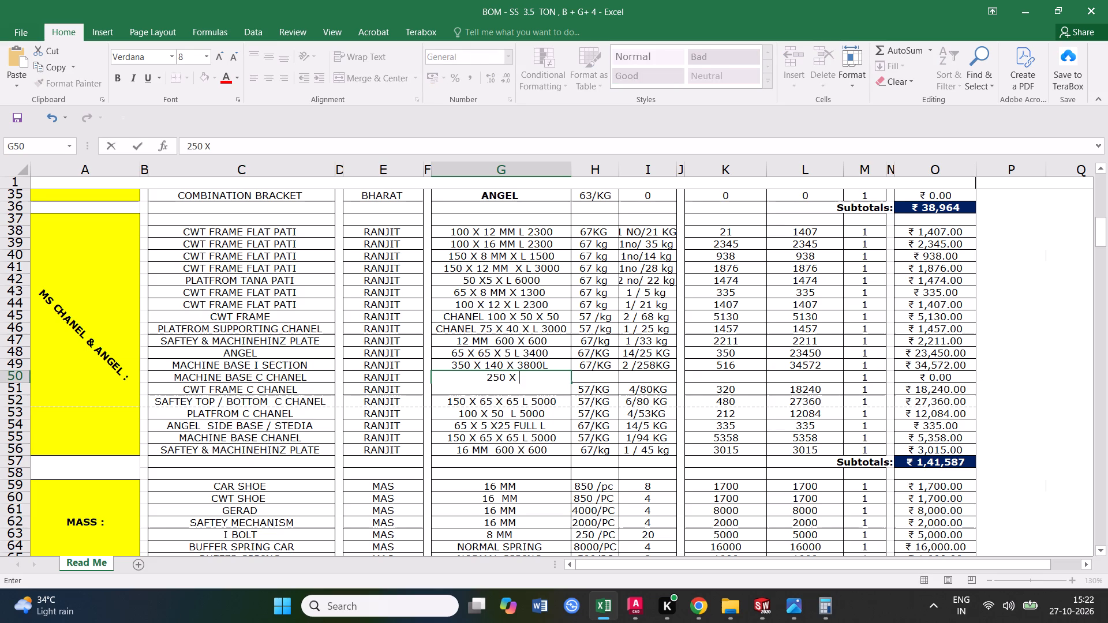
text(75 X)
key(space)
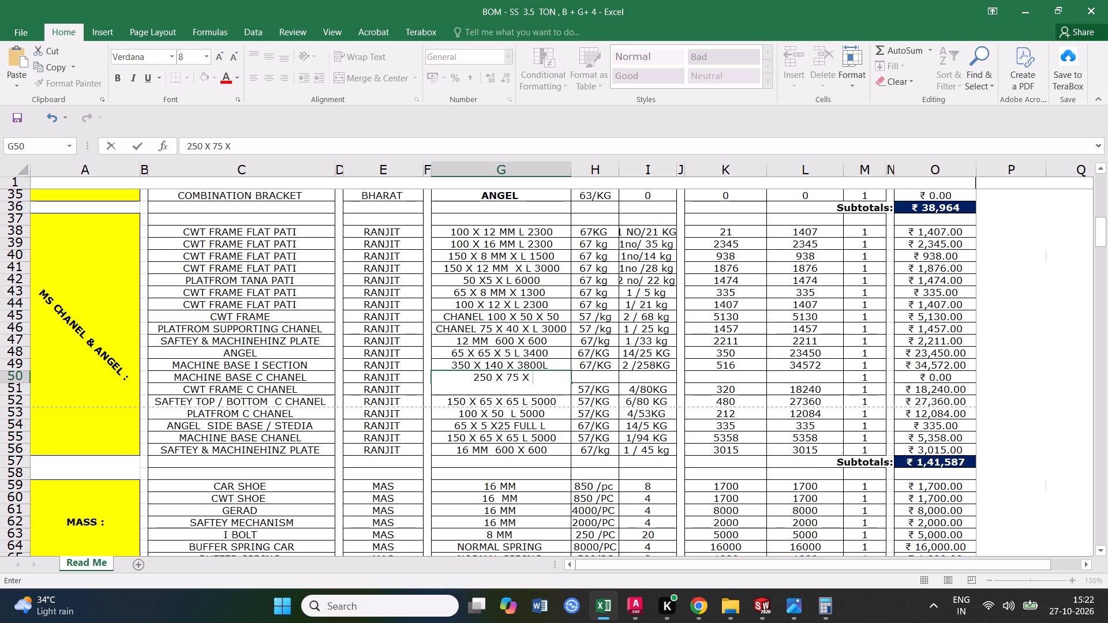
text(2100)
click(572, 406)
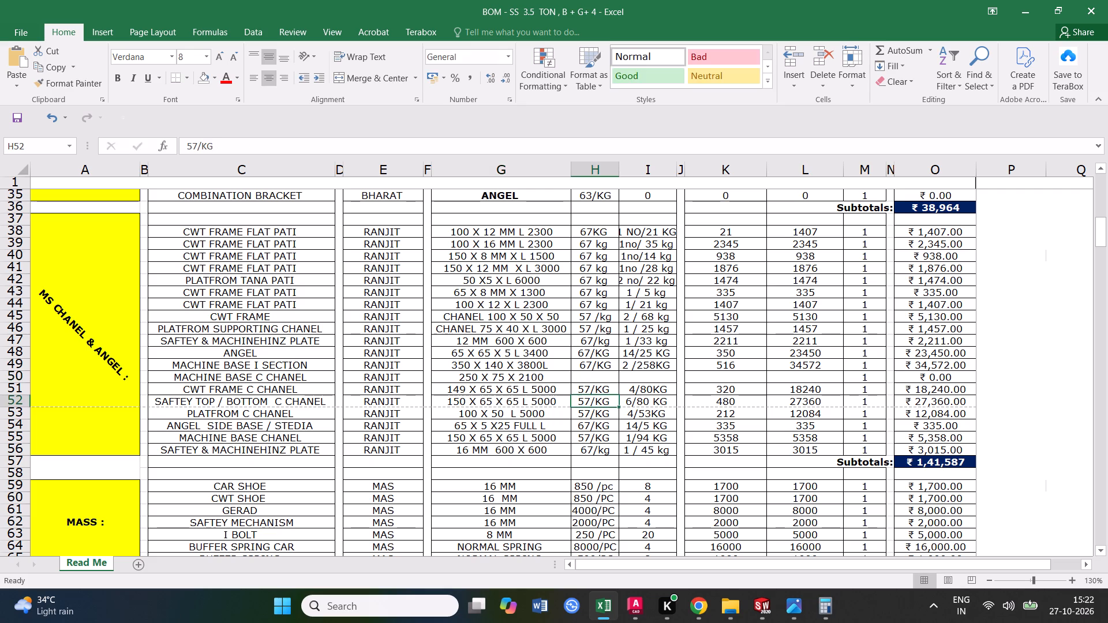
Fill the 67/KG rate from H49 down into H50 of the MACHINE BASE C CHANEL row.
drag(600, 372, 601, 380)
click(600, 364)
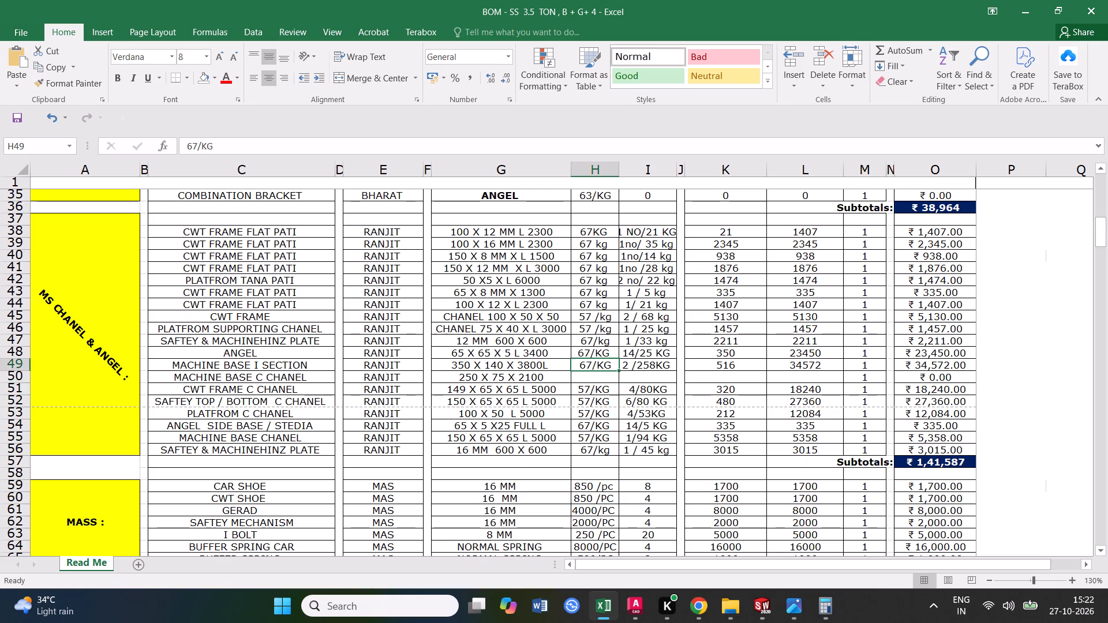
drag(618, 370, 617, 383)
Append L to the size in G50 so it reads 250 X 75 X 2100L.
double_click(551, 378)
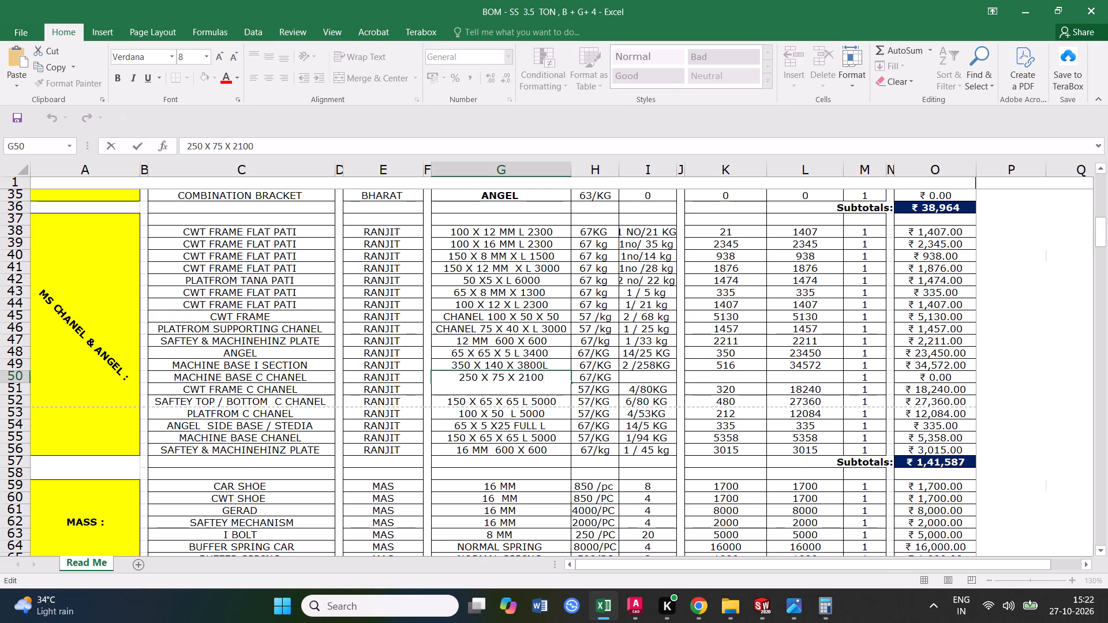
text(L)
key(space)
Enter the quantity 4NO/ in I50 of the MACHINE BASE C CHANEL row.
double_click(627, 376)
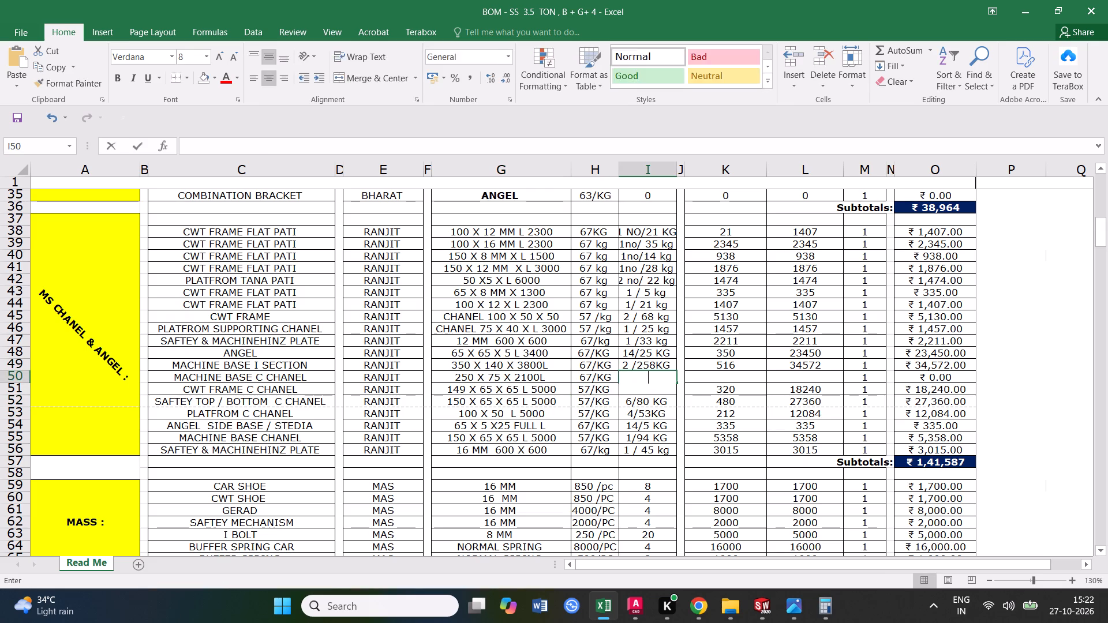
key(4)
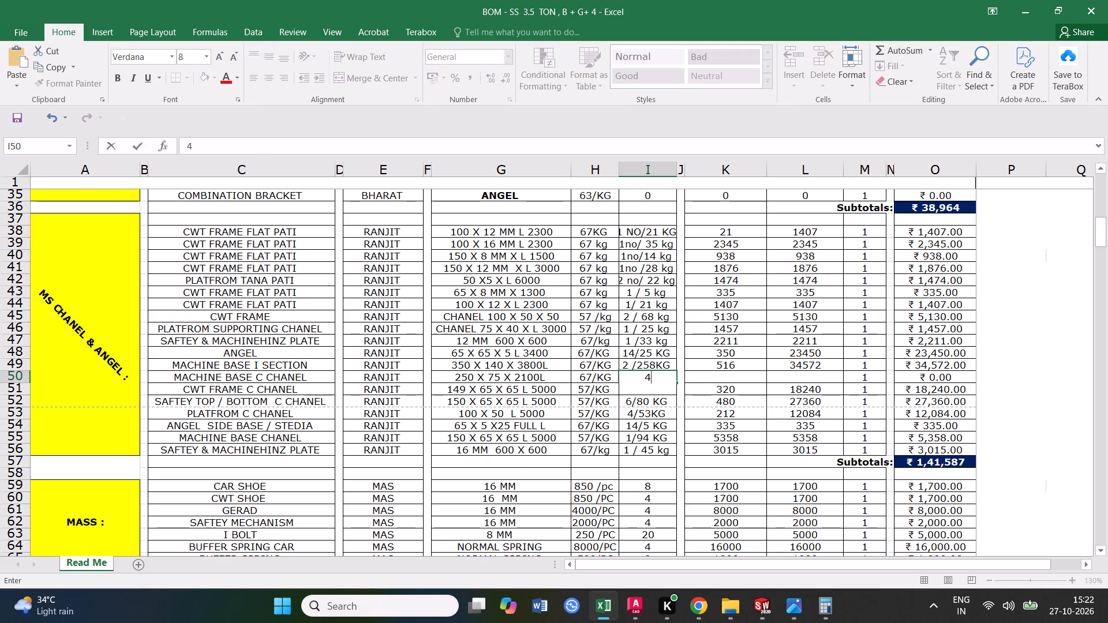
key(slash)
click(636, 421)
click(648, 378)
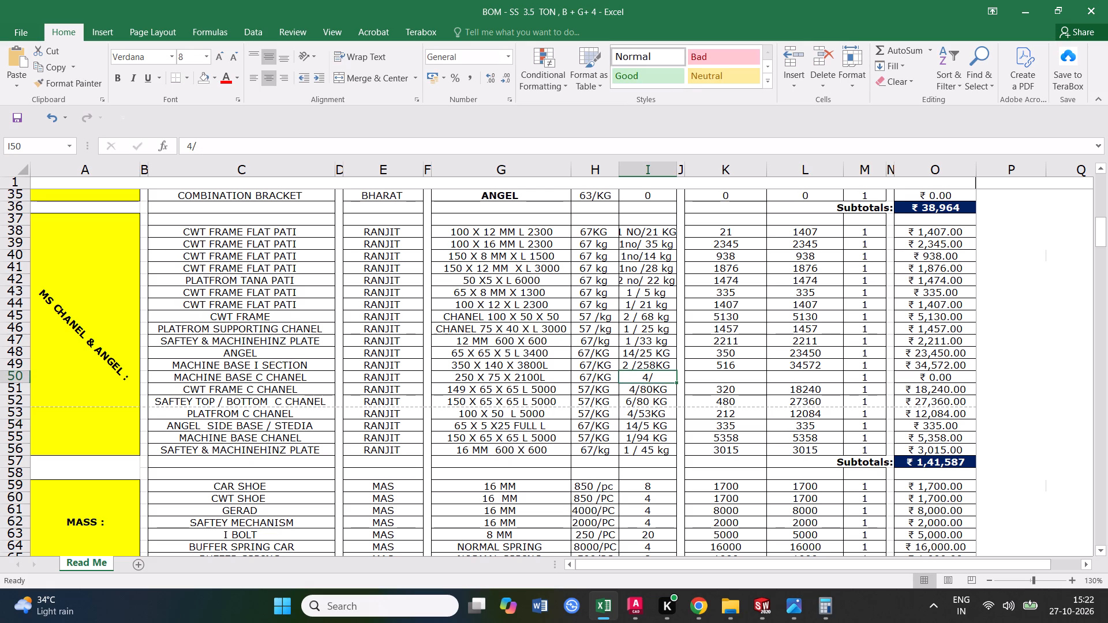
double_click(650, 378)
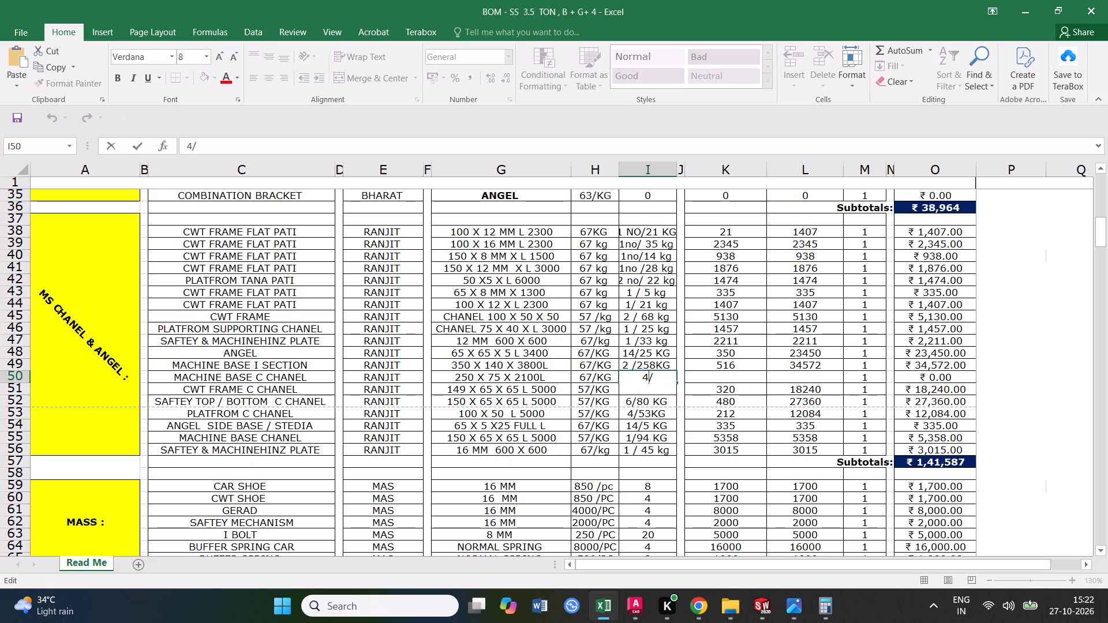
text(NO)
Add NO after the piece counts, making I49 read 2NO /258KG and I48 of the ANGEL row read 14NO/25 KG.
double_click(630, 358)
double_click(631, 363)
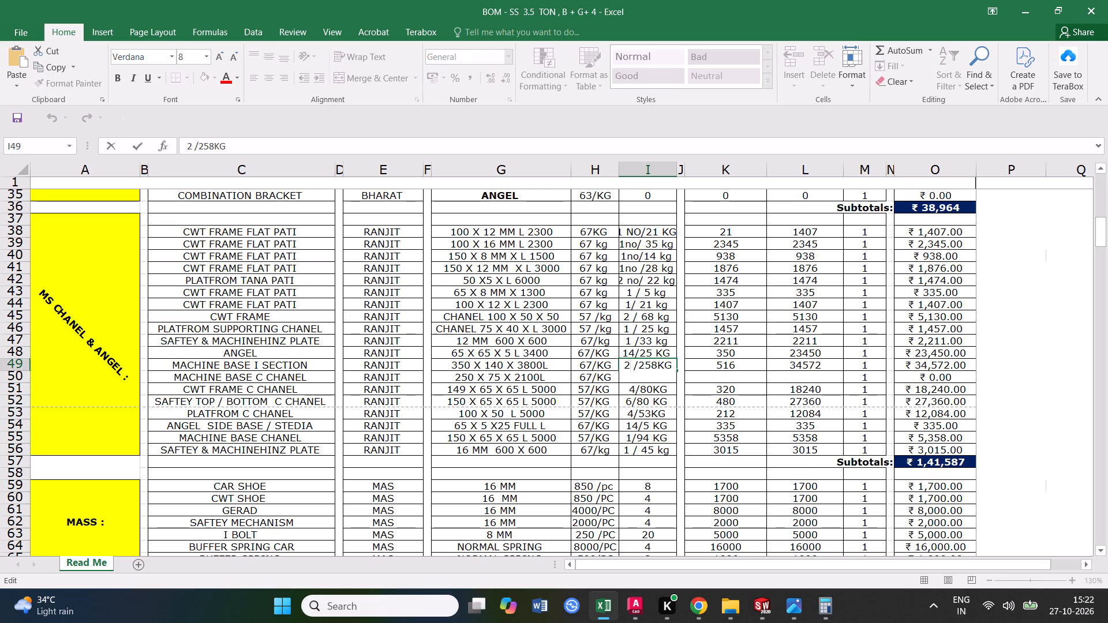
text(NO)
click(647, 388)
click(638, 352)
triple_click(633, 352)
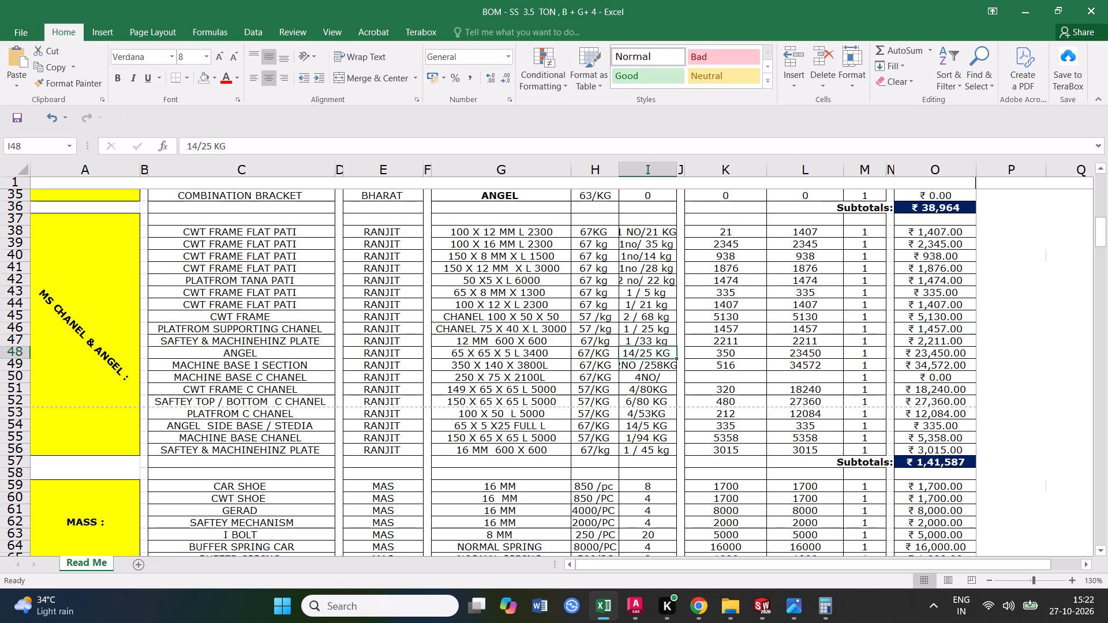
text(NO)
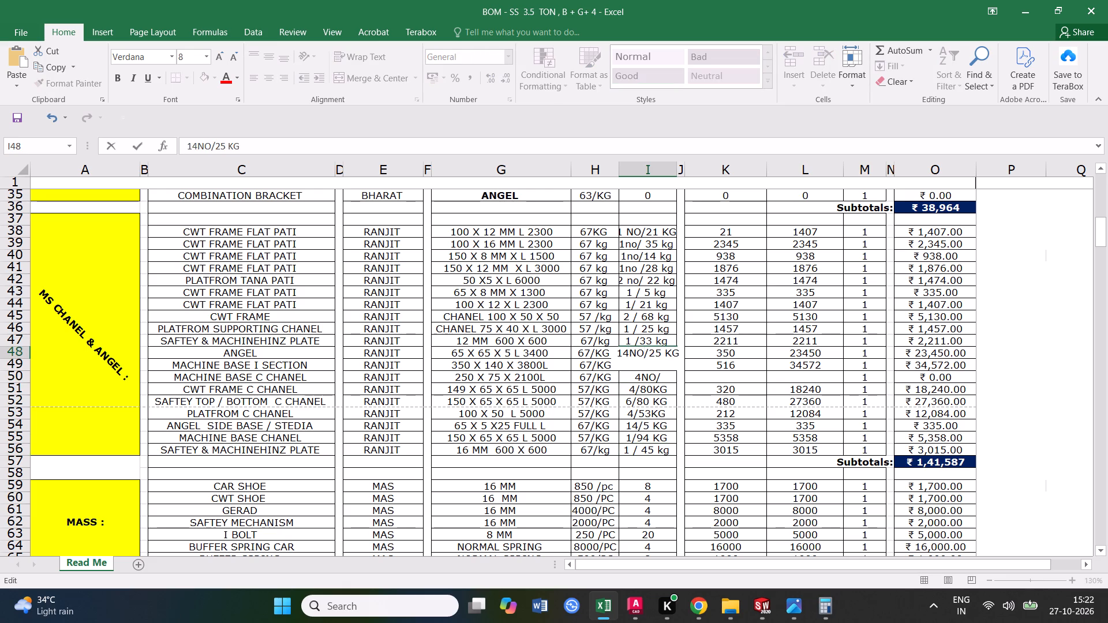
Change NO to lowercase in I49 of the MACHINE BASE I SECTION row so it reads 2no /258KG.
click(640, 371)
double_click(638, 365)
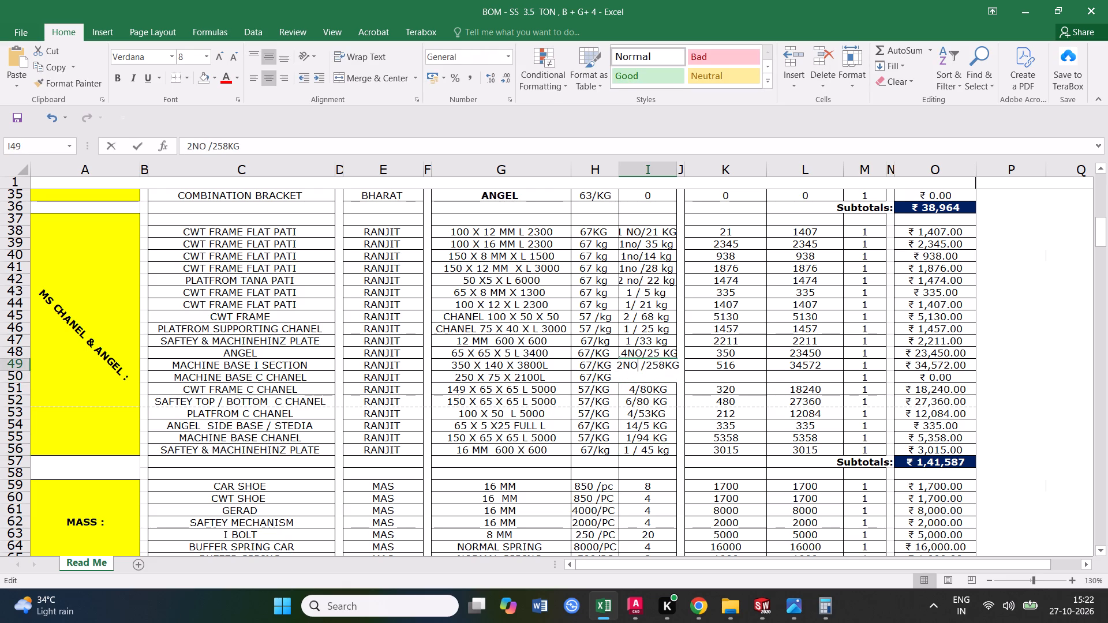
drag(638, 366, 624, 366)
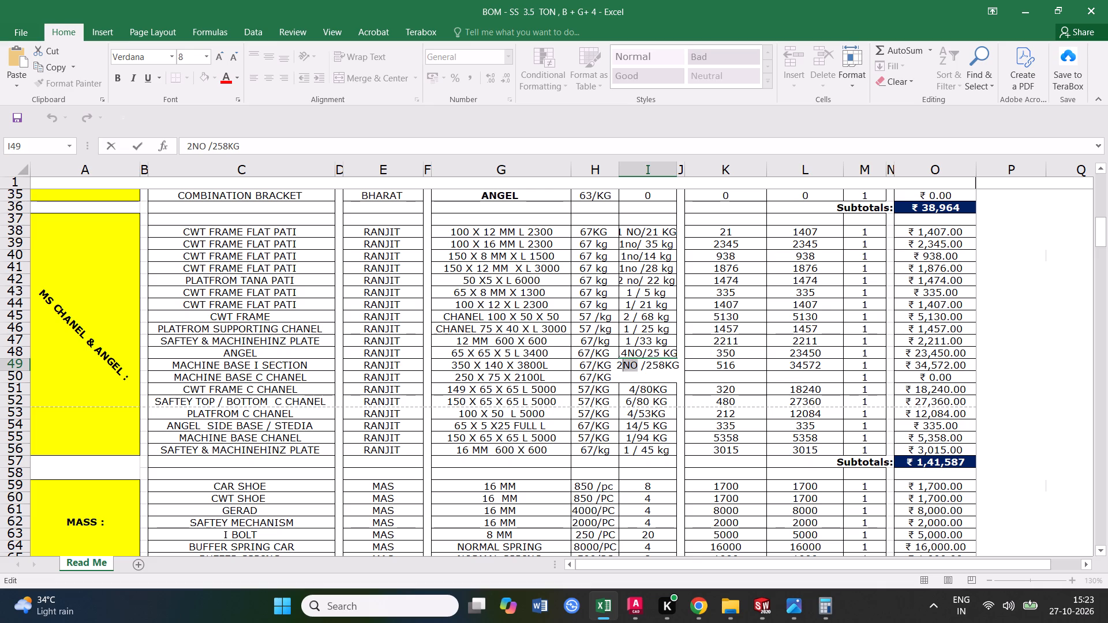
key(BackSpace)
text(no)
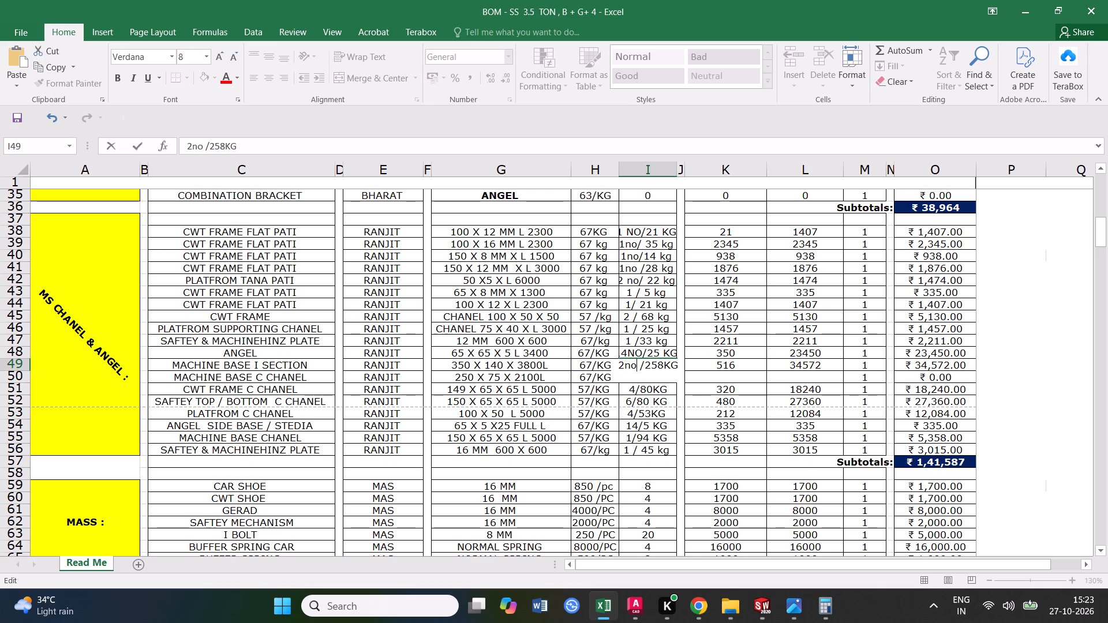
click(623, 393)
Change NO to lowercase in I50 of the MACHINE BASE C CHANEL row so it reads 4no/.
triple_click(655, 381)
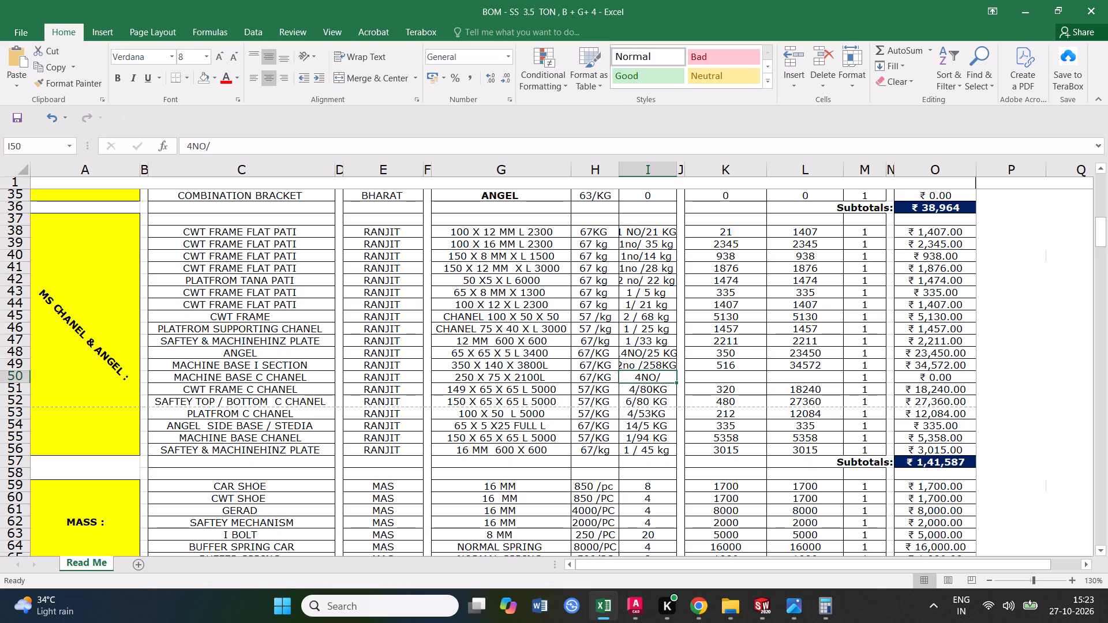
double_click(654, 378)
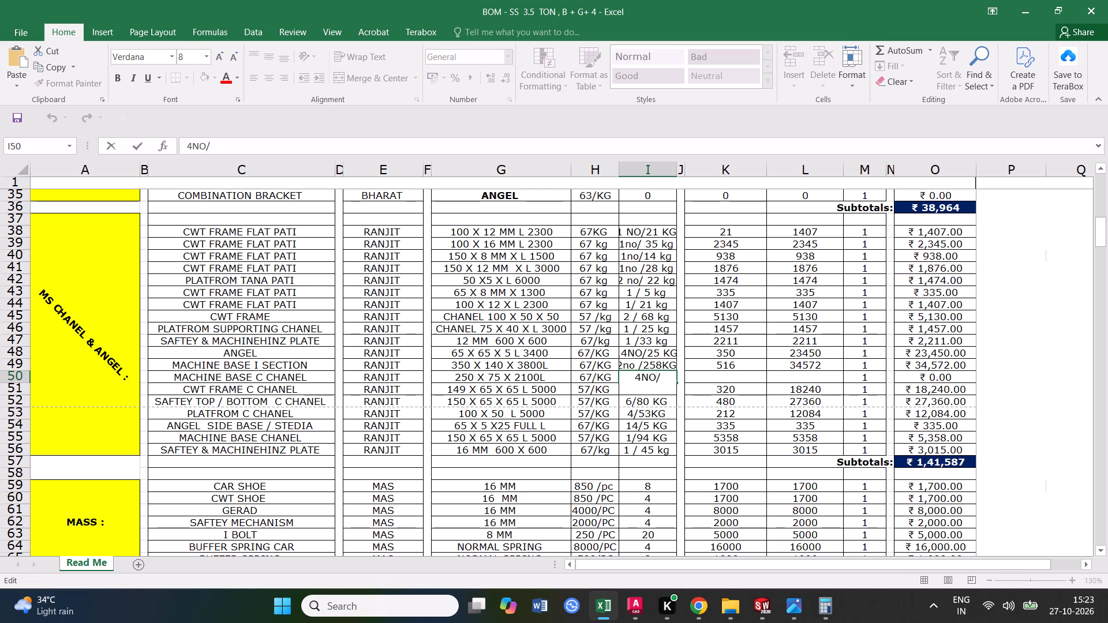
key(BackSpace)
key(BackSpace)
text(no)
click(667, 376)
Switch to Chrome and calculate the weight of a UPN 240 channel 2.1 m long with the Channels - UPN calculator.
click(706, 611)
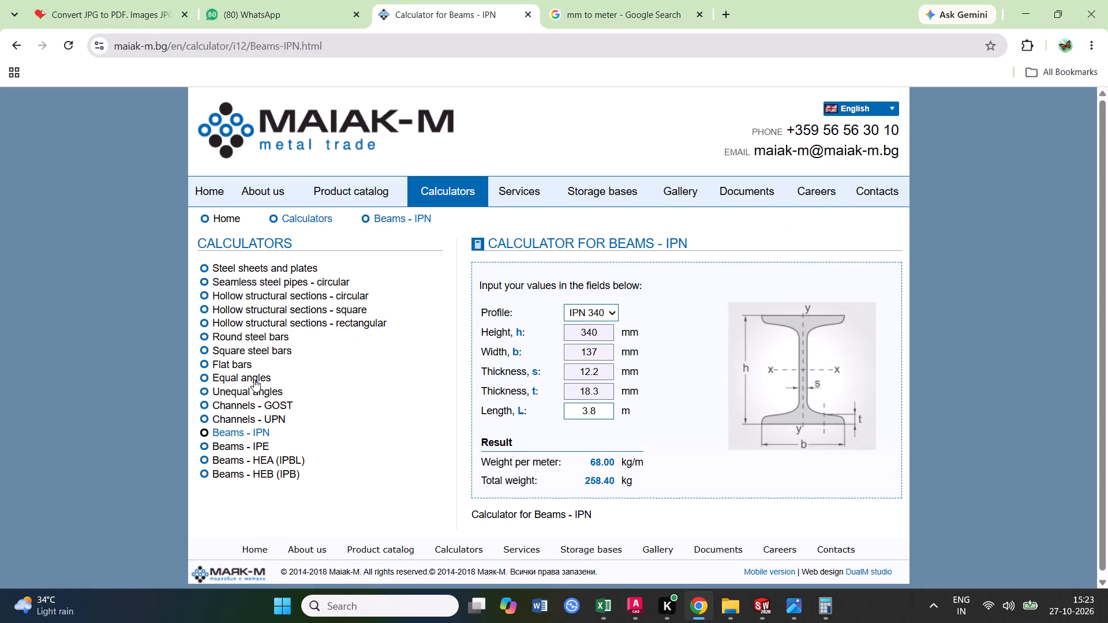
click(242, 408)
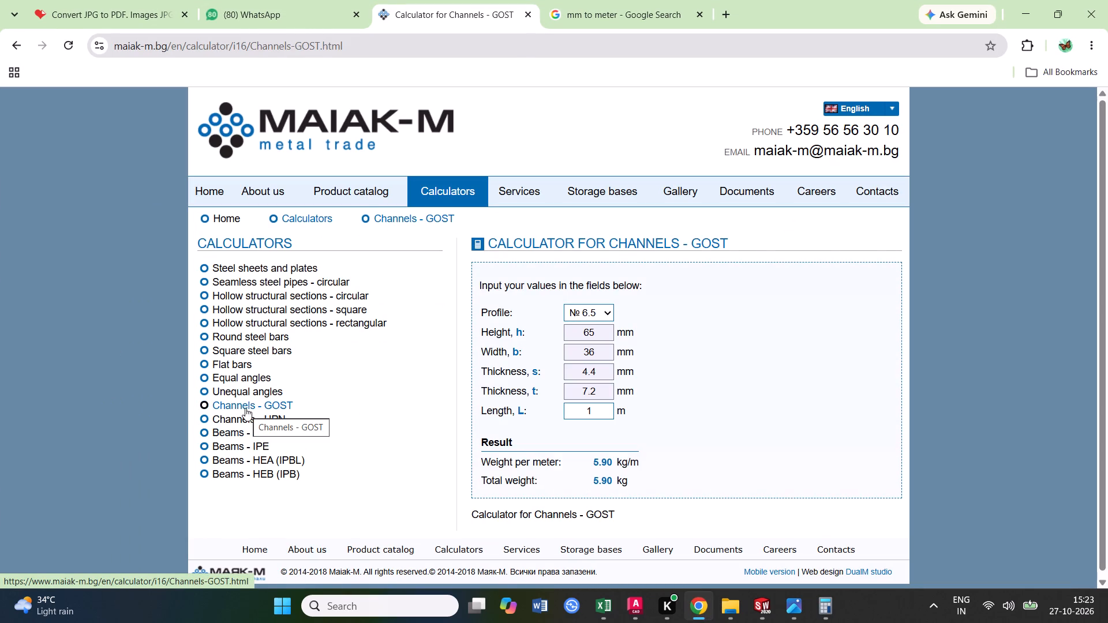
click(233, 419)
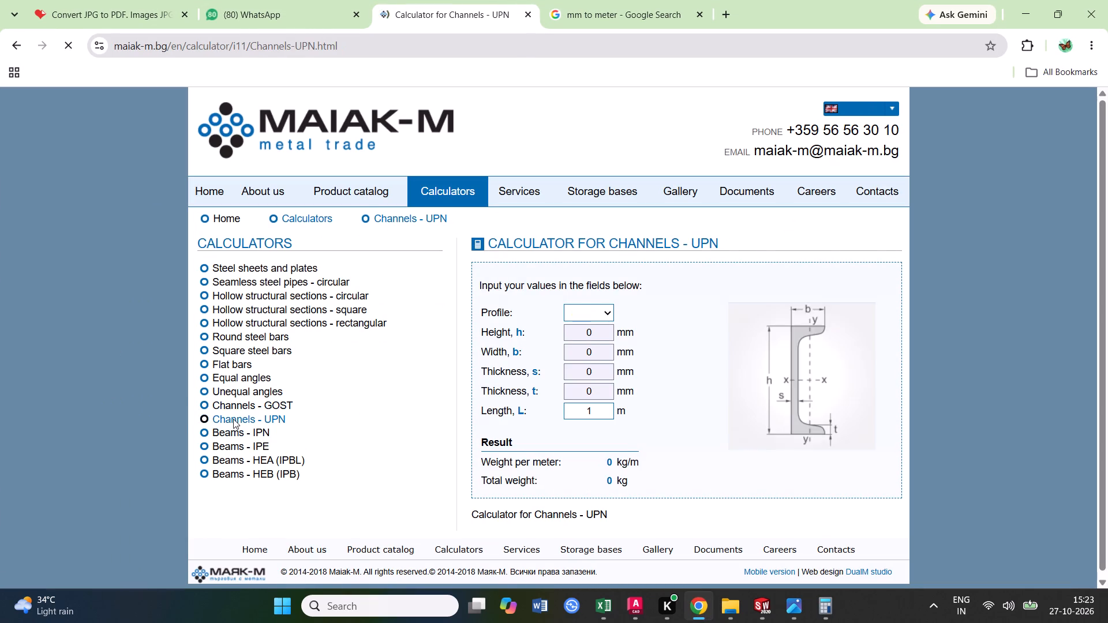
click(605, 318)
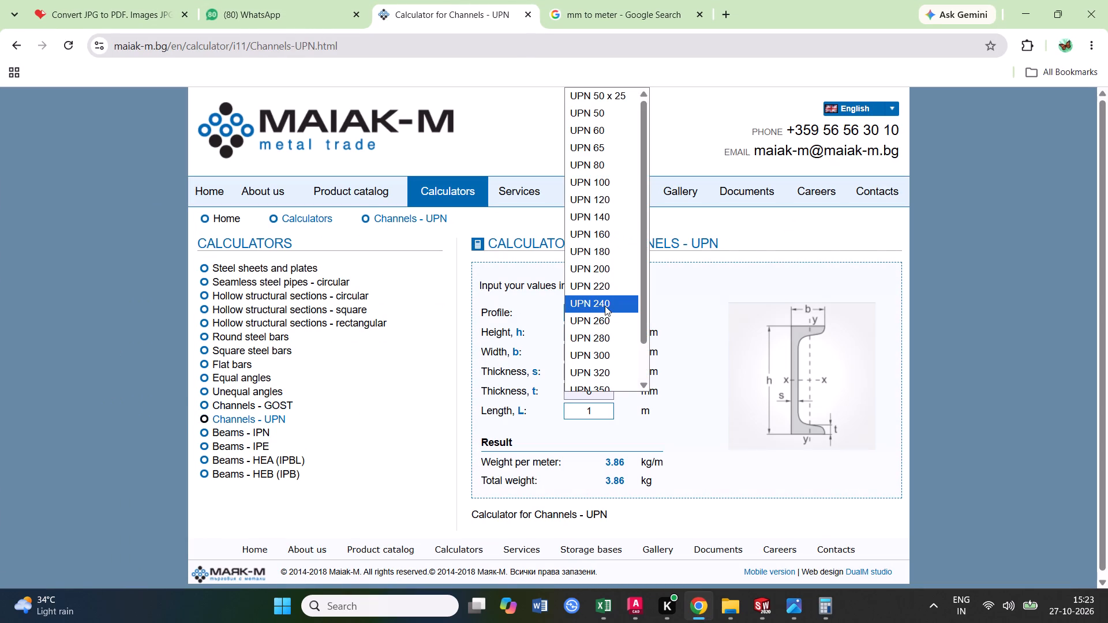
click(605, 306)
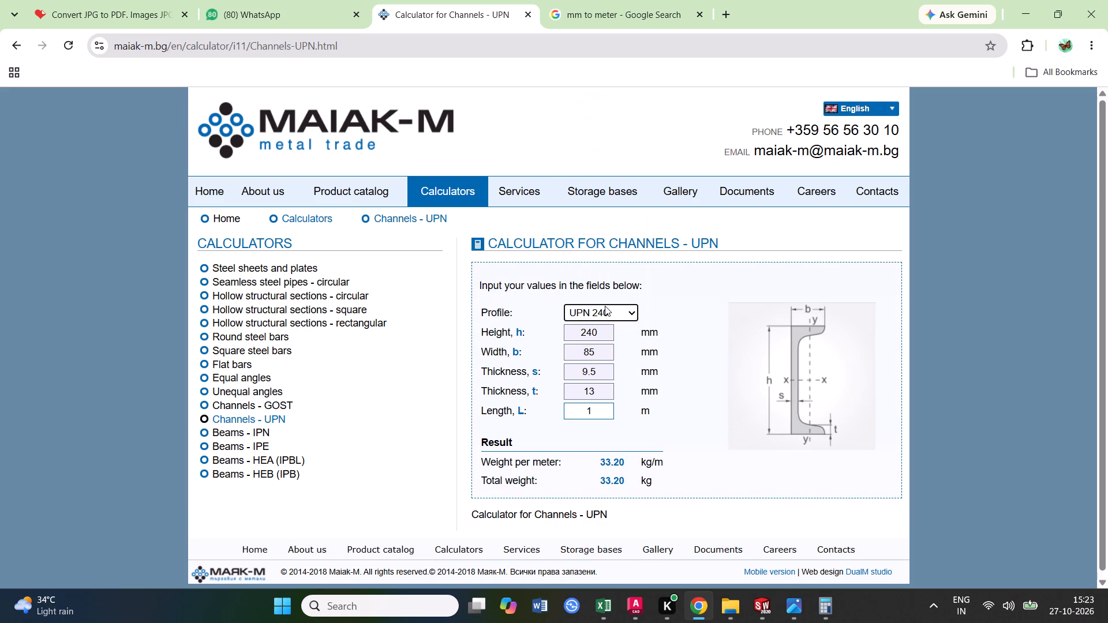
click(605, 306)
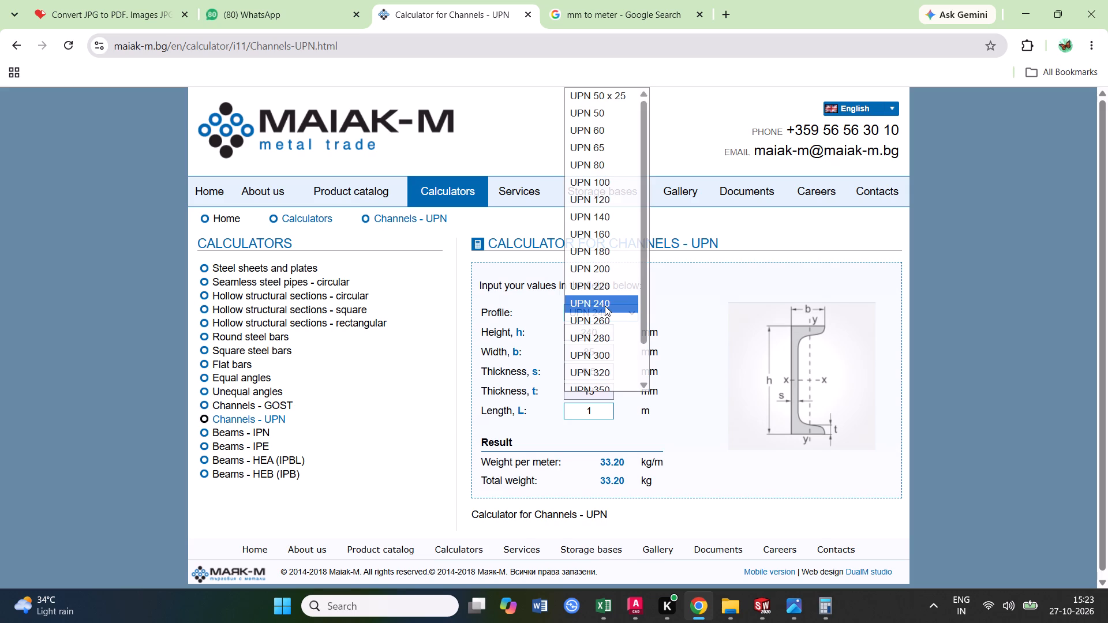
click(609, 306)
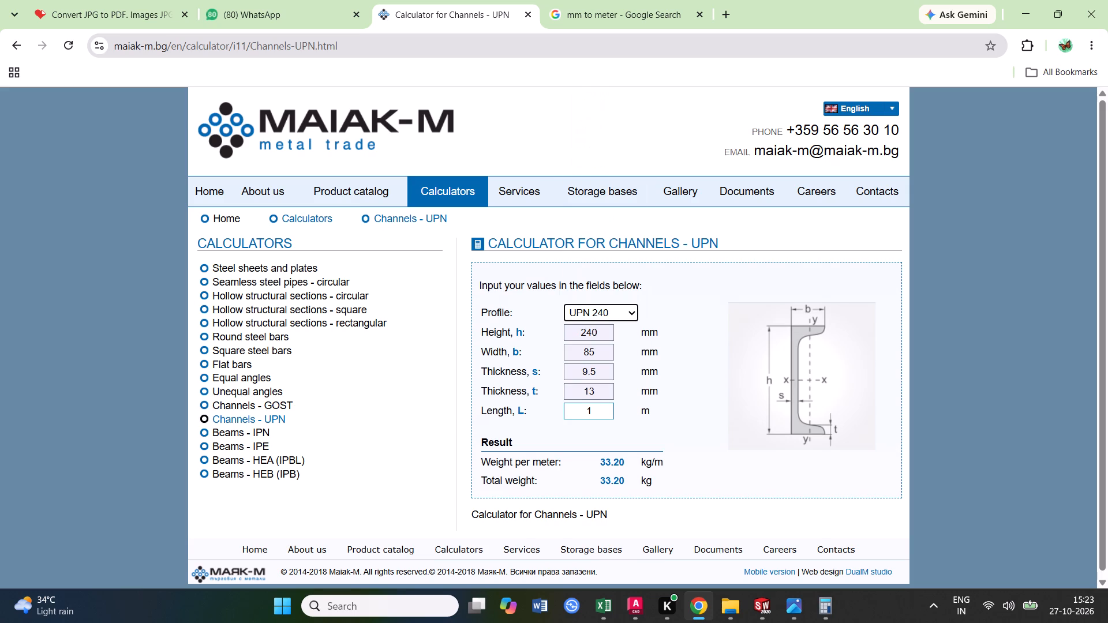
click(593, 408)
drag(593, 408, 574, 411)
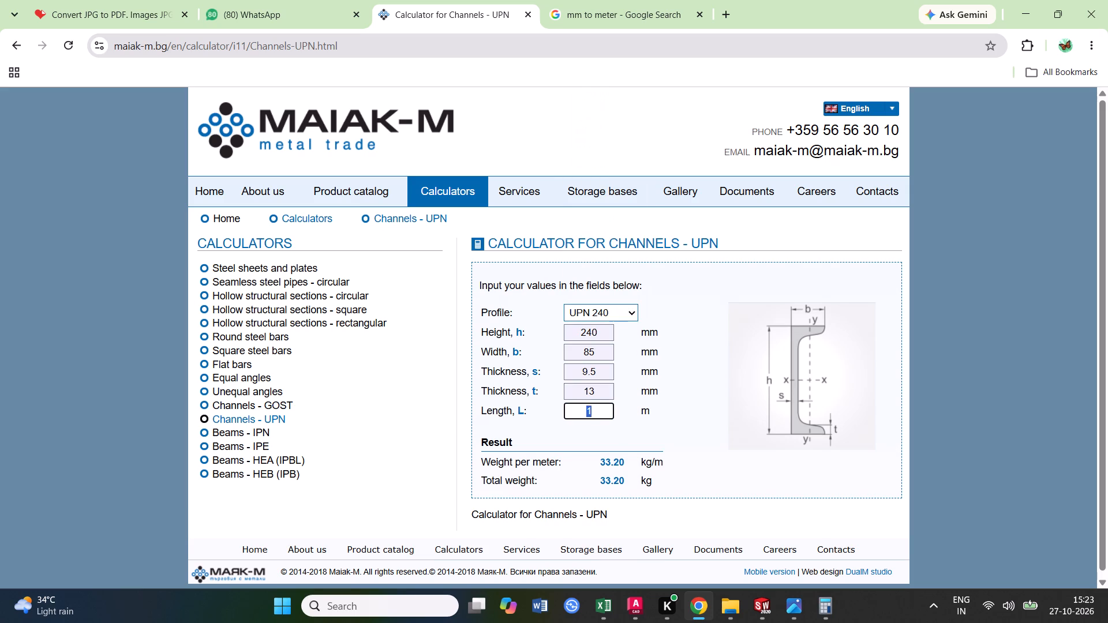
text(2.1)
click(710, 422)
Back in Excel, append 69kg to I50 of the MACHINE BASE C CHANEL row so it reads 4no/69kg.
click(1013, 14)
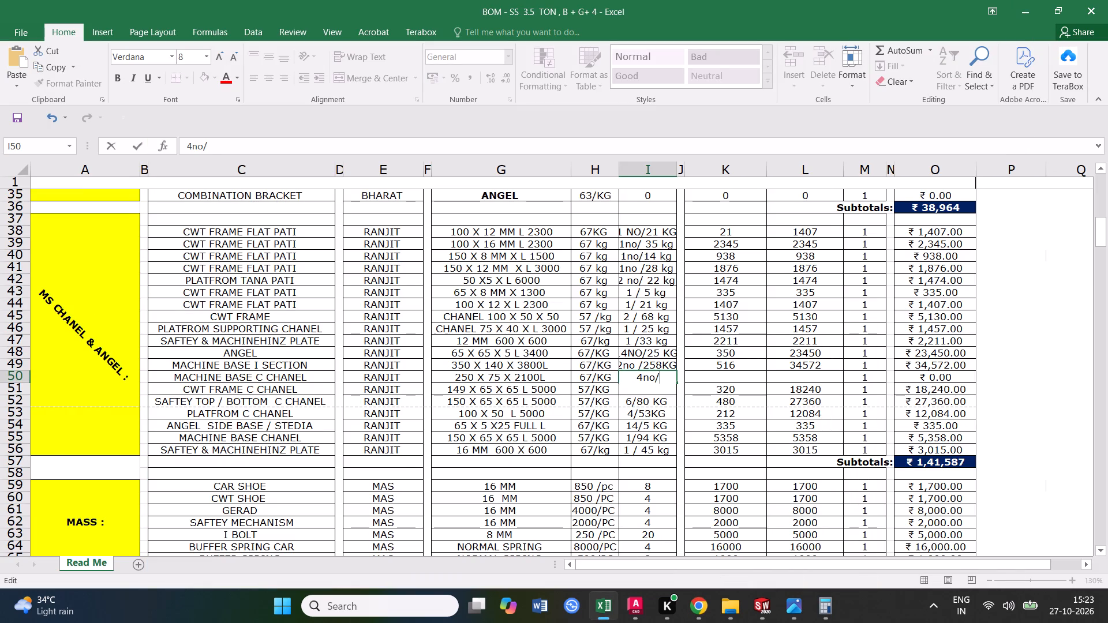
text(69)
text(kg)
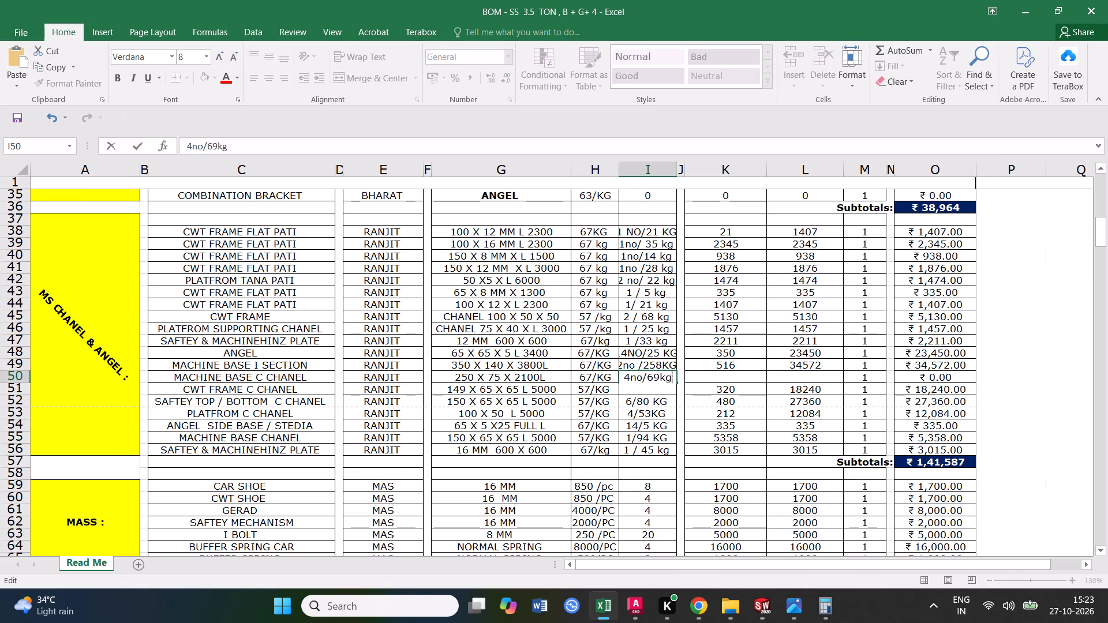
click(668, 414)
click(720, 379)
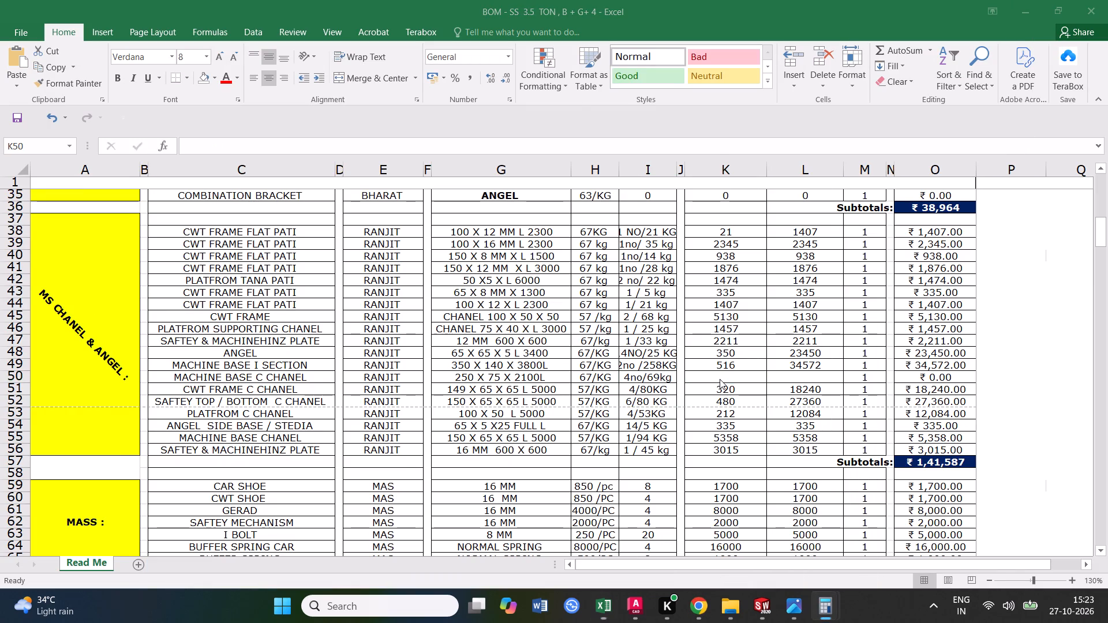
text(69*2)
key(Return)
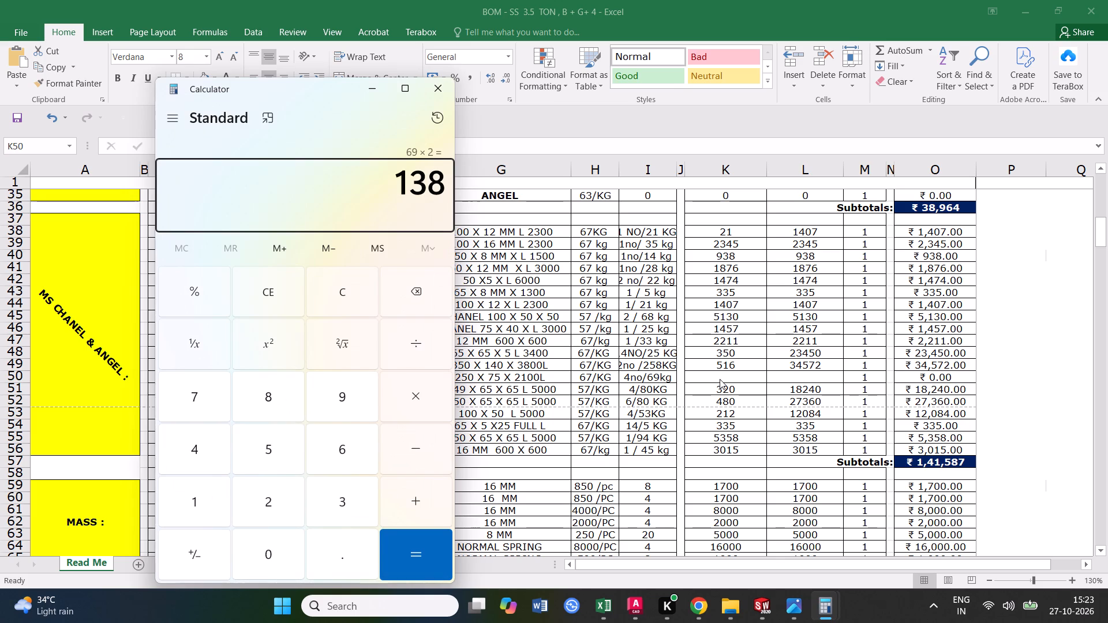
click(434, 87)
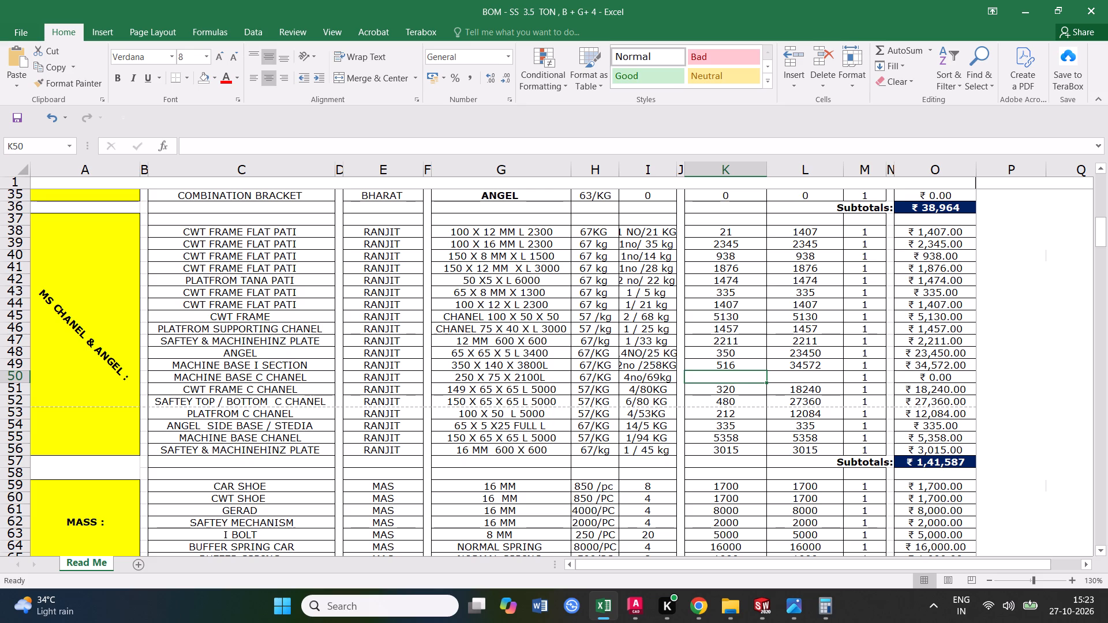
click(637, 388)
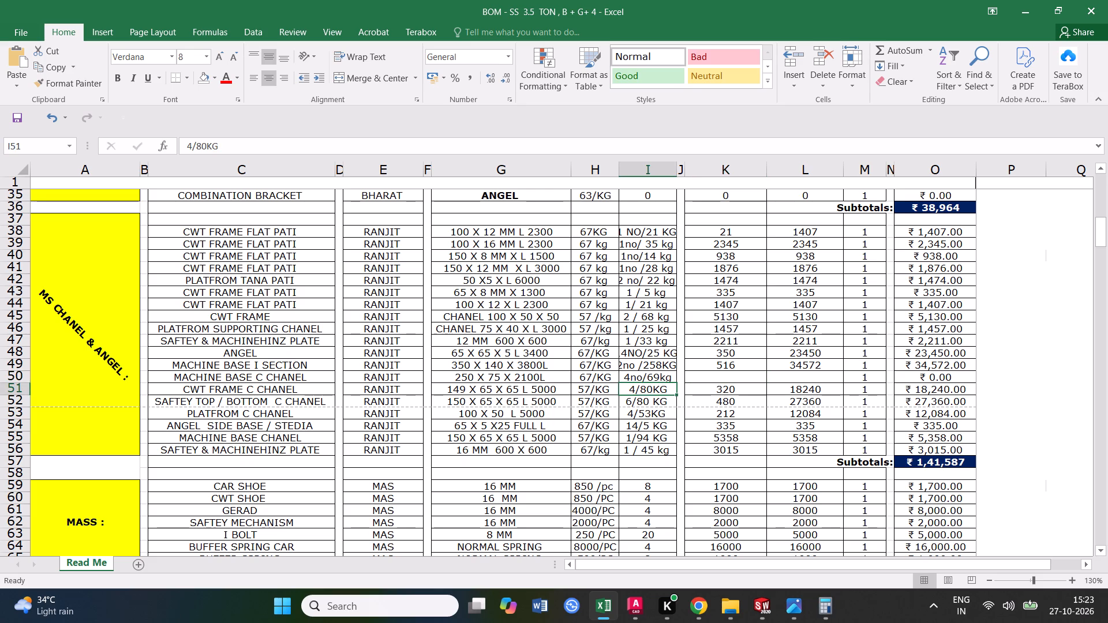
Calculate 69*4 in Calculator and enter 276 as the total weight in K50 of the MACHINE BASE C CHANEL row.
click(639, 378)
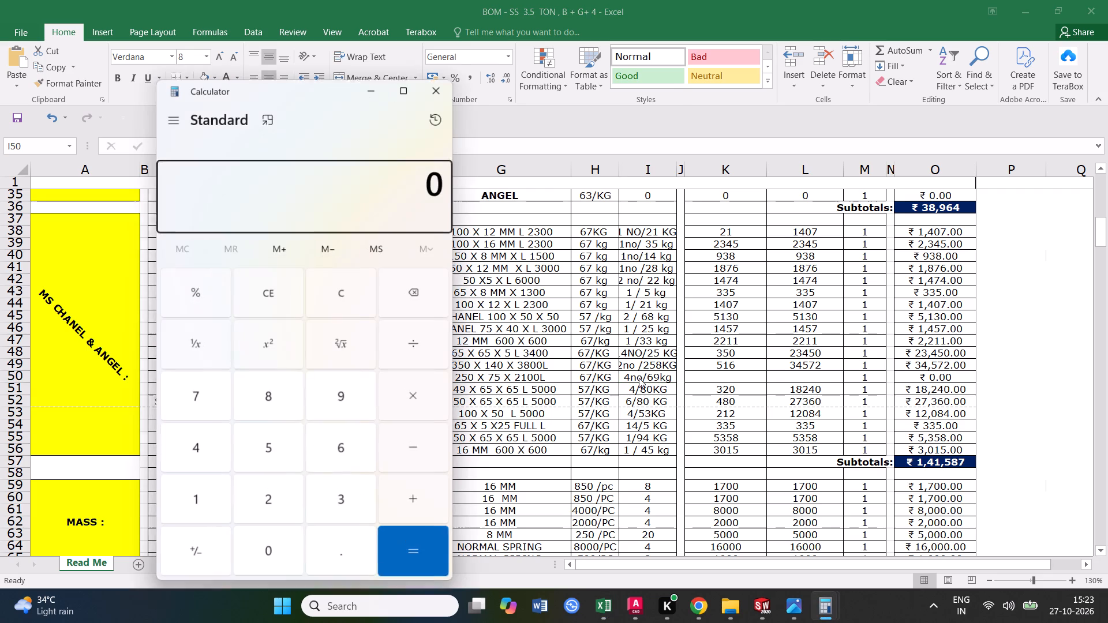
text(69*4)
key(Return)
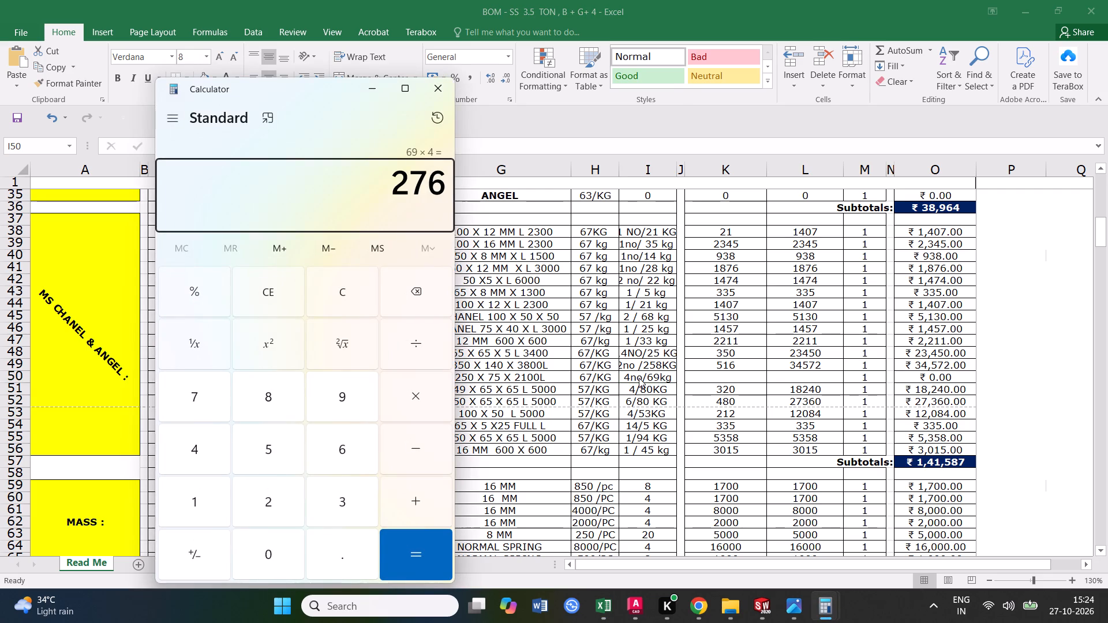
click(442, 92)
click(699, 605)
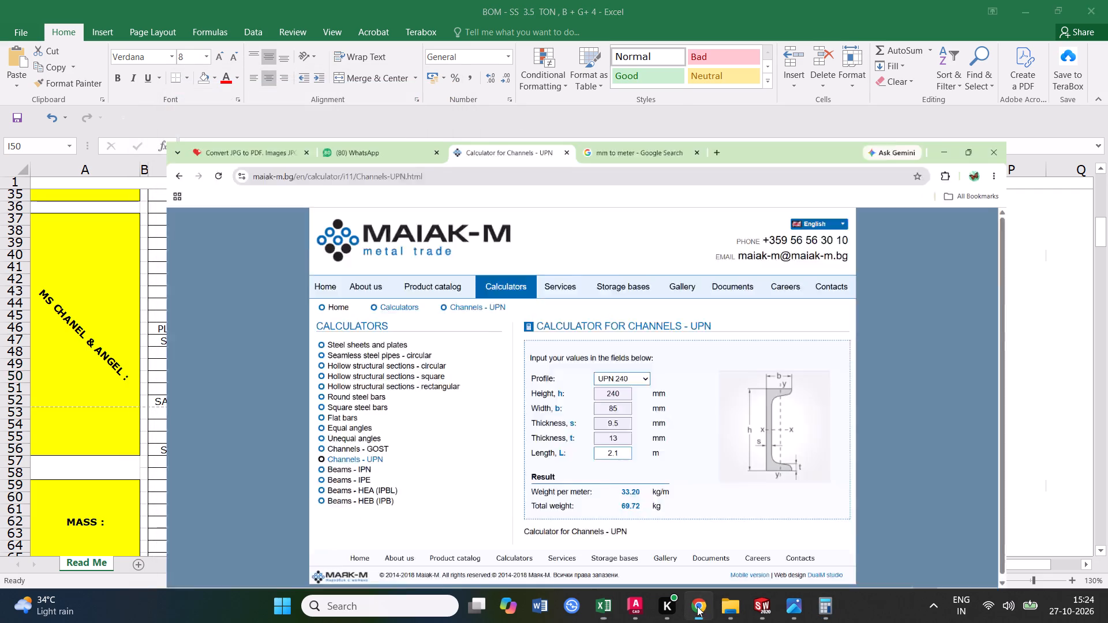
click(1045, 15)
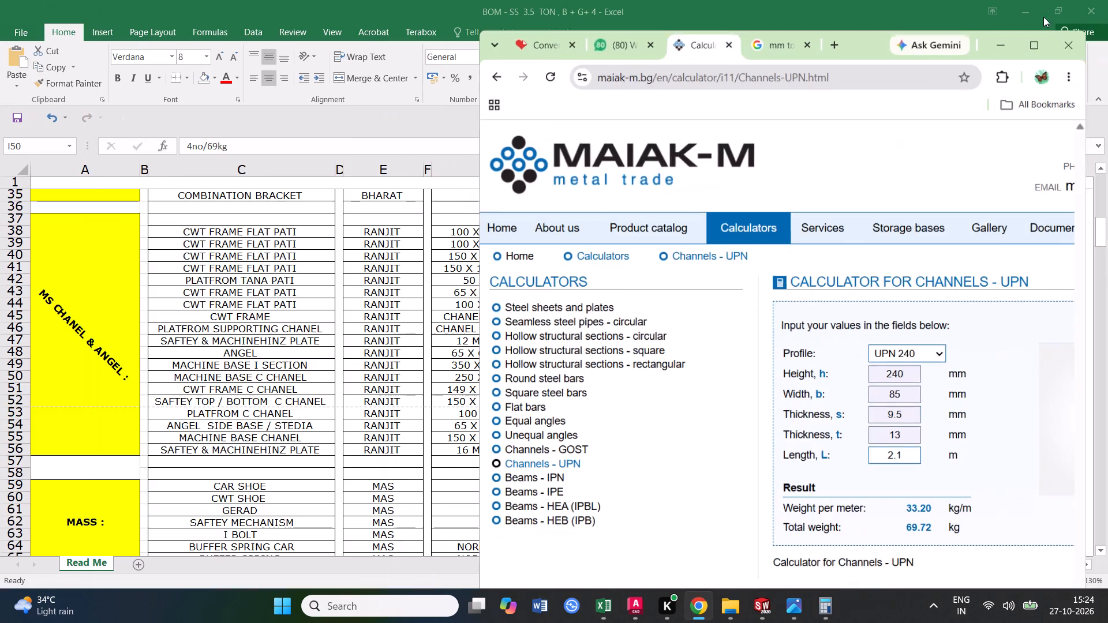
click(1013, 47)
click(731, 375)
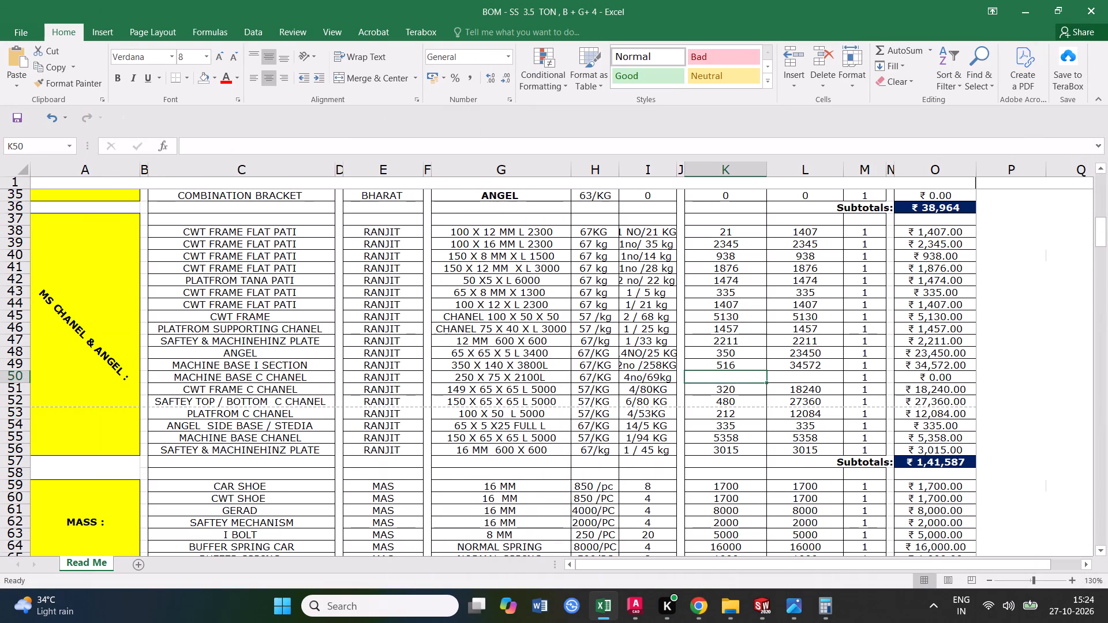
text(276)
click(697, 424)
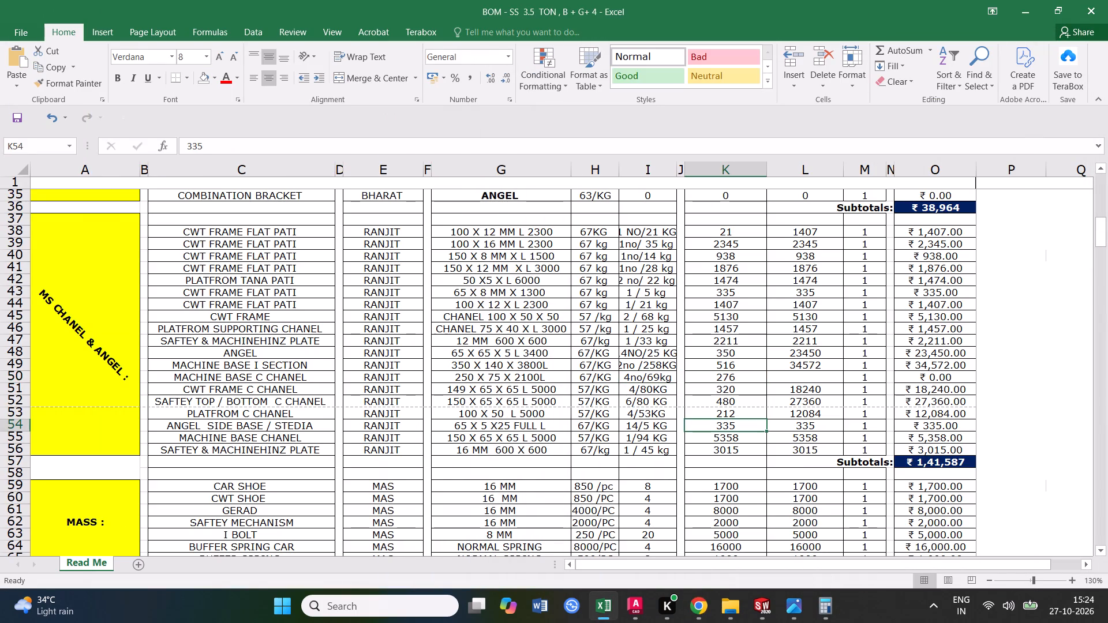
Calculate 276*67 in Calculator and enter 18492 as the cost in L50 of the MACHINE BASE C CHANEL row.
click(823, 376)
text(276*67)
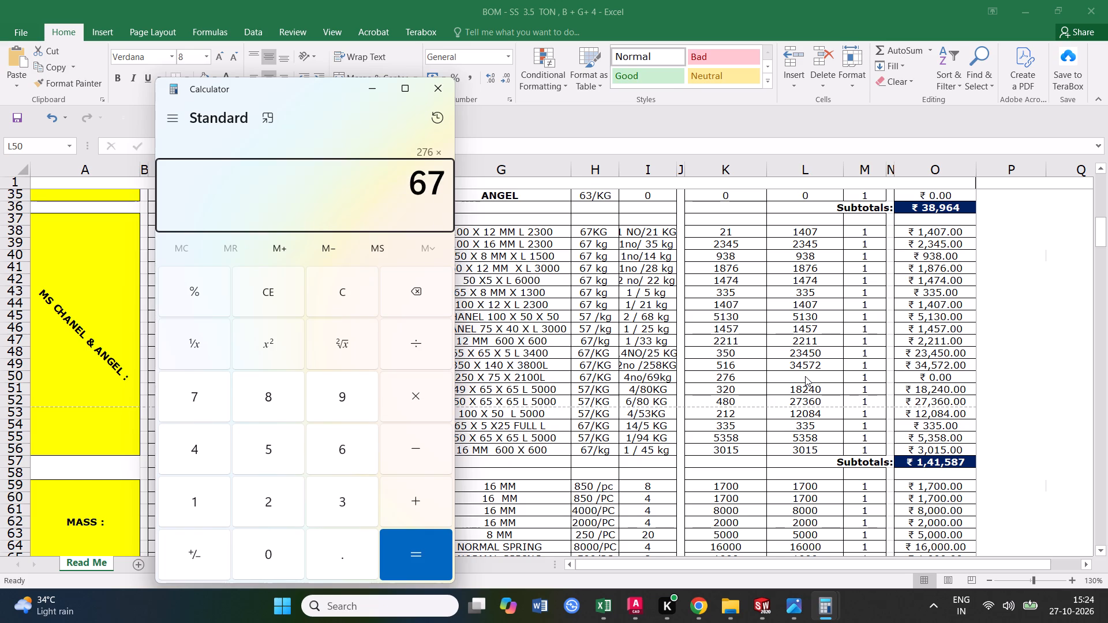
key(Return)
click(444, 91)
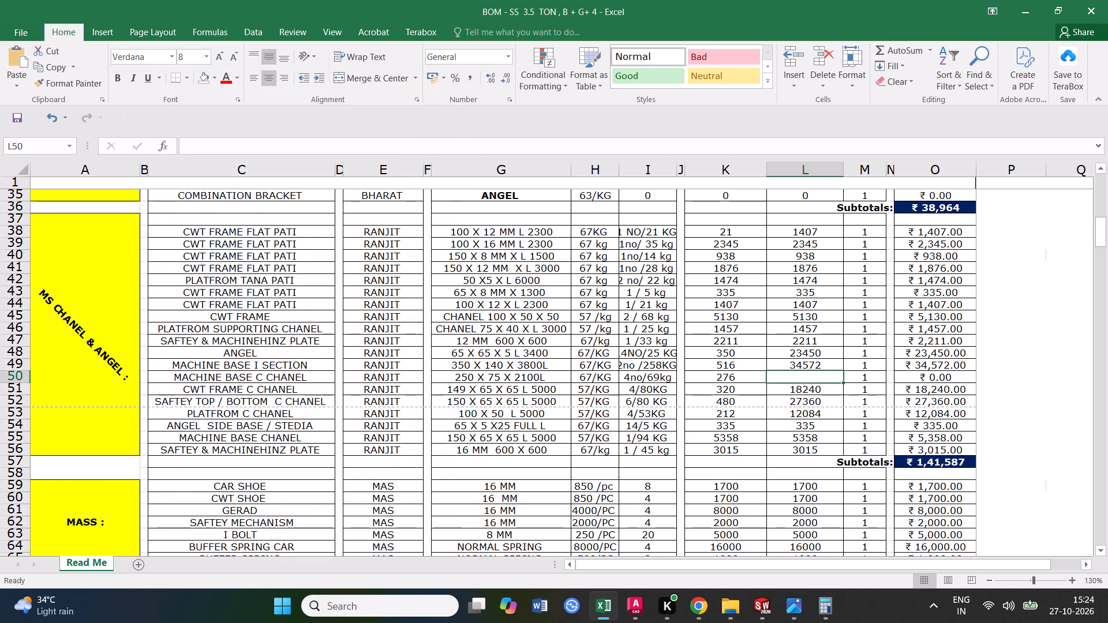
text(18)
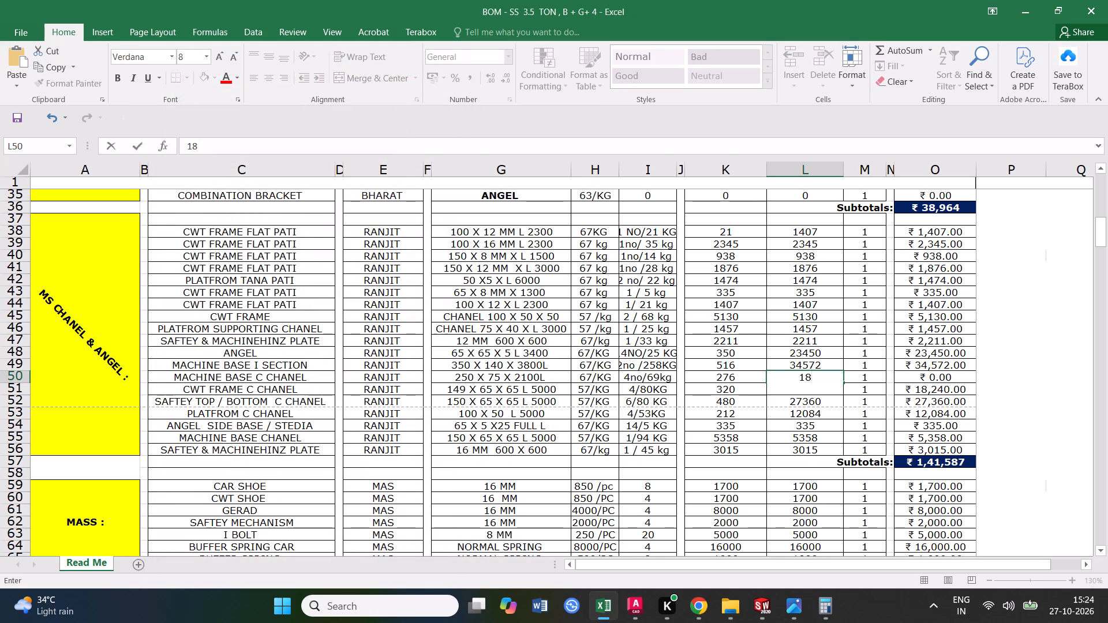
text(492)
click(818, 424)
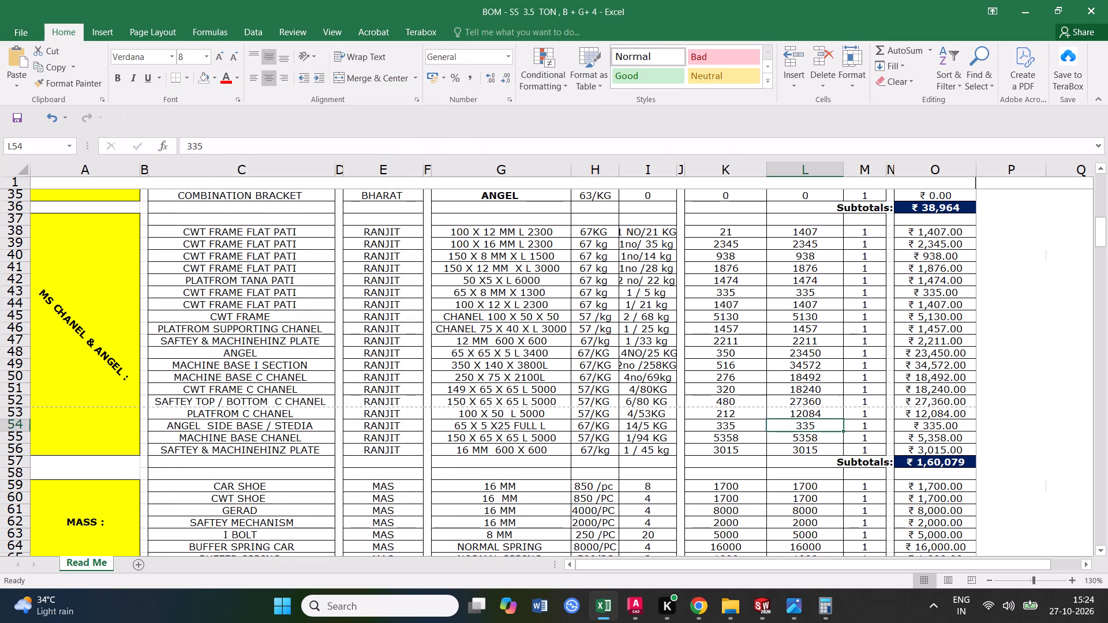
Select row 50 of the MACHINE BASE C CHANEL item and save the BOM workbook.
click(187, 379)
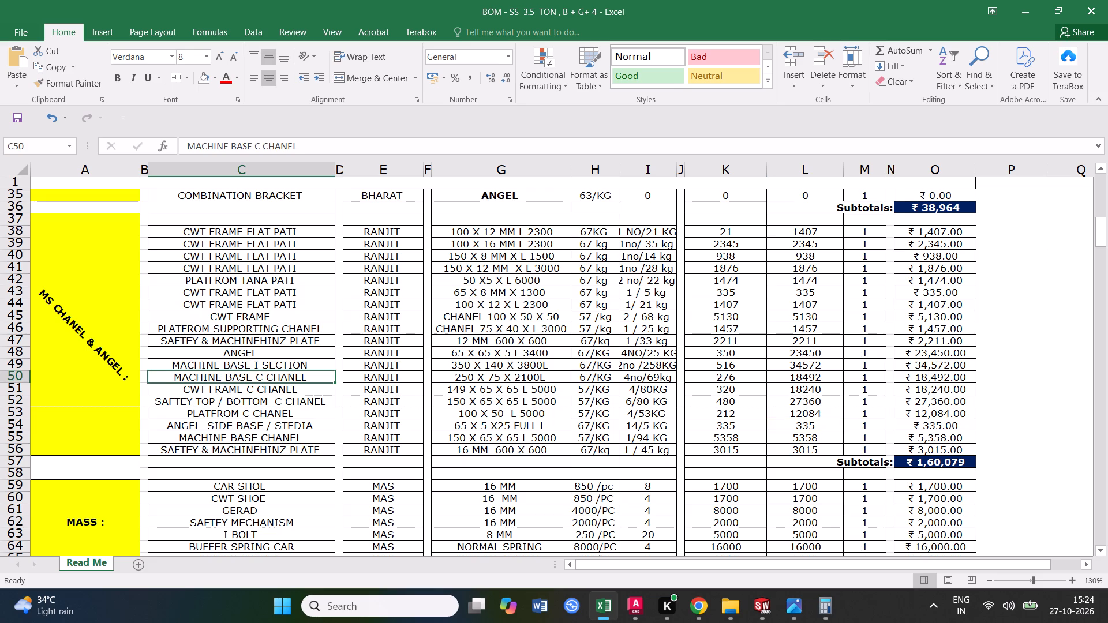
click(12, 376)
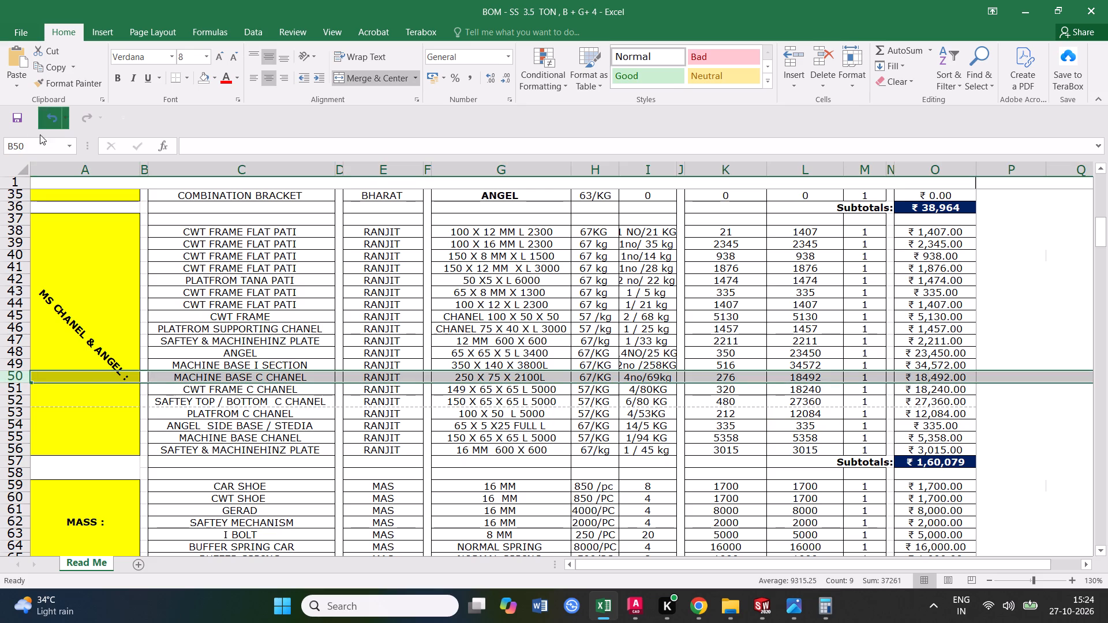
click(29, 122)
scroll(611, 344, down, 2)
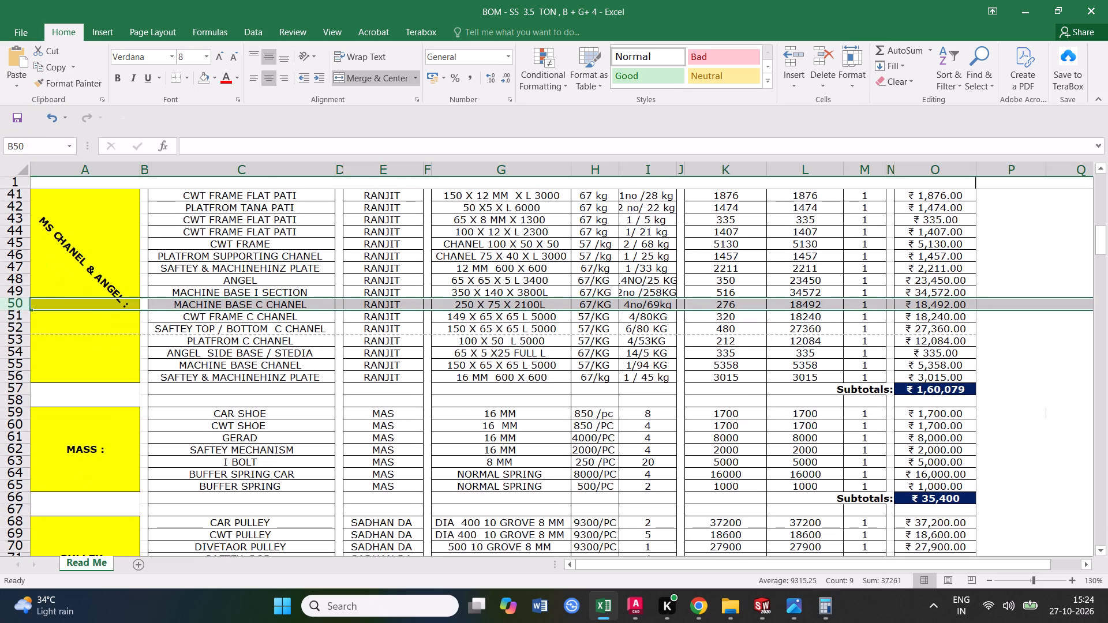
Insert a blank row at row 50, directly above the MACHINE BASE C CHANEL item.
click(17, 316)
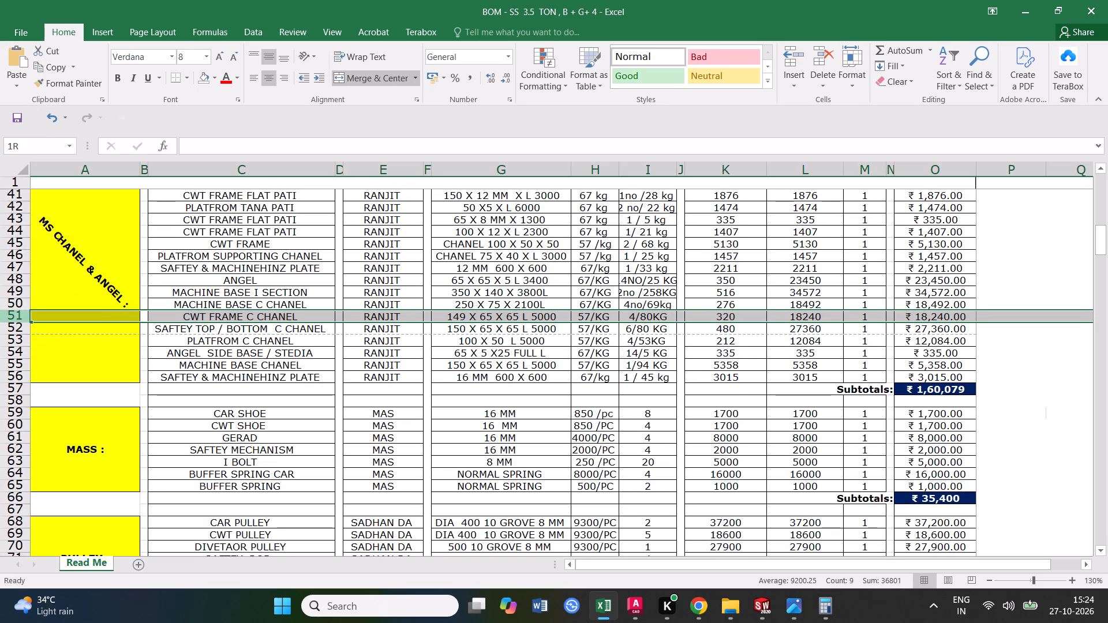
click(10, 304)
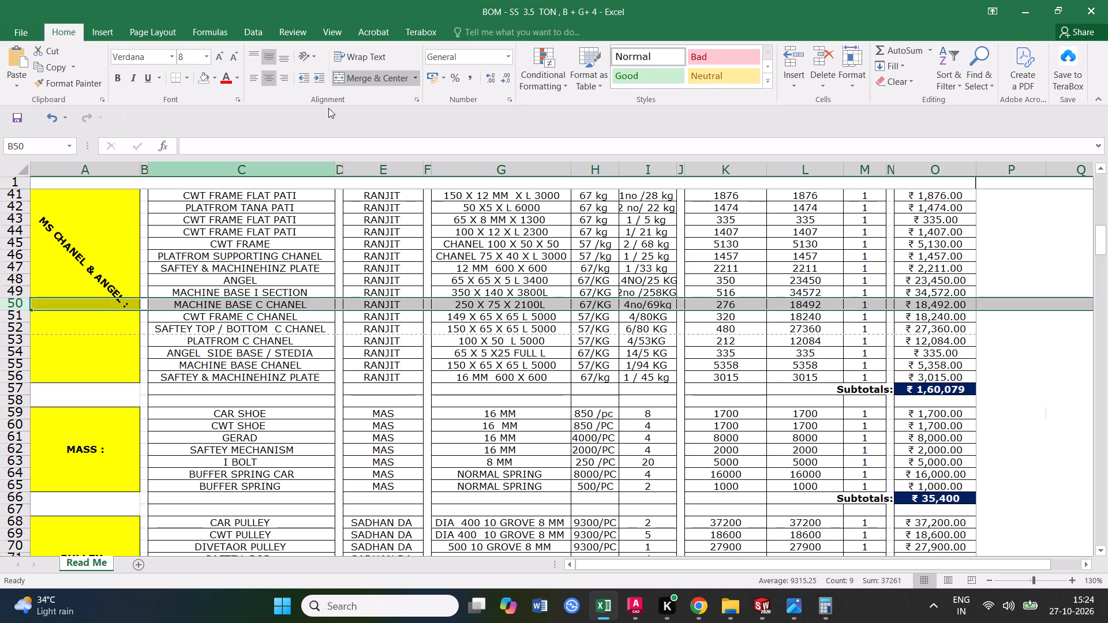
click(790, 90)
click(806, 97)
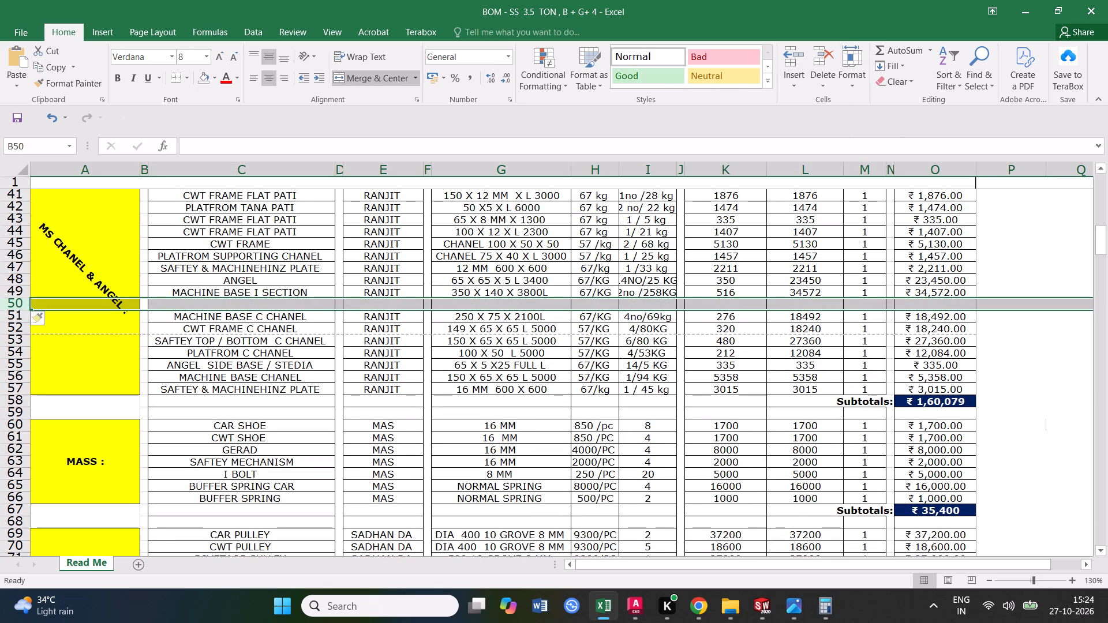
Fill the item name MACHINE BASE C CHANEL and supplier RANJIT from row 51 up into C50 and E50.
click(248, 314)
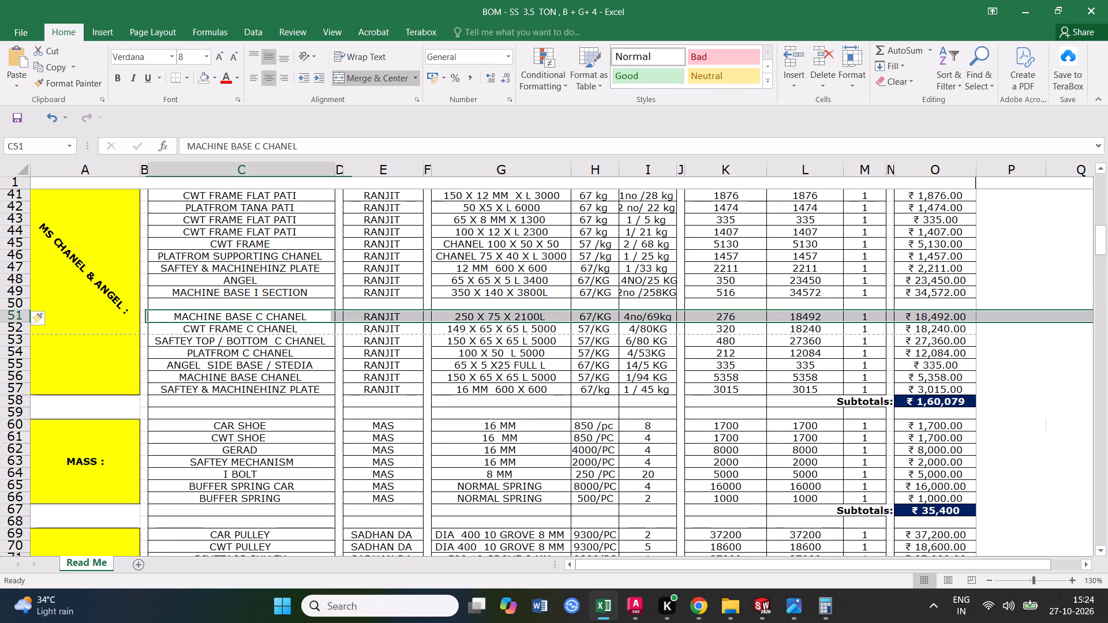
drag(332, 322, 338, 294)
click(375, 307)
click(407, 320)
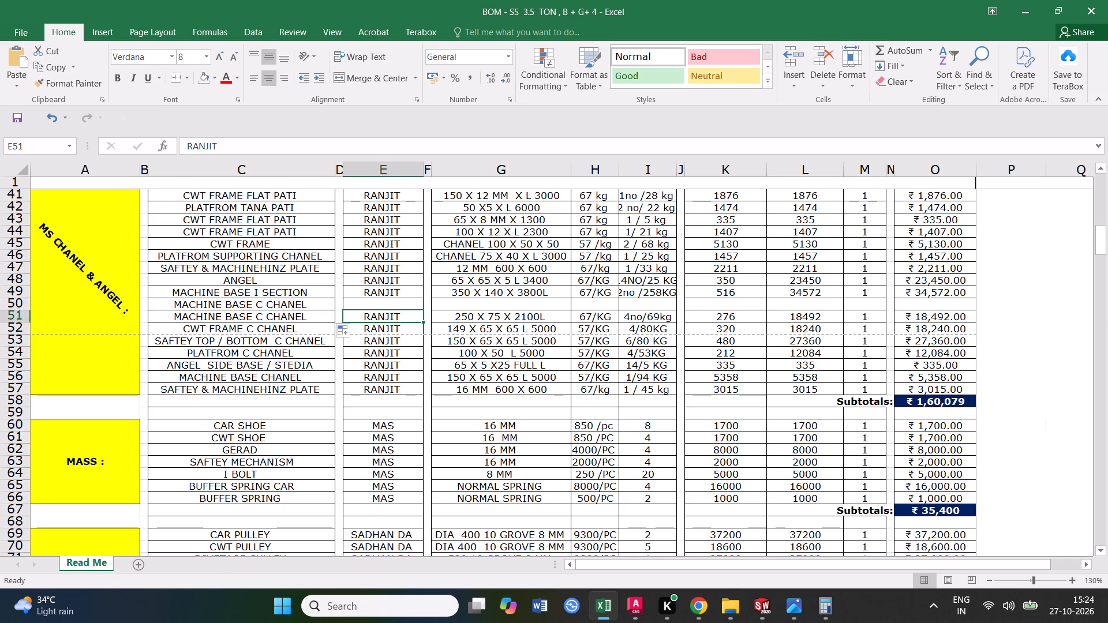
drag(421, 322, 424, 302)
Fill the size from G51 up into G50 and edit it to read 250 X 75 X 3800 L.
click(465, 317)
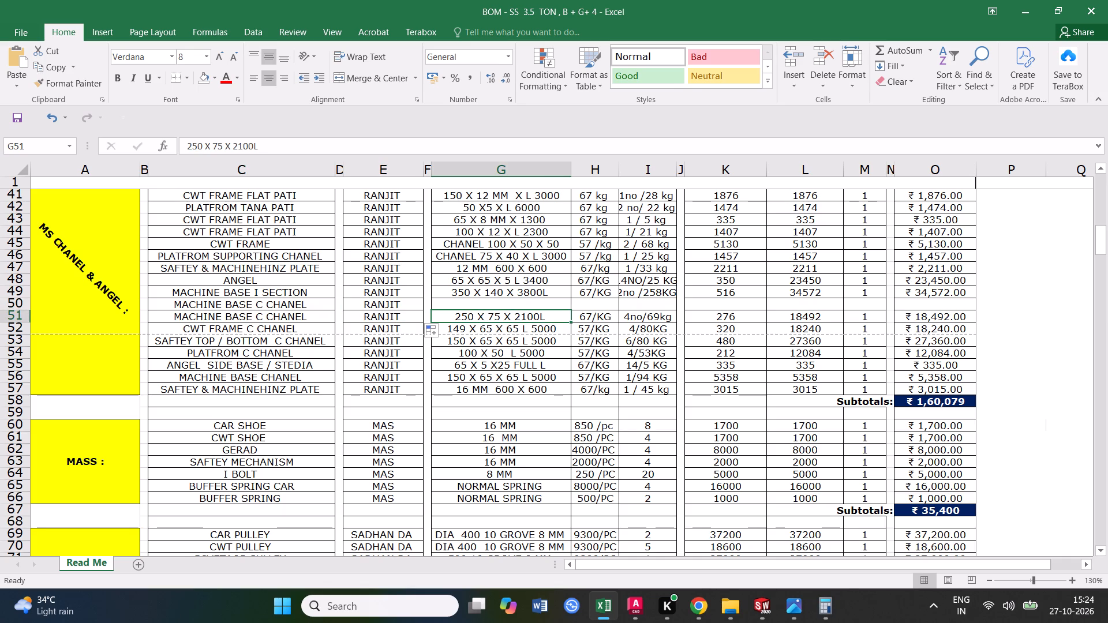
drag(570, 321, 570, 303)
double_click(473, 306)
drag(473, 306, 449, 306)
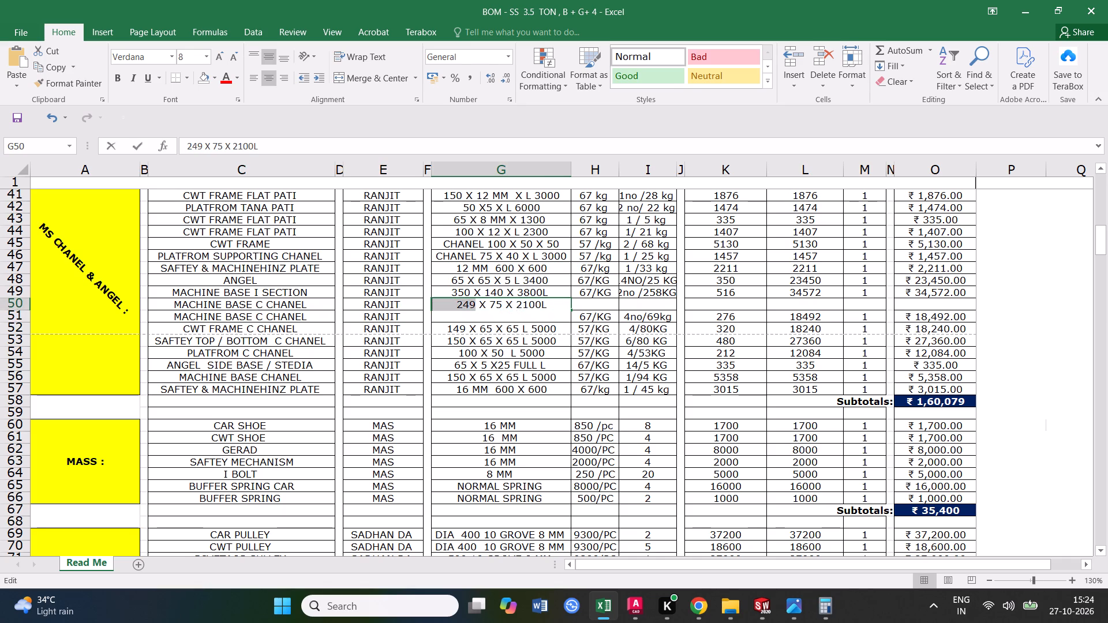
text(250)
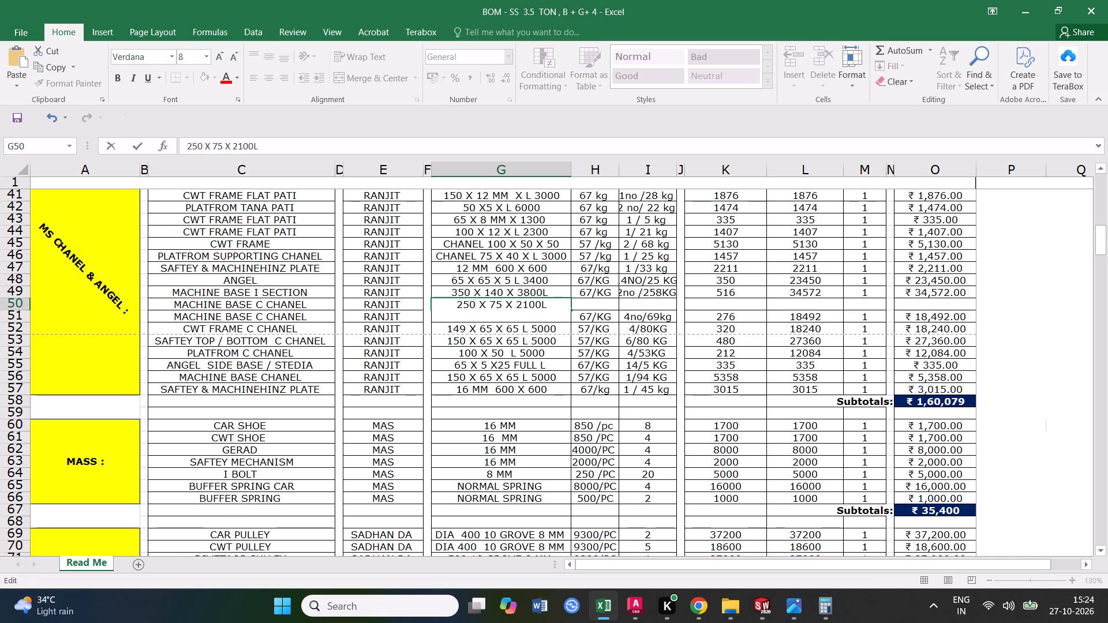
click(492, 350)
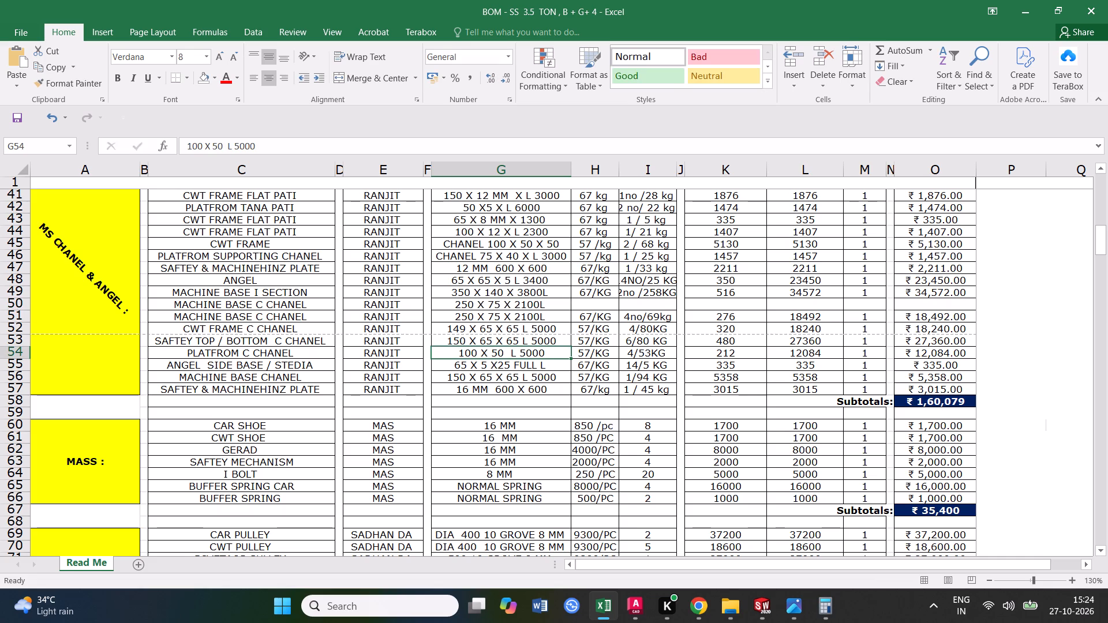
click(537, 306)
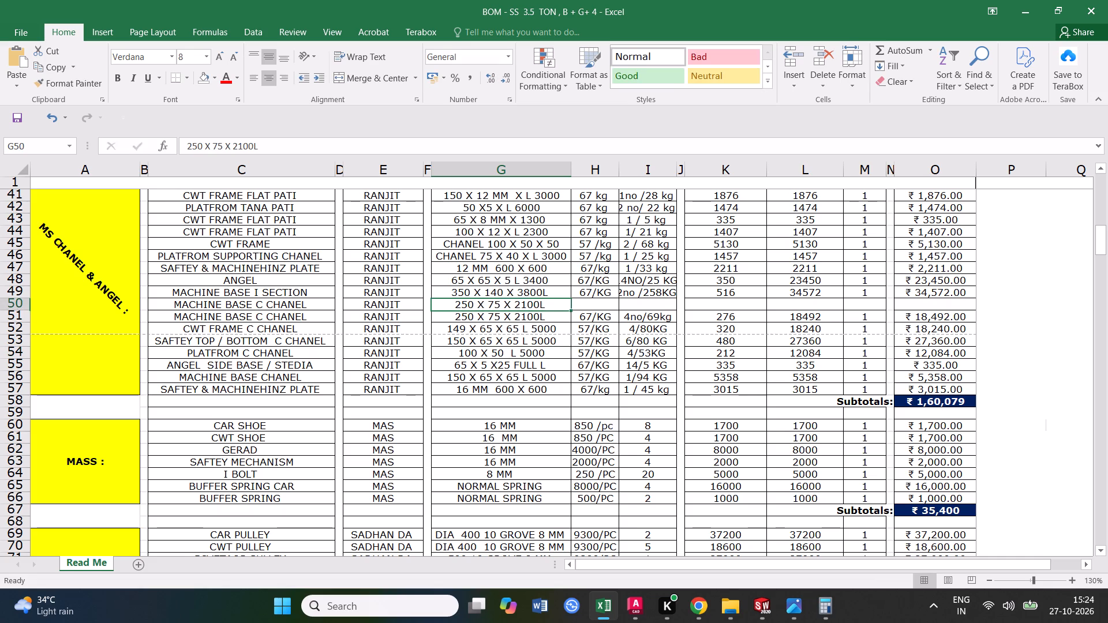
click(531, 305)
double_click(536, 305)
drag(541, 305, 518, 305)
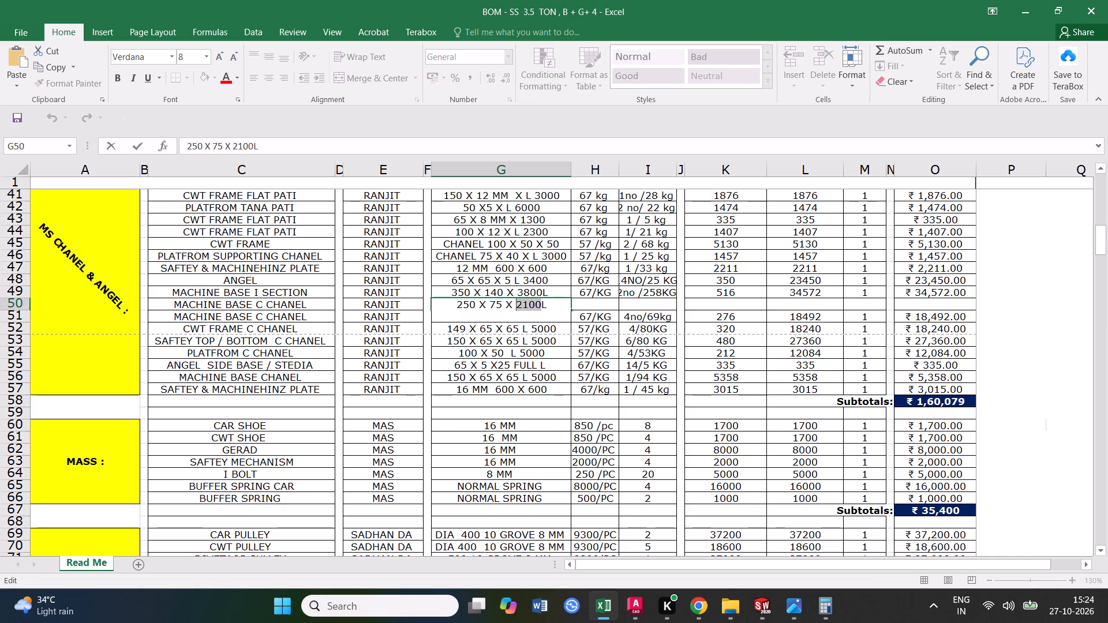
text(3800)
key(space)
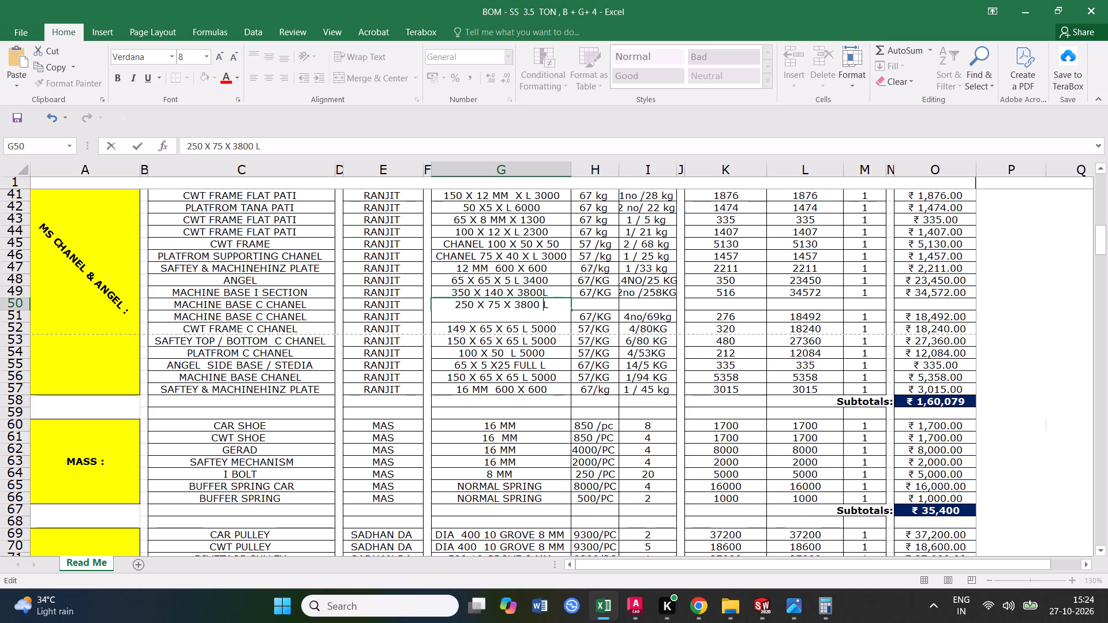
click(600, 341)
Fill the 67/KG rate from H49 down into H50.
click(589, 296)
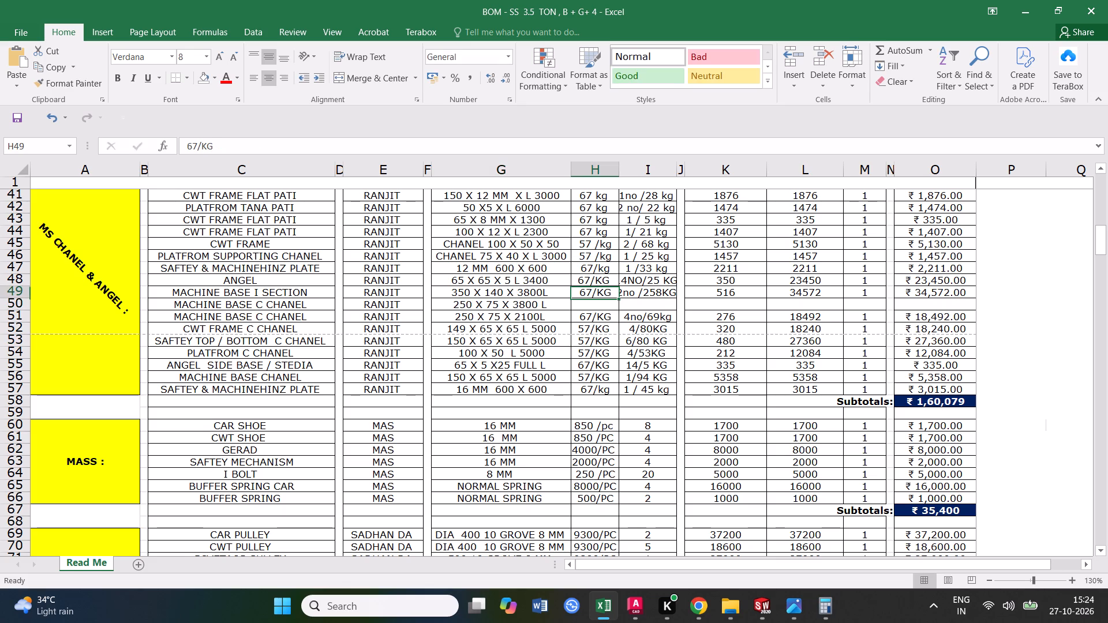
drag(617, 299, 617, 307)
Enter 2no/ as the quantity in I50 of the new MACHINE BASE C CHANEL row.
double_click(630, 303)
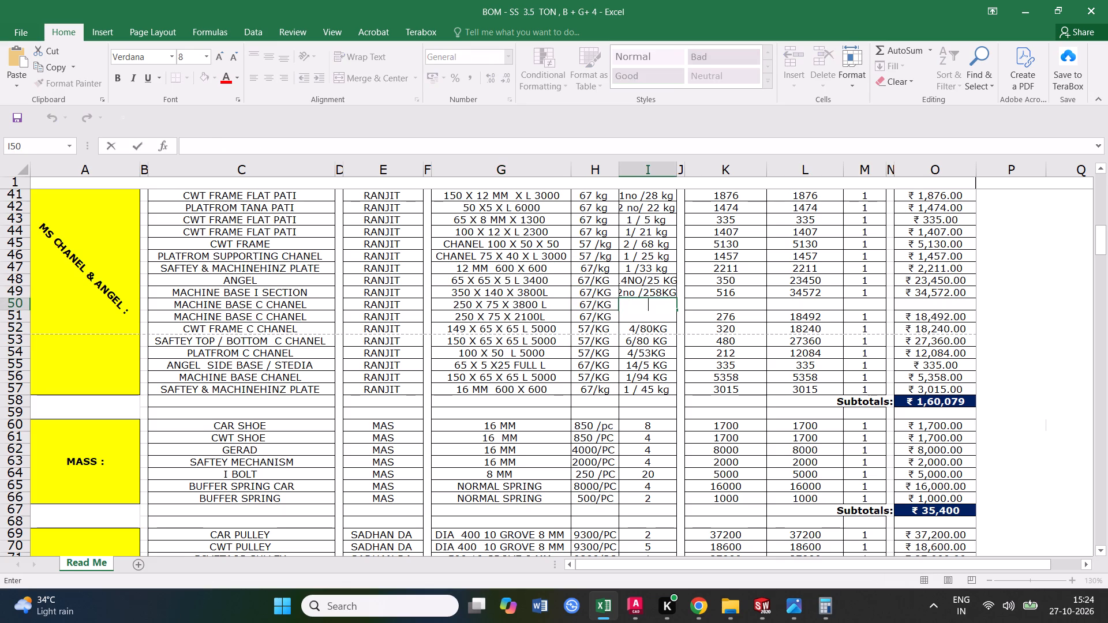
text(2no/)
click(574, 431)
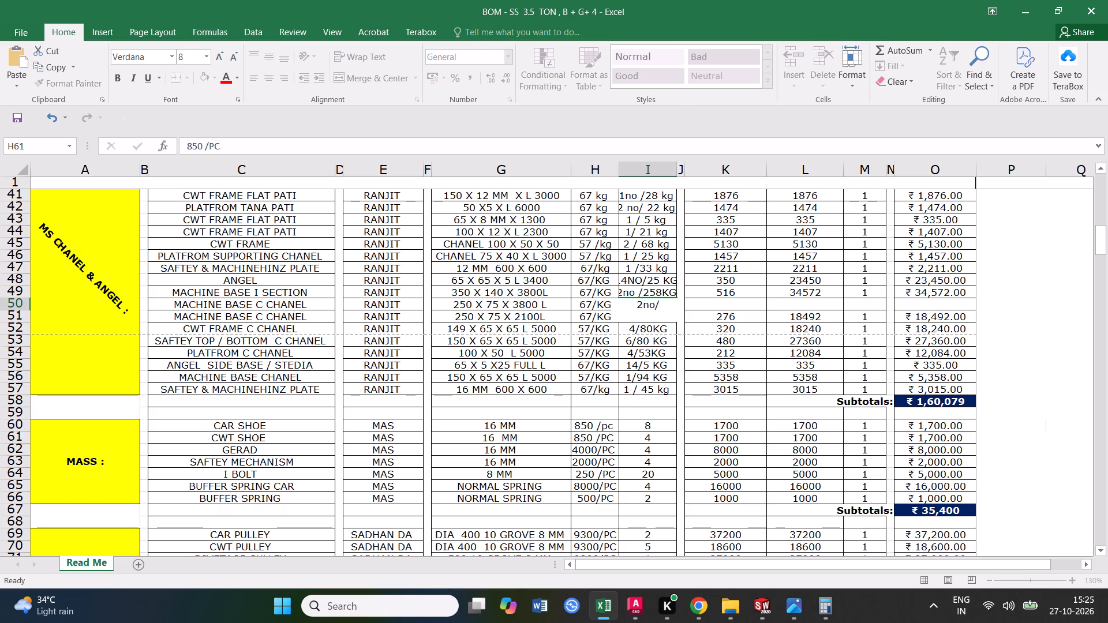
In Chrome, calculate the weight of a UPN 240 channel with its length set to 3.8 m.
click(722, 551)
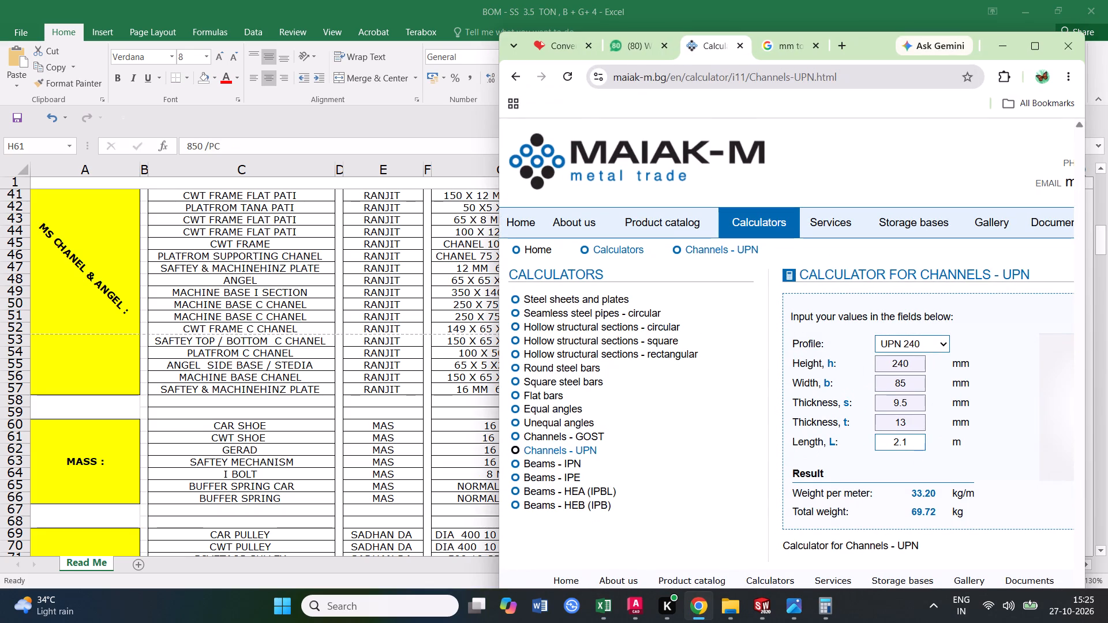
drag(909, 440, 861, 445)
text(3.8)
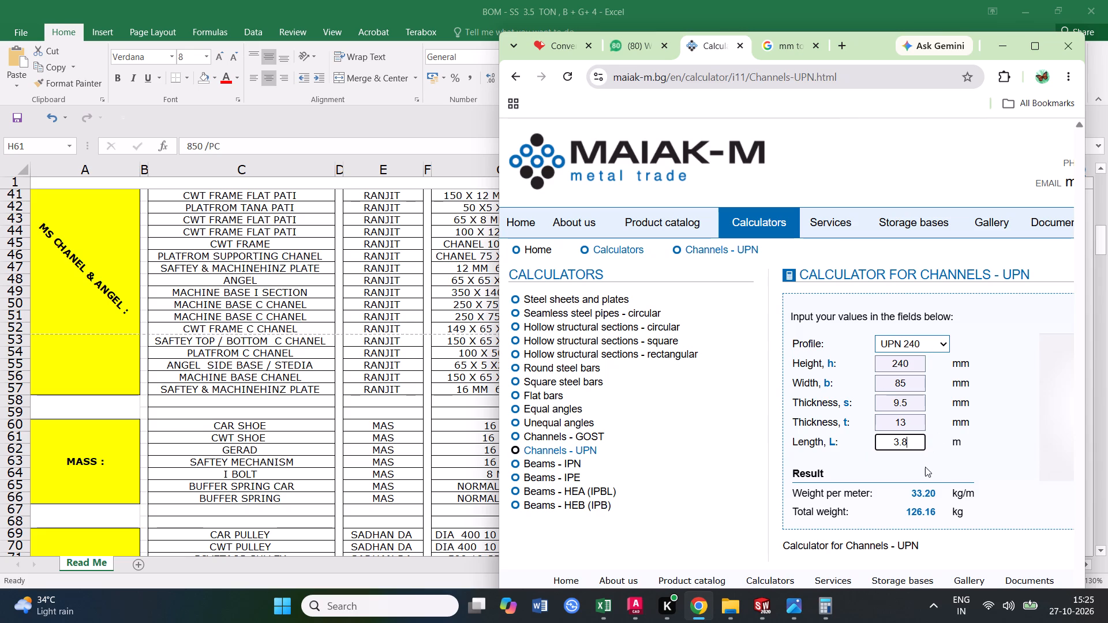
click(912, 424)
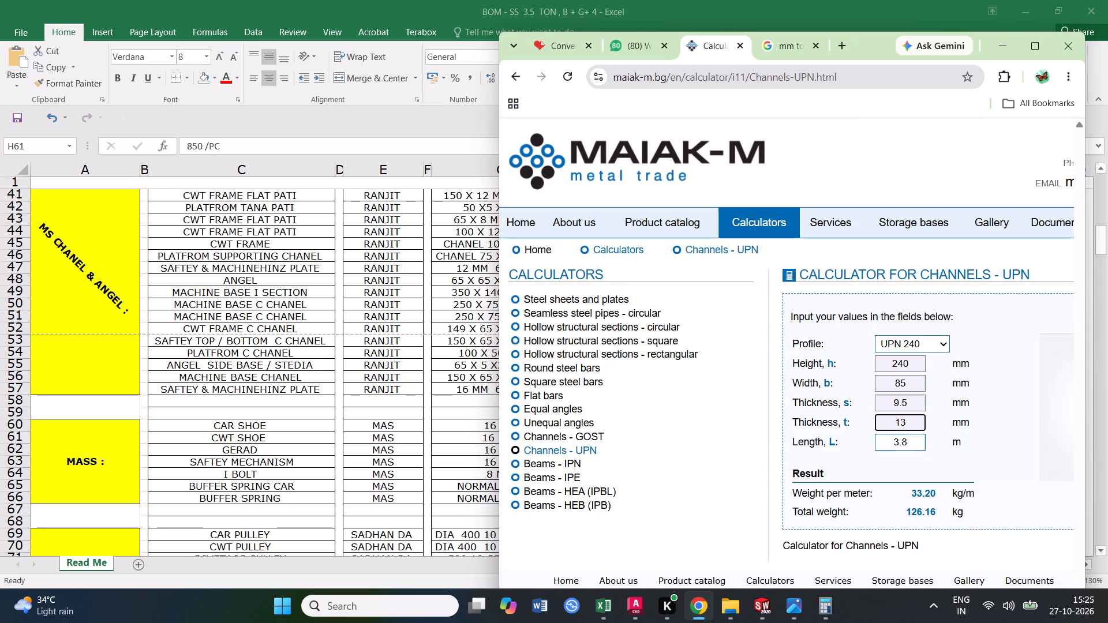
click(912, 341)
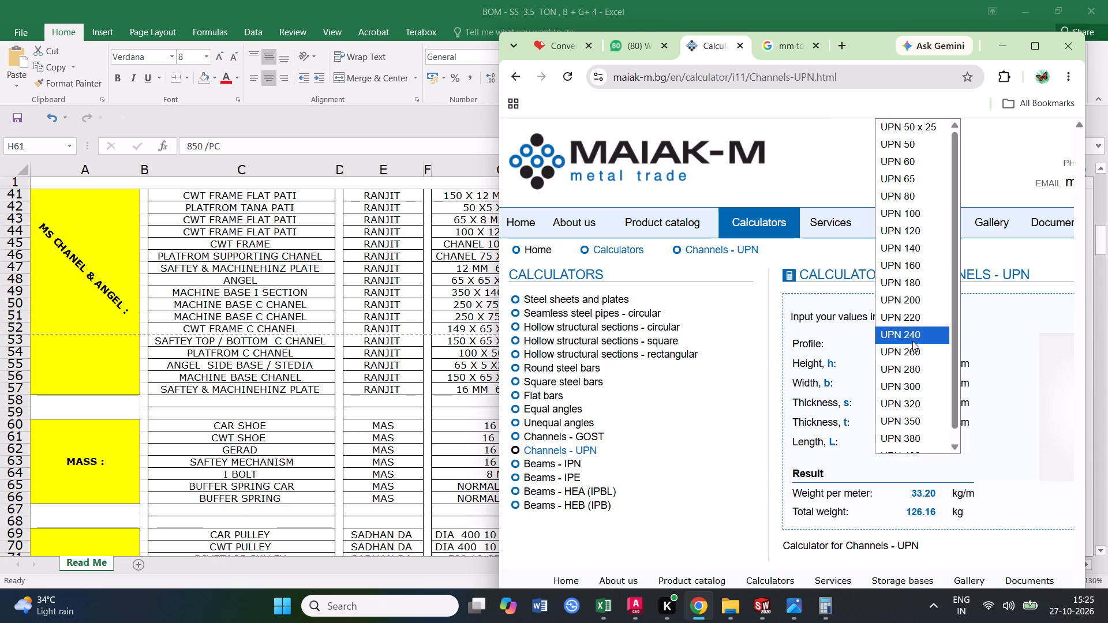
Reload the Channels - UPN weight calculator and choose the UPN 240 profile again.
click(567, 451)
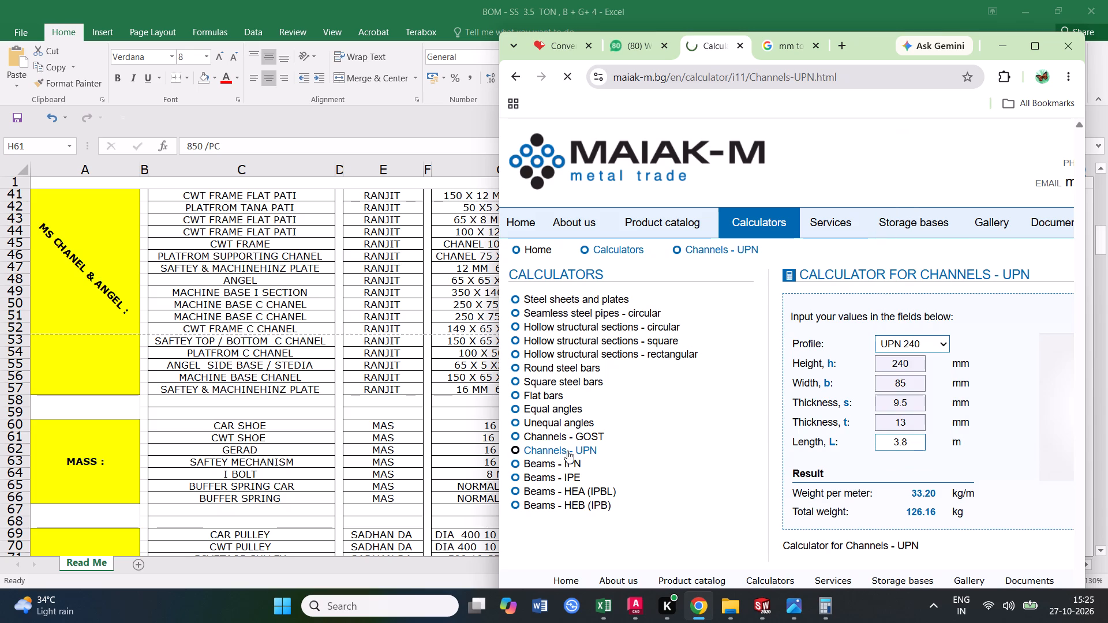
click(925, 346)
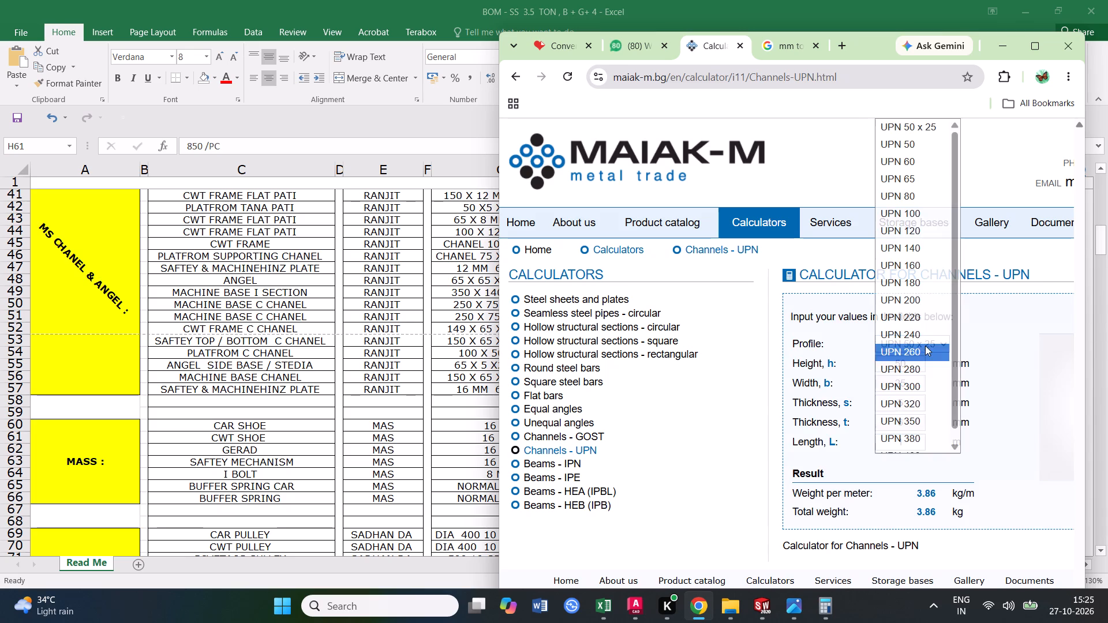
click(918, 335)
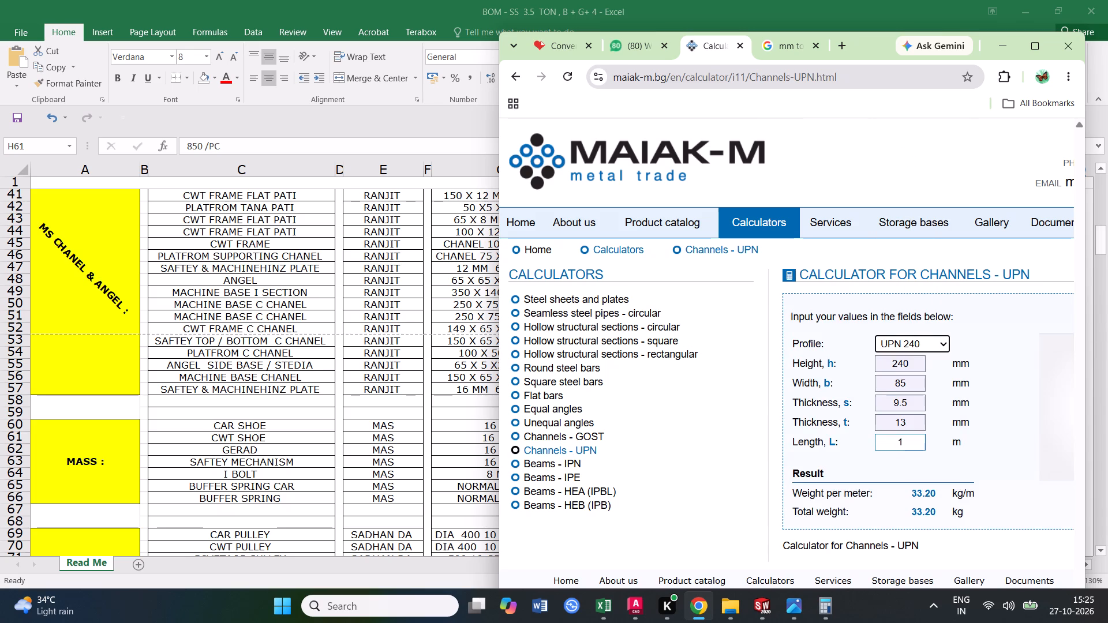
click(905, 444)
drag(905, 444, 898, 444)
click(905, 449)
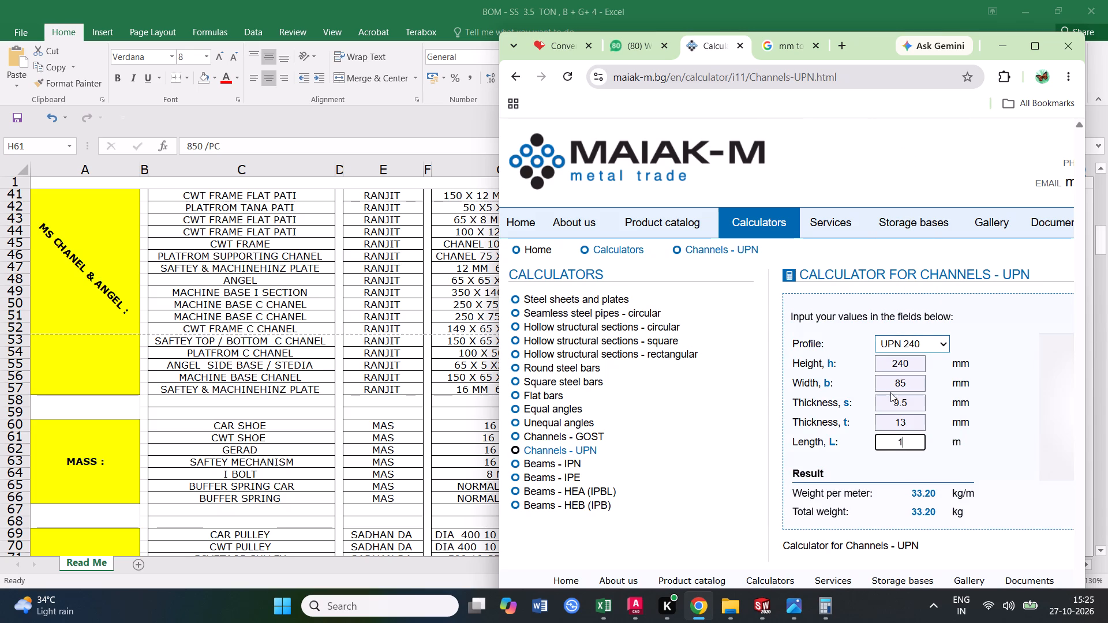
Convert 3800 mm to metres in the Google length converter.
click(788, 49)
drag(692, 314, 611, 313)
text(3800)
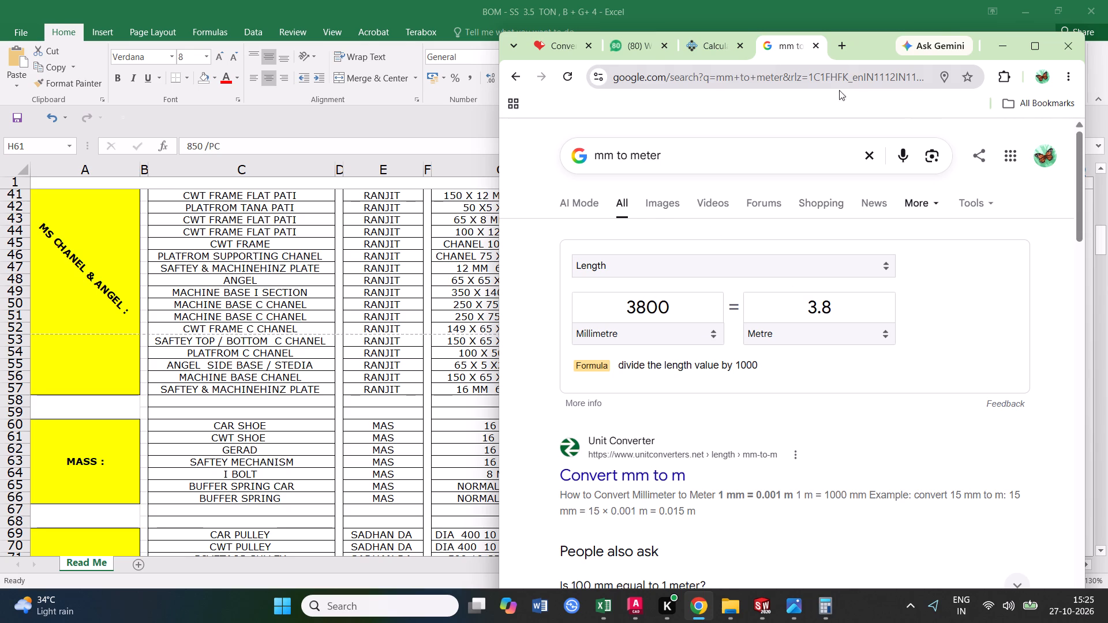
Back in the UPN 240 weight calculator, set the channel length to 3.8 m.
click(702, 37)
drag(907, 441, 902, 441)
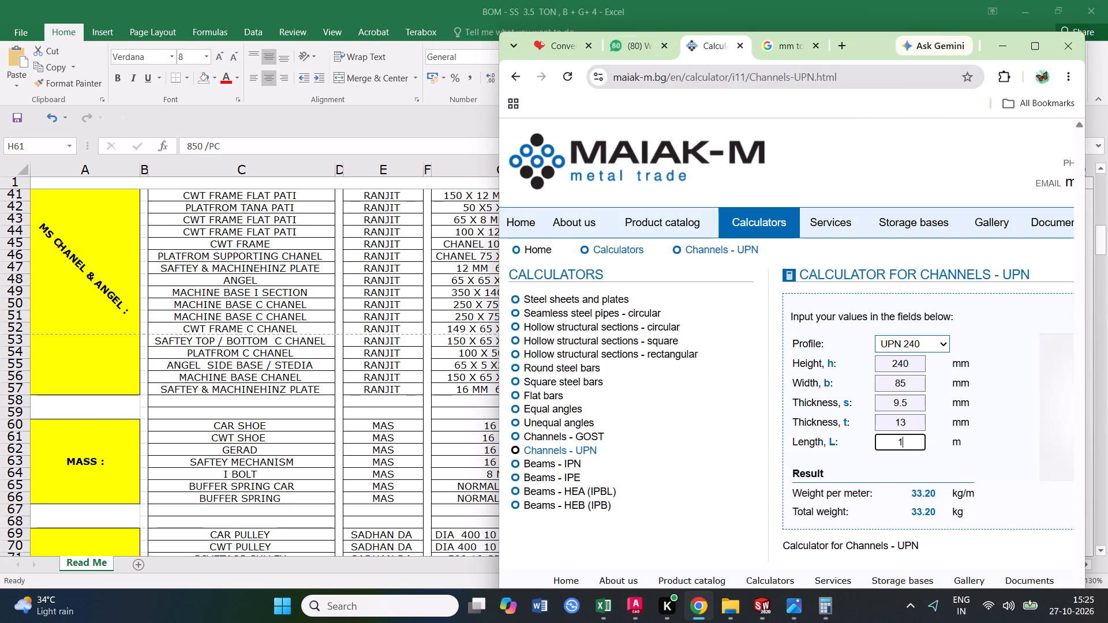
drag(902, 441, 893, 445)
text(3.8)
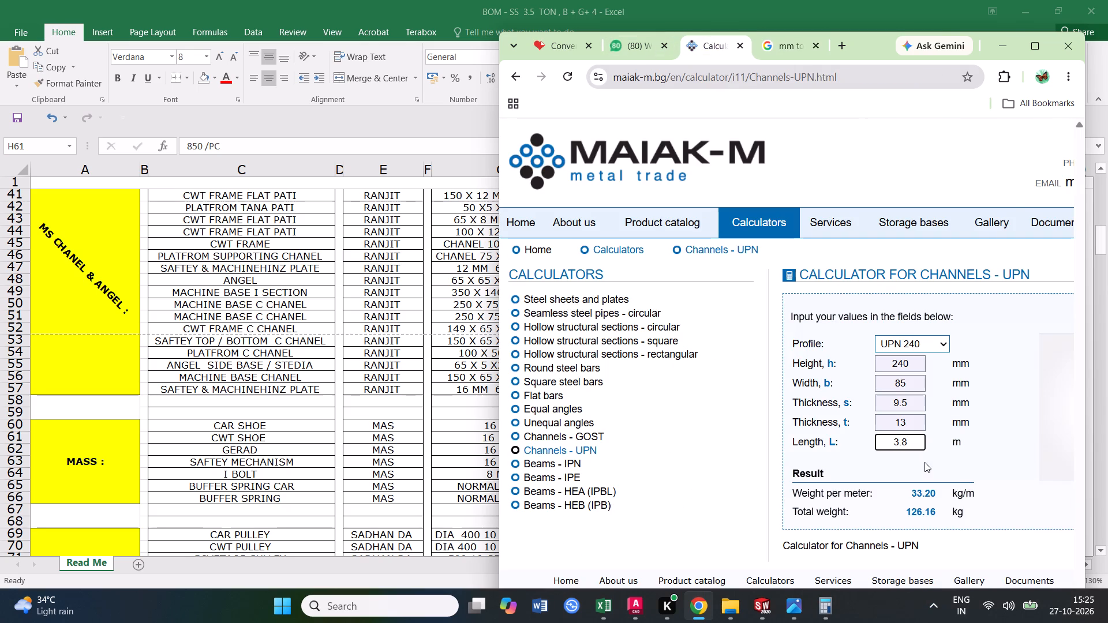
Back in Excel, append 126 to I50 of the new MACHINE BASE C CHANEL row so it reads 2no/126.
click(1015, 39)
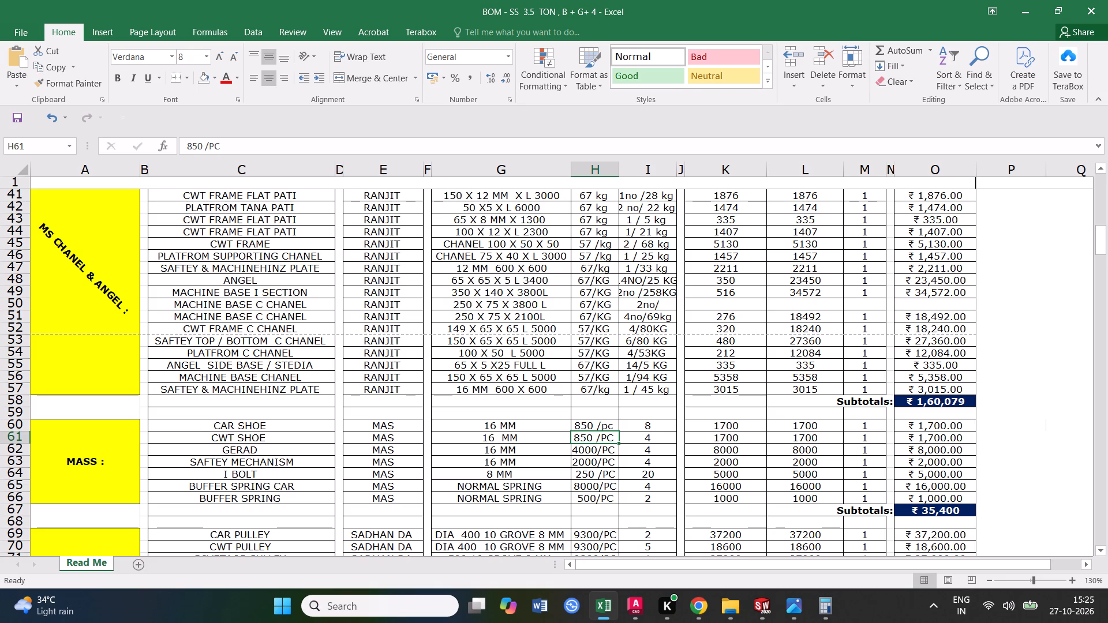
triple_click(664, 307)
text(126)
click(612, 384)
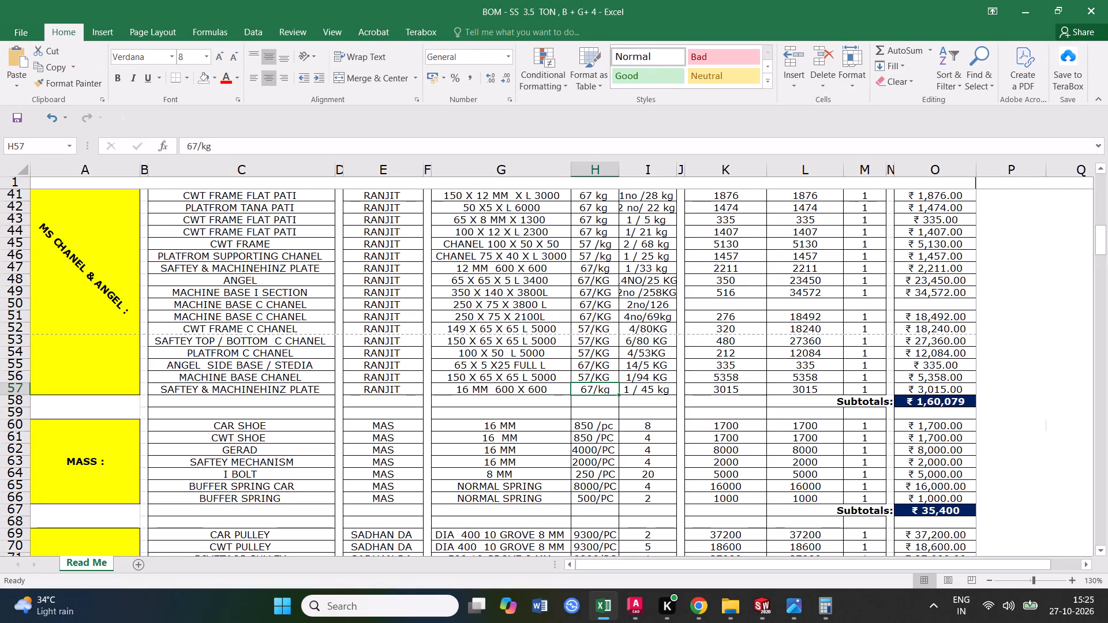
Calculate 126*2 in Calculator and enter 252 as the total weight in K50 of the new MACHINE BASE C CHANEL row.
click(735, 303)
text(126*2)
key(Return)
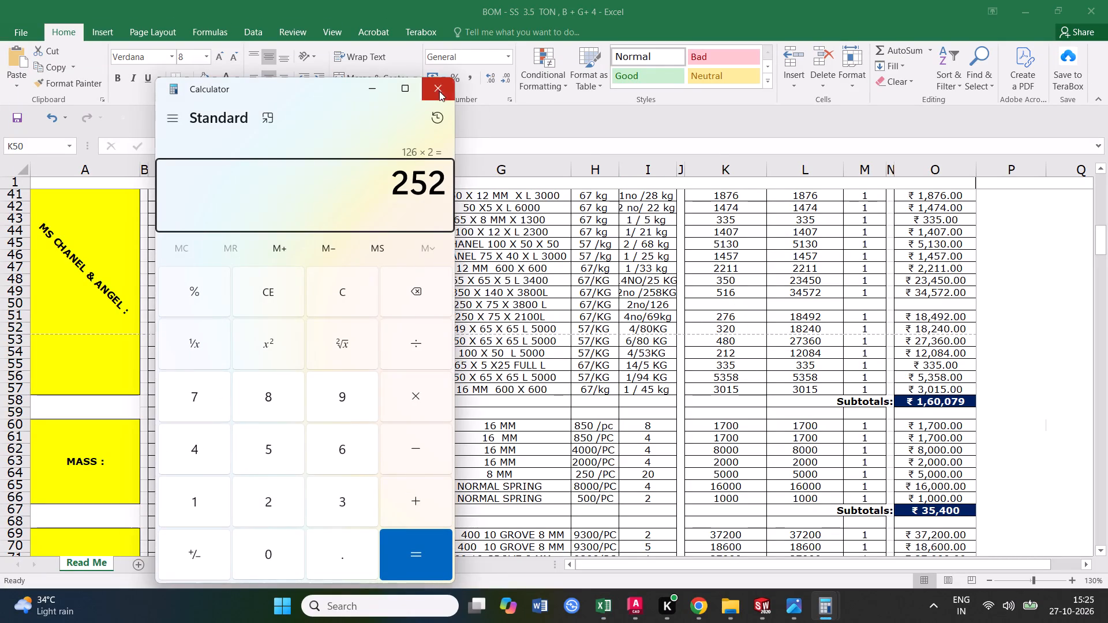
click(439, 91)
text(252)
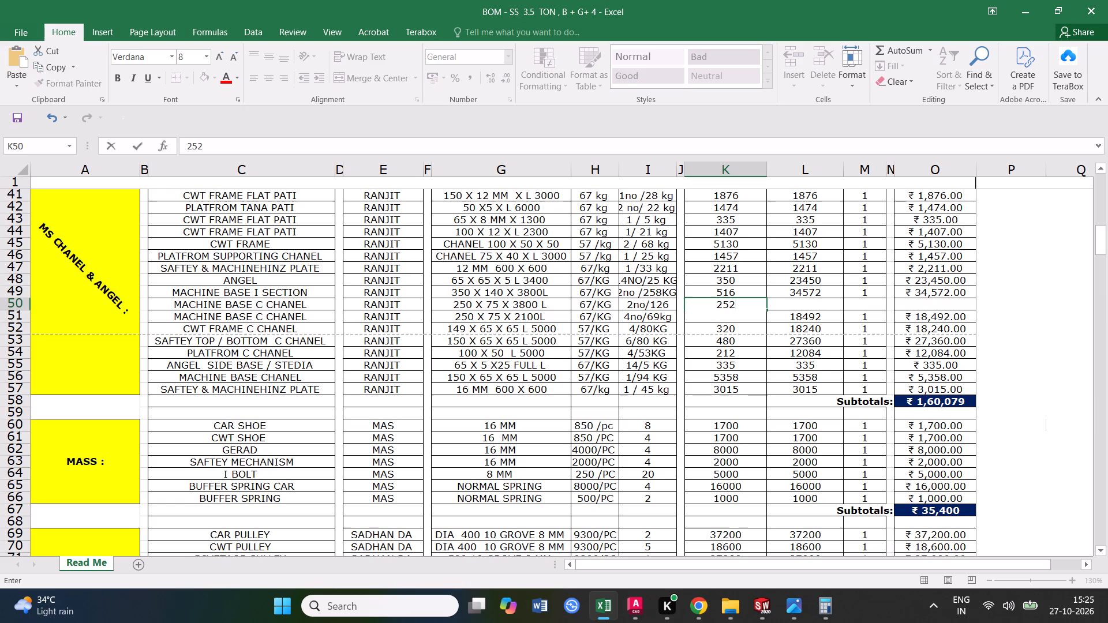
drag(732, 390, 738, 387)
Calculate 252*67 in Calculator and enter 16884 as the cost in L50 of the new MACHINE BASE C CHANEL row.
click(822, 300)
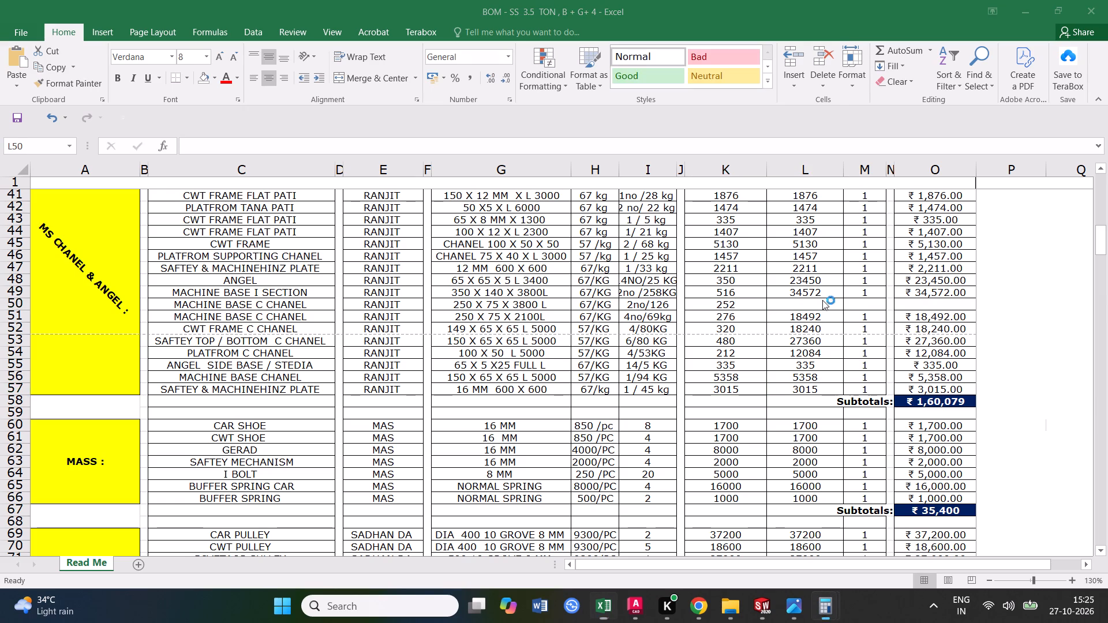
text(252*67)
key(Return)
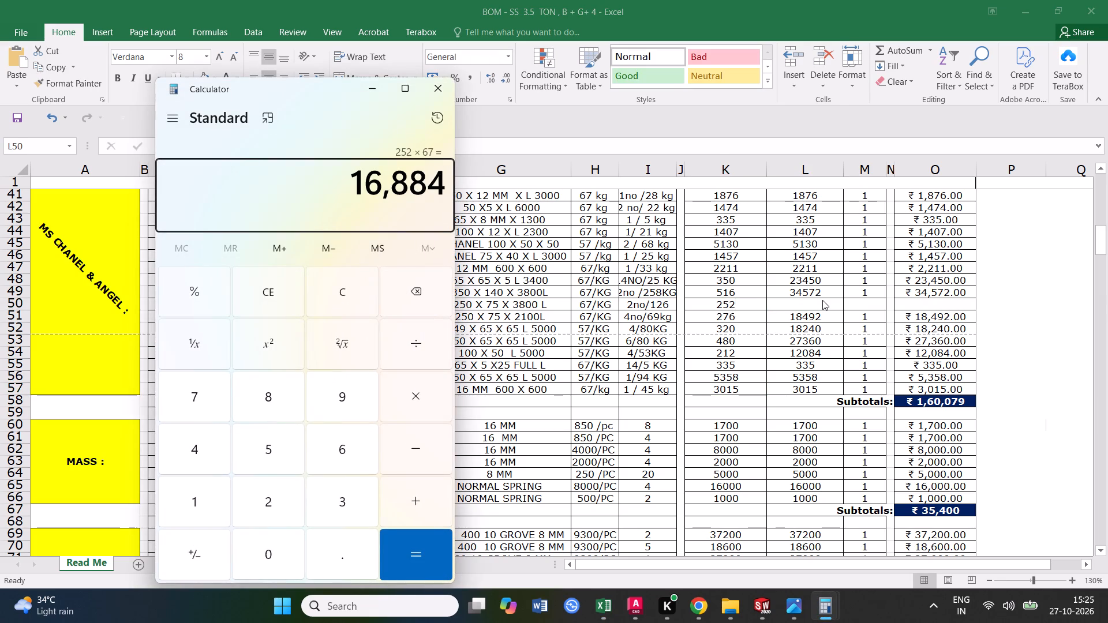
click(443, 96)
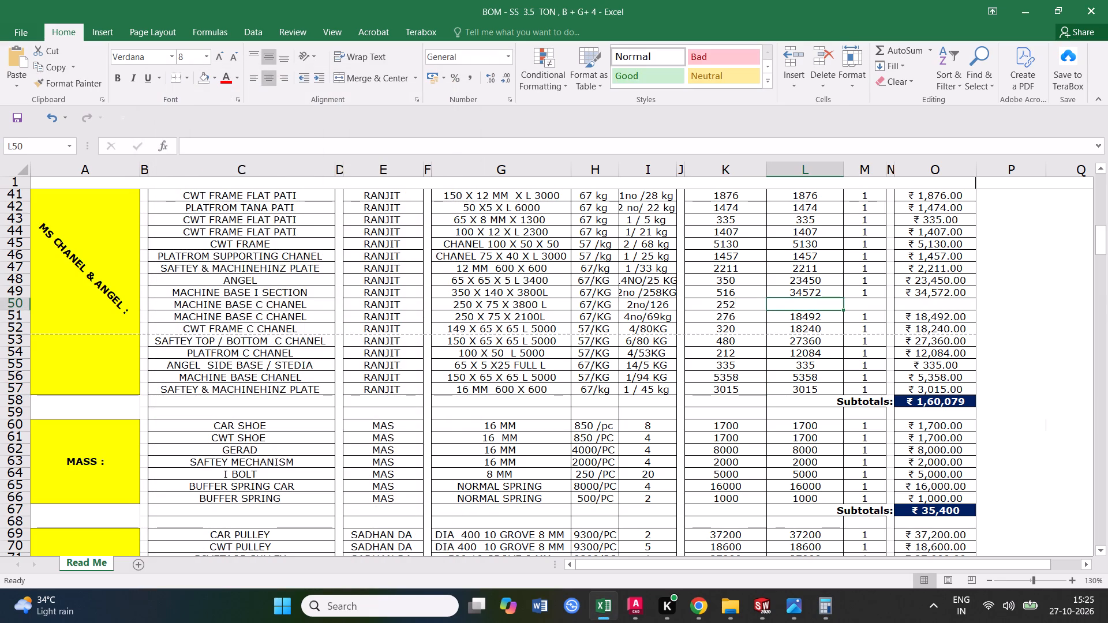
text(16884)
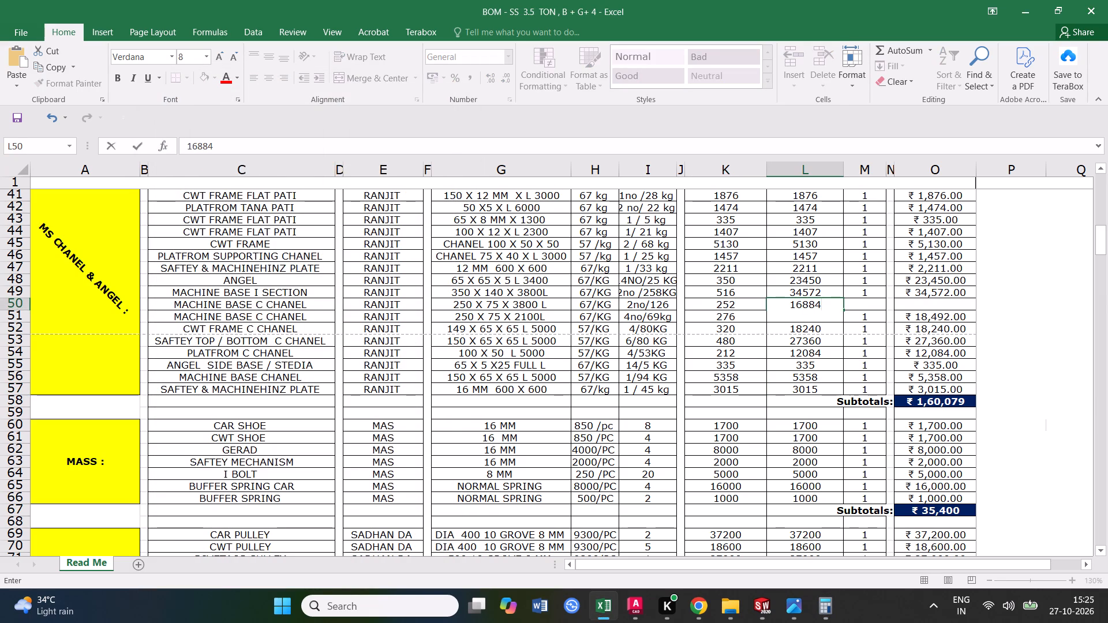
click(806, 347)
Complete row 50 by filling the multiplier 1 from M49 into M50 and the total formula from O49 into O50.
click(866, 302)
click(866, 288)
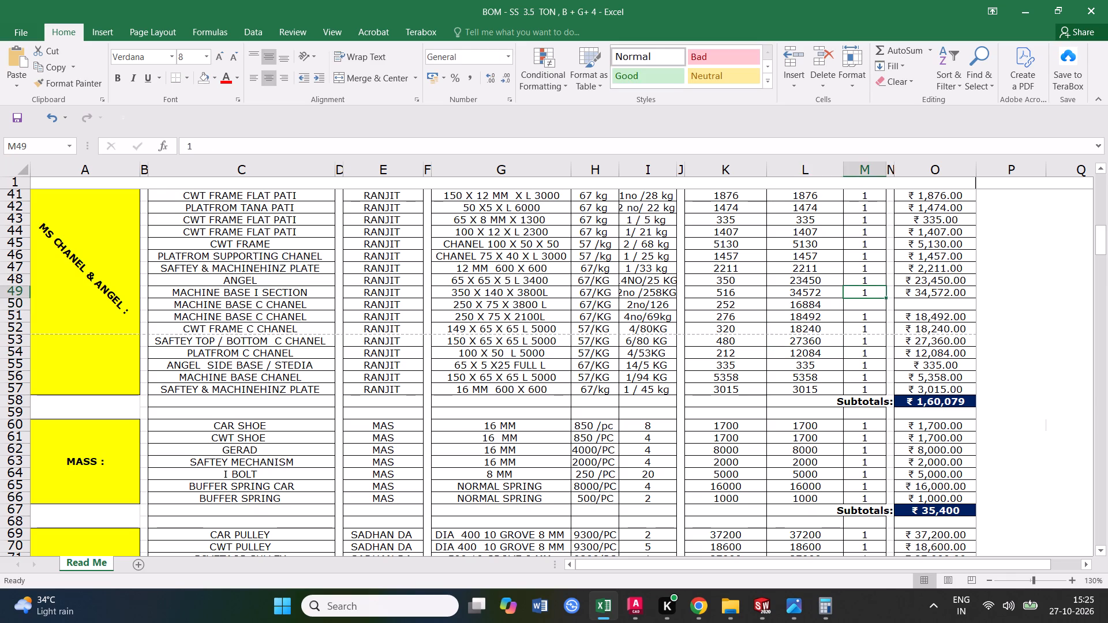
drag(885, 298, 884, 306)
click(794, 316)
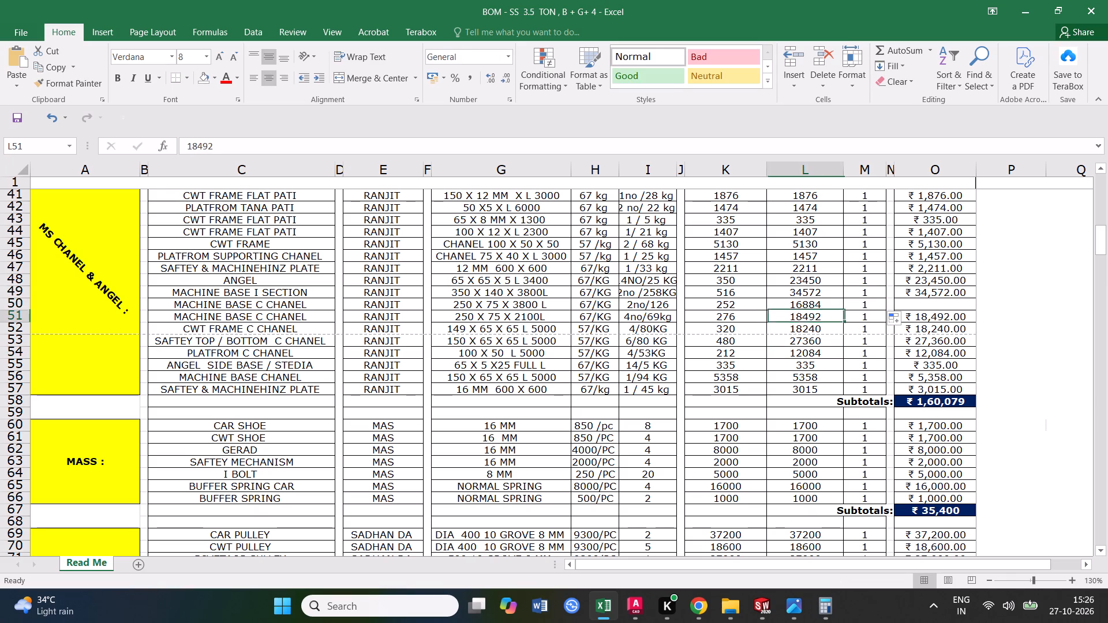
click(921, 306)
click(926, 292)
drag(976, 297, 975, 314)
click(836, 353)
click(798, 309)
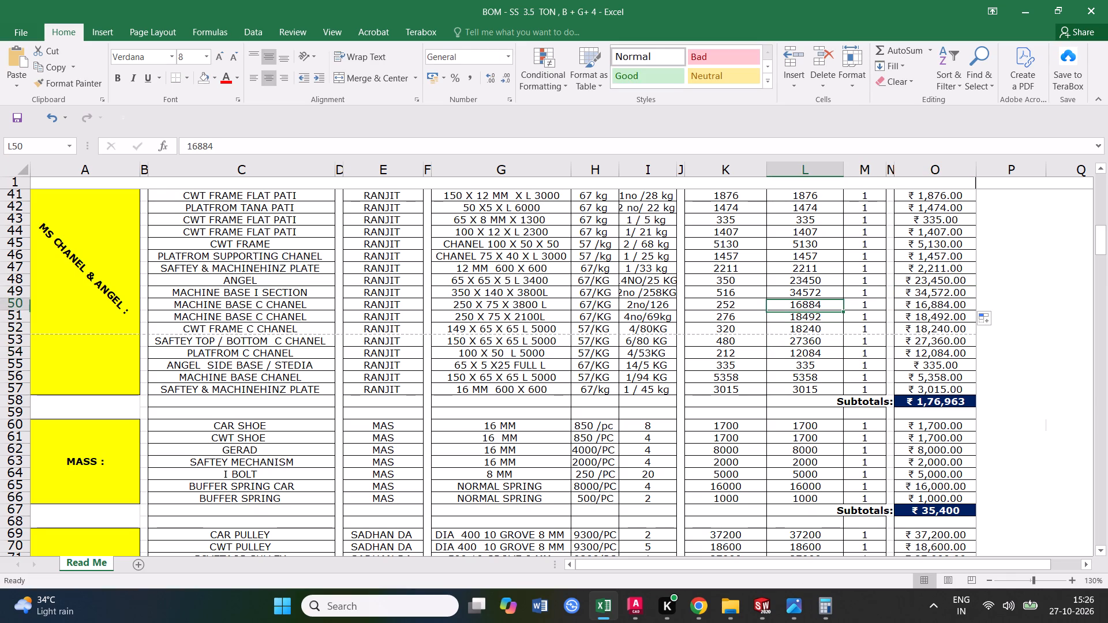
Save the BOM workbook.
click(17, 305)
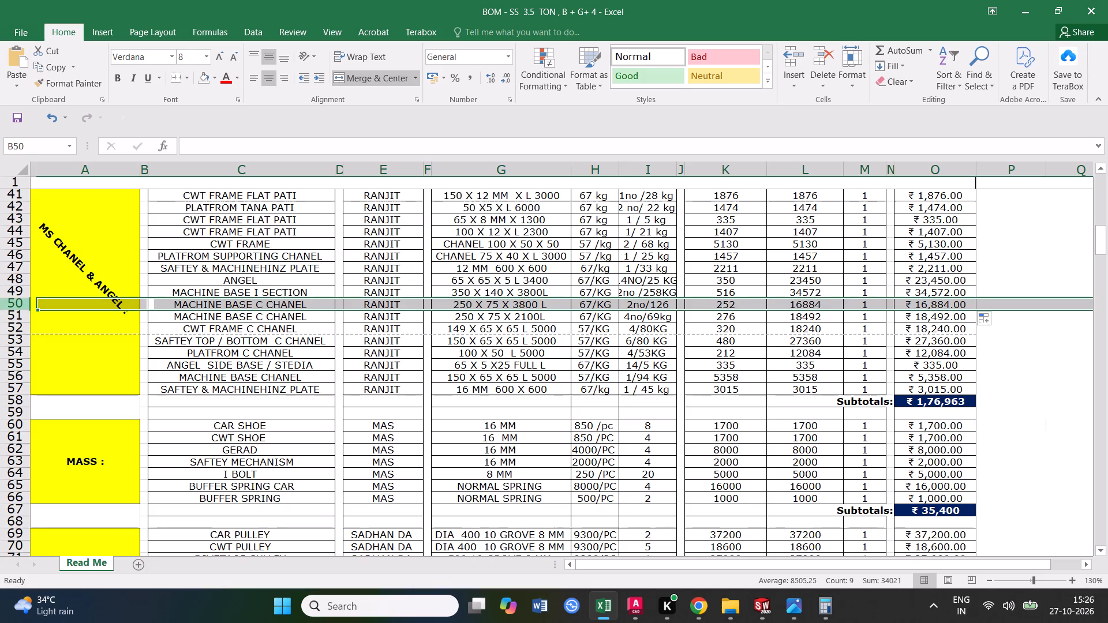
click(16, 118)
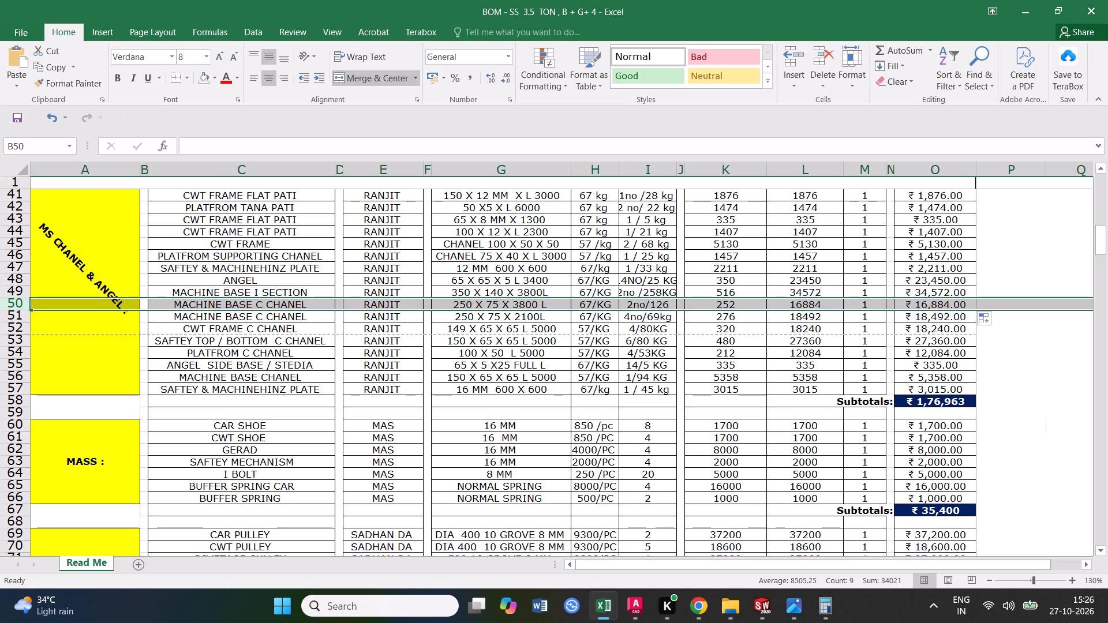
Insert a blank row above the 250 X 75 X 2100L MACHINE BASE C CHANEL entry in row 51.
click(8, 317)
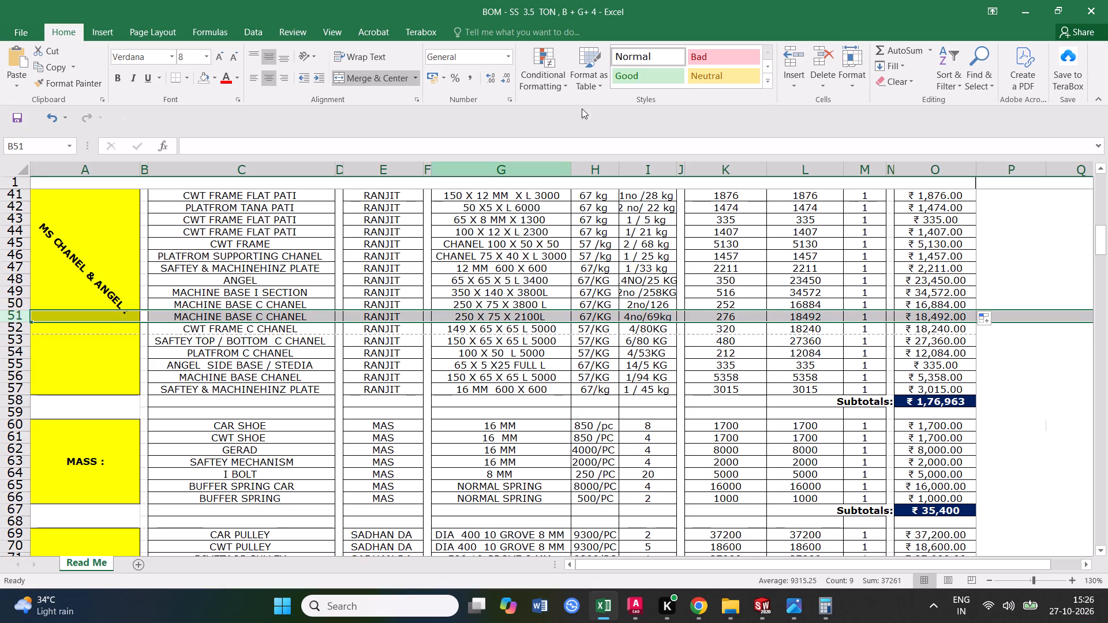
click(785, 87)
click(793, 99)
click(375, 374)
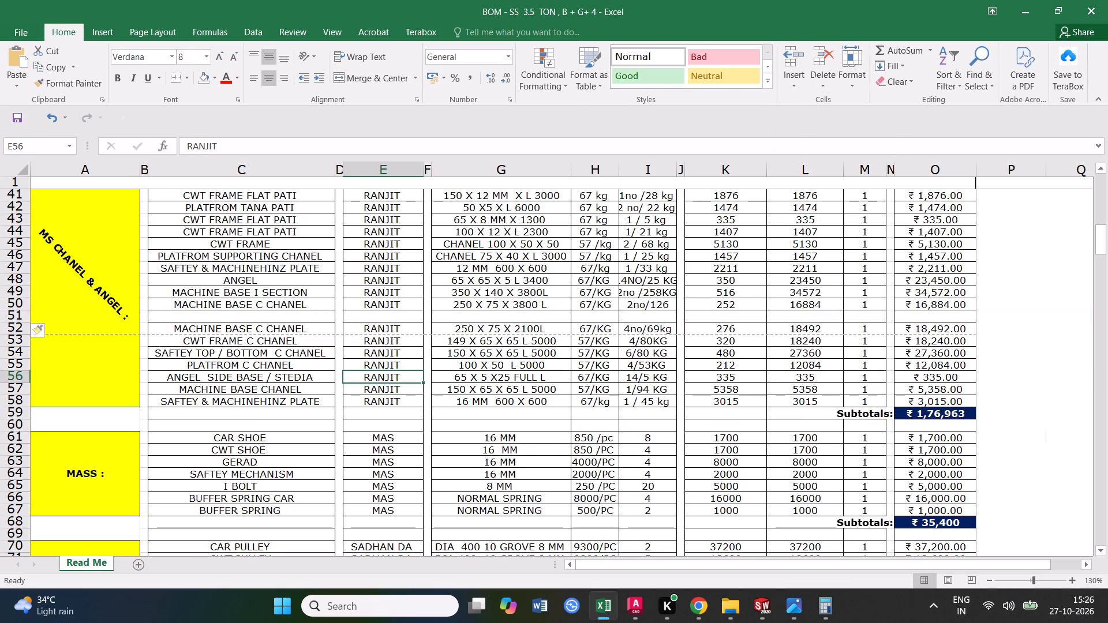
Copy MACHINE BASE C CHANEL from C50 and RANJIT from E50 down into the new row 51.
click(218, 307)
drag(335, 311, 334, 316)
click(366, 305)
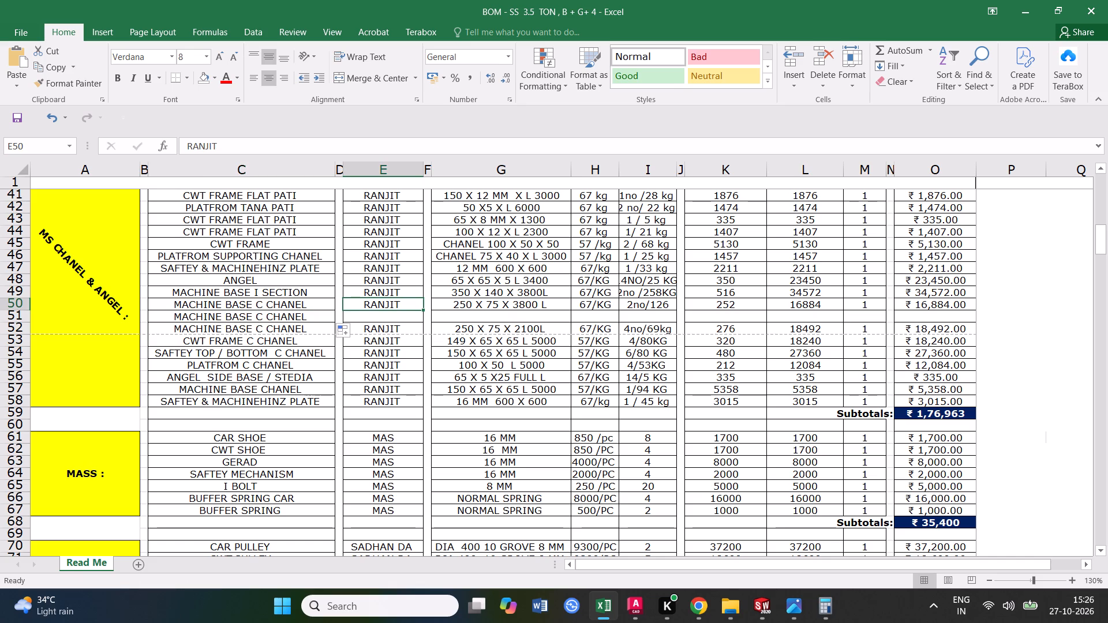
click(426, 310)
click(419, 311)
click(405, 305)
drag(420, 309, 422, 317)
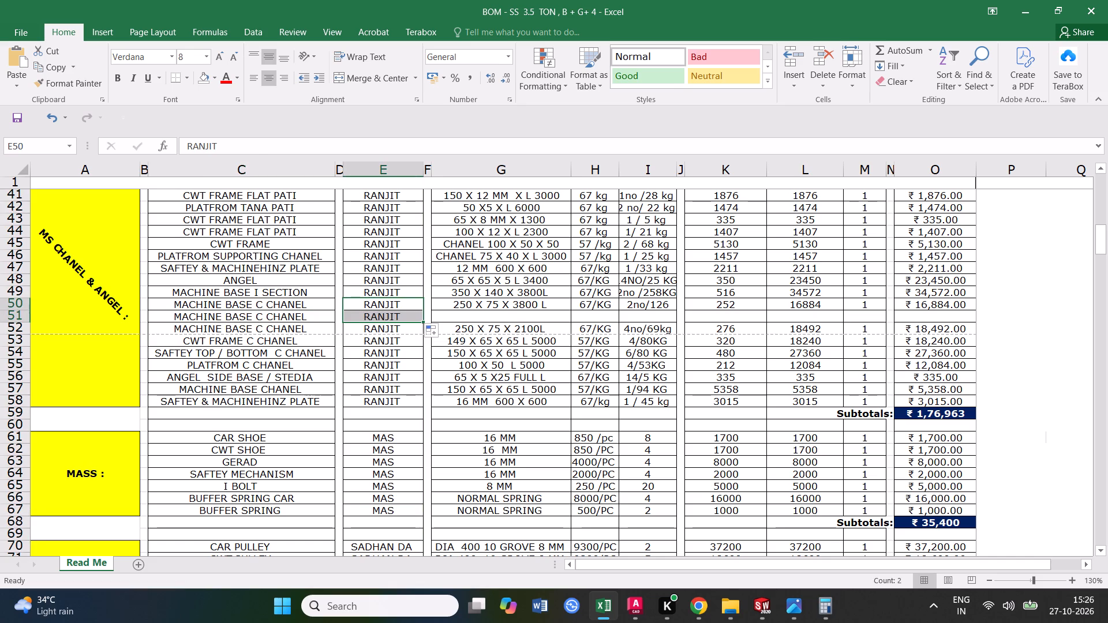
Fill the channel size from G50 into G51 and change it to 200 X 75 X 950 L.
click(485, 301)
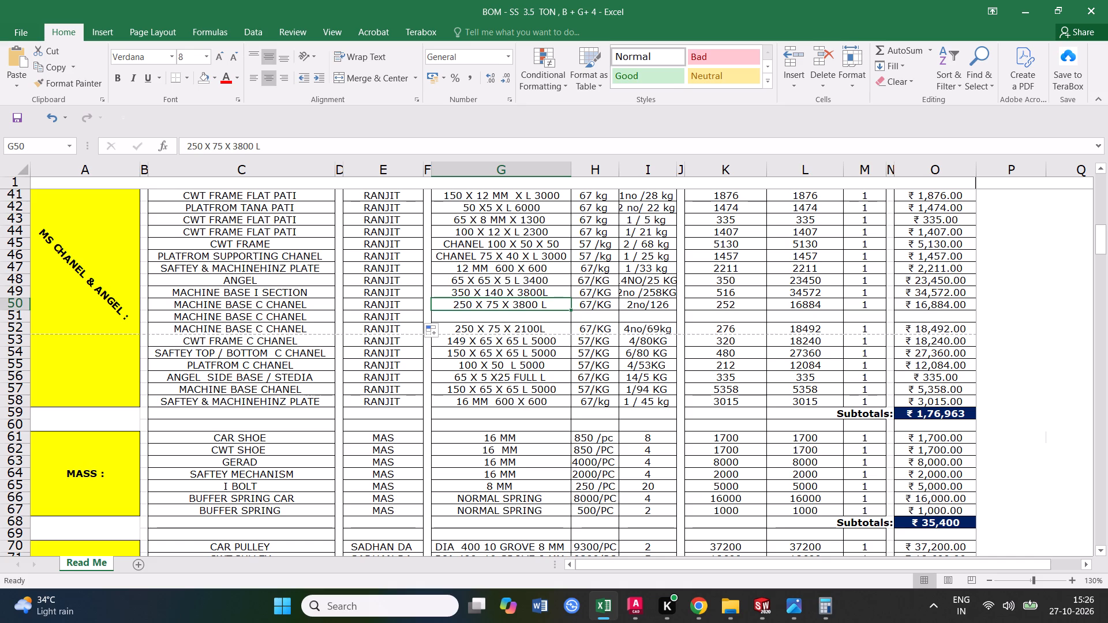
drag(571, 309, 571, 323)
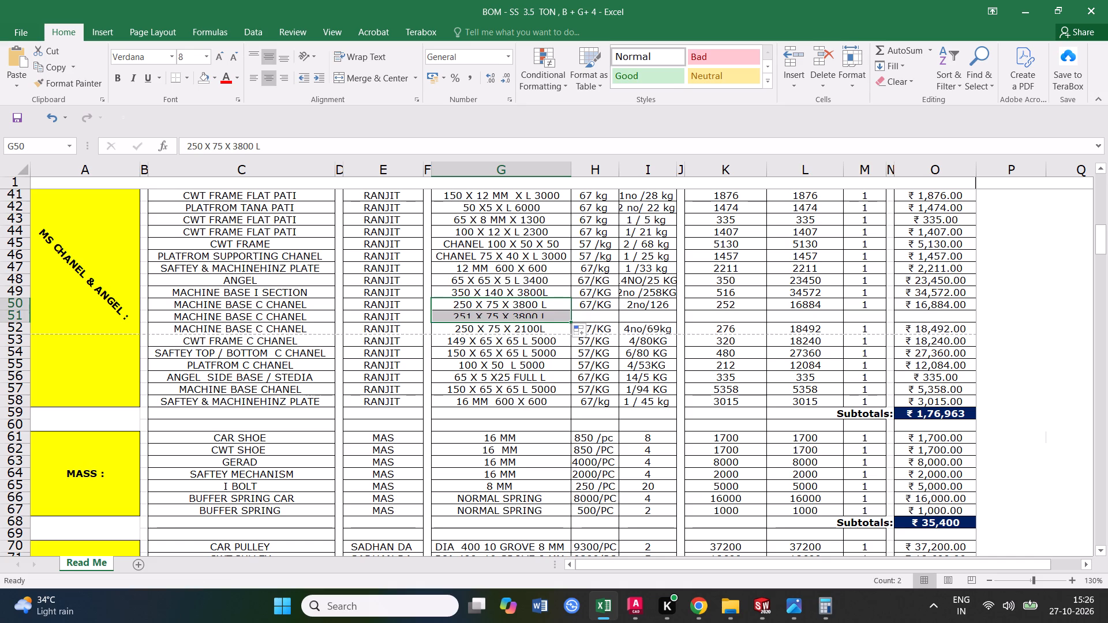
double_click(471, 317)
drag(471, 316, 452, 316)
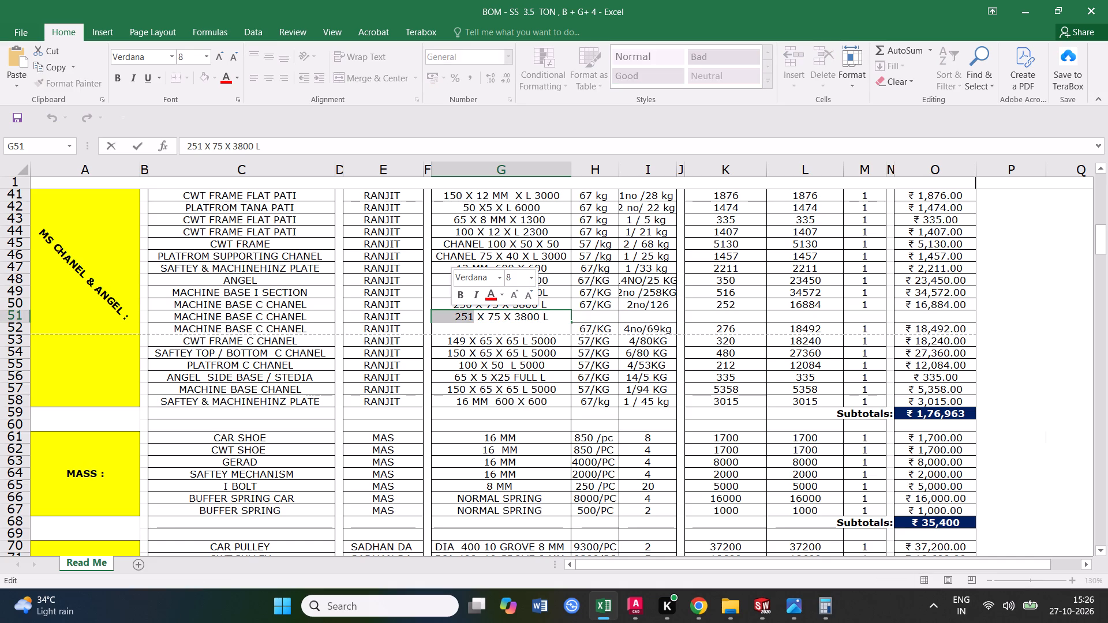
text(200)
click(570, 352)
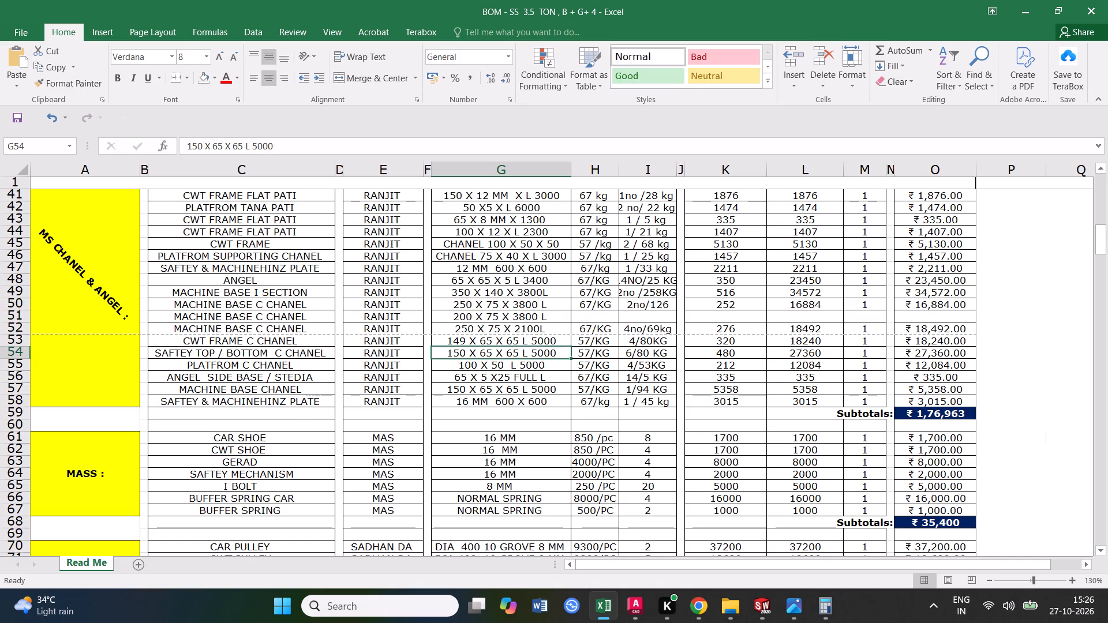
double_click(540, 318)
key(BackSpace)
key(BackSpace)
key(BackSpace)
key(BackSpace)
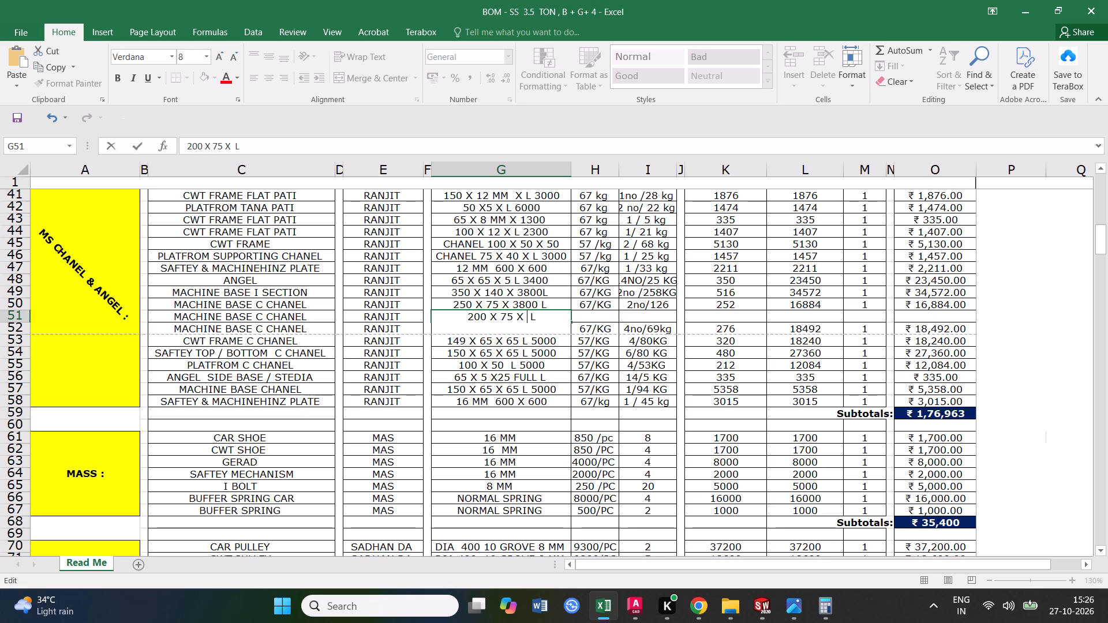
text(950)
click(515, 380)
Copy the 67/KG rate from H50 into H51 and enter 2nos/ as the quantity in I51.
click(596, 314)
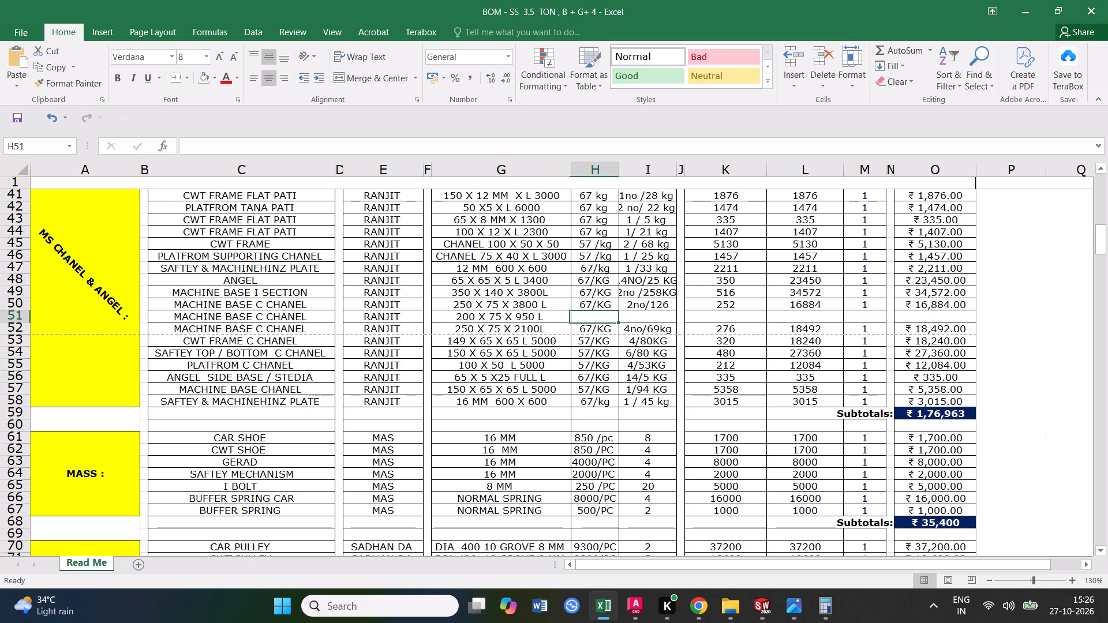
click(599, 301)
drag(619, 308, 619, 321)
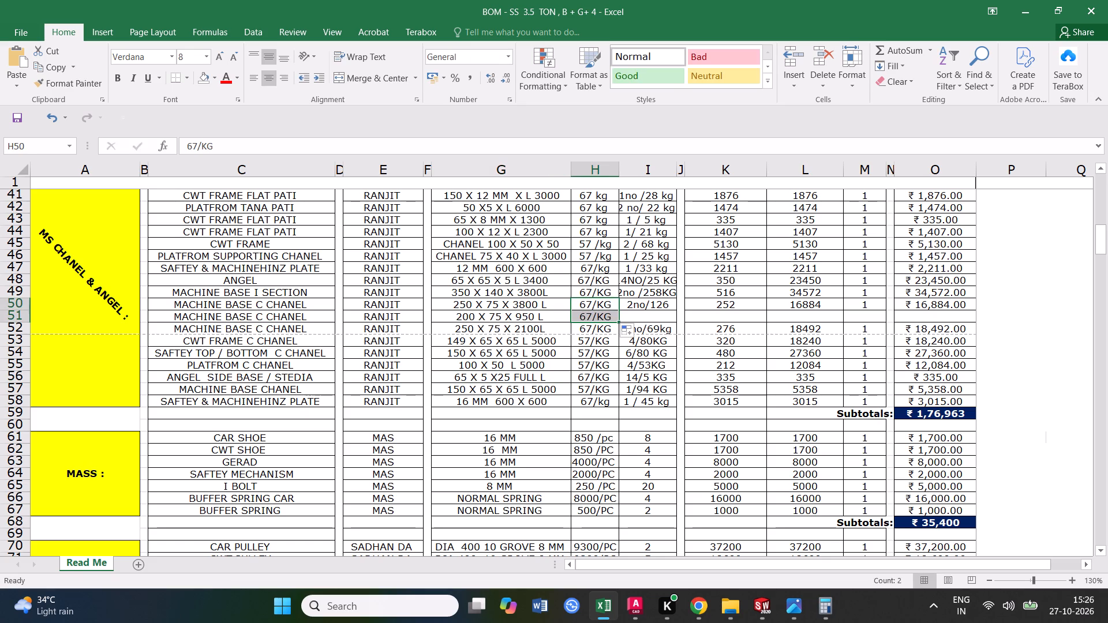
click(635, 316)
text(2nos/)
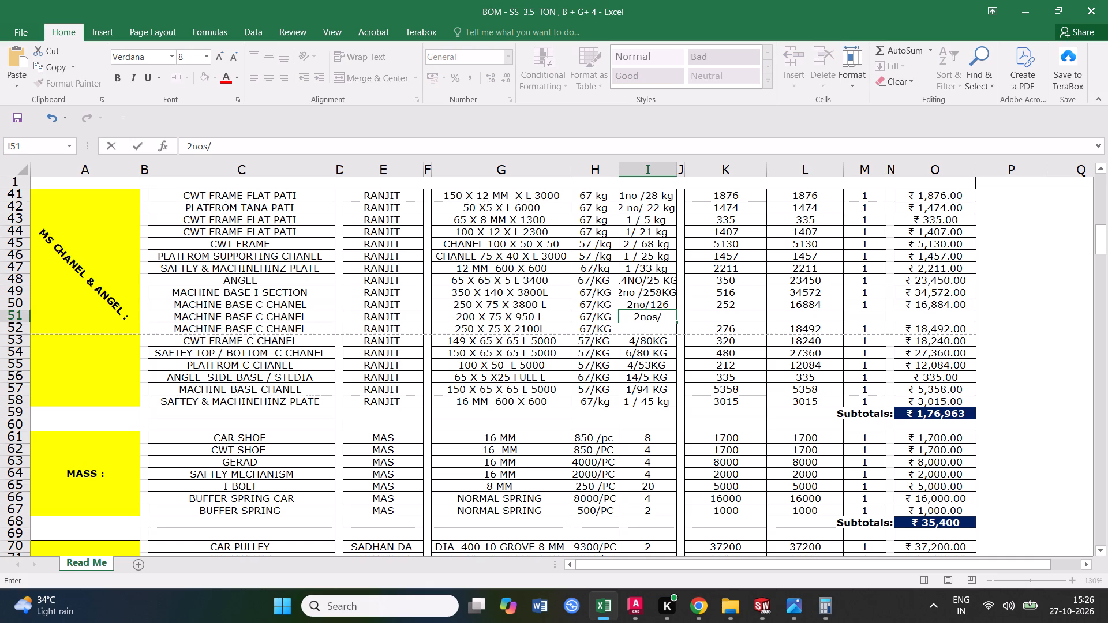
click(605, 416)
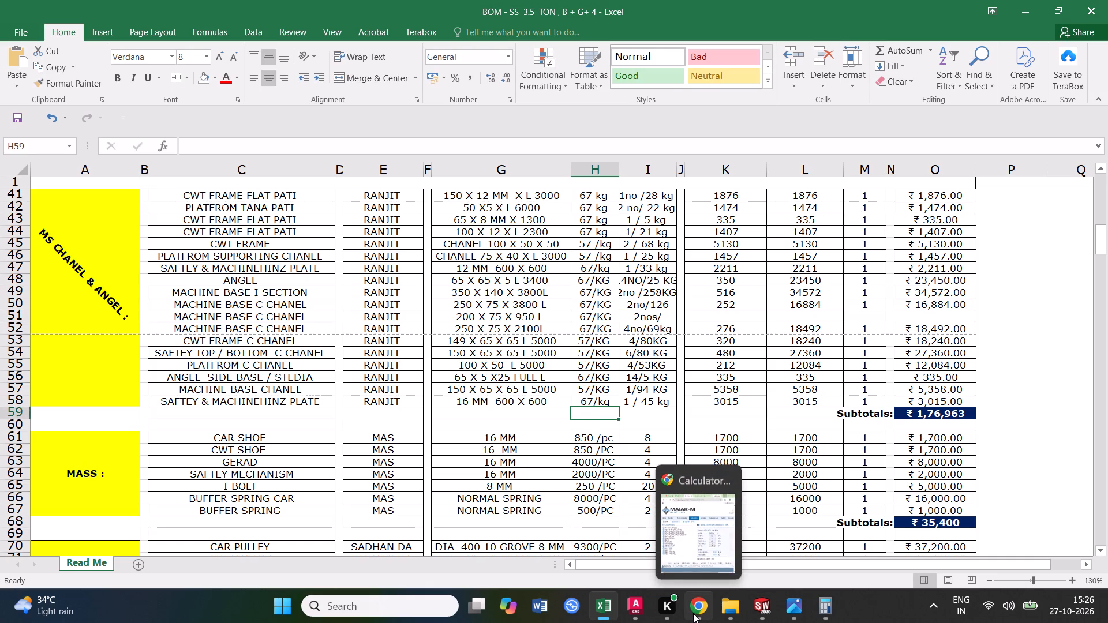
Switch to the UPN 240 weight calculator in Chrome and set the channel length to 0.95 m.
click(730, 523)
drag(909, 441, 889, 444)
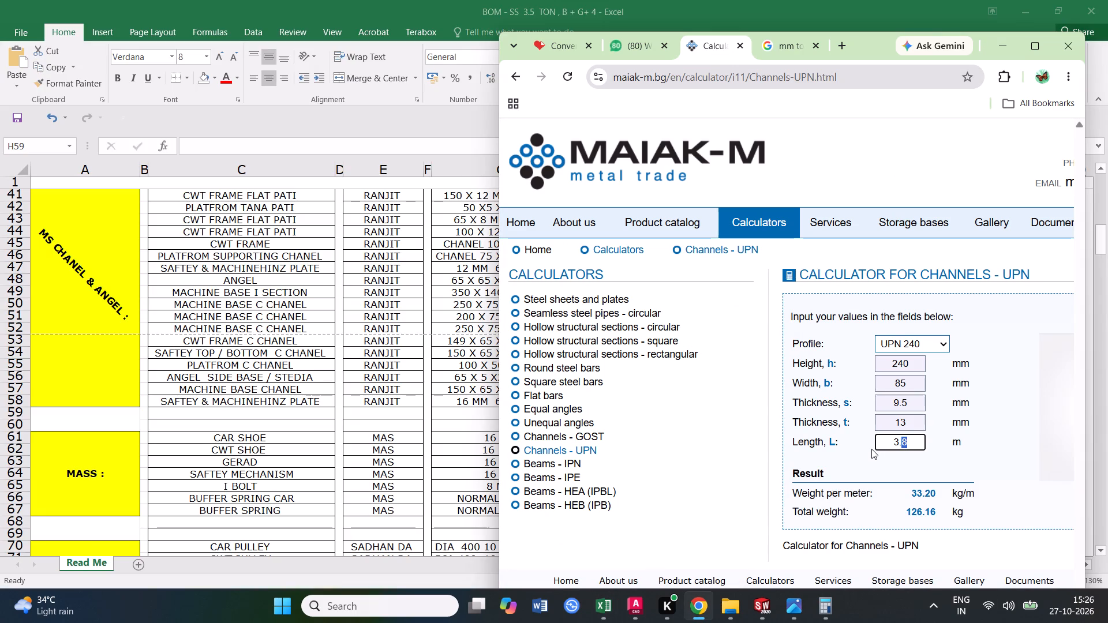
text(0.95)
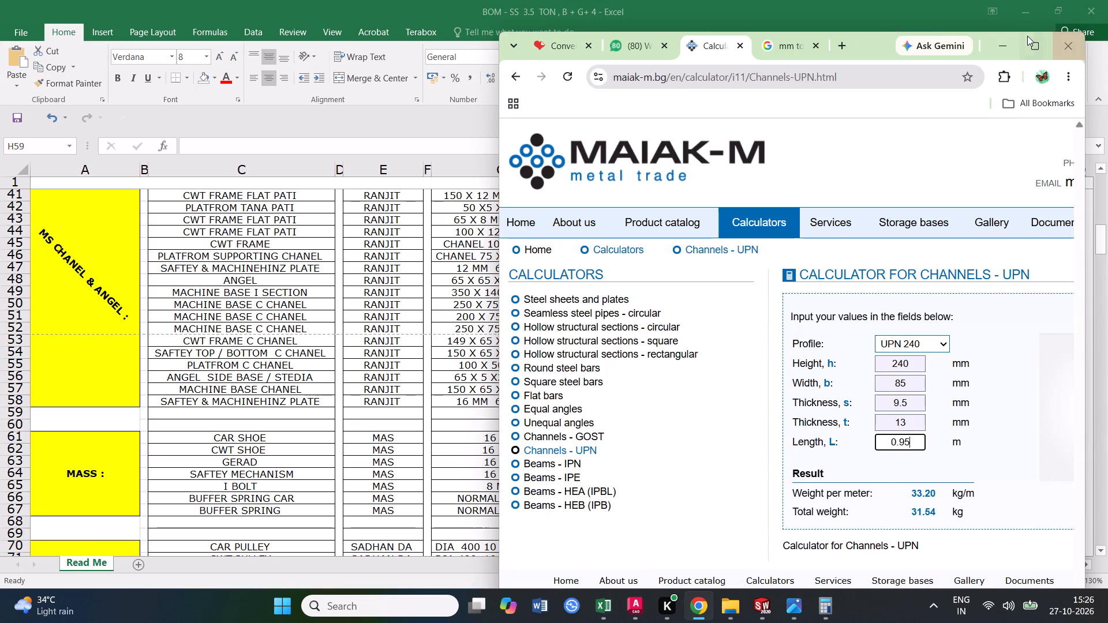
click(1012, 39)
Back in Excel, append 32kg to the quantity in I51 so it reads 2nos/32kg.
double_click(666, 318)
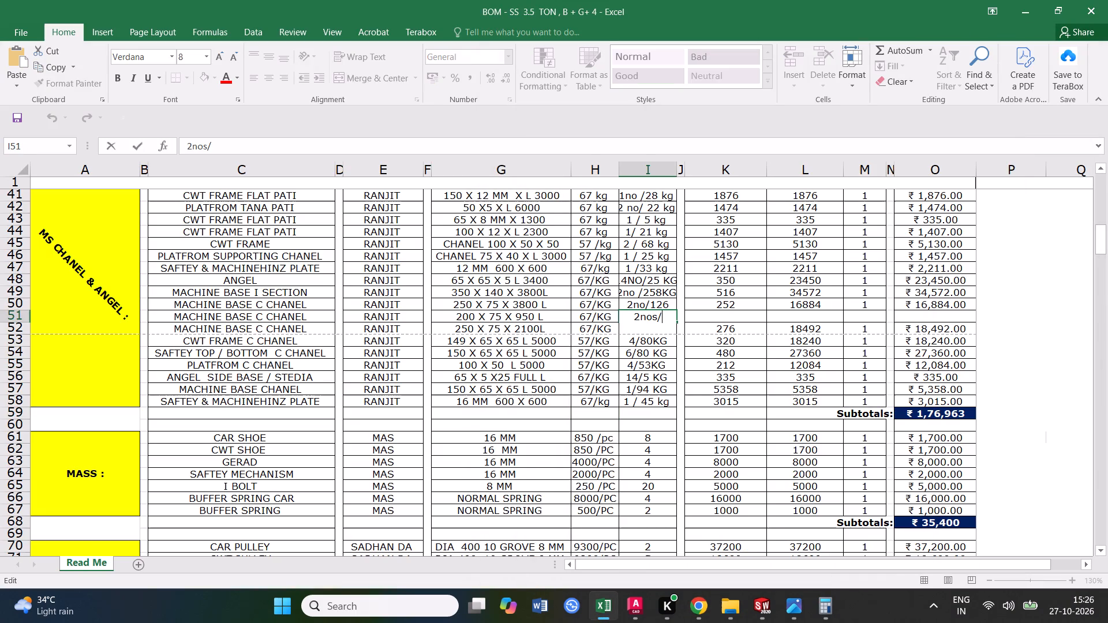
text(32)
text(kg)
click(692, 400)
Calculate 32*2 in Calculator and enter 64 as the total weight in K51.
click(726, 317)
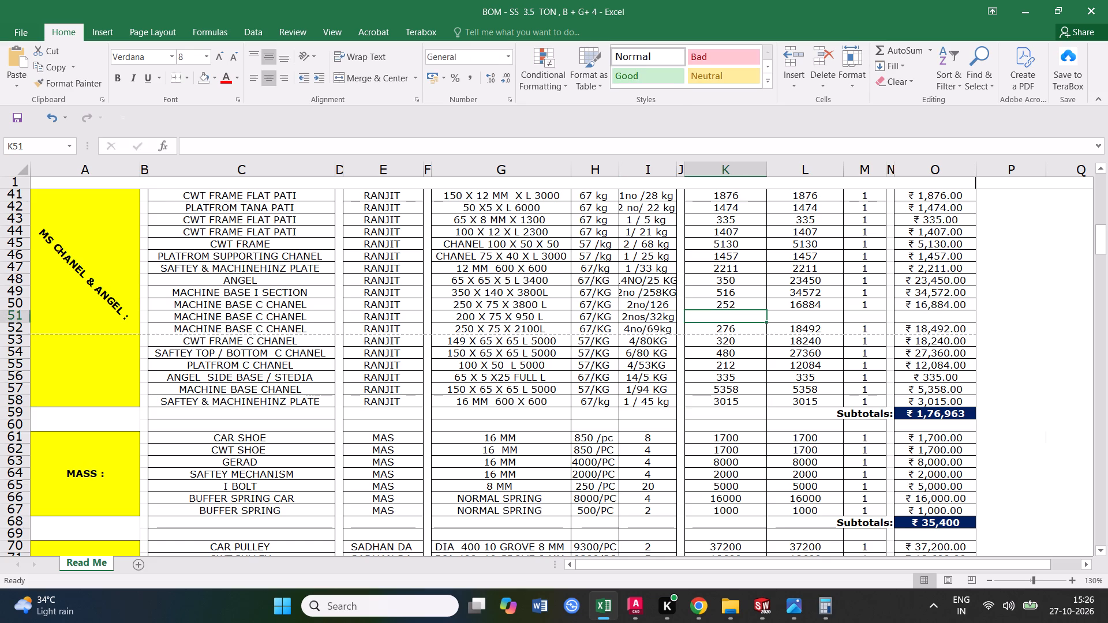
text(64)
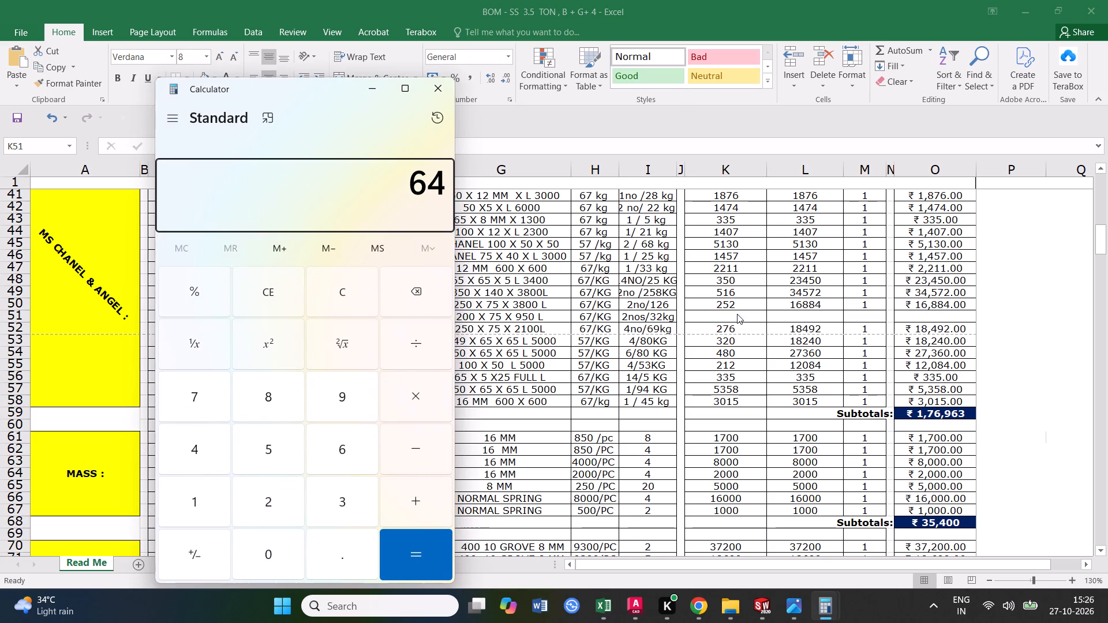
double_click(328, 296)
text(32*2)
key(Return)
click(436, 88)
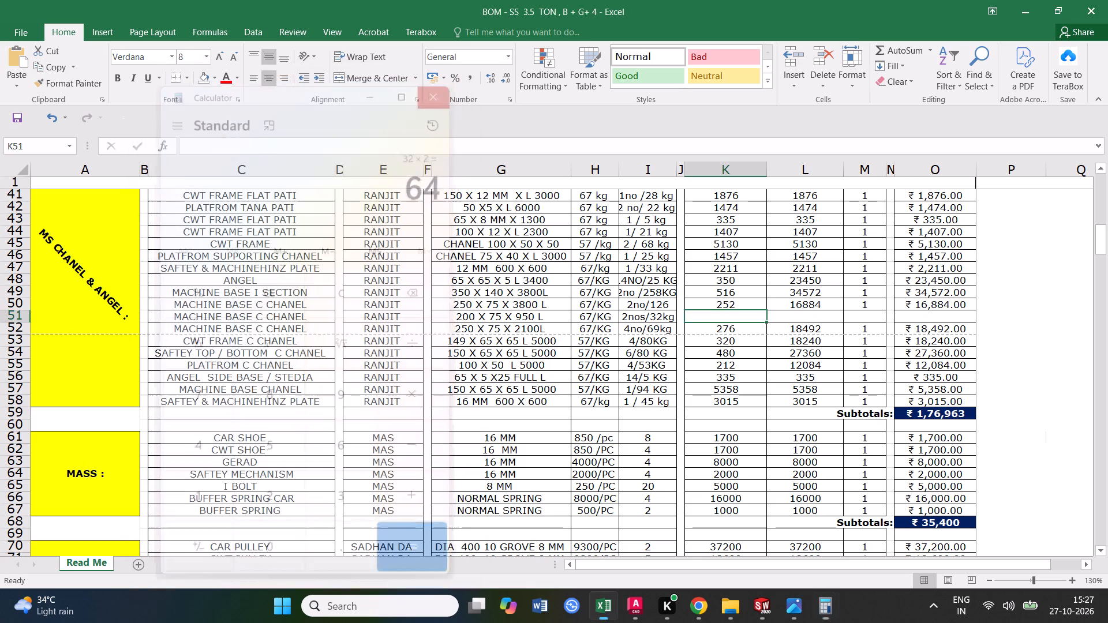
text(64)
click(755, 349)
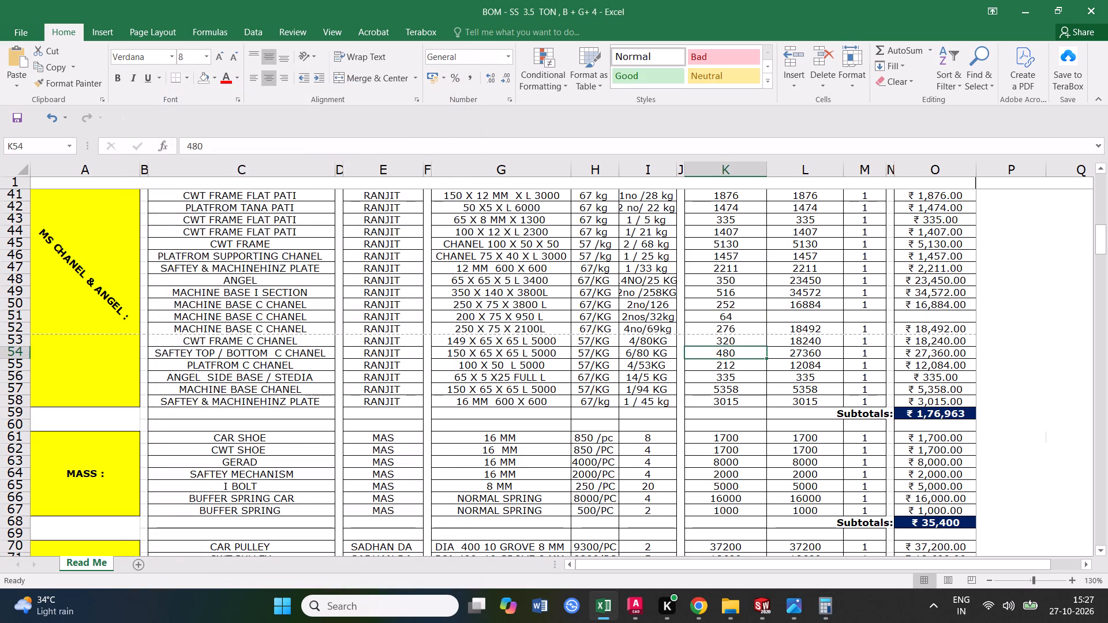
Calculate 64*67 in Calculator and enter 4288 as the cost in L51.
click(819, 316)
text(64*67)
key(Return)
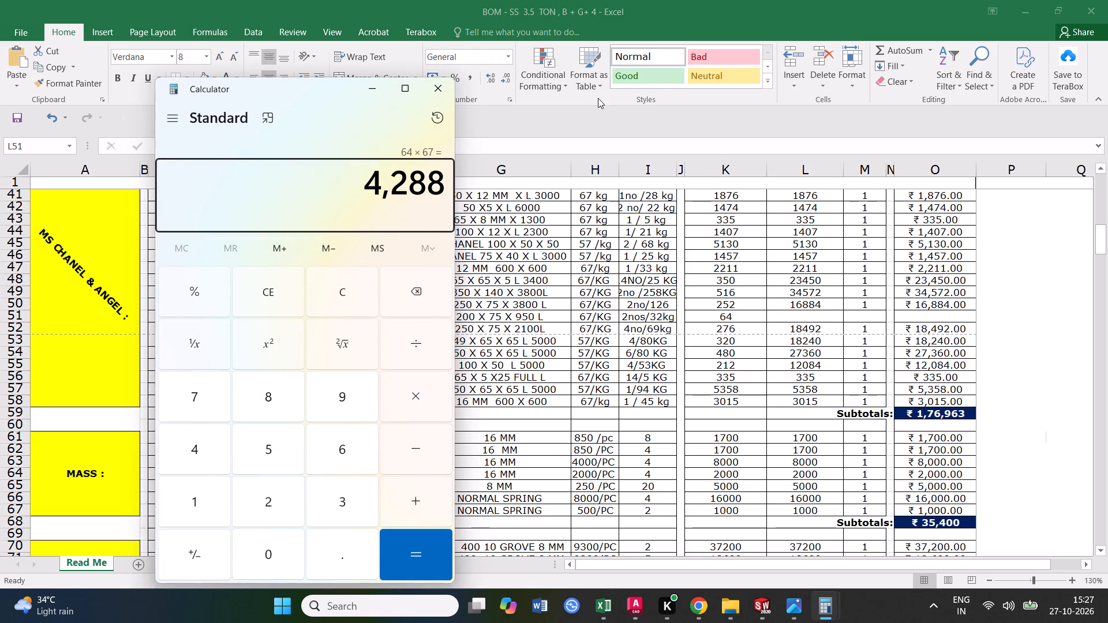
click(441, 84)
text(4288)
click(841, 380)
Complete row 51 by filling the multiplier 1 from M50 into M51 and the total formula from O50 into O51.
click(869, 316)
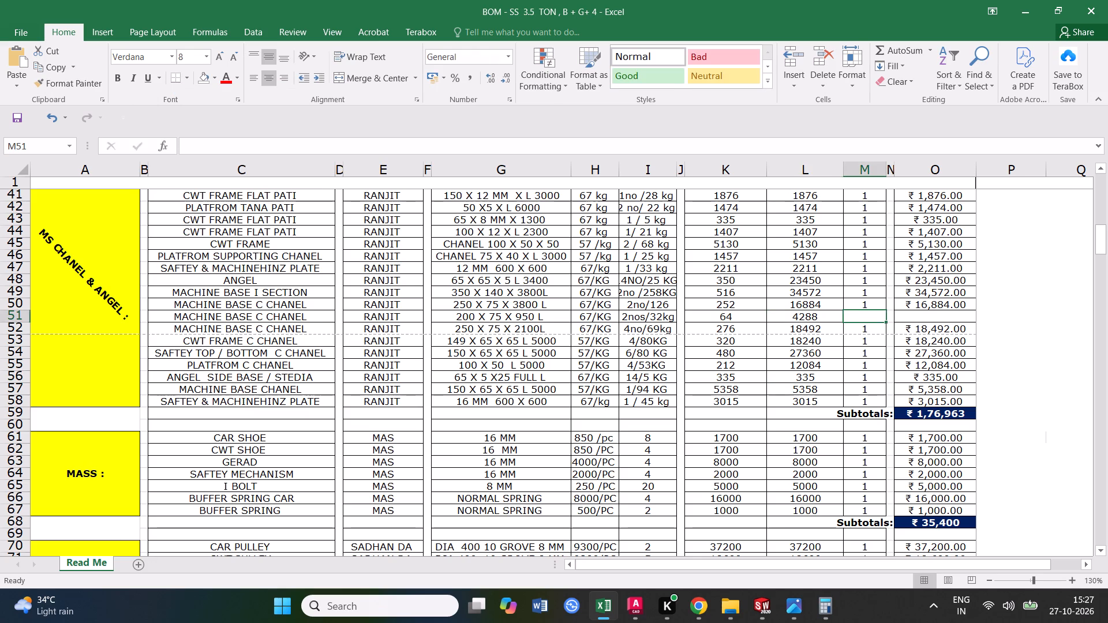
click(873, 298)
drag(885, 310, 885, 322)
click(923, 307)
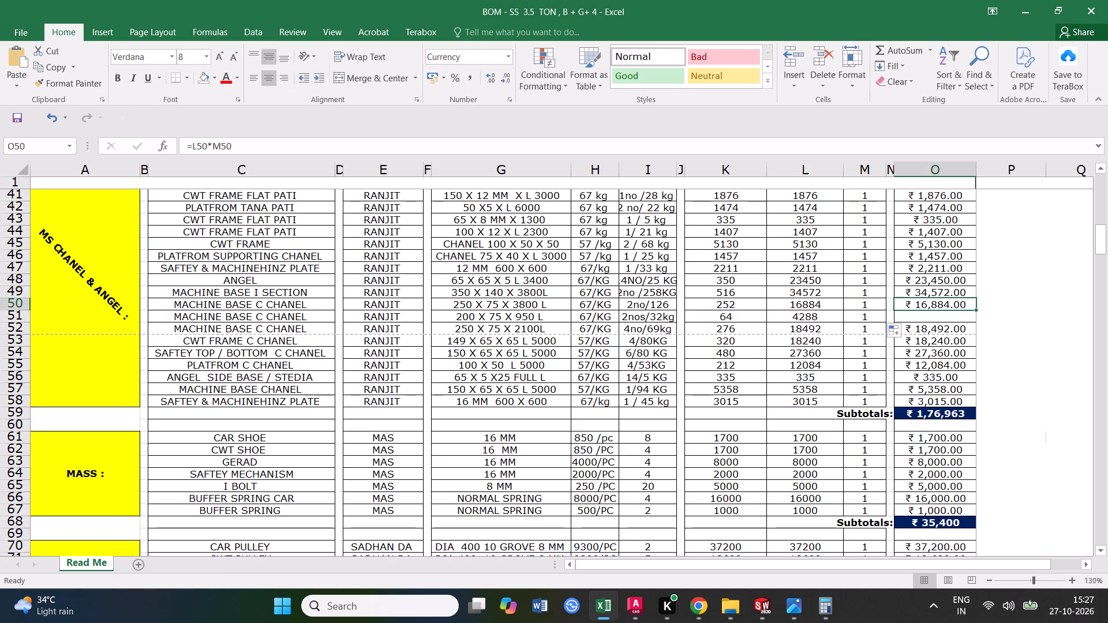
drag(973, 310, 970, 322)
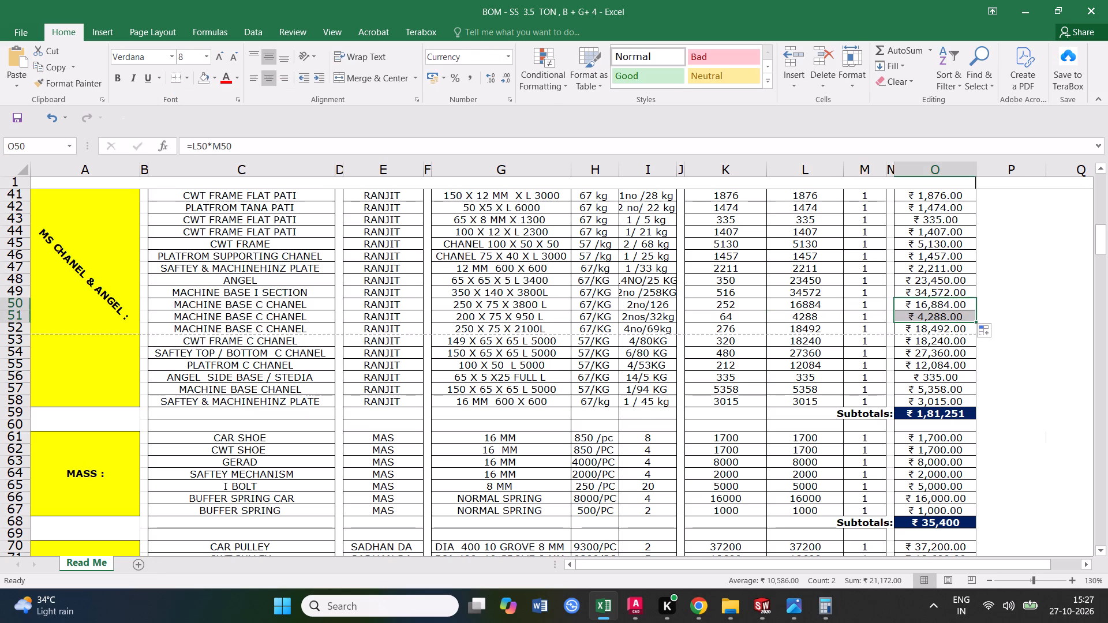
Save the workbook with the completed 200 X 75 X 950 L channel row.
click(227, 318)
click(5, 305)
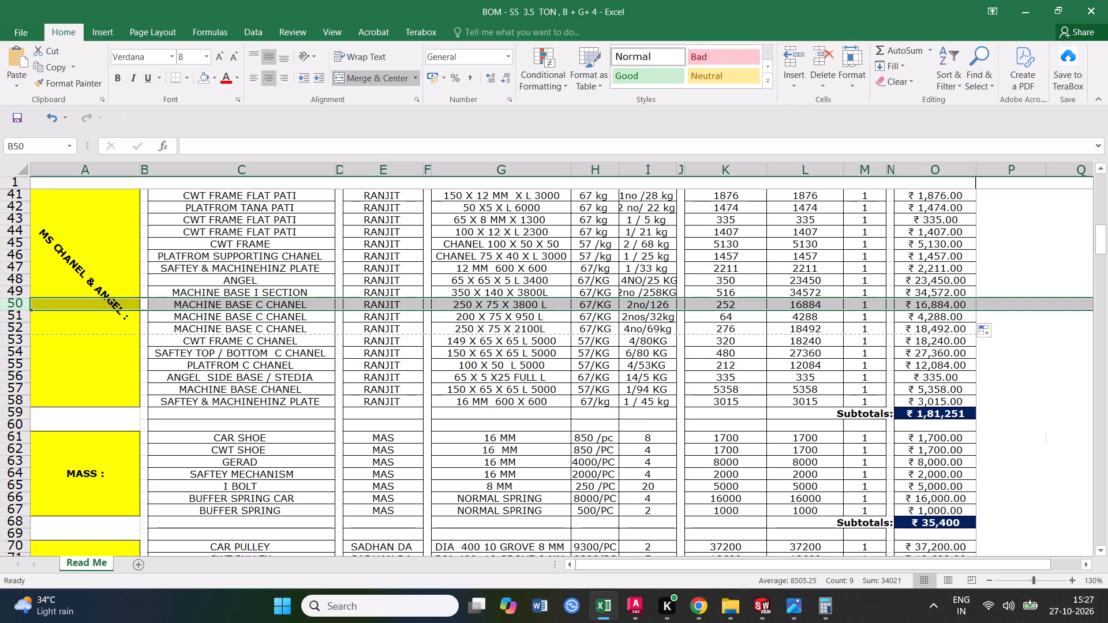
scroll(107, 329, down, 2)
scroll(381, 428, up, 2)
scroll(442, 411, up, 1)
scroll(474, 373, up, 1)
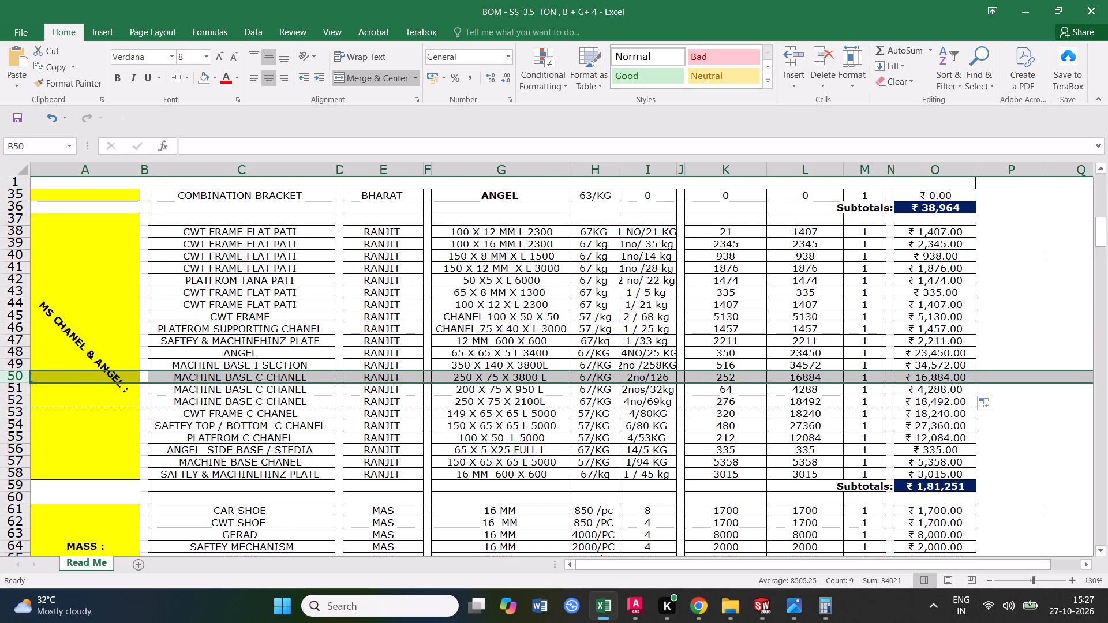
click(15, 116)
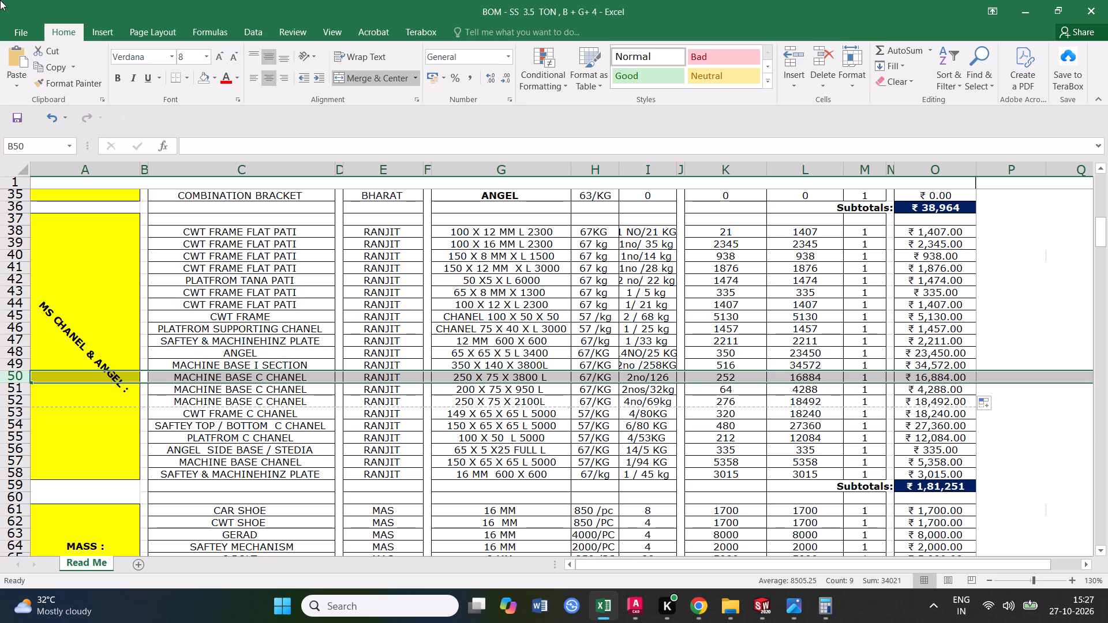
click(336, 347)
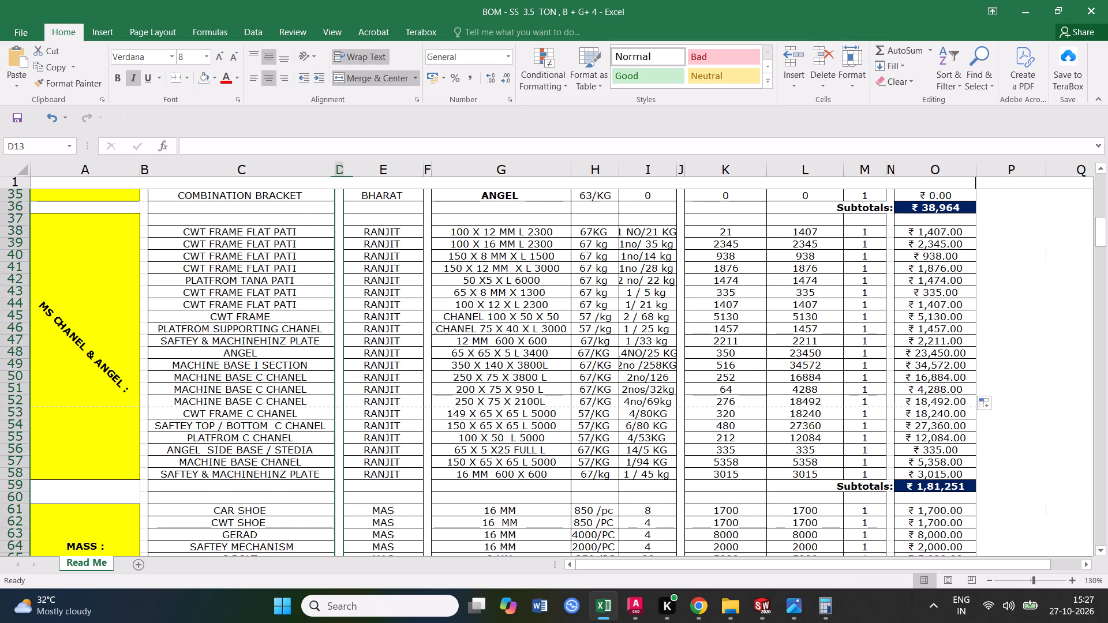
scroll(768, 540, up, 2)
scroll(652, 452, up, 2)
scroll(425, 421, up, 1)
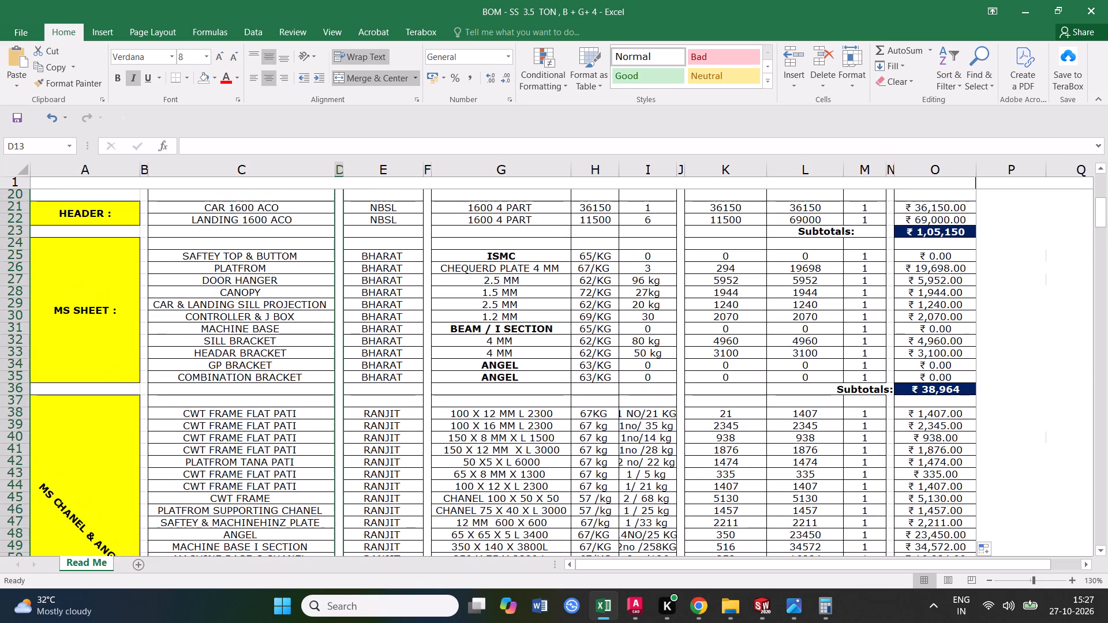
Calculate 155/6 in Calculator for the number of angle lengths.
scroll(448, 411, down, 4)
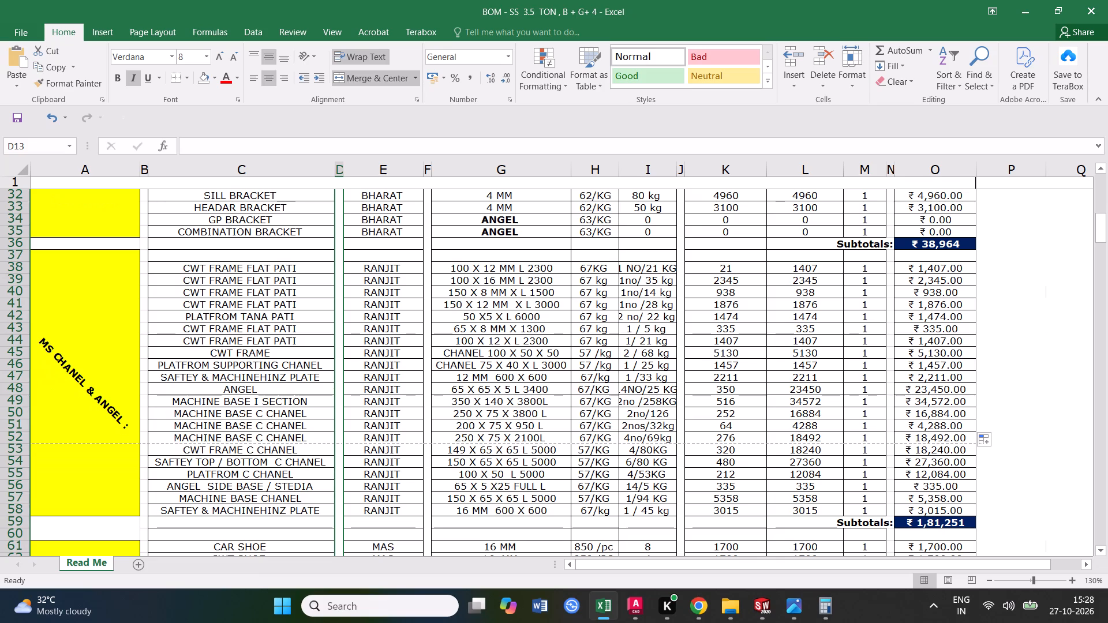
click(237, 391)
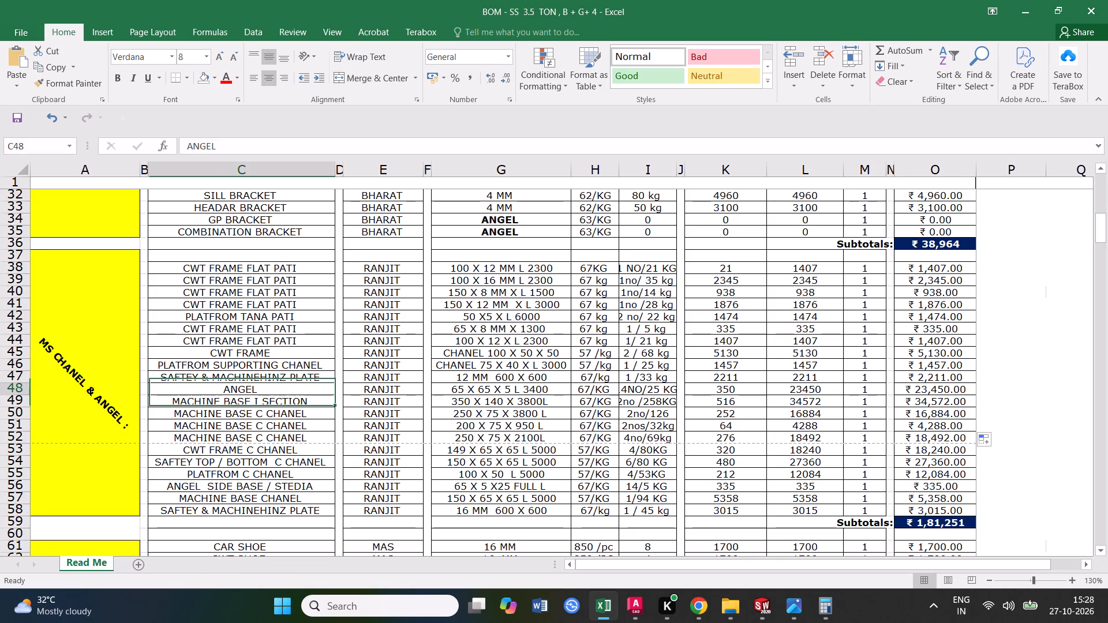
click(500, 389)
click(626, 391)
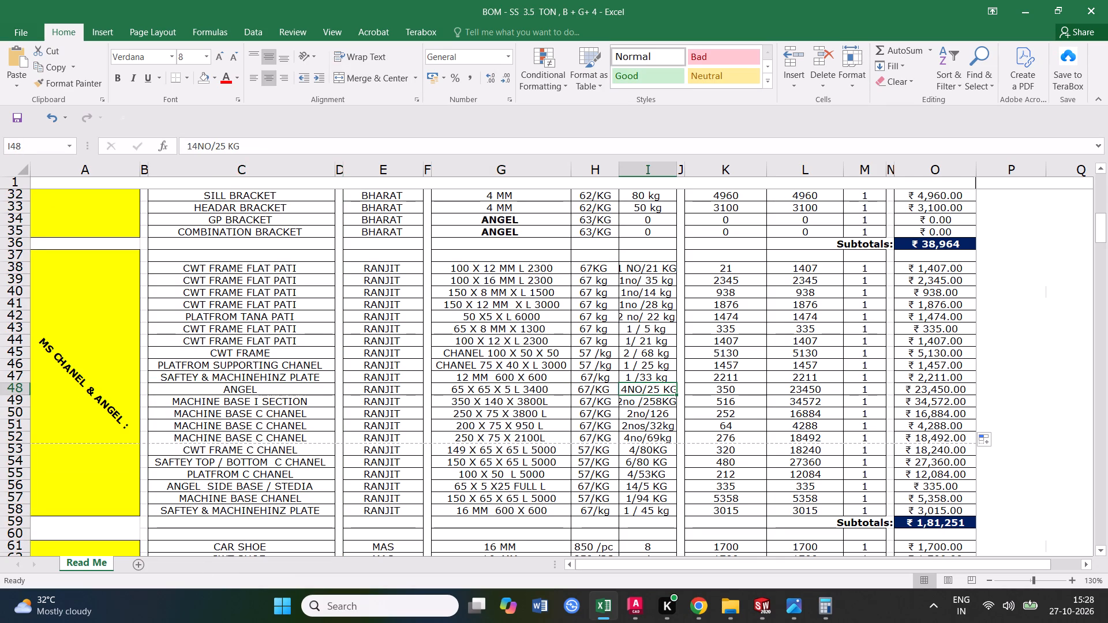
click(279, 388)
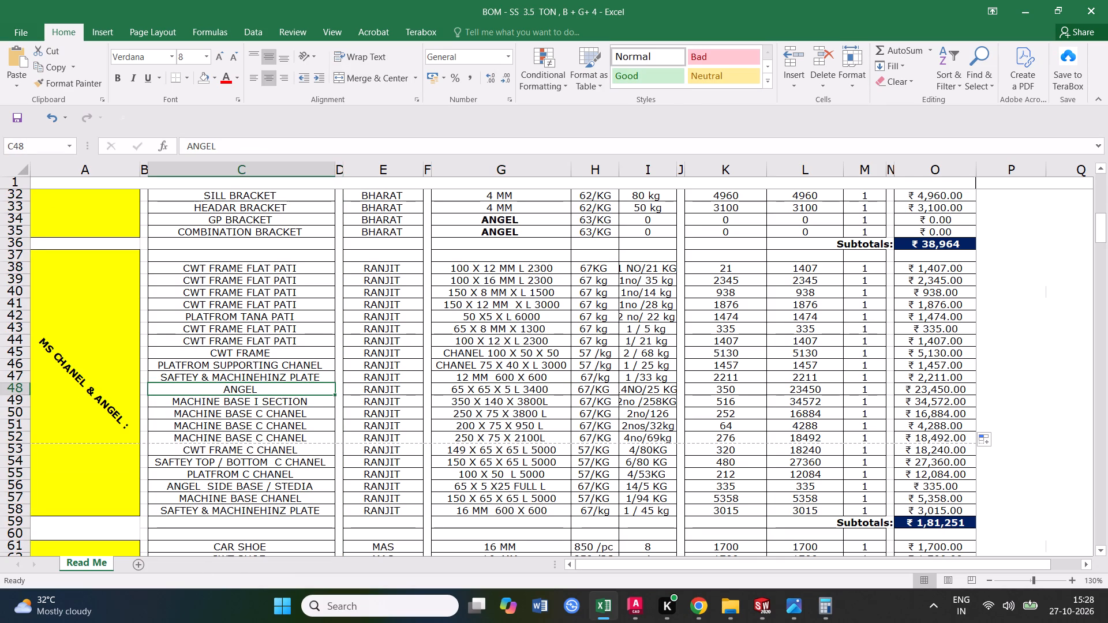
text(1500)
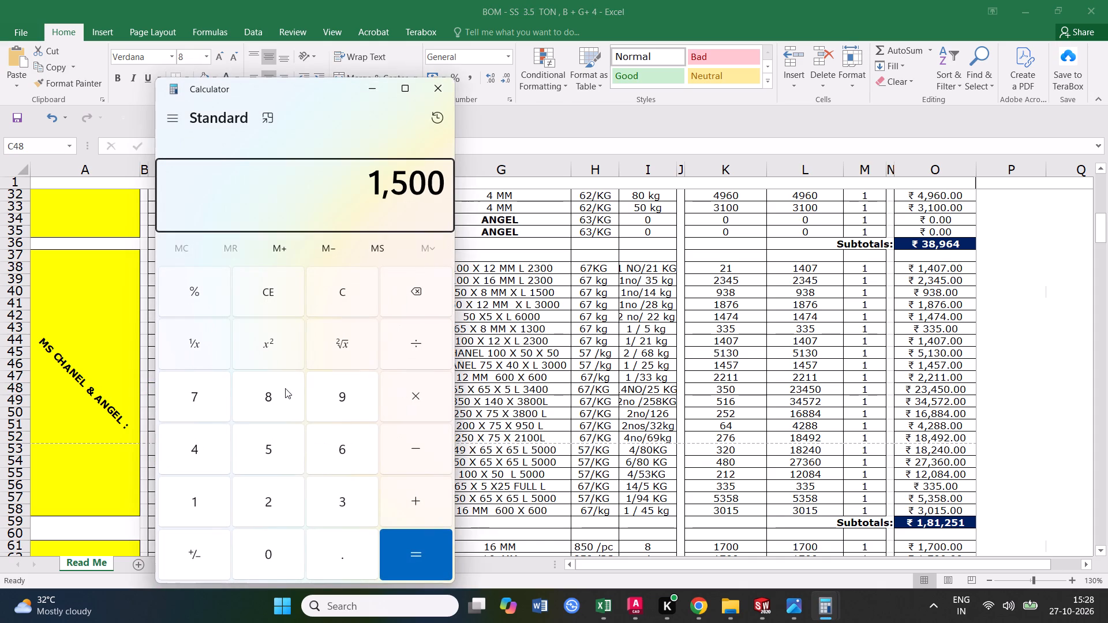
key(BackSpace)
key(BackSpace)
text(5/)
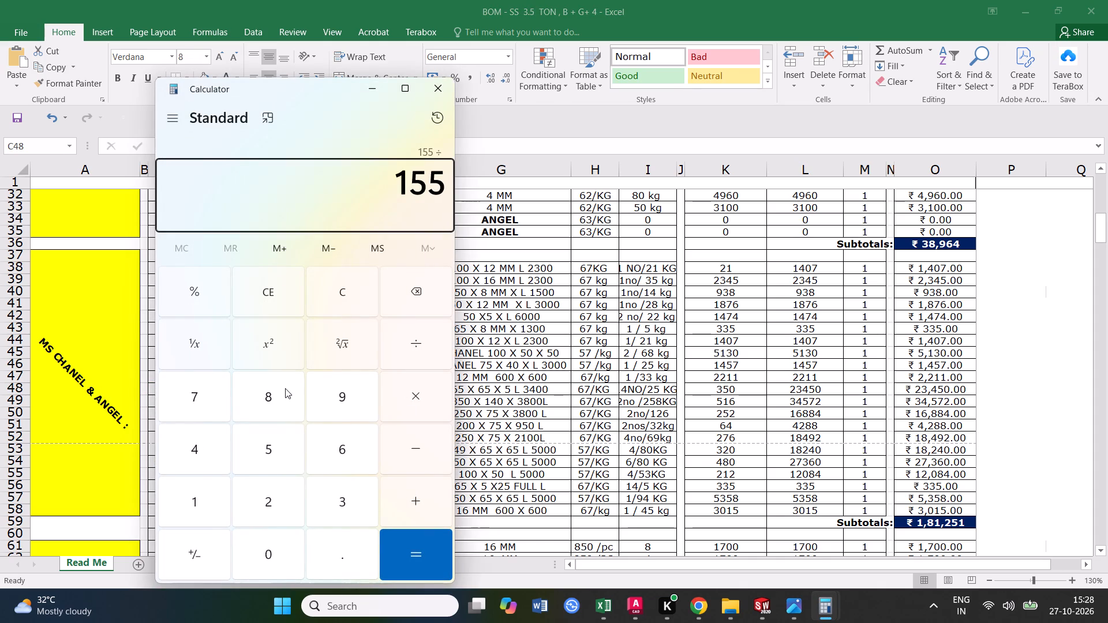
key(6)
key(Return)
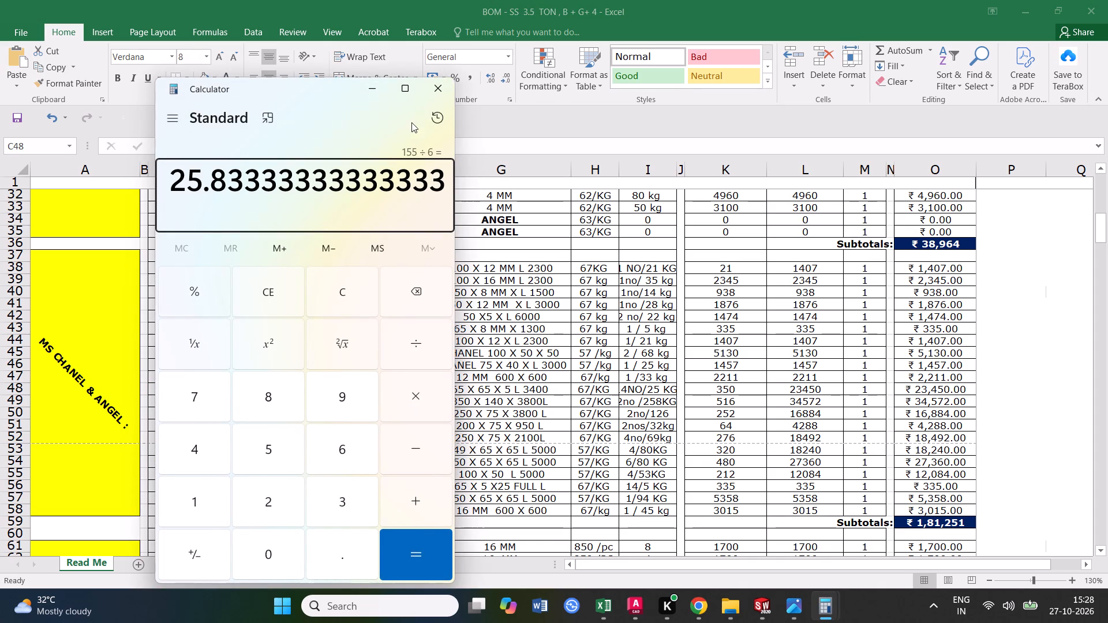
click(439, 96)
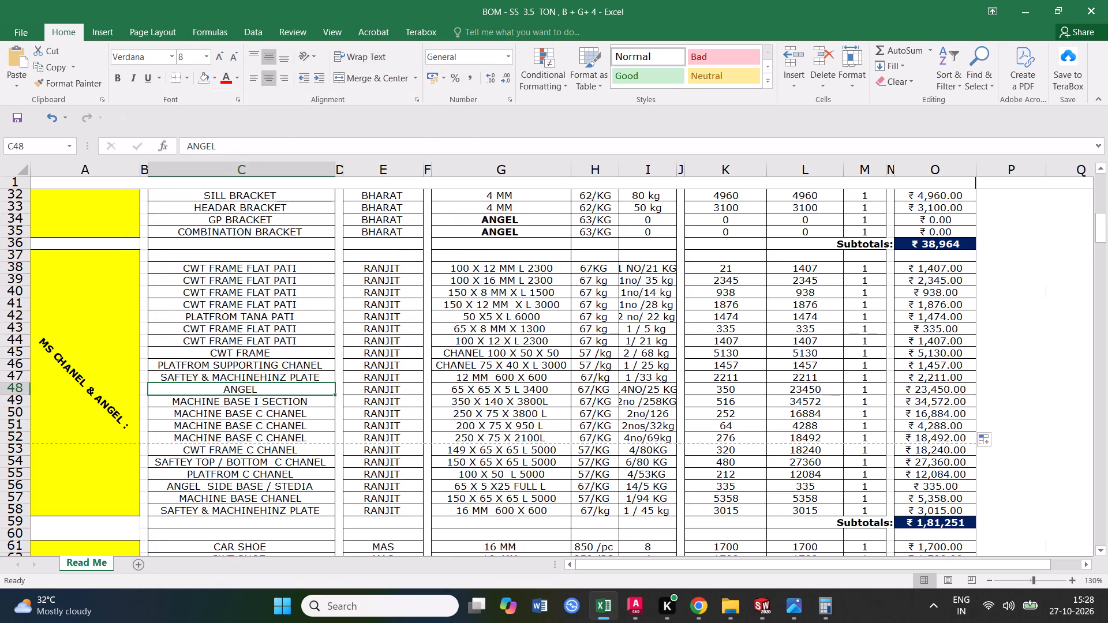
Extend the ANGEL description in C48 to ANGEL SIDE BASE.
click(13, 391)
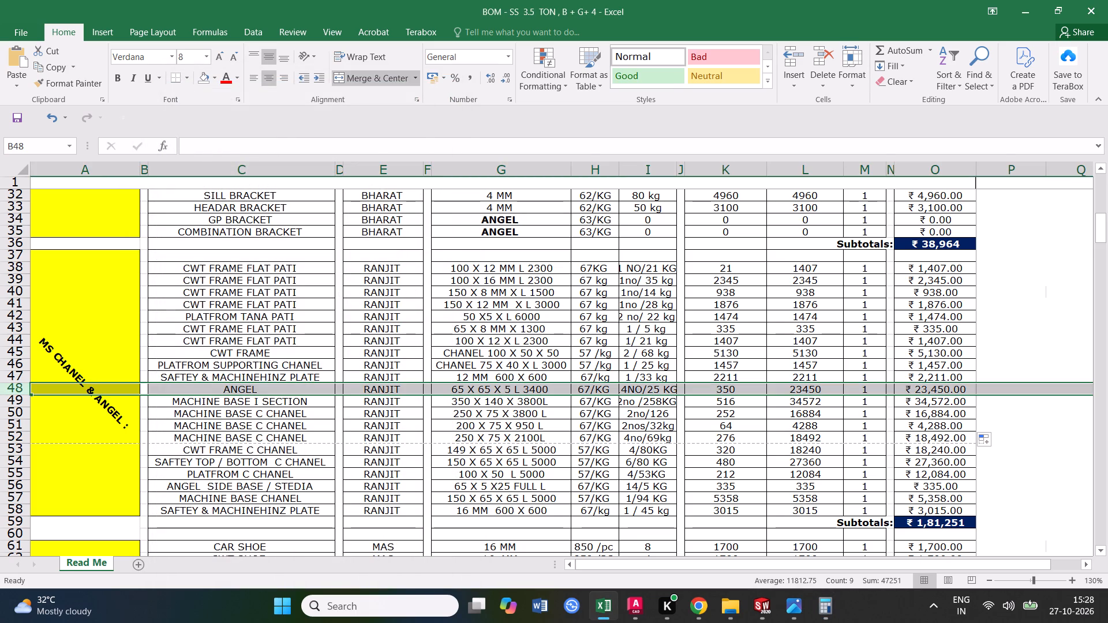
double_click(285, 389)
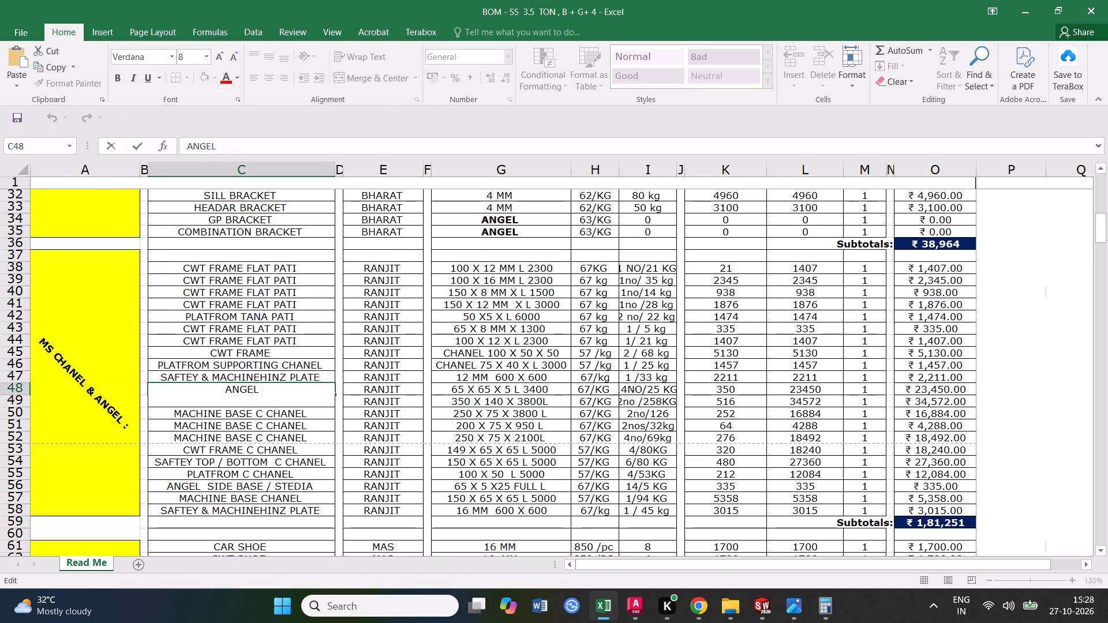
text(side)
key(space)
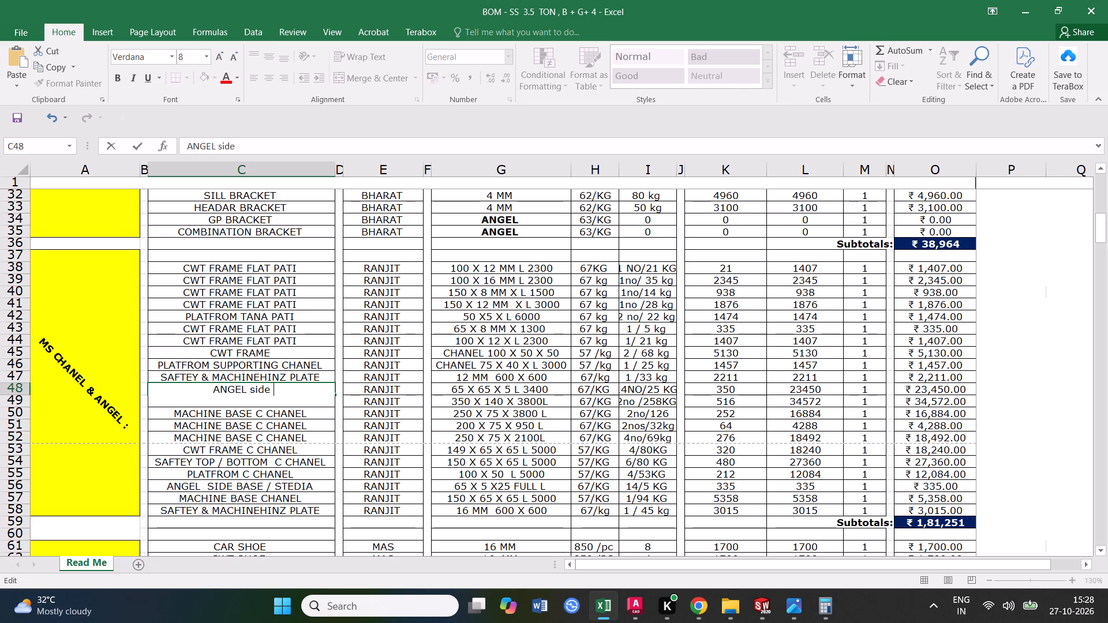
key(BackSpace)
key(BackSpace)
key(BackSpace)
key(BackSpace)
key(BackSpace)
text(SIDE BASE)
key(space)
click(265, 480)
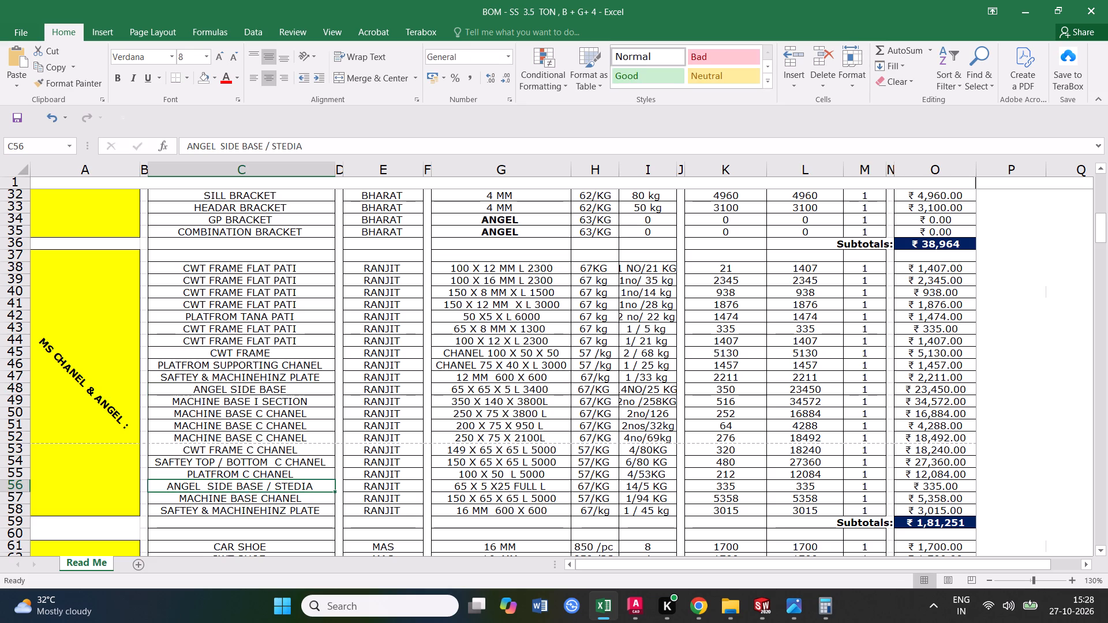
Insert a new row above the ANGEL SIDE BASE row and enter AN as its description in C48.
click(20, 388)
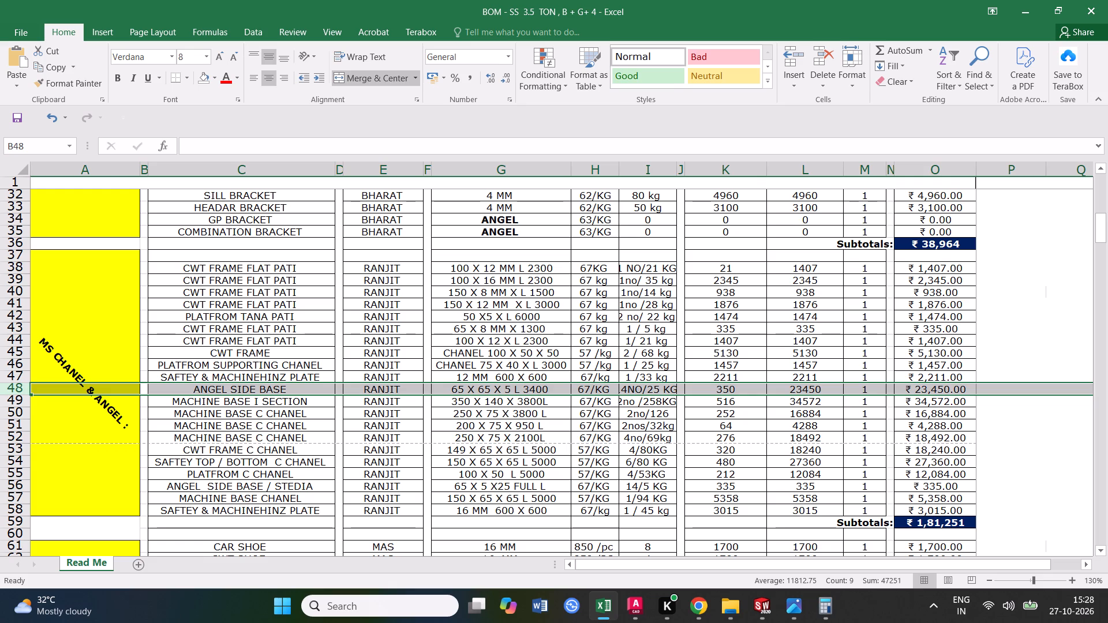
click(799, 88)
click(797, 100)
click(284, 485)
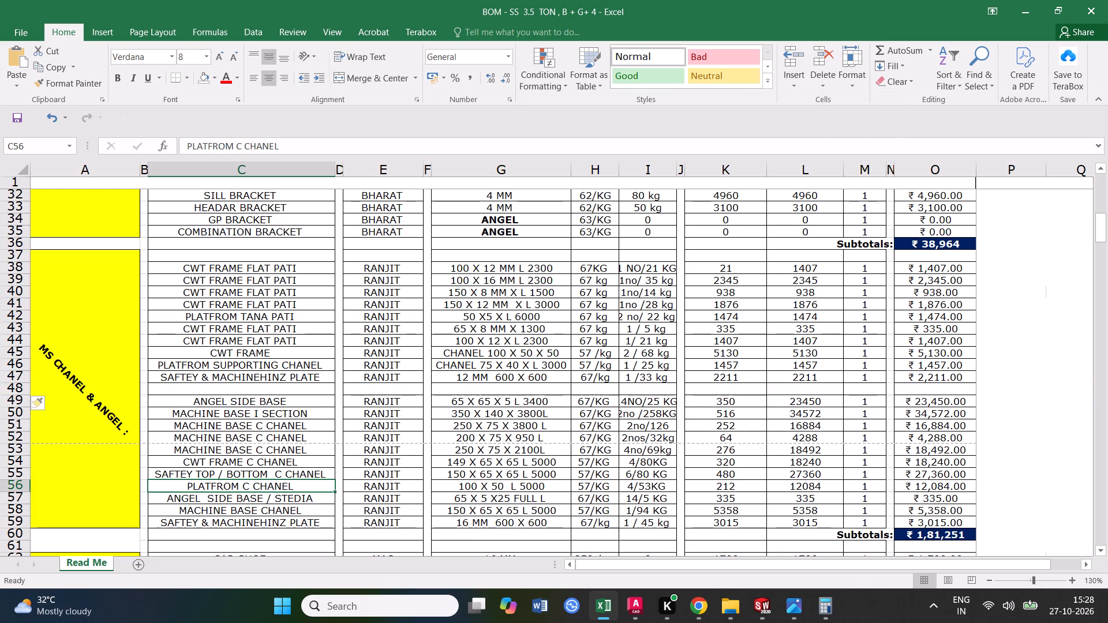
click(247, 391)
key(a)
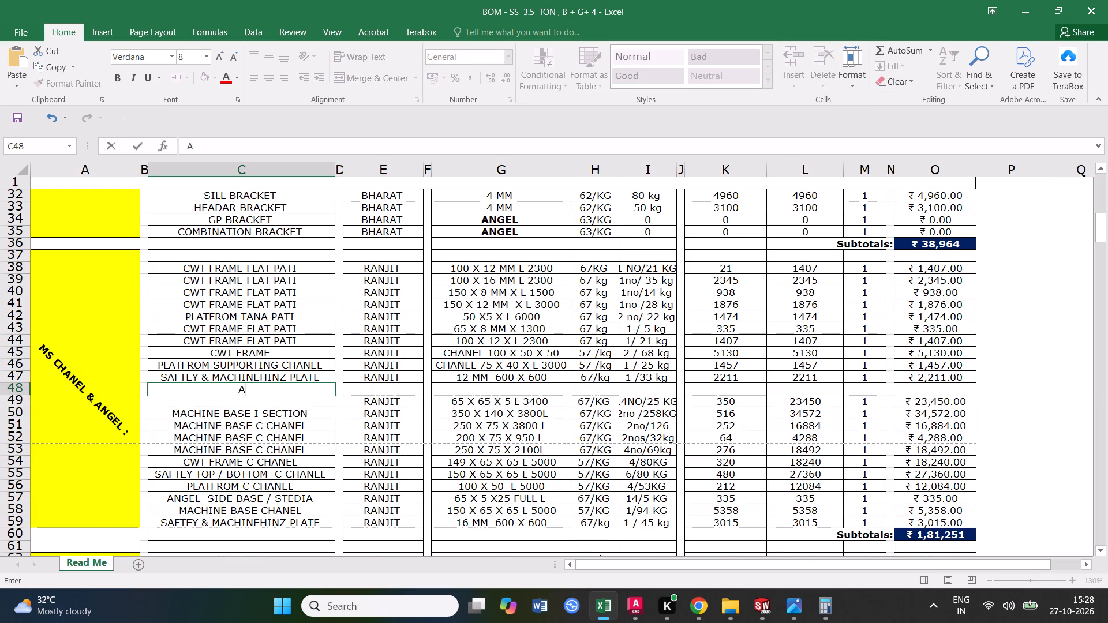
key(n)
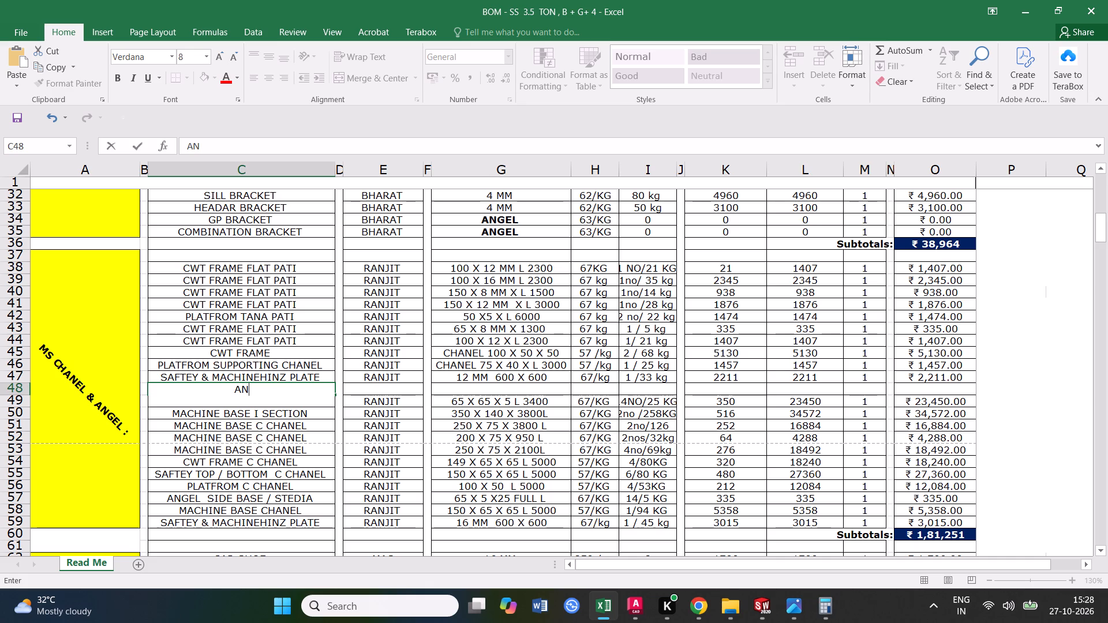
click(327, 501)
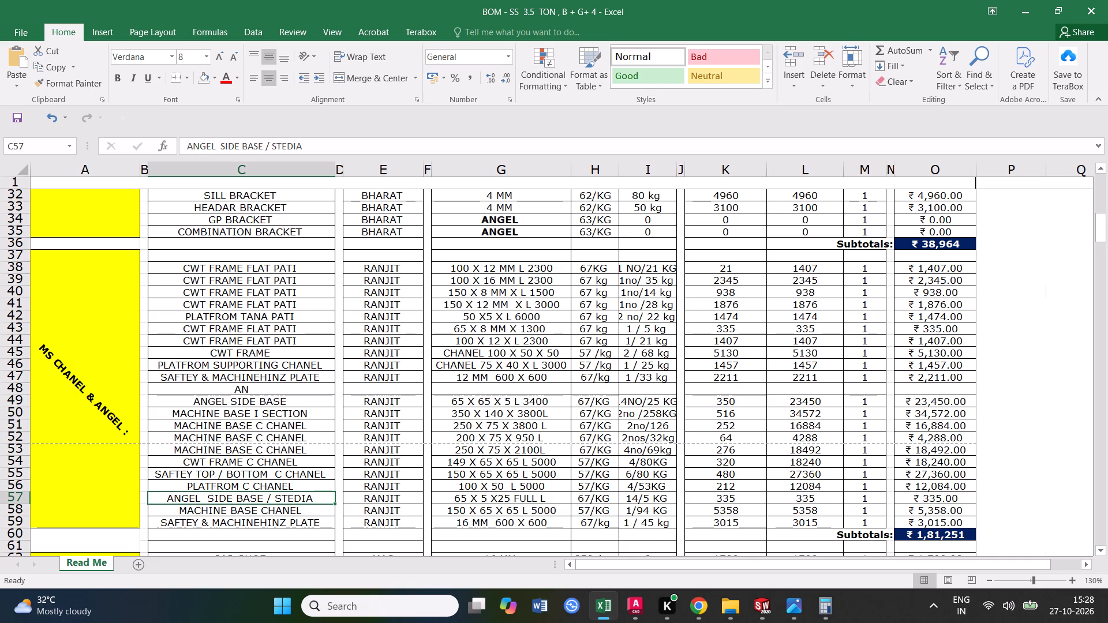
Change the description in C49 to ANGEL BRACKET.
double_click(298, 403)
drag(298, 403, 235, 400)
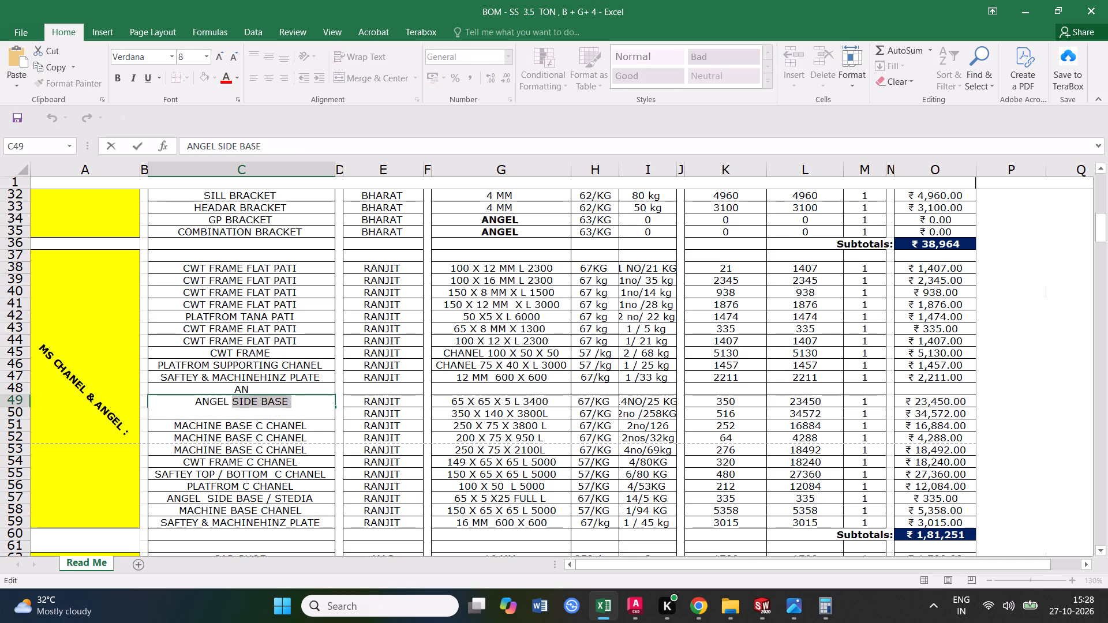
drag(235, 400, 231, 400)
text(BRACKET)
key(space)
click(464, 463)
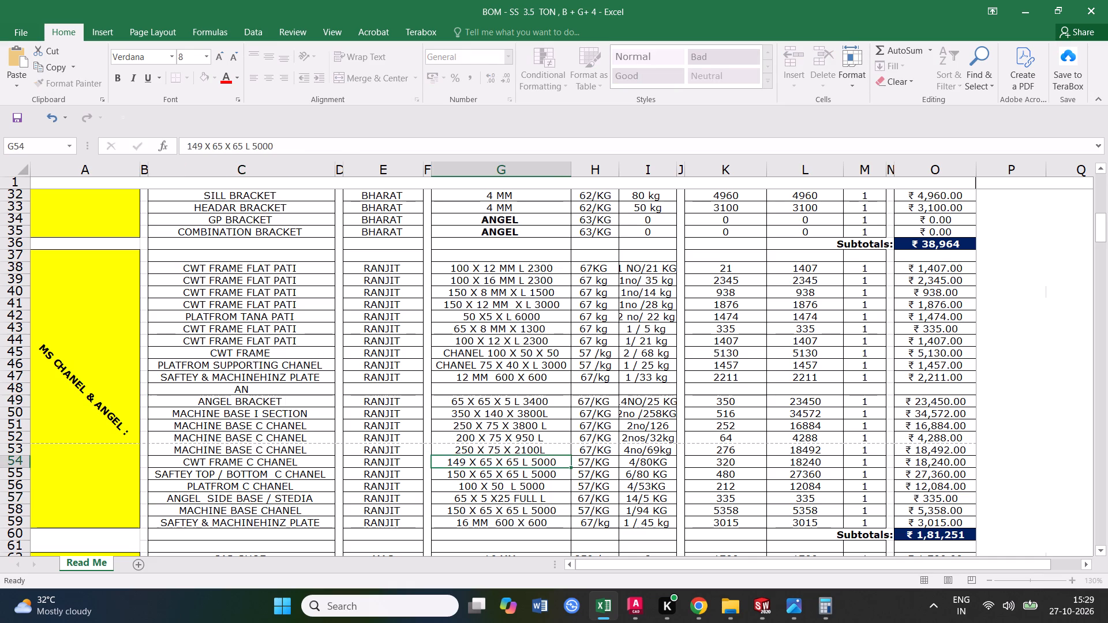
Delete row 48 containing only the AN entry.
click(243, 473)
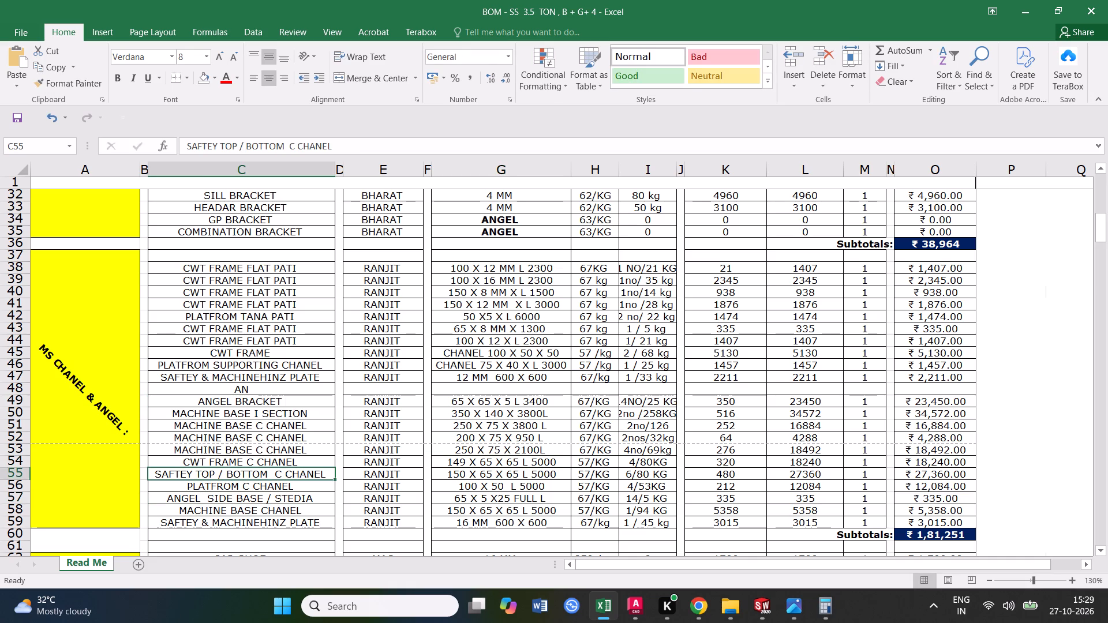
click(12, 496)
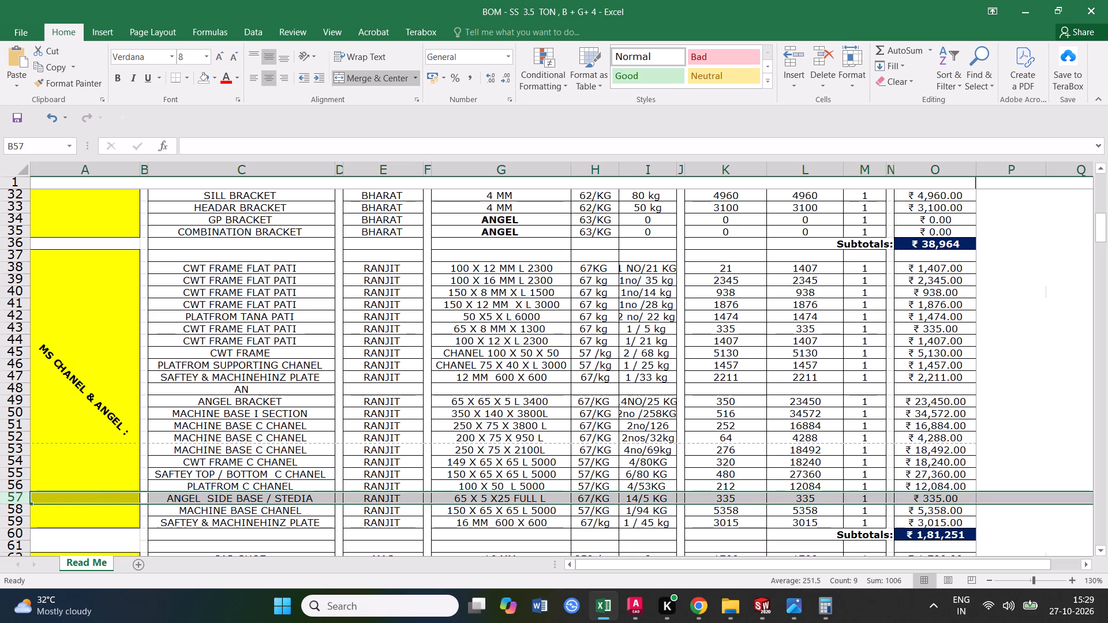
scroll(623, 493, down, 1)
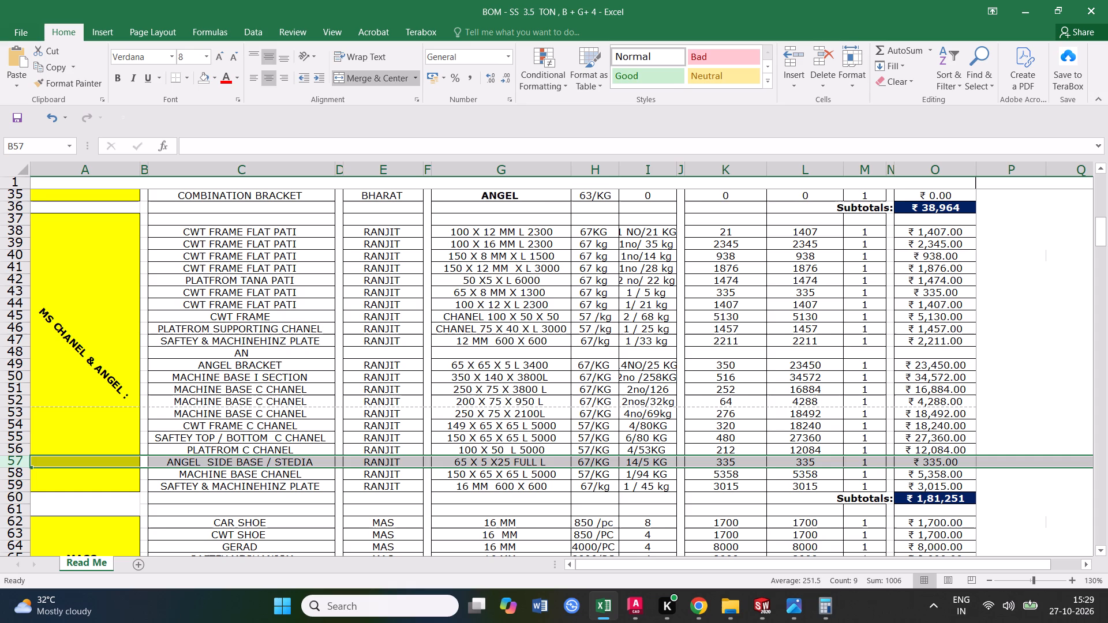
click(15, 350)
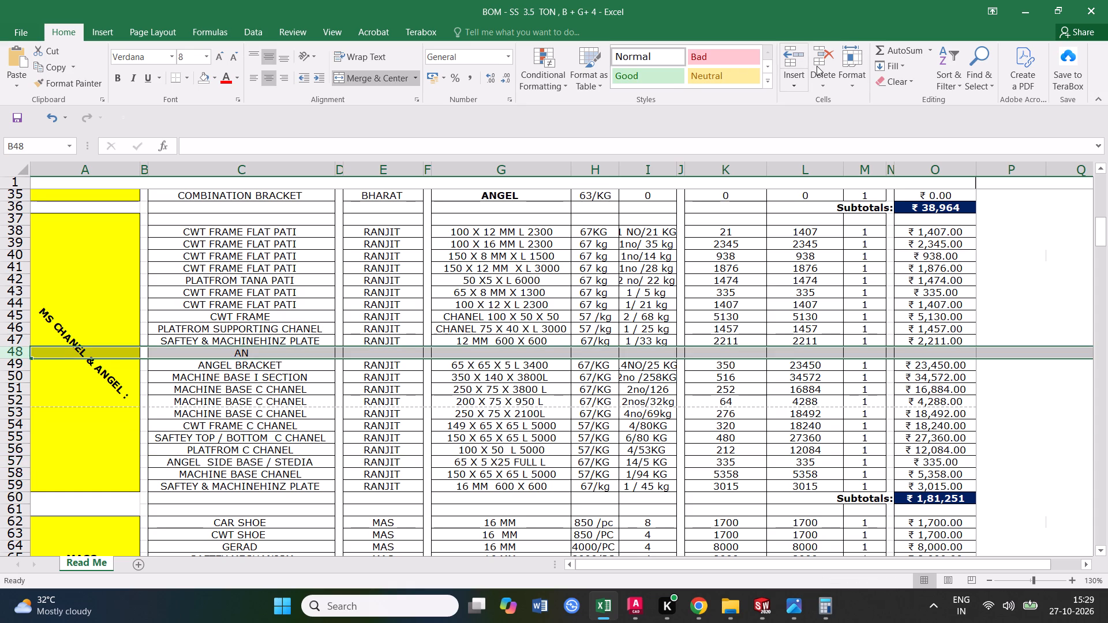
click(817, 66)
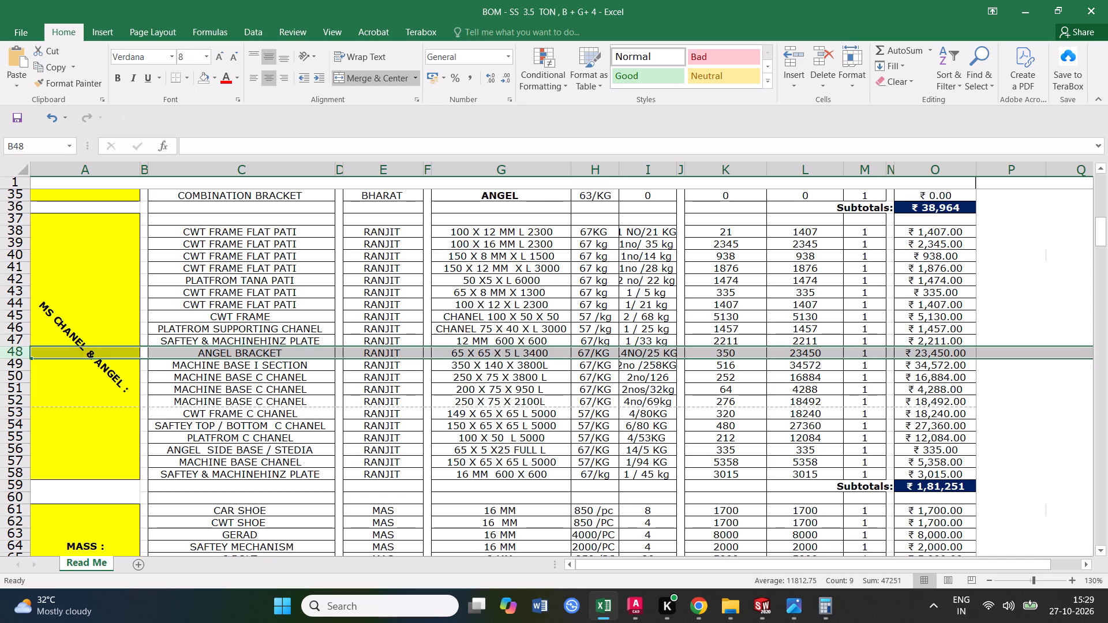
Set the ANGEL BRACKET size in G48 to 65 X 65 X 5 L 6000.
double_click(546, 353)
drag(549, 353, 527, 353)
text(5000)
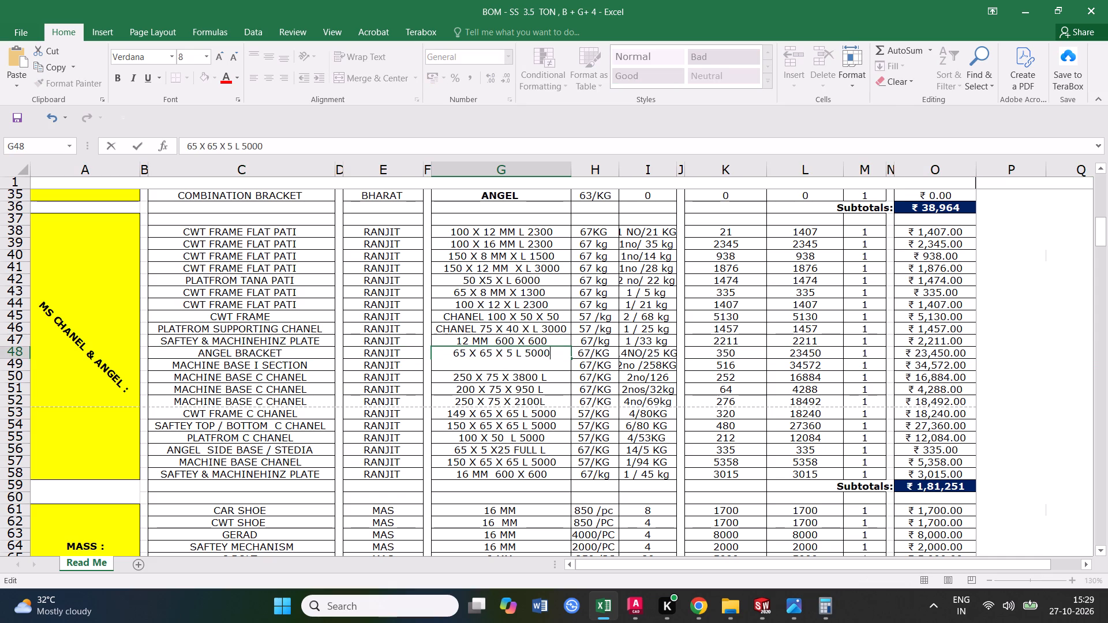
key(BackSpace)
key(BackSpace)
key(BackSpace)
key(BackSpace)
text(6000)
click(577, 425)
Set the ANGEL BRACKET piece count in I48 to 26NO, keeping the weight part of the entry.
click(651, 352)
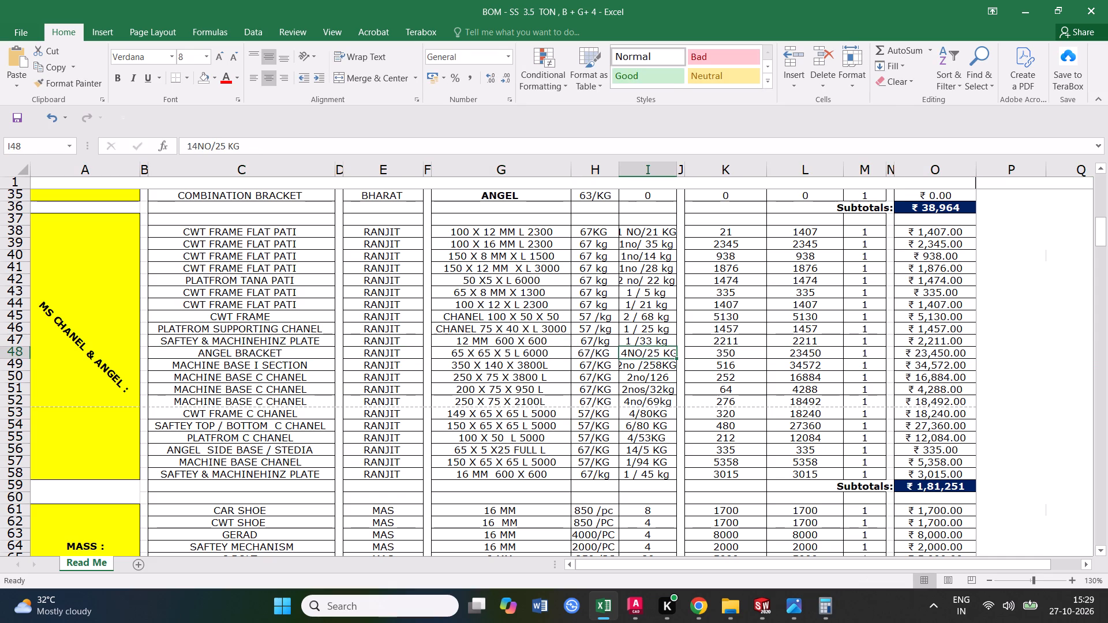
double_click(628, 352)
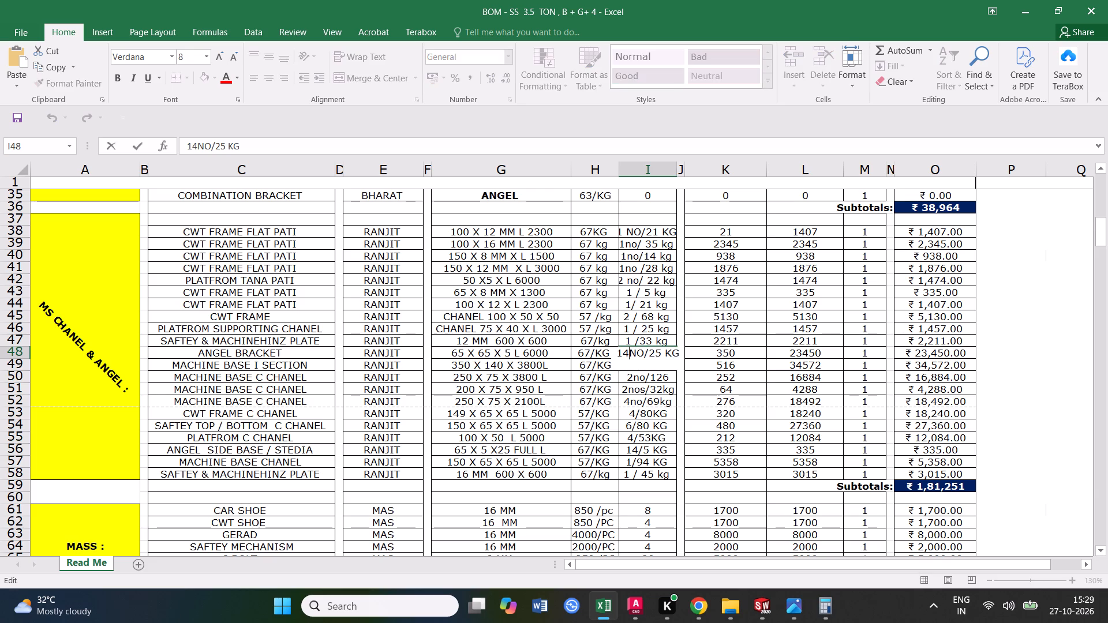
drag(629, 352, 619, 352)
text(26)
click(650, 416)
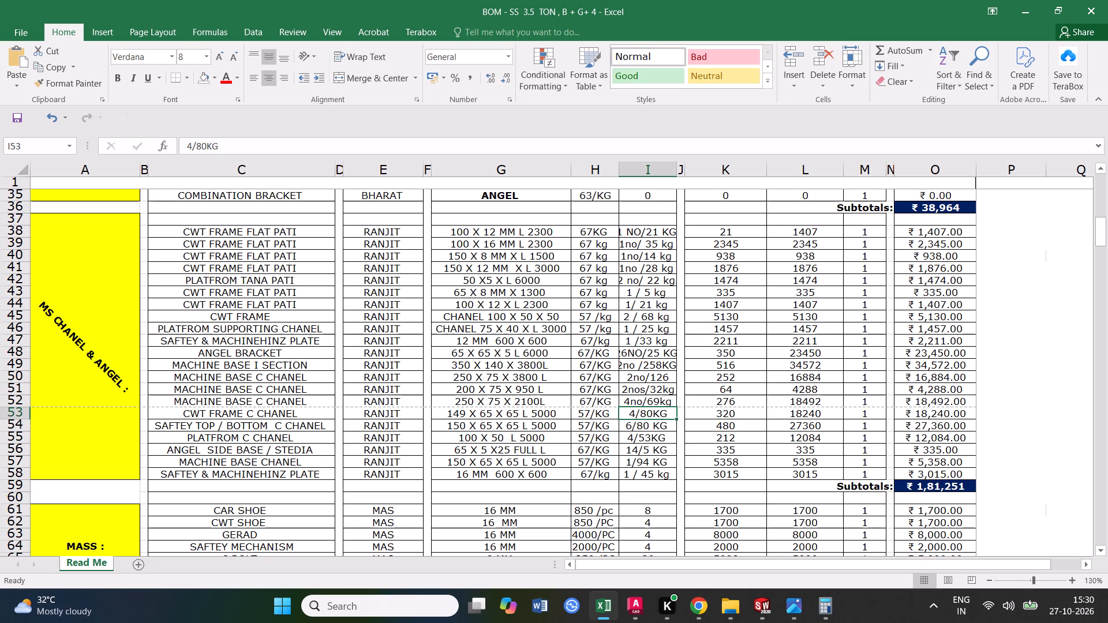
Switch to Chrome and calculate the equal angle weight on the MAIAK-M site for side 65 mm, thickness 5 mm and length 6 m.
click(666, 355)
click(692, 545)
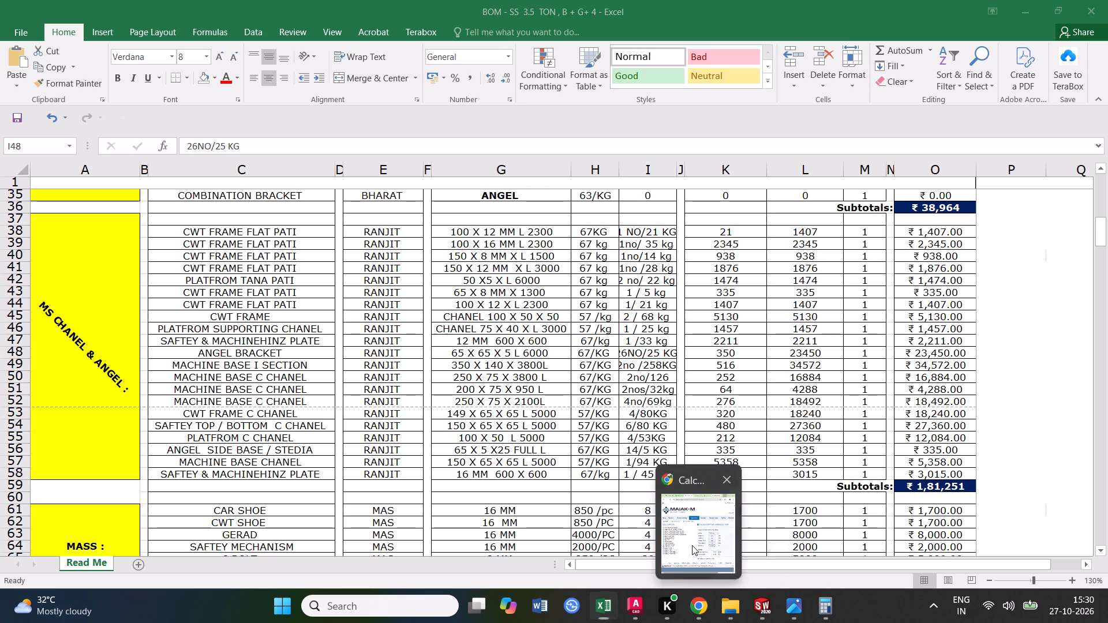
click(556, 406)
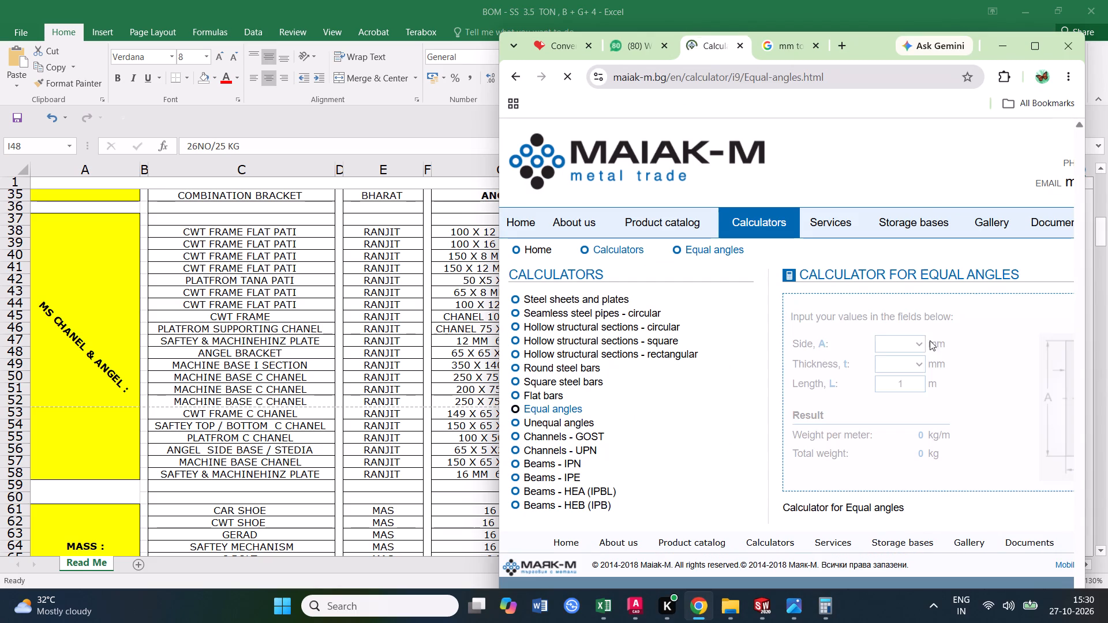
click(903, 347)
click(892, 301)
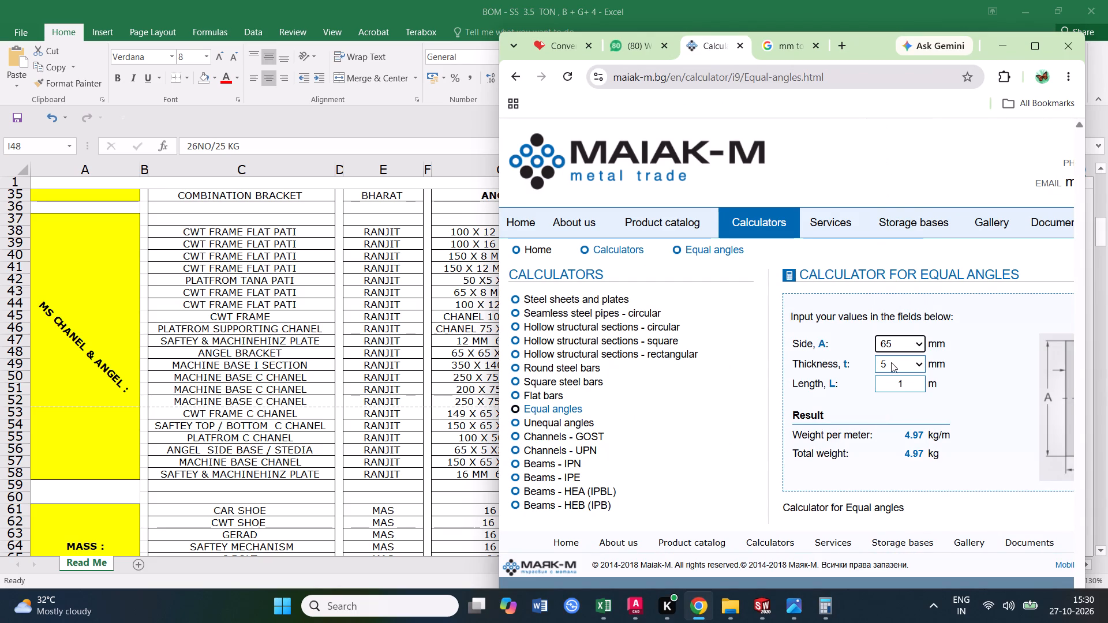
drag(908, 380, 879, 392)
key(6)
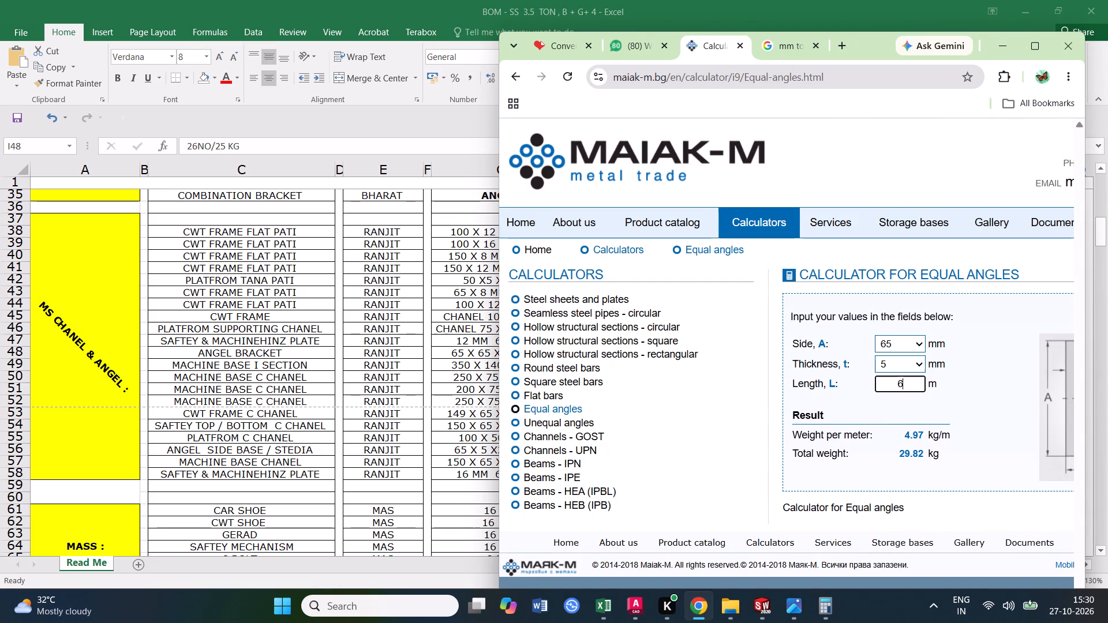
Return to Excel and change the ANGEL BRACKET weight in I48 to 29 KG, keeping the 26NO piece count.
click(1005, 40)
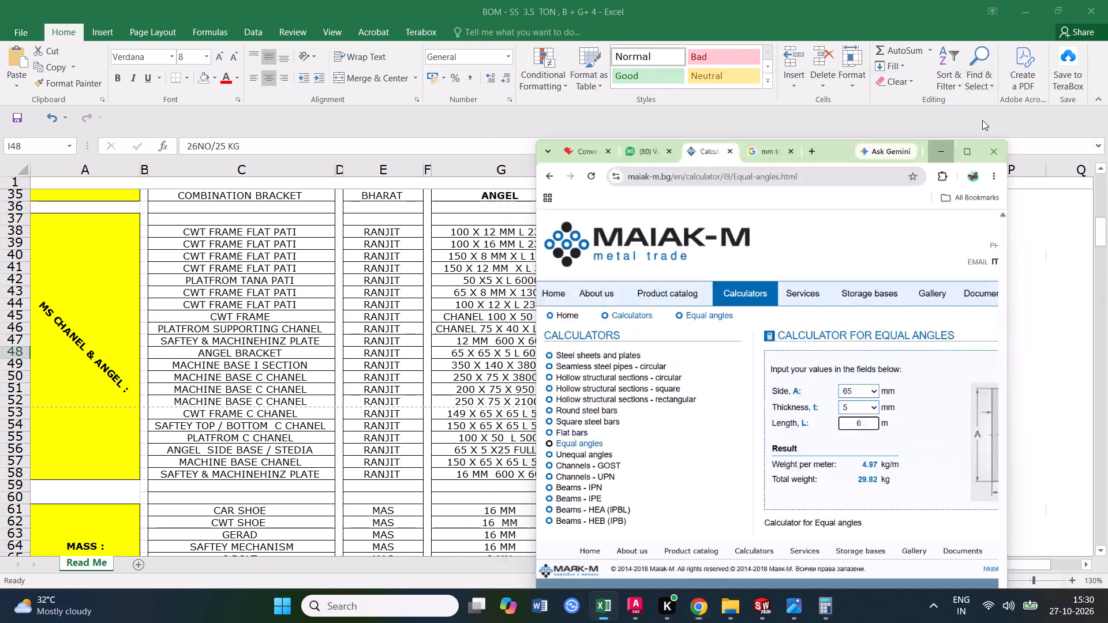
double_click(656, 352)
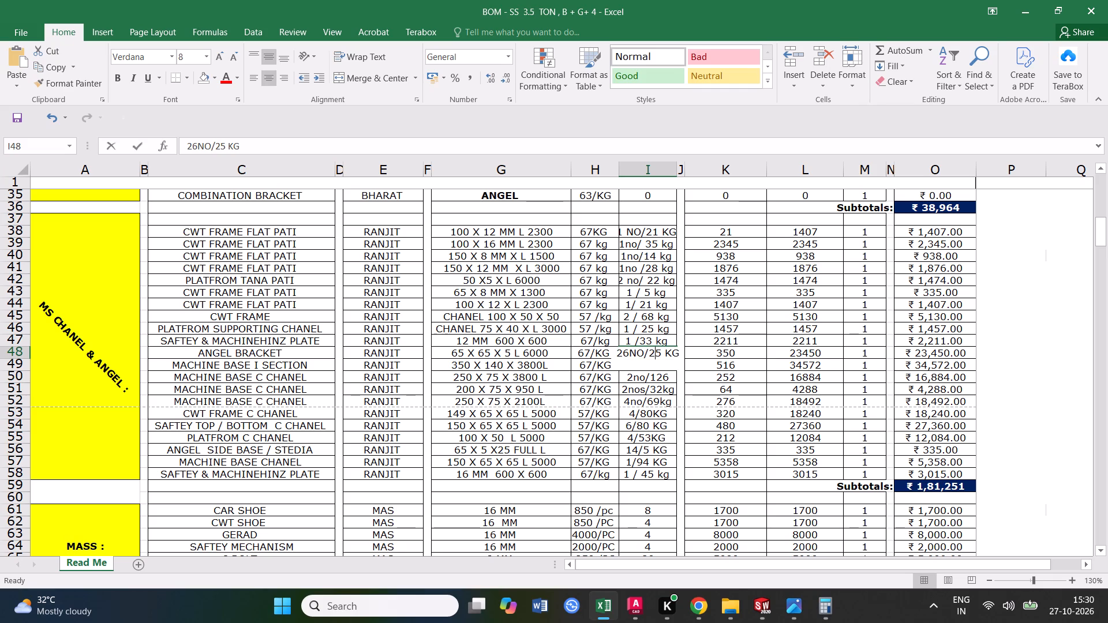
click(662, 352)
key(BackSpace)
key(9)
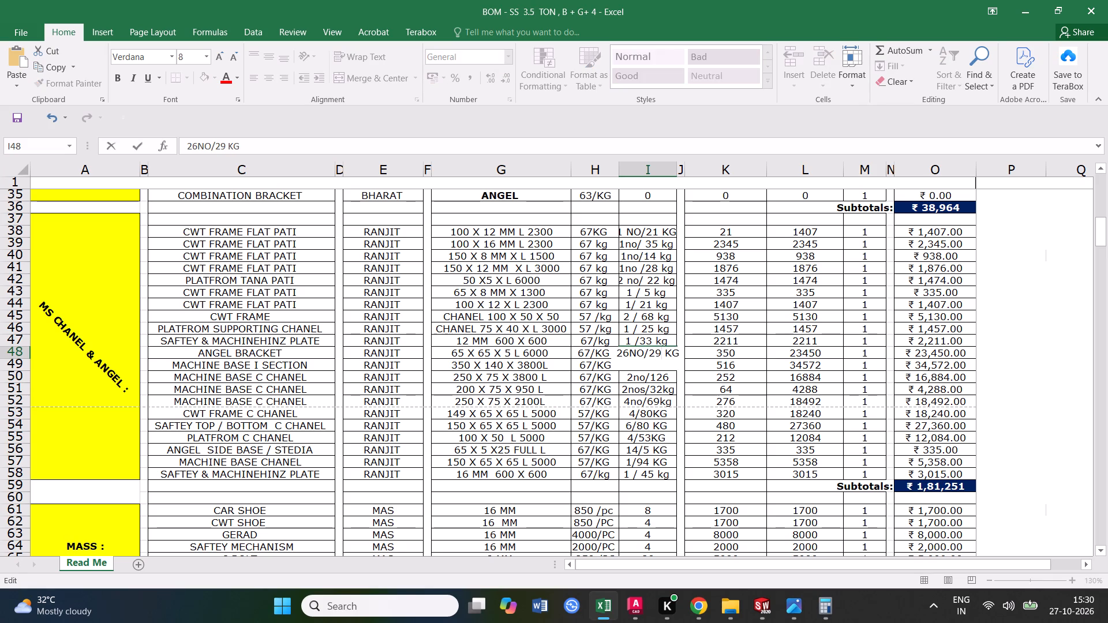
click(707, 389)
Calculate 29 × 29 in Calculator for the ANGEL BRACKET row, and return to its quantity and weight entry in Excel.
click(742, 350)
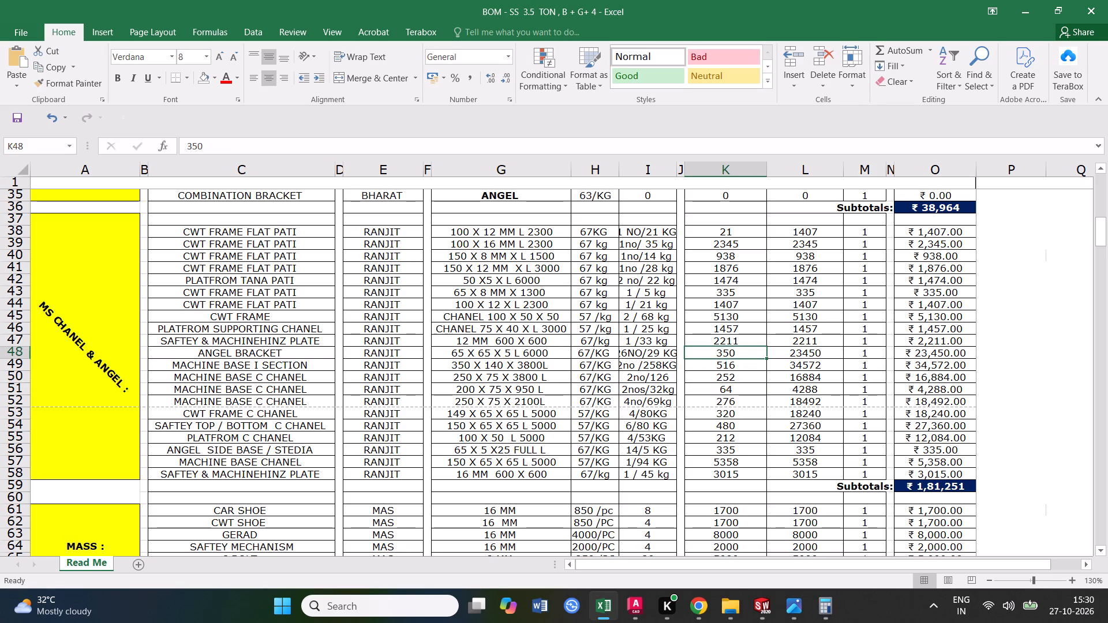
text(29*29)
key(Return)
click(435, 112)
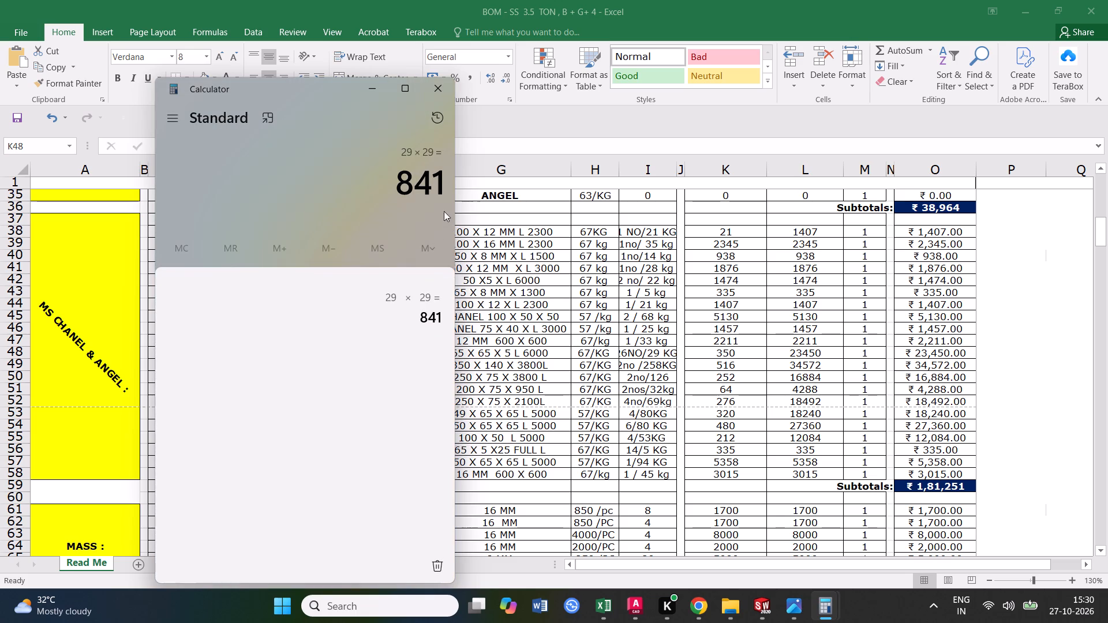
click(524, 306)
click(709, 358)
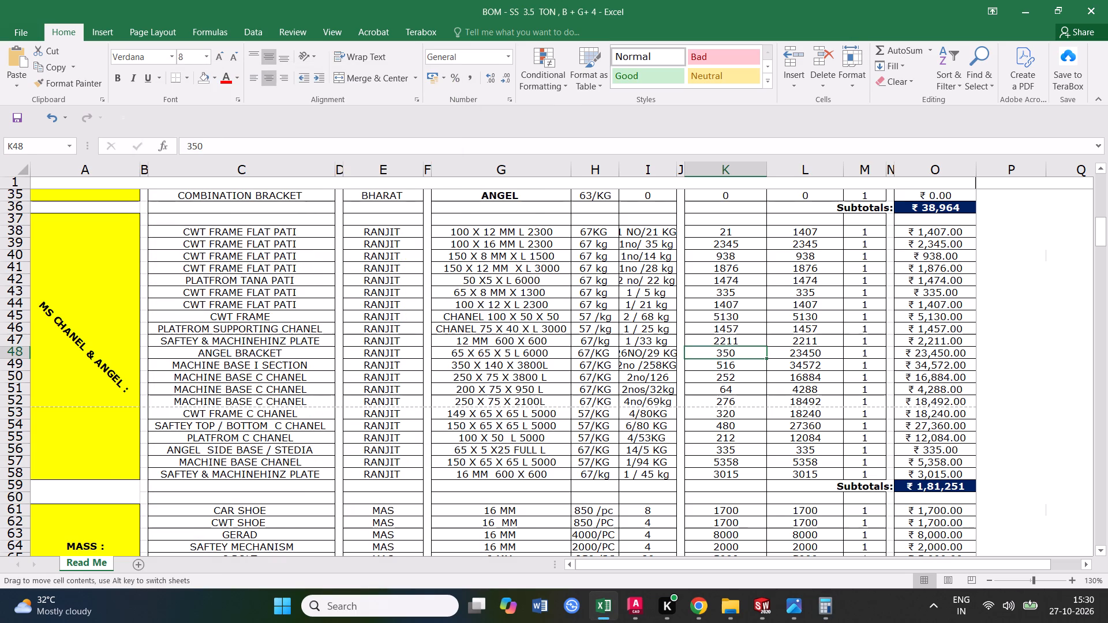
click(657, 337)
click(661, 354)
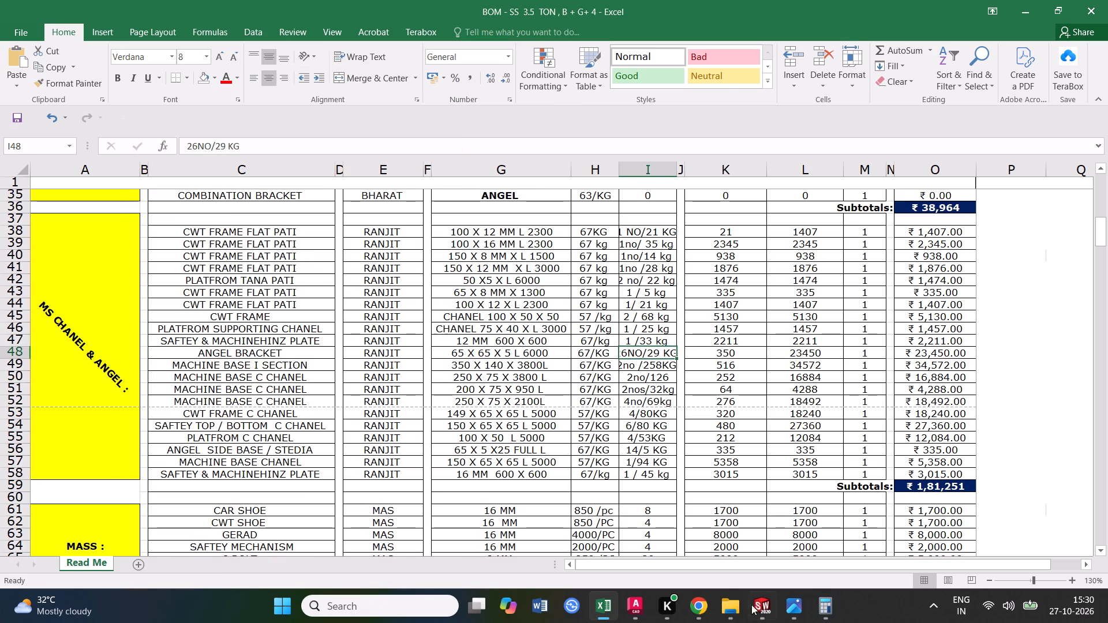
Switch to Chrome and recalculate the 65 mm equal angle's weight with thickness 6 mm, keeping the 6 m length.
click(692, 605)
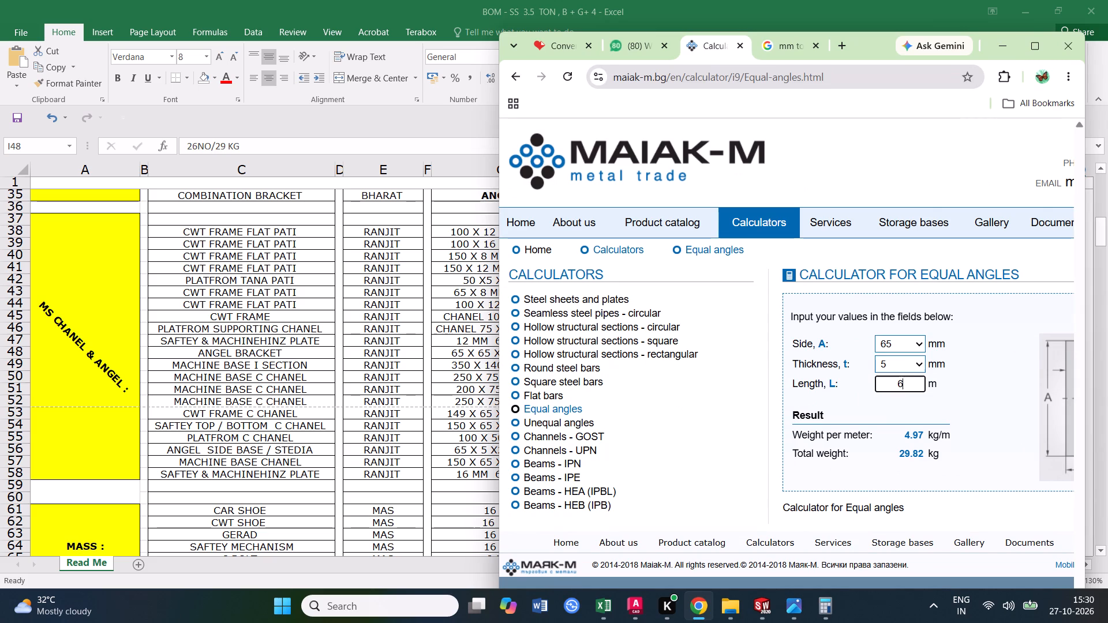
click(923, 362)
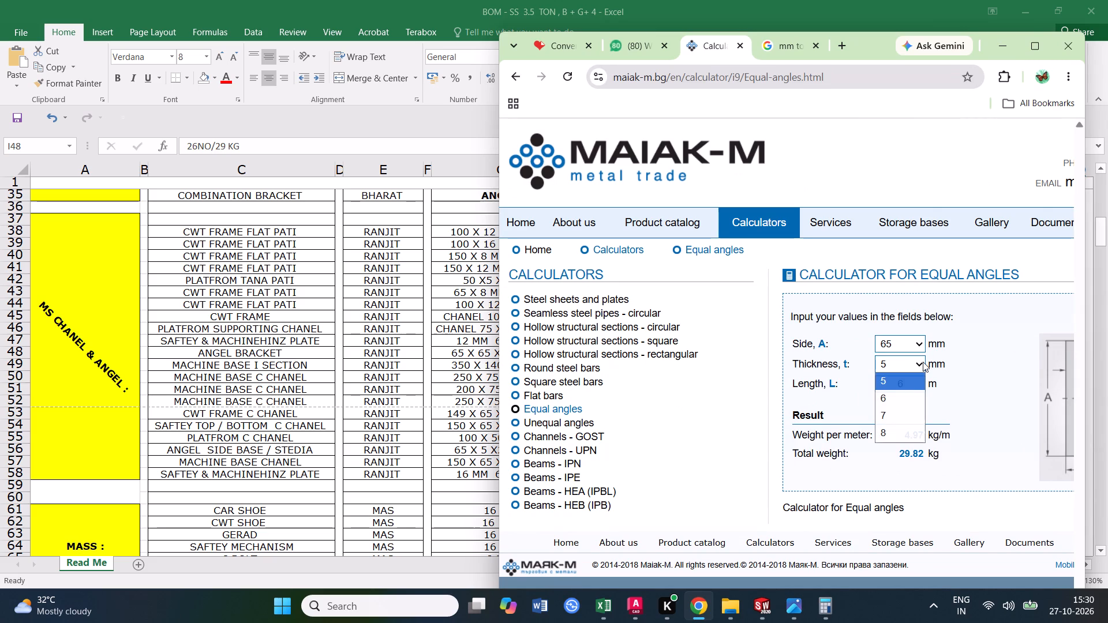
click(894, 384)
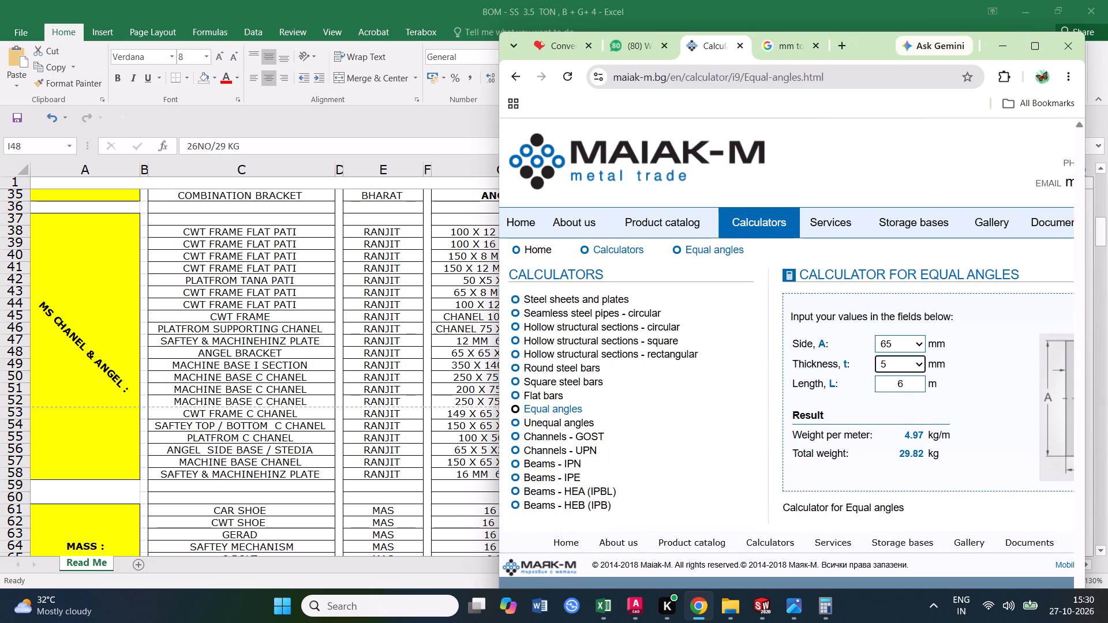
click(907, 368)
click(893, 395)
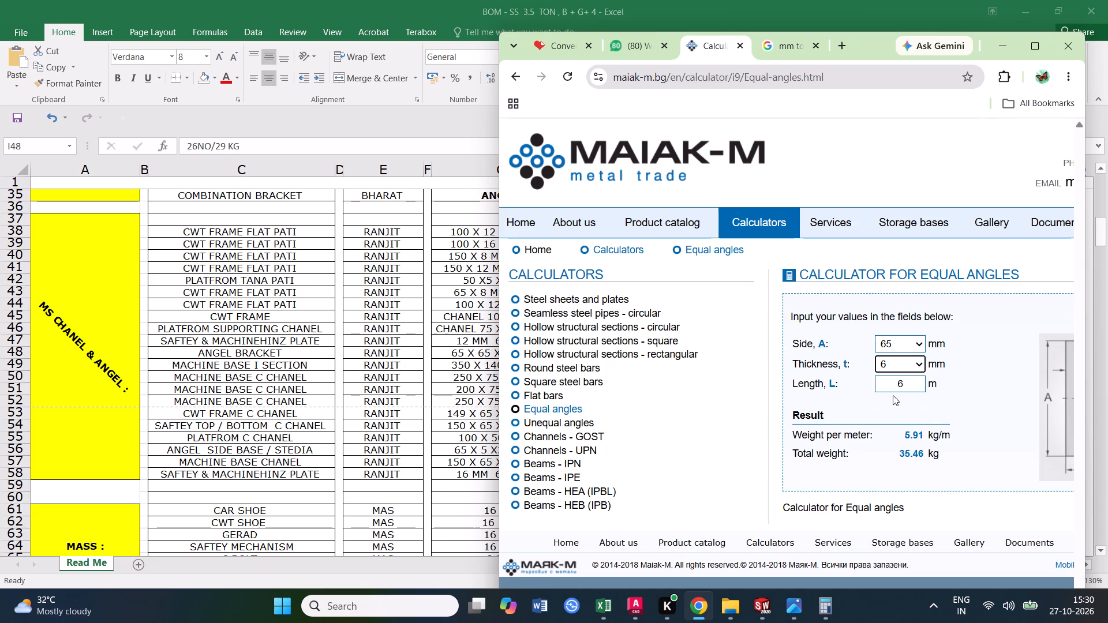
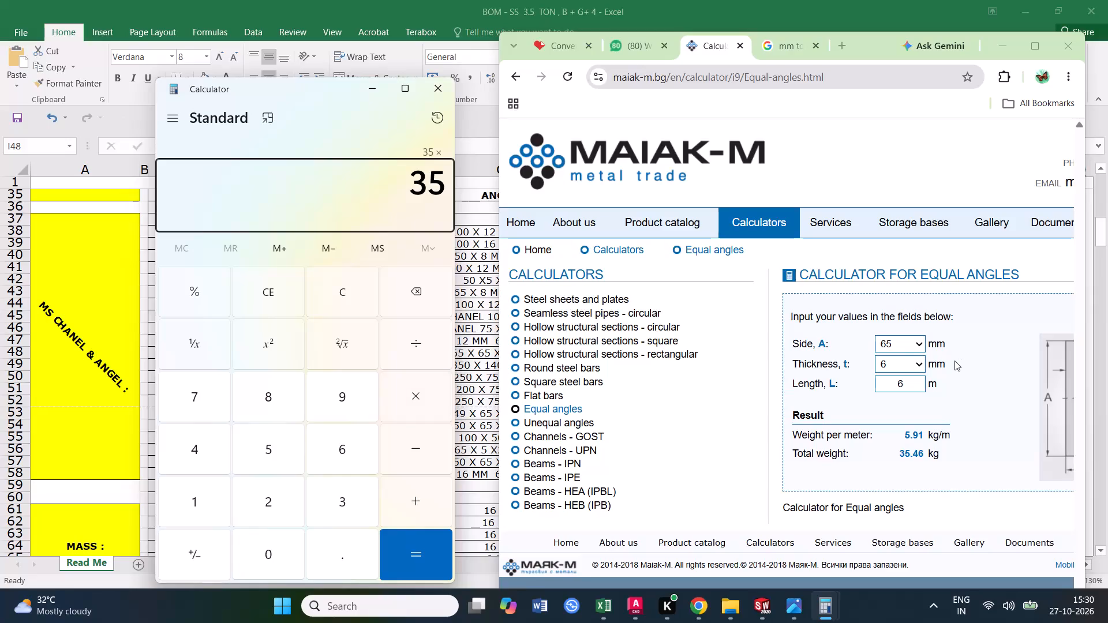
Recalculate the 65 × 6 mm equal angle's total weight on the MAIAK-M site for a length of 155 m.
click(916, 408)
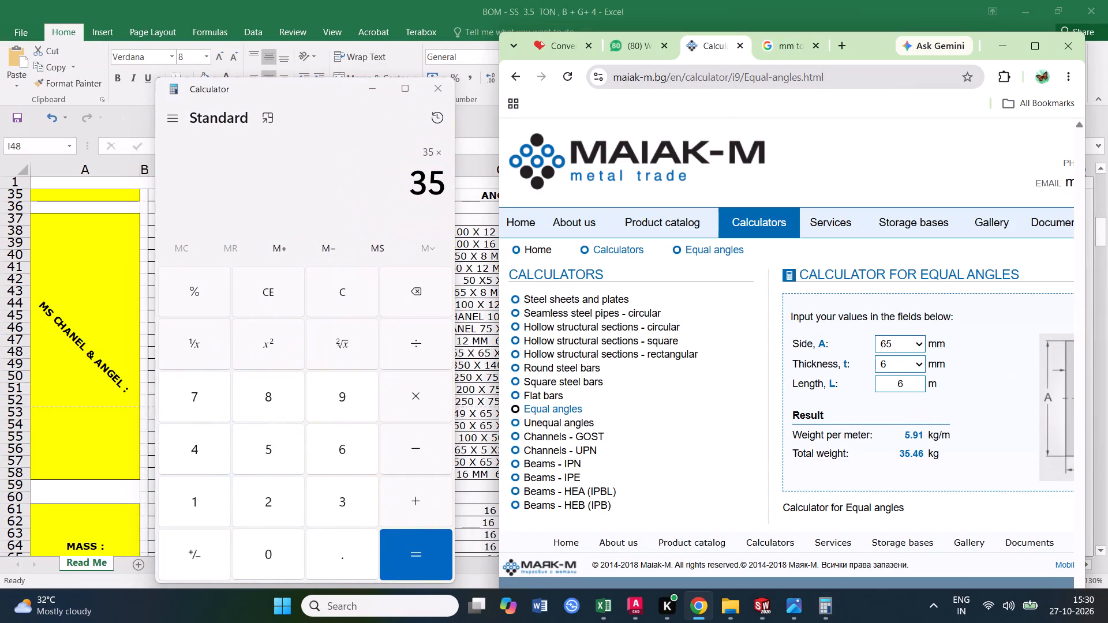
drag(908, 381, 868, 391)
text(155)
click(430, 88)
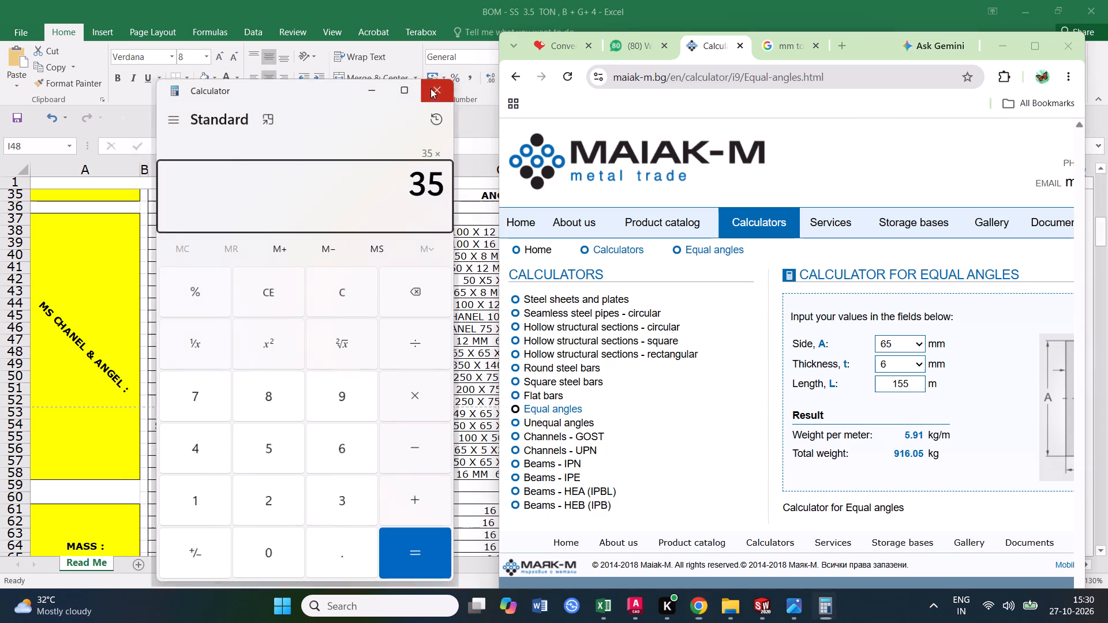
click(1005, 42)
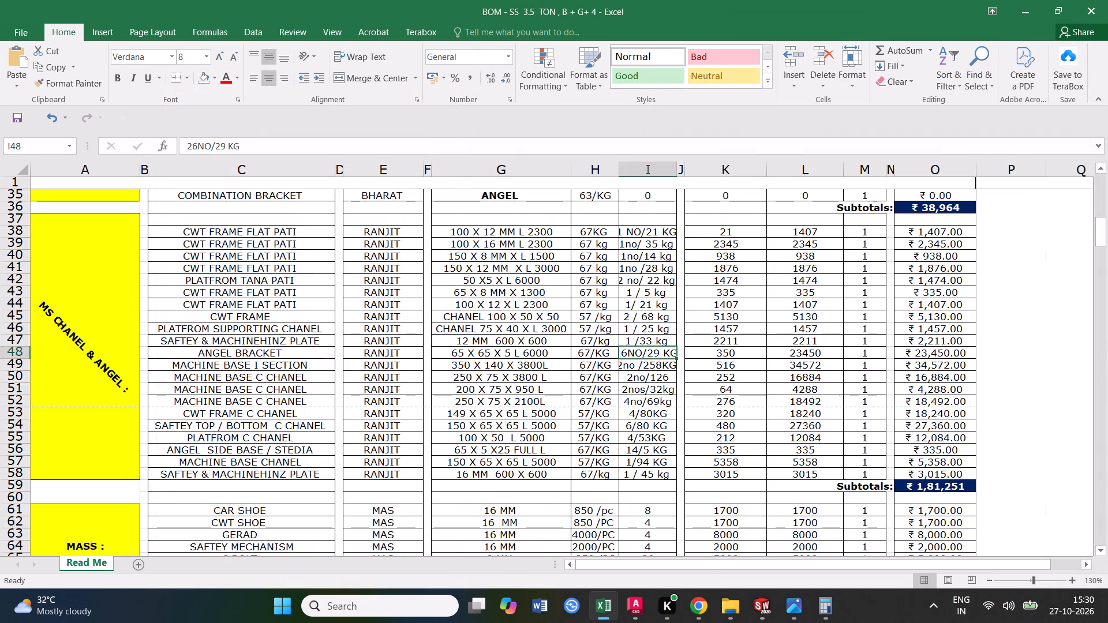
Return to Excel and set the ANGEL BRACKET value in K48 to 916.
double_click(654, 362)
click(644, 352)
double_click(739, 355)
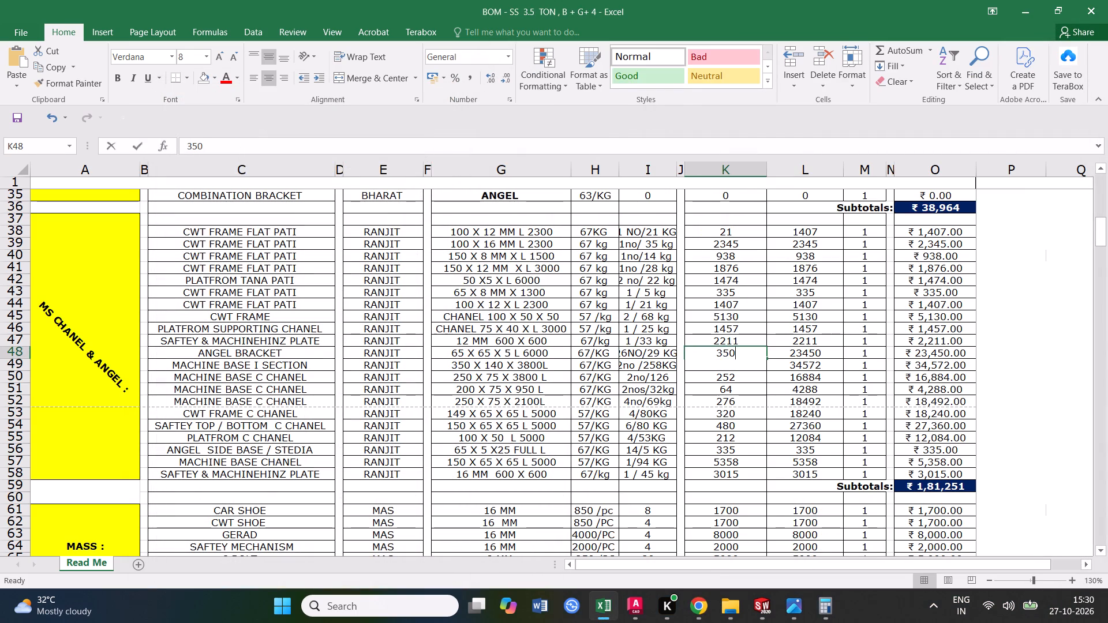
key(BackSpace)
key(BackSpace)
key(BackSpace)
key(BackSpace)
text(916)
click(736, 408)
Calculate 916 × 67 in Calculator and enter 61372 as the ANGEL BRACKET cost in L48 in Excel.
click(802, 352)
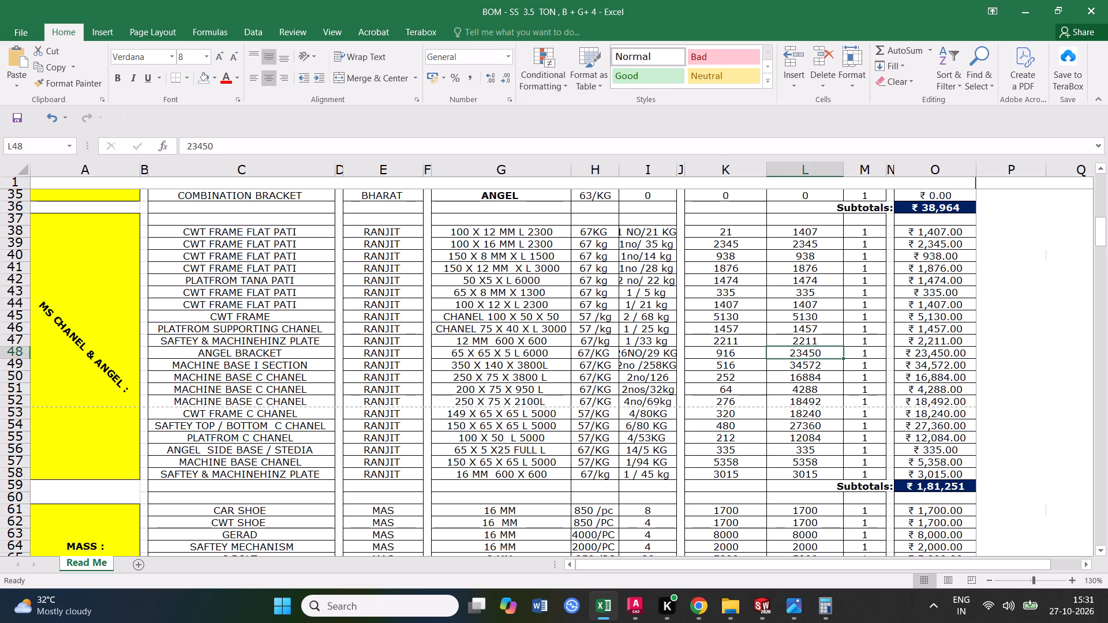
text(916)
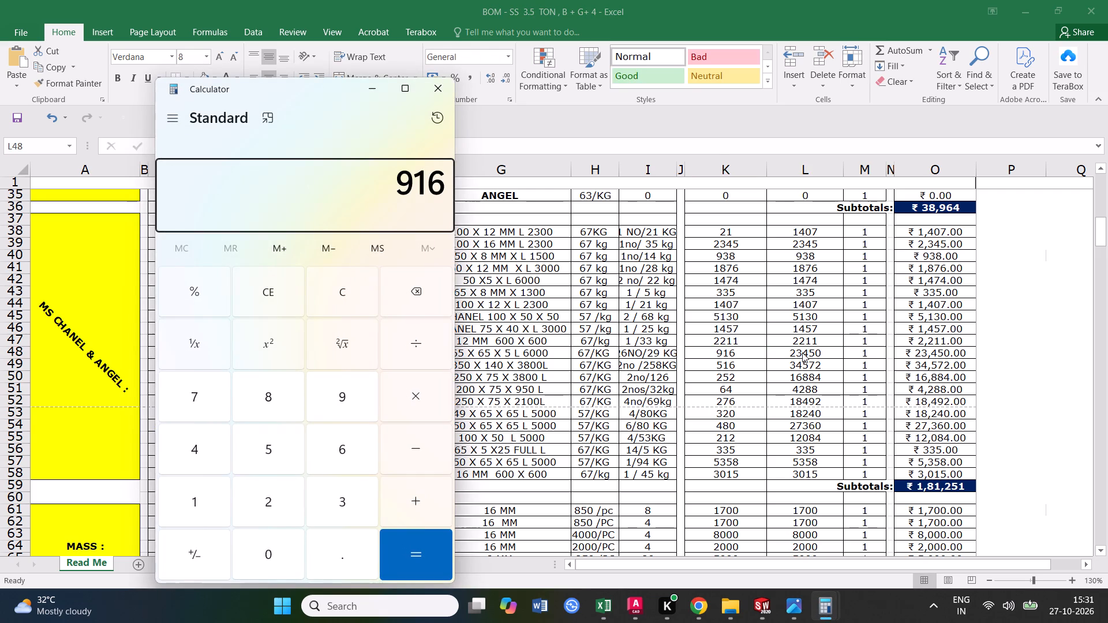
text(*67)
key(Return)
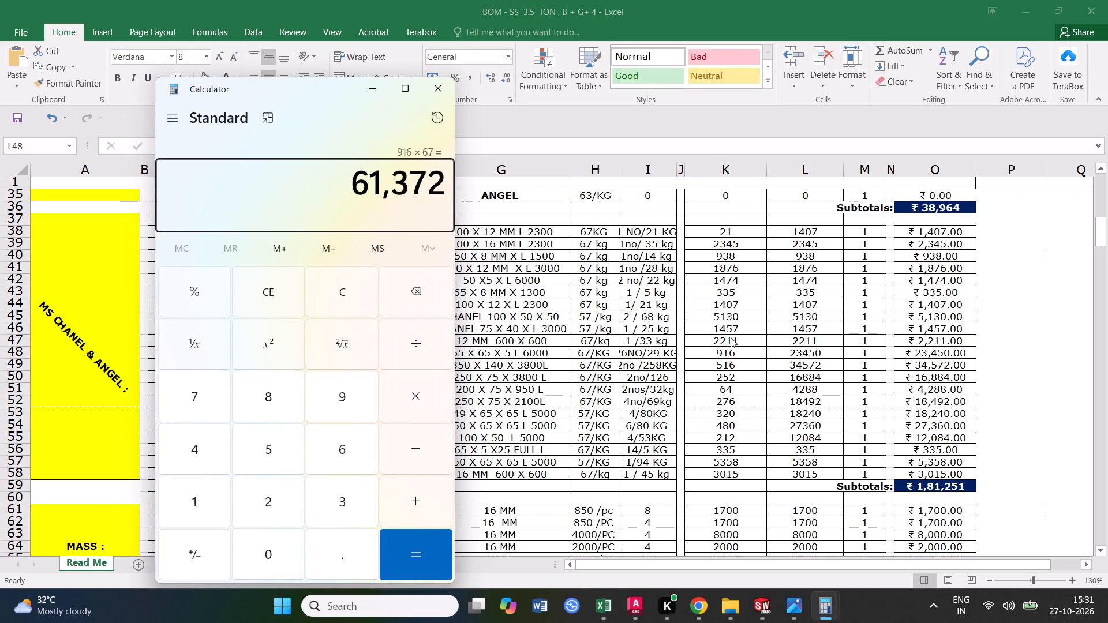
click(436, 88)
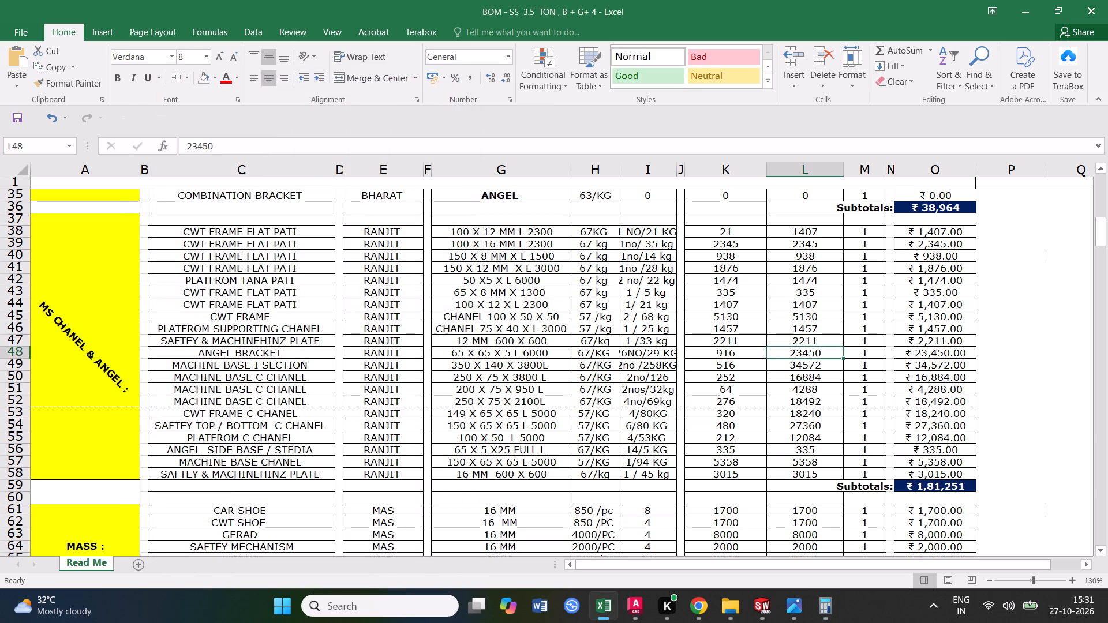
text(61372)
click(732, 426)
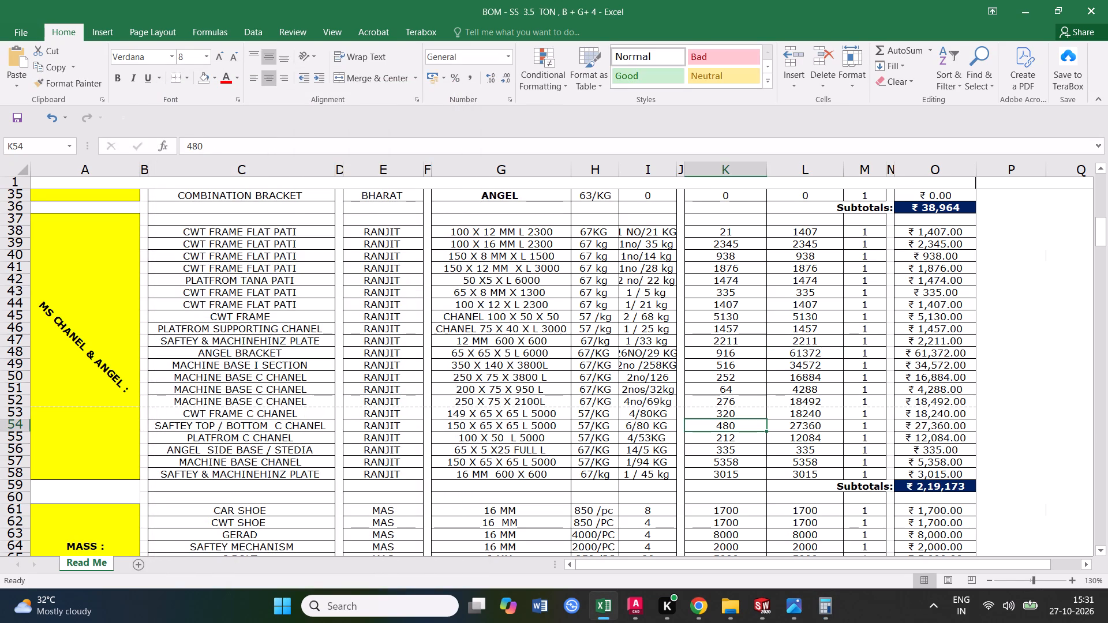
Review the ANGEL BRACKET and MACHINE BASE entries in rows 48 to 52, checking the I section and C channel sizes.
click(286, 352)
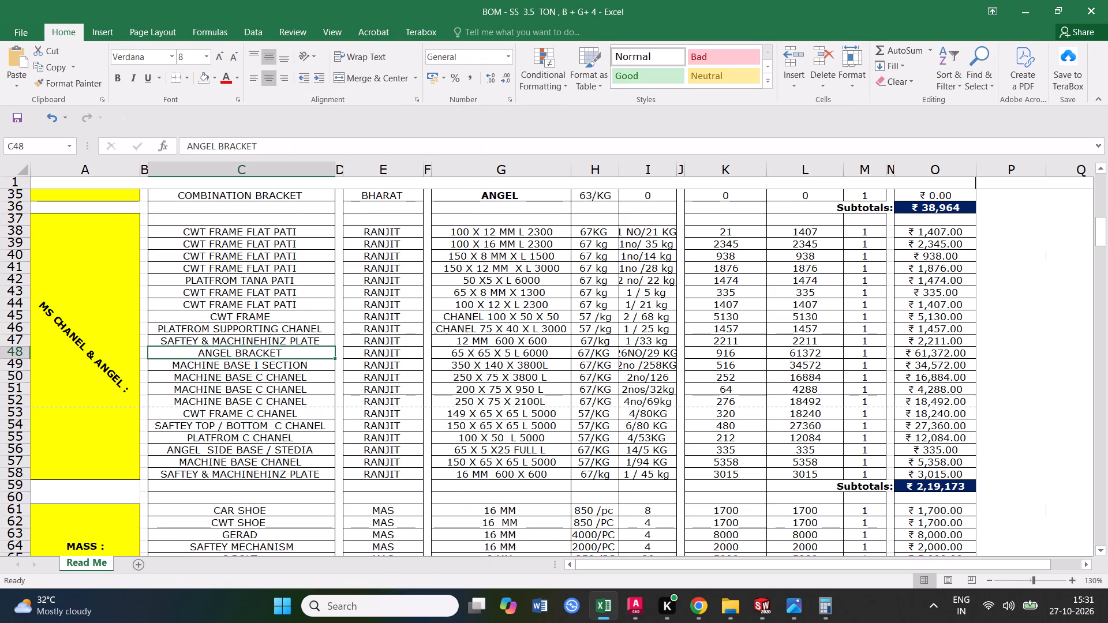
click(10, 354)
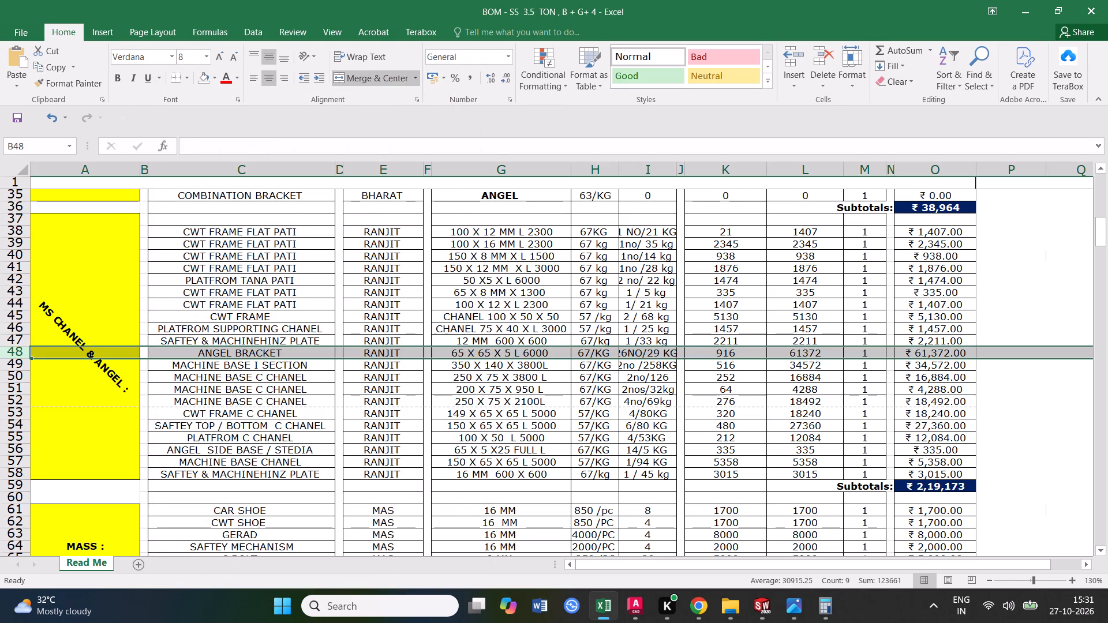
click(19, 362)
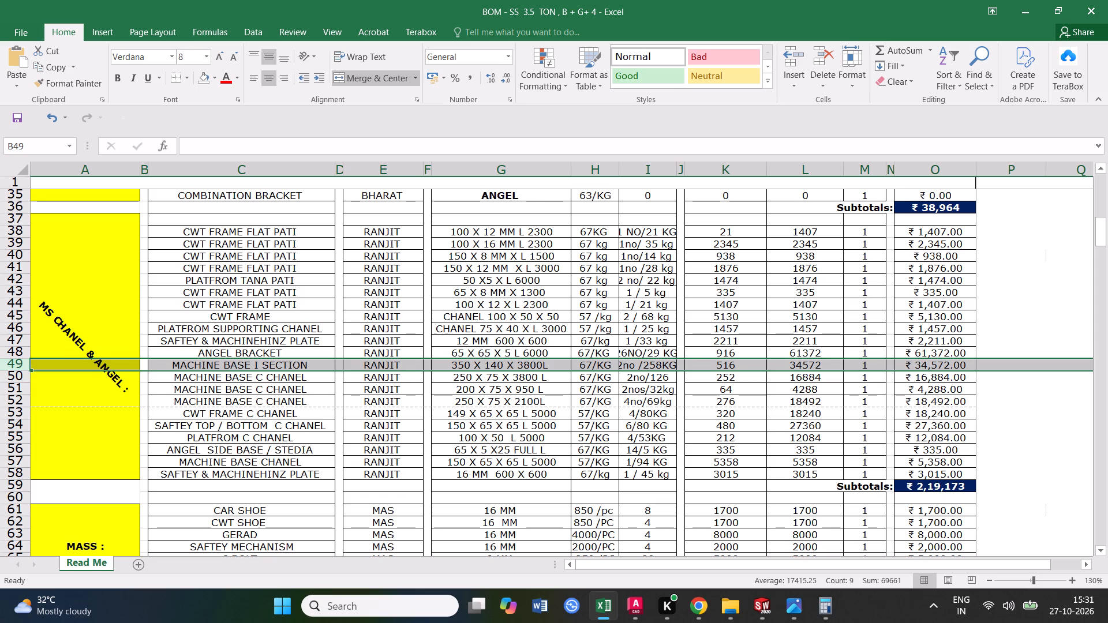
click(13, 401)
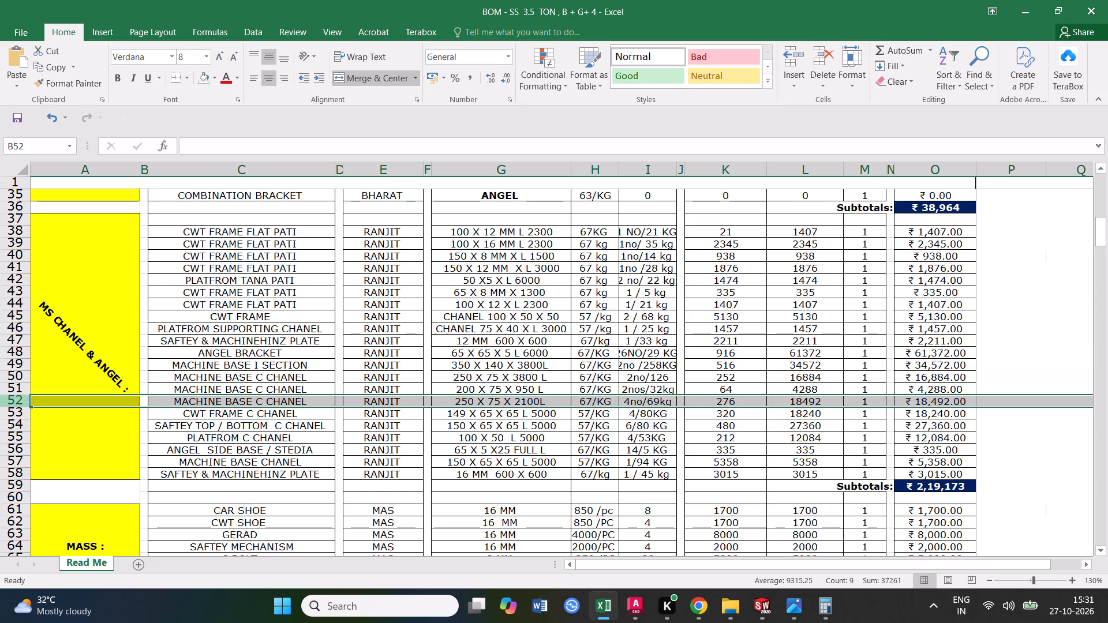
click(474, 366)
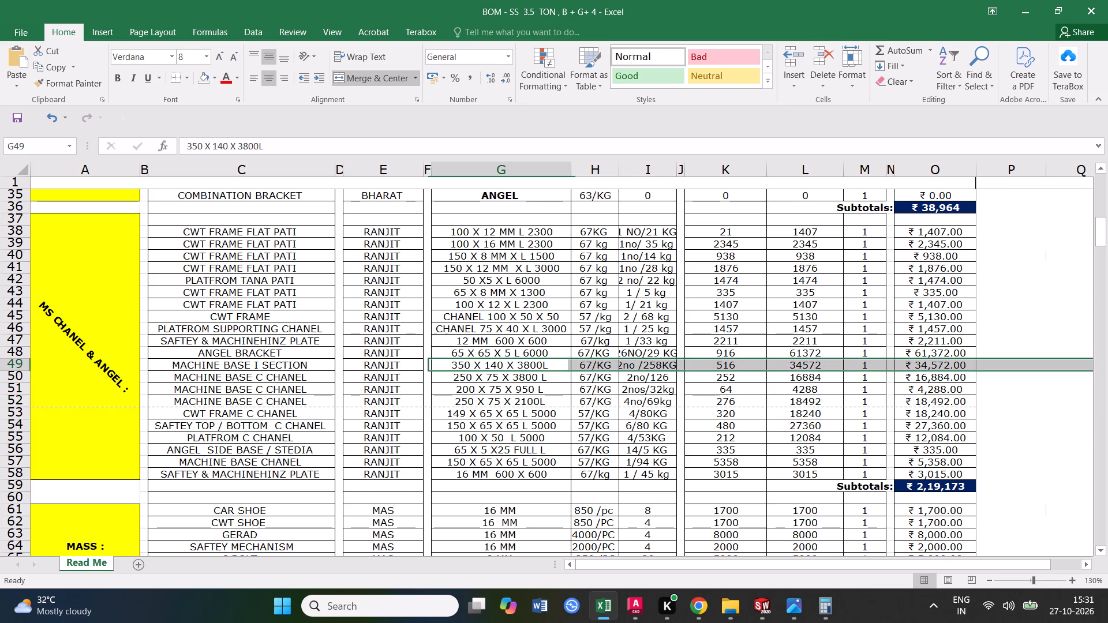
click(470, 376)
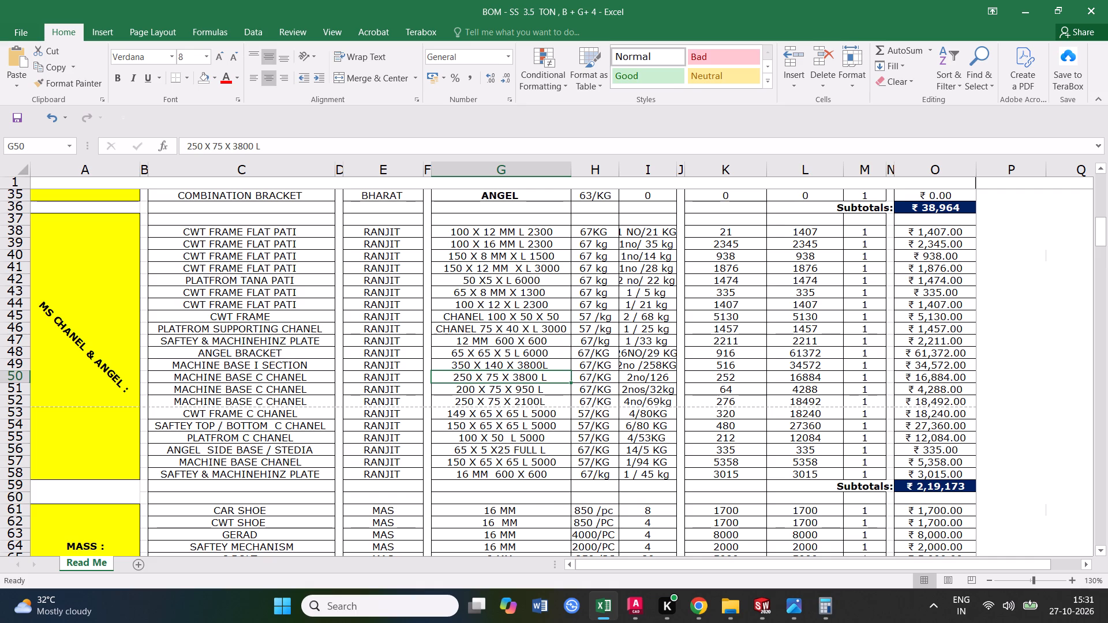
click(501, 394)
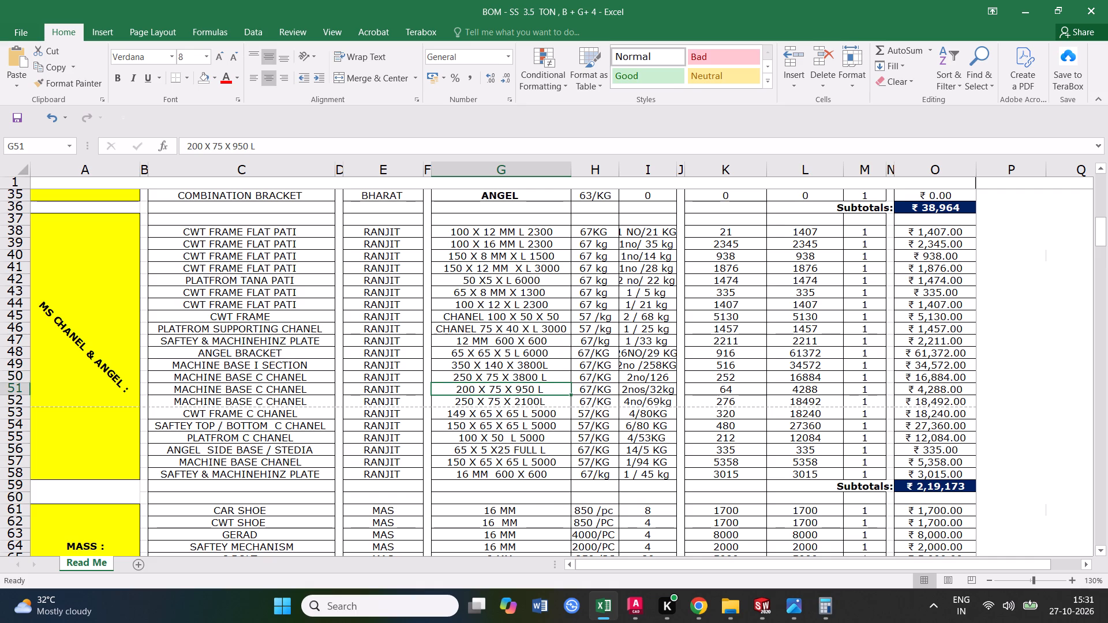
click(14, 367)
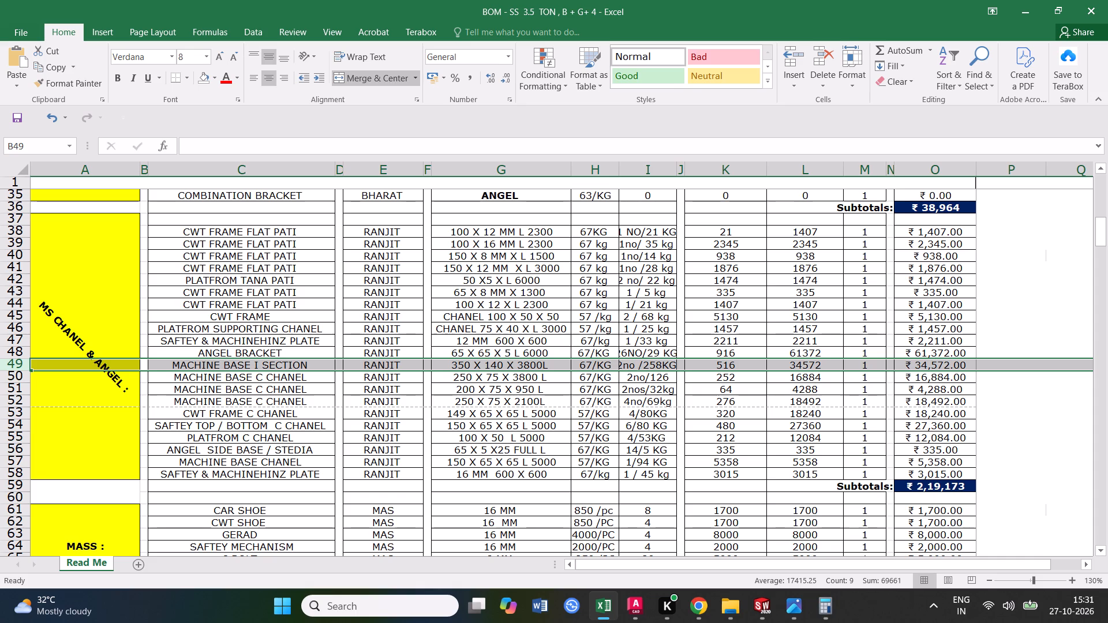
Switch to Chrome and calculate the weight of an IPN 340 beam 3.8 m long with MAIAK-M's Beams - IPN calculator.
click(692, 607)
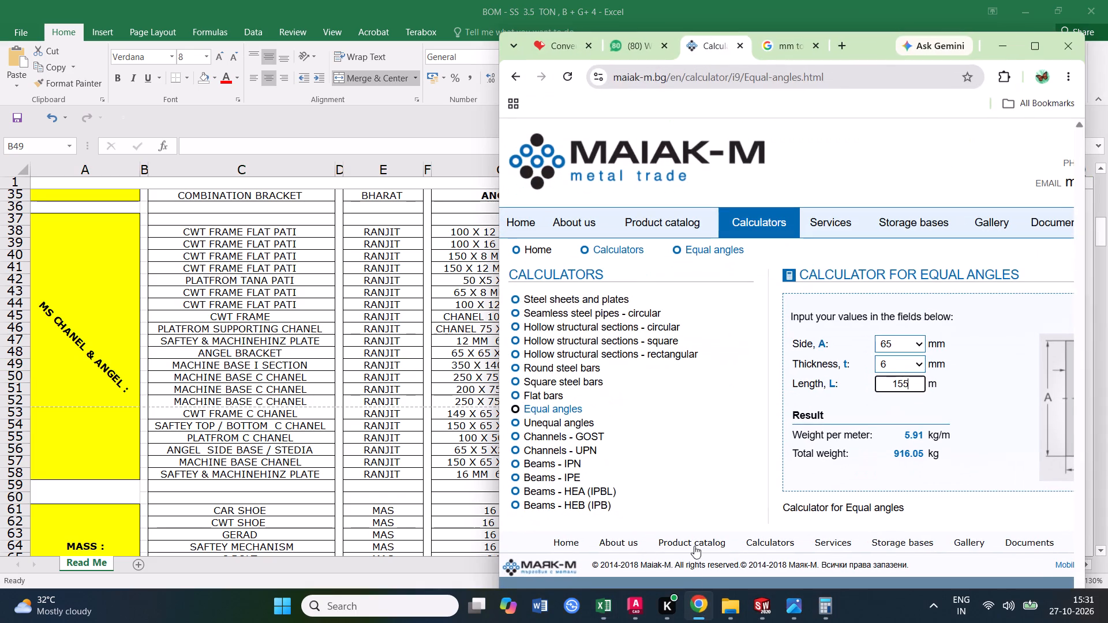
click(912, 346)
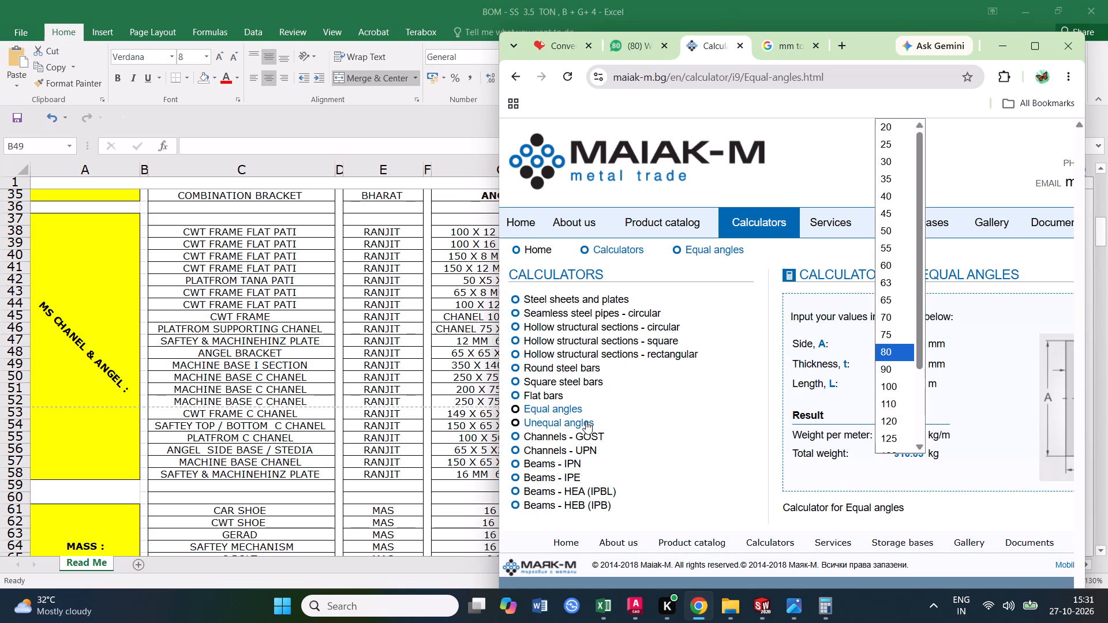
click(578, 433)
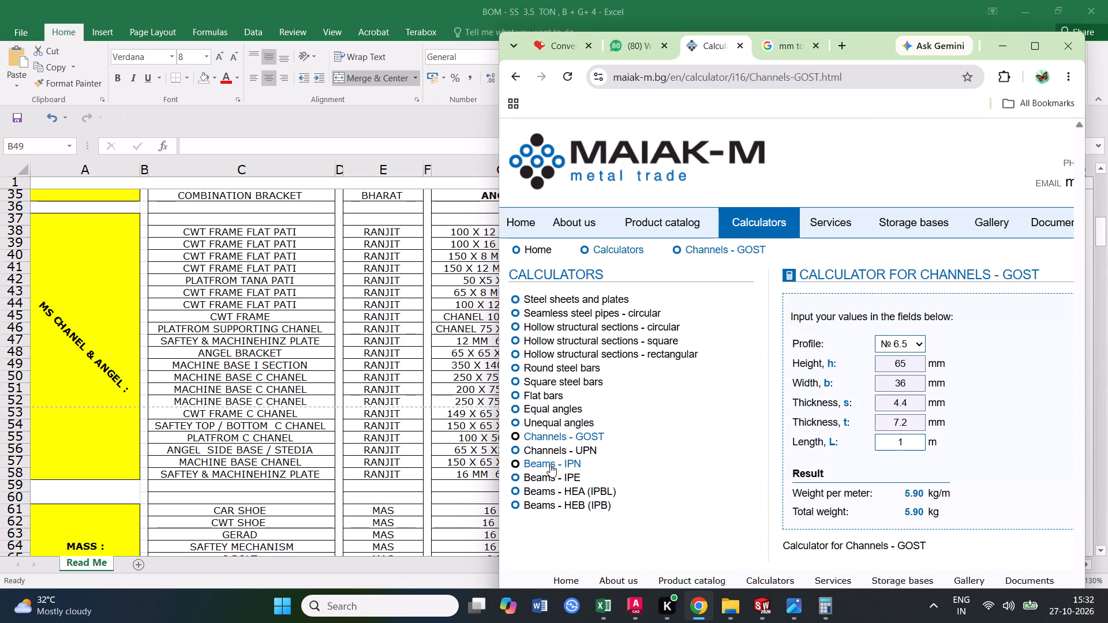
click(550, 464)
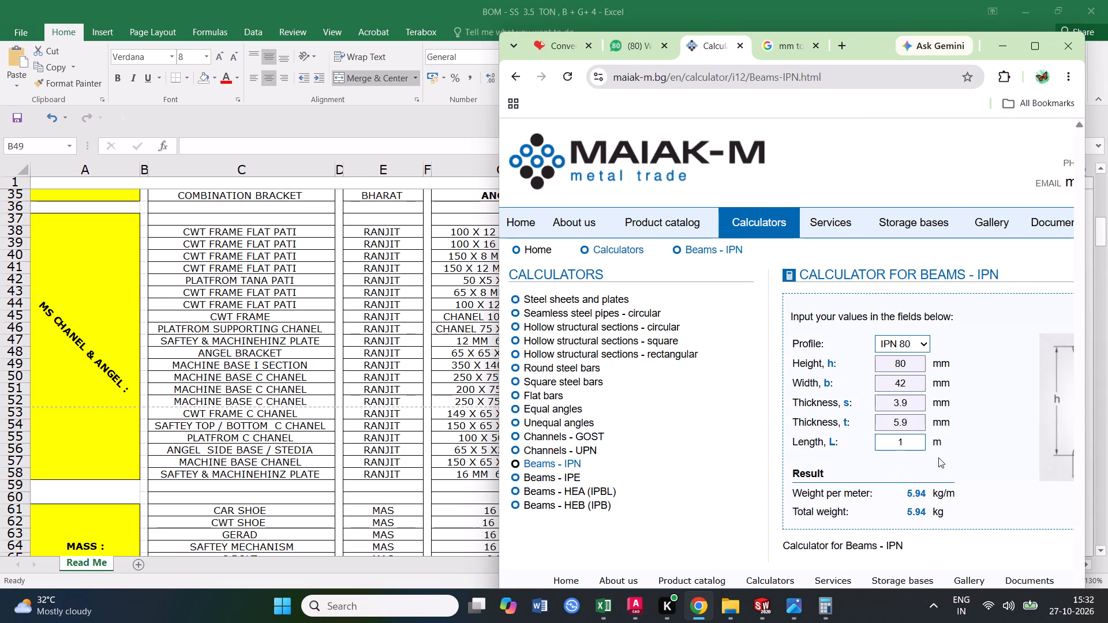
drag(859, 45, 727, 39)
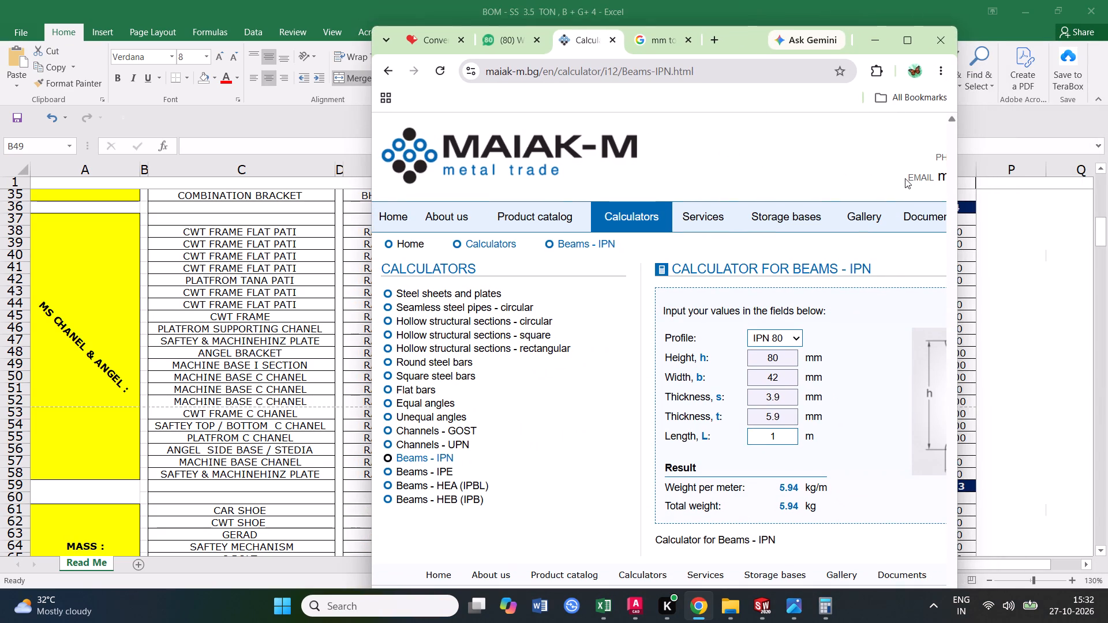
click(915, 30)
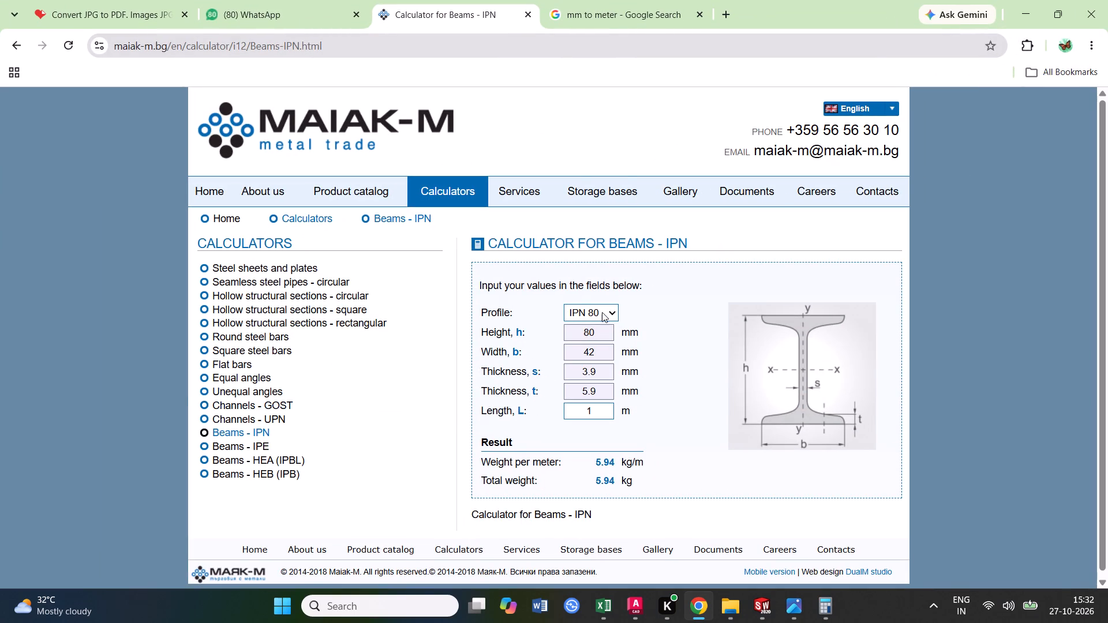
click(602, 312)
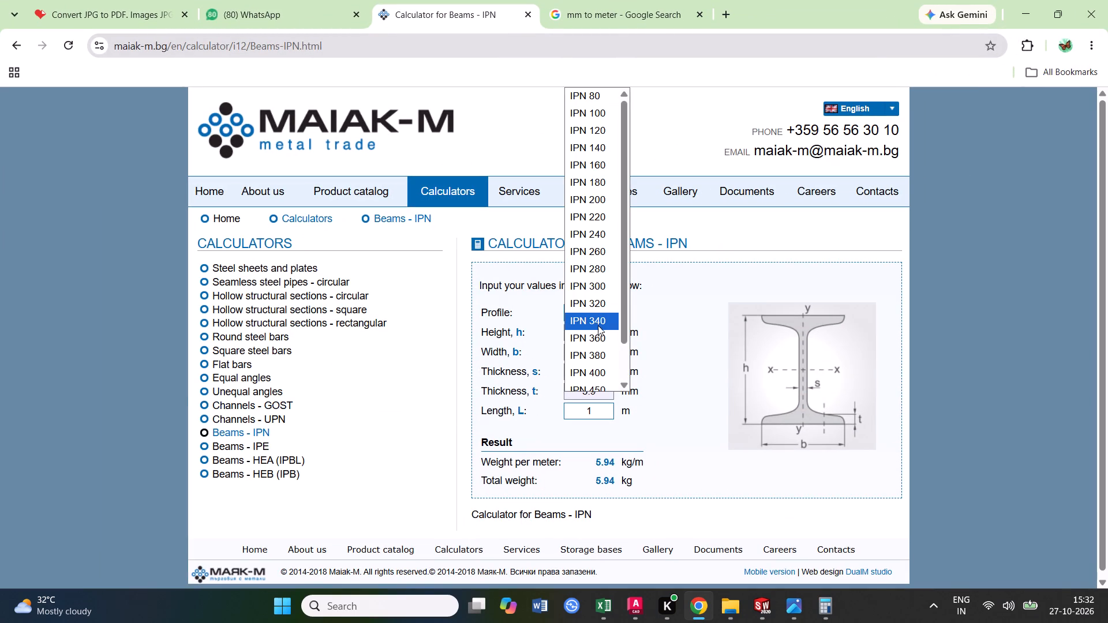
click(598, 325)
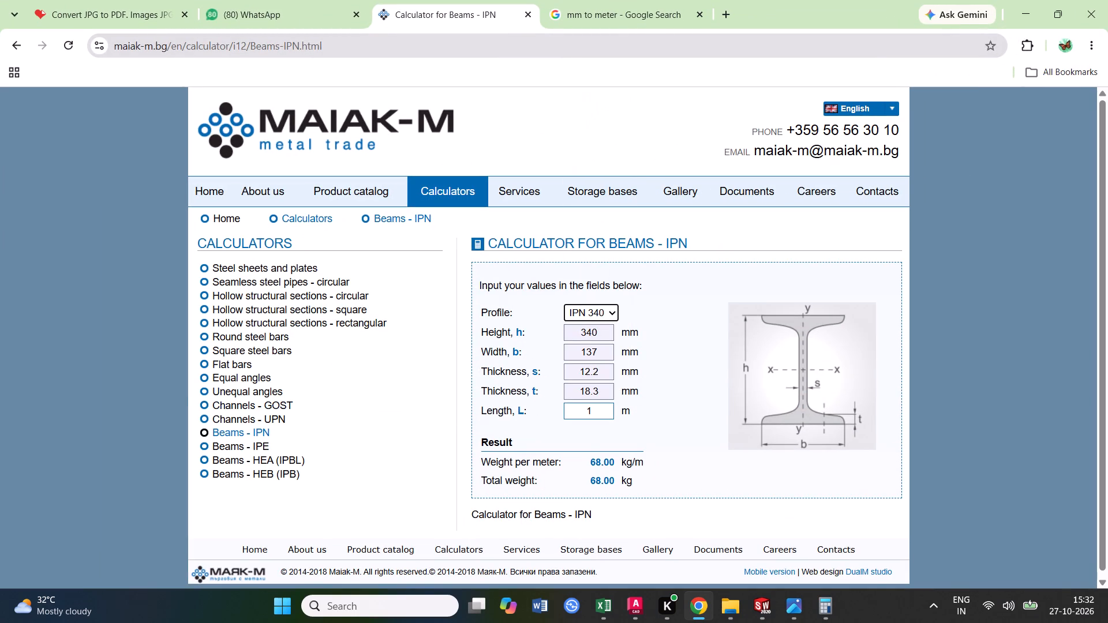
click(600, 333)
click(603, 348)
click(597, 367)
click(601, 389)
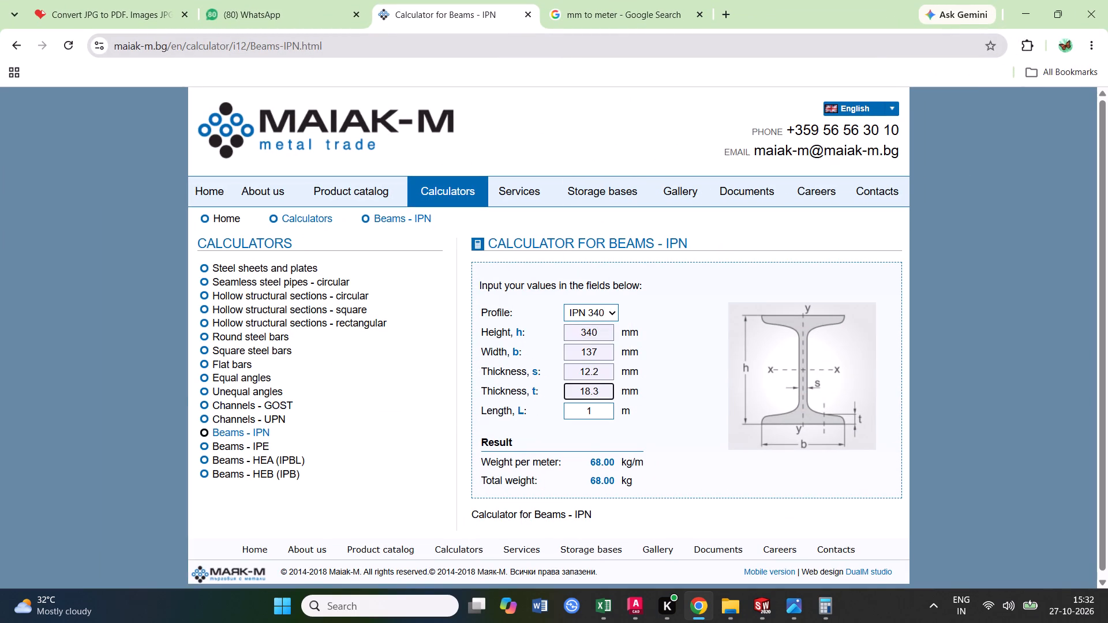
click(601, 395)
click(601, 411)
drag(601, 411, 568, 415)
text(3.8)
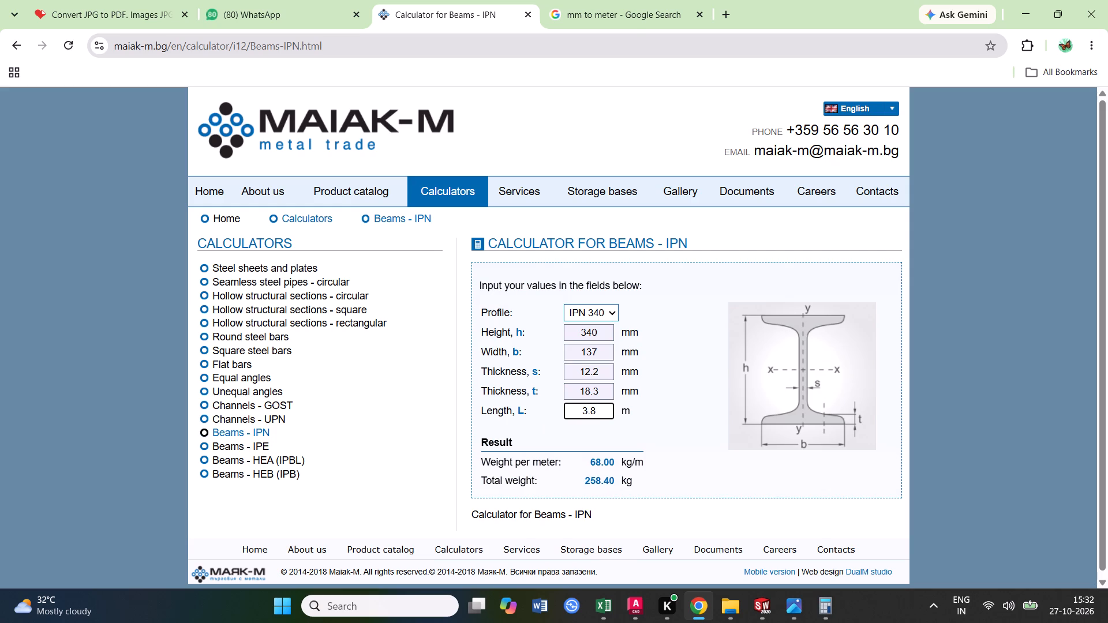
Calculate 258 × 2 in Calculator and return to Excel to check the MACHINE BASE I SECTION entry in row 49.
text(258*2)
key(Return)
click(372, 88)
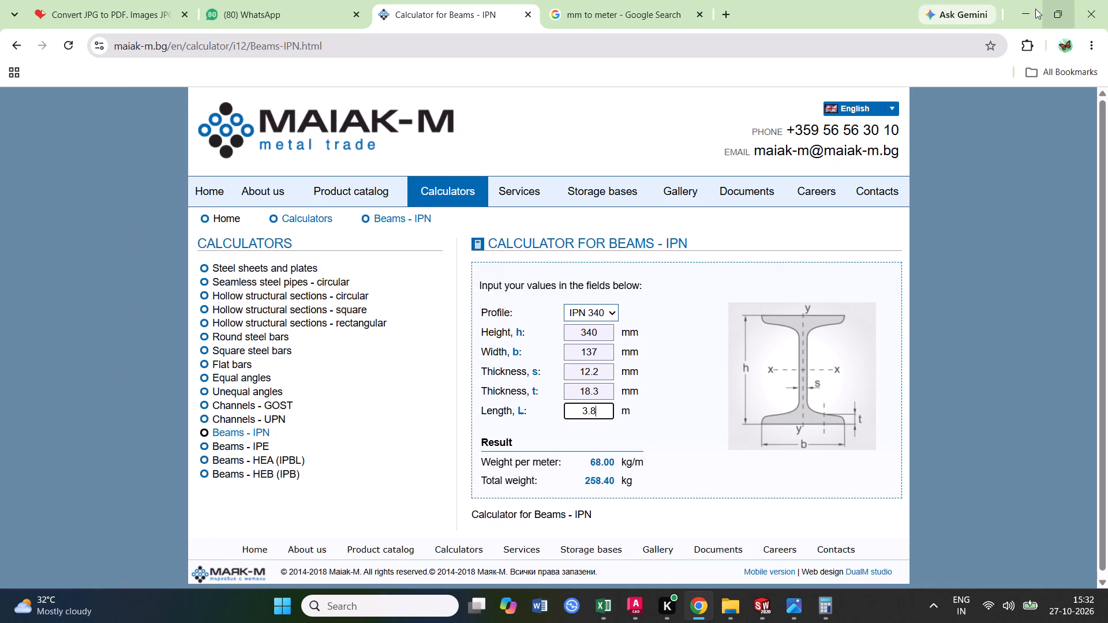
click(1032, 9)
click(739, 365)
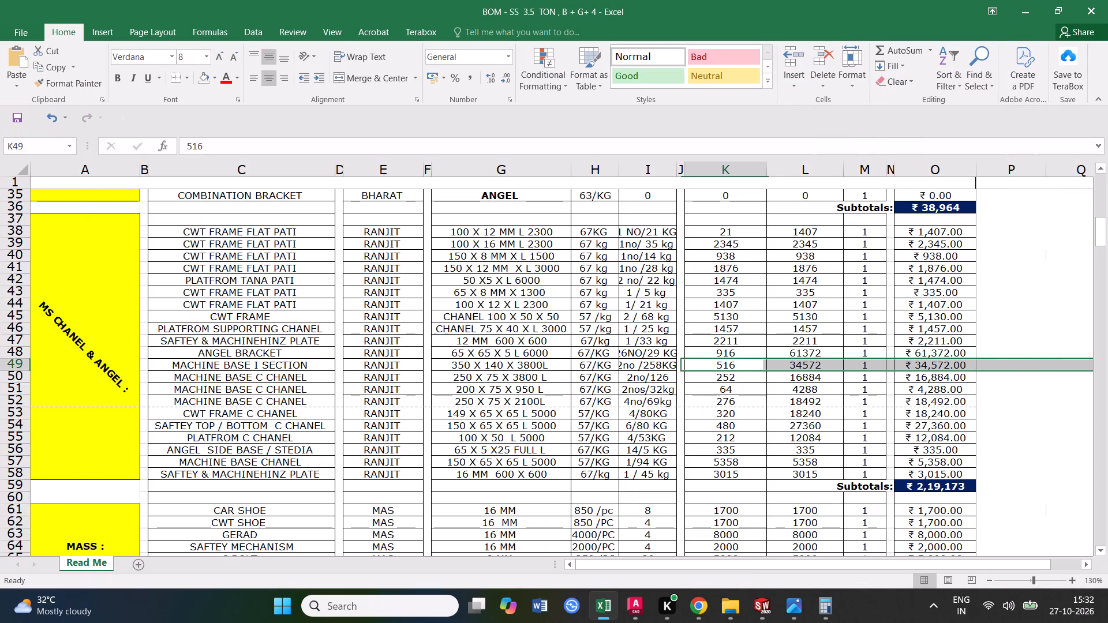
click(16, 366)
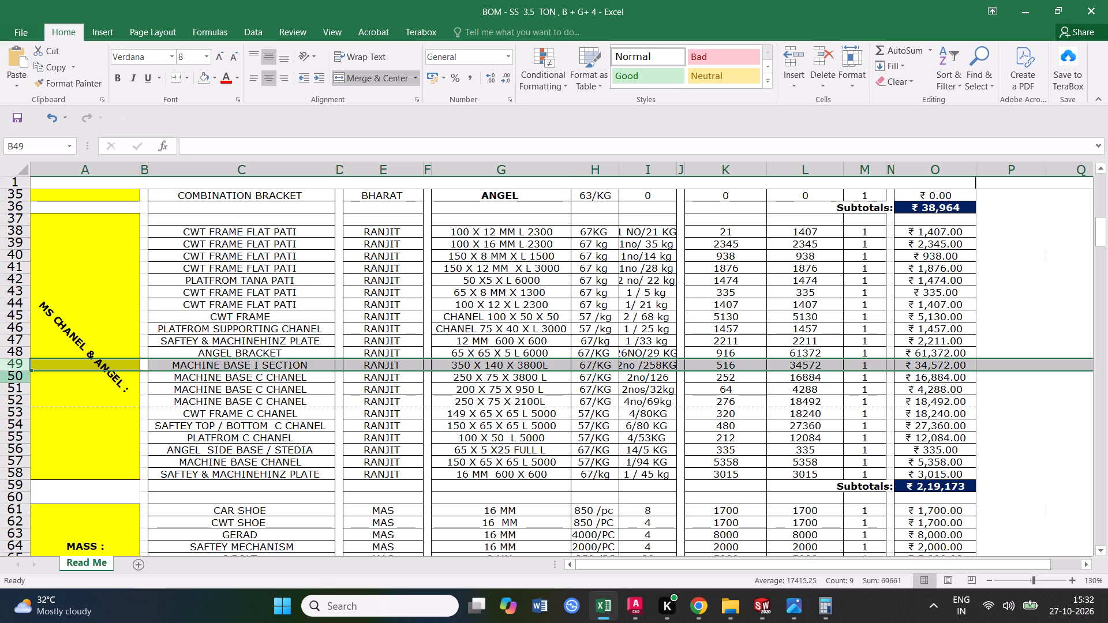
Switch to Chrome to recheck the IPN 340 beam's height, flange thickness and length, and return to the Excel BOM.
click(697, 618)
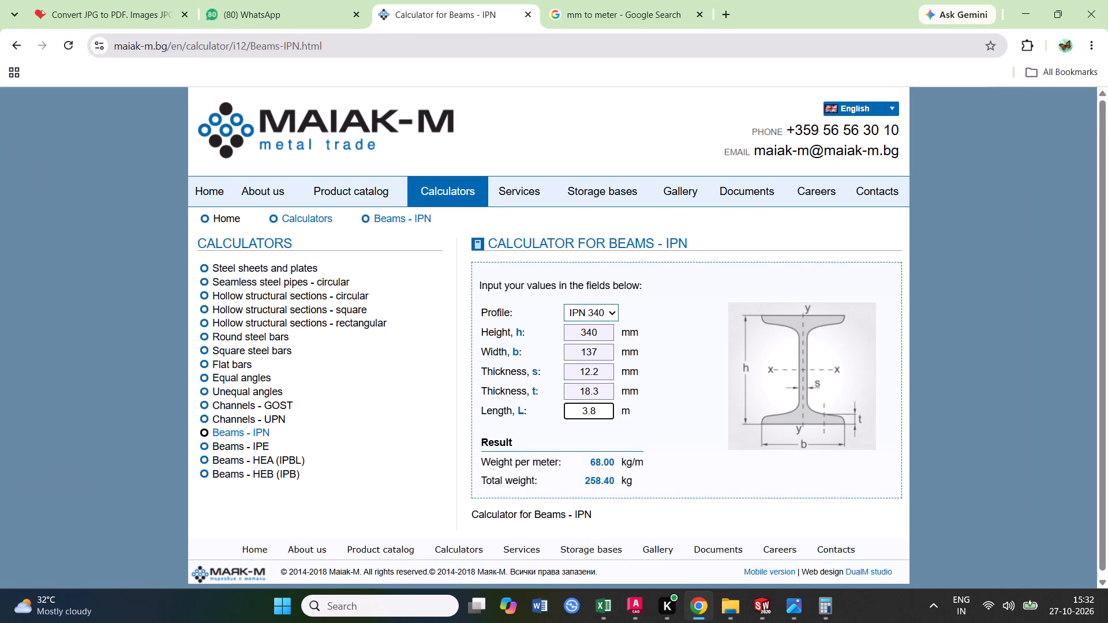
click(600, 333)
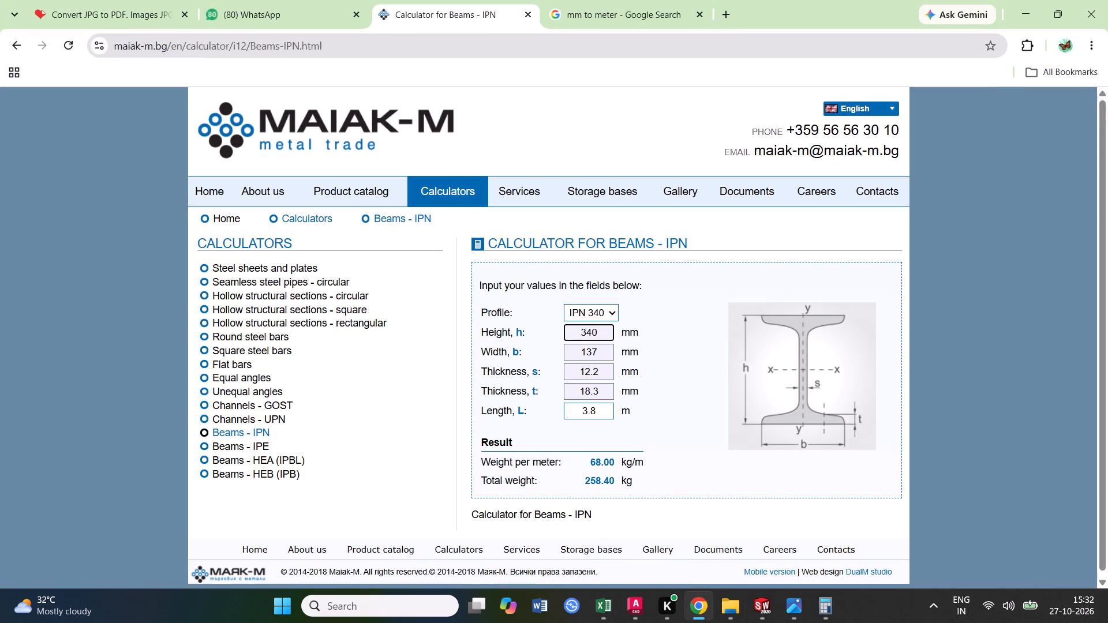
click(602, 392)
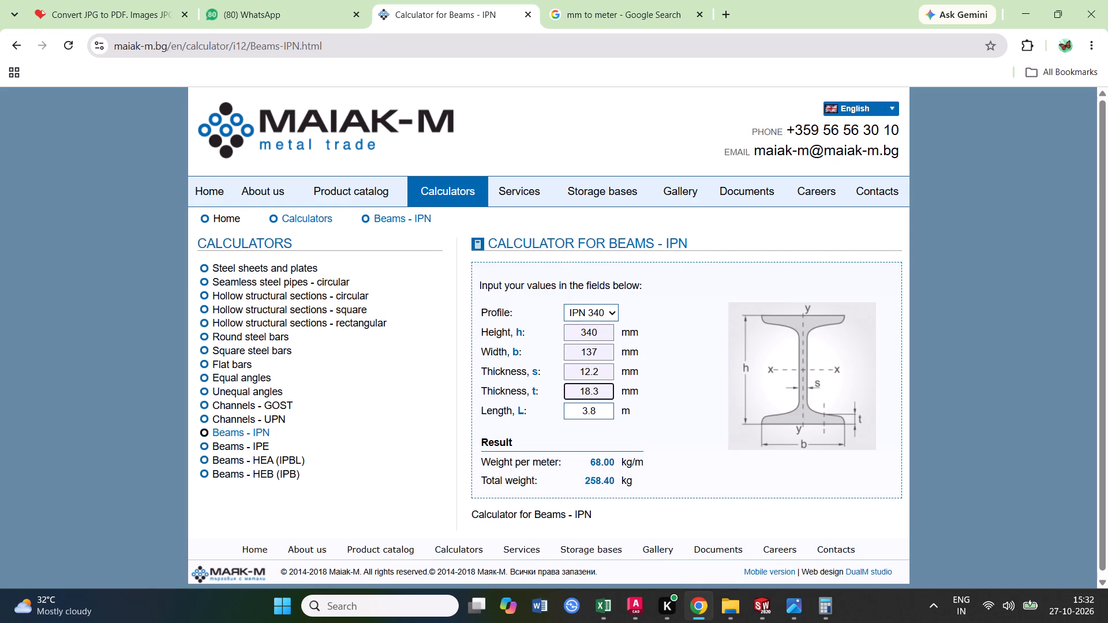
click(602, 392)
click(605, 408)
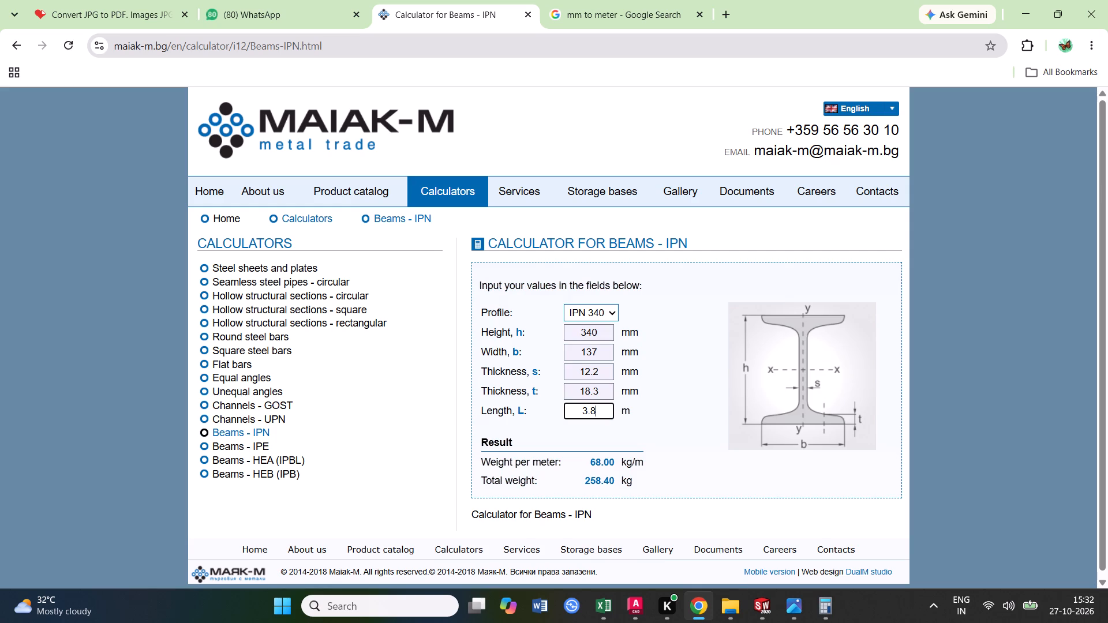
click(1020, 10)
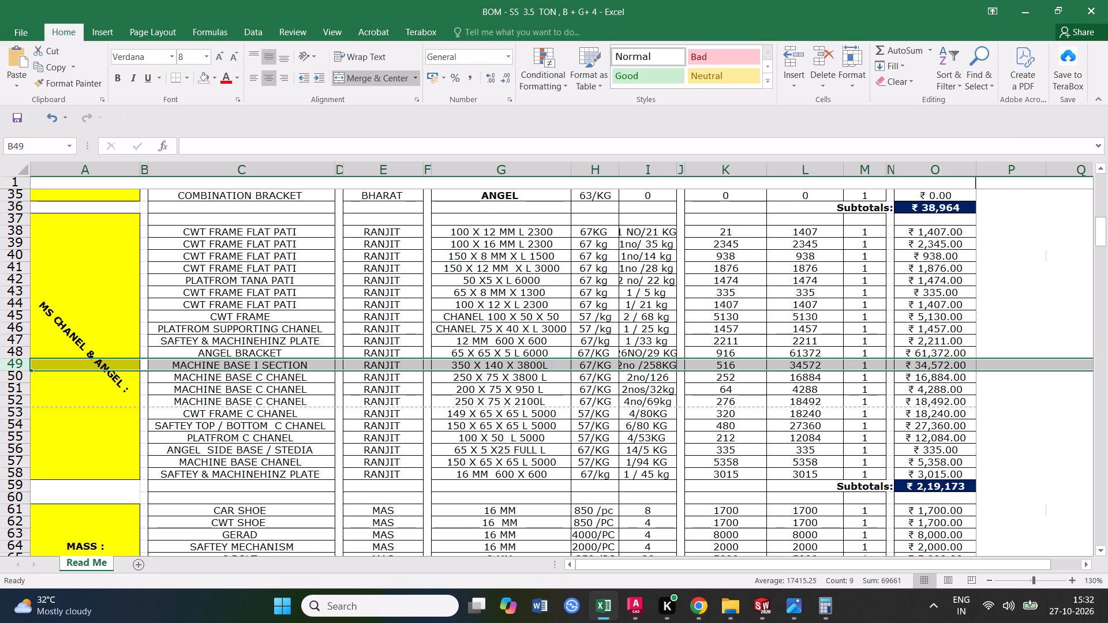
Set the piece quantity of the ANGEL SIDE BASE / STEDIA entry in row 56 to 10.
click(239, 445)
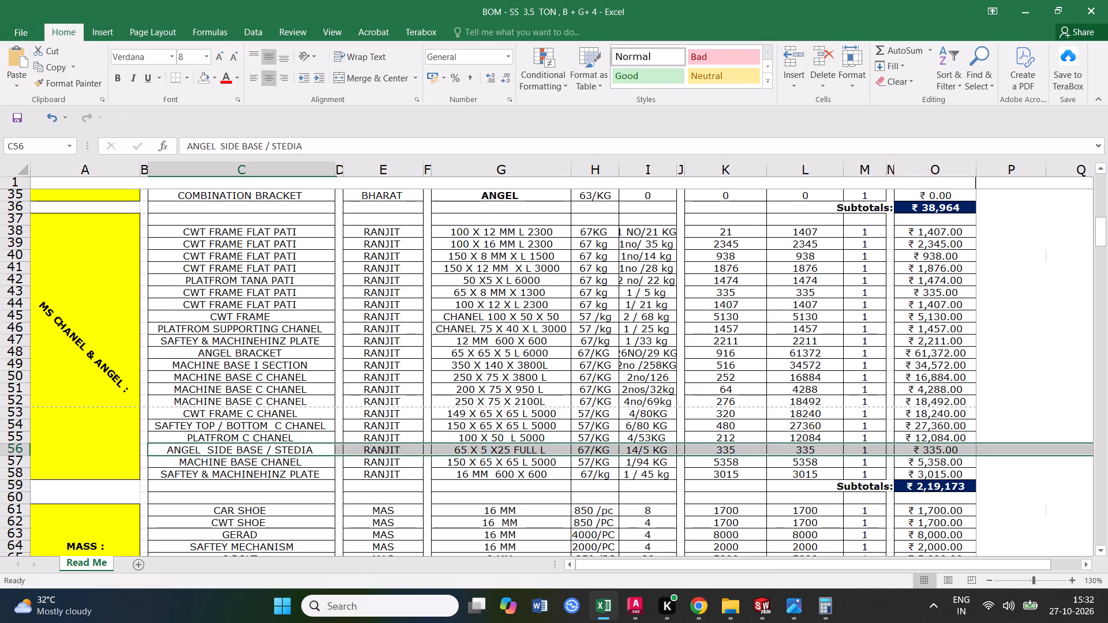
click(21, 447)
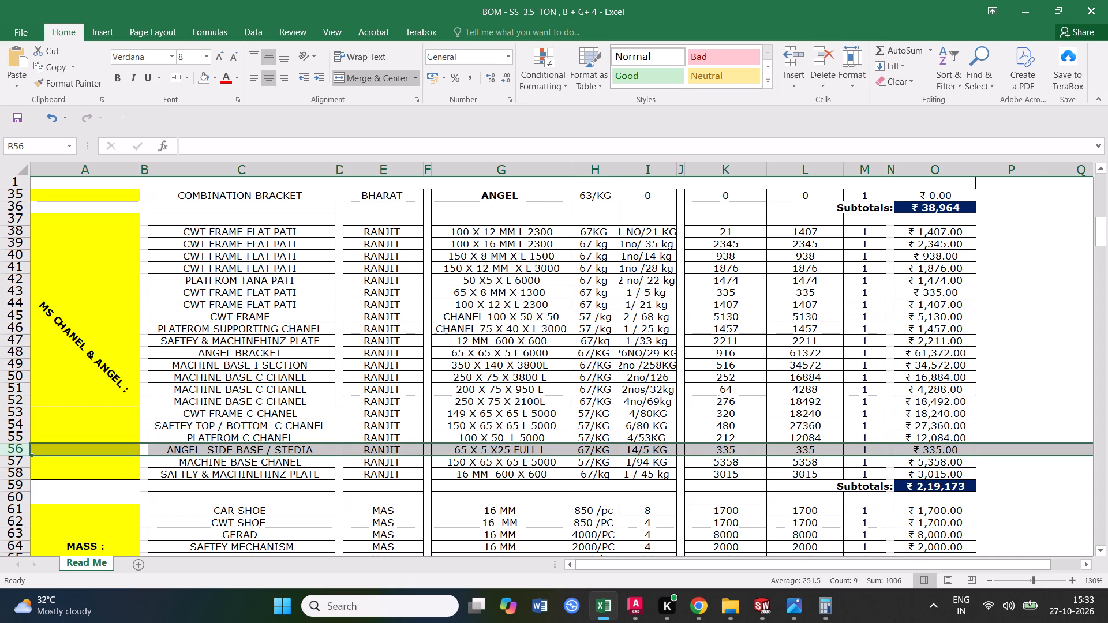
scroll(596, 306, down, 1)
click(577, 468)
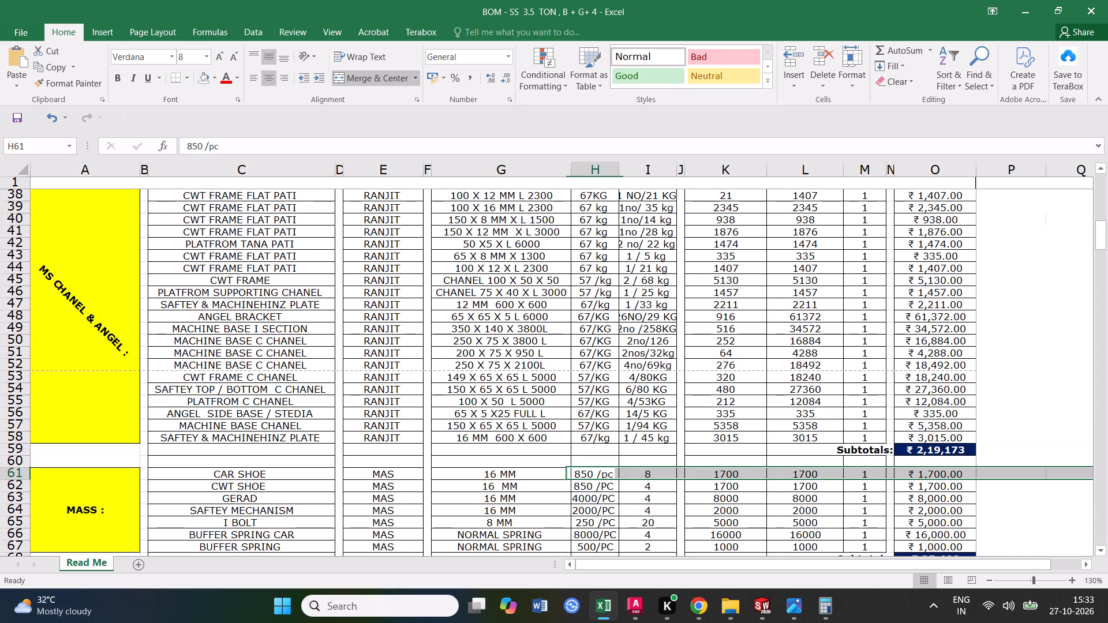
click(272, 427)
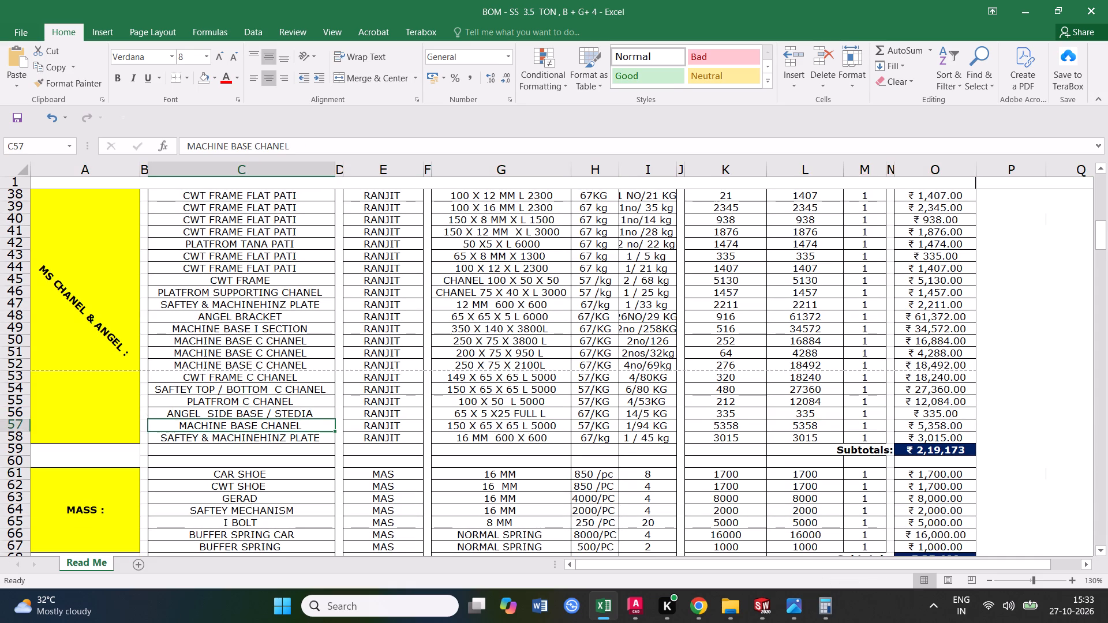
click(269, 415)
click(639, 411)
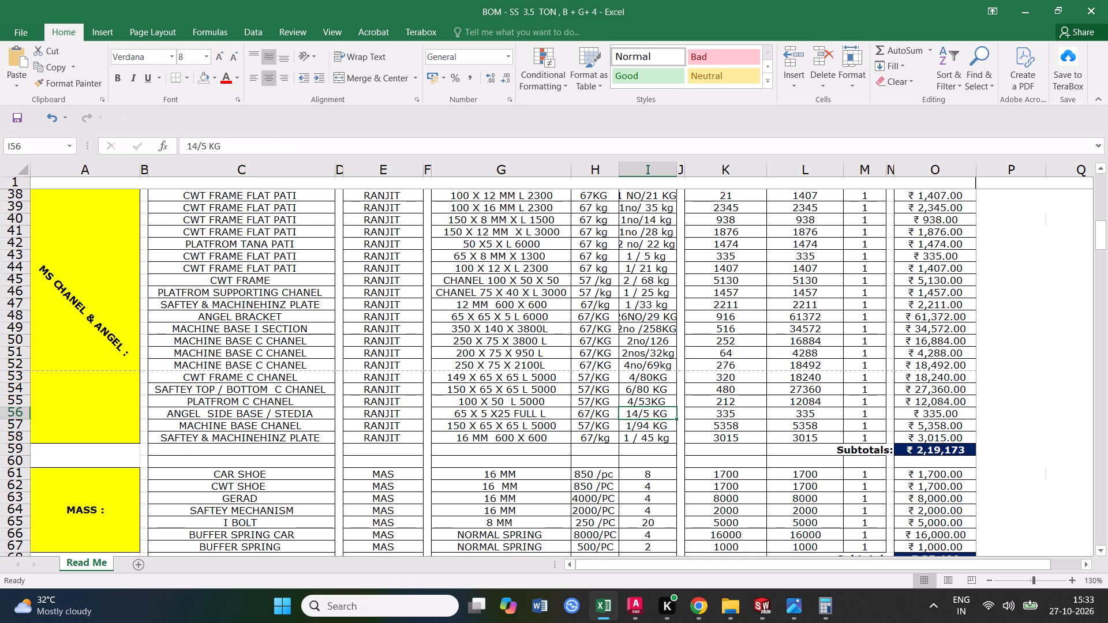
double_click(638, 414)
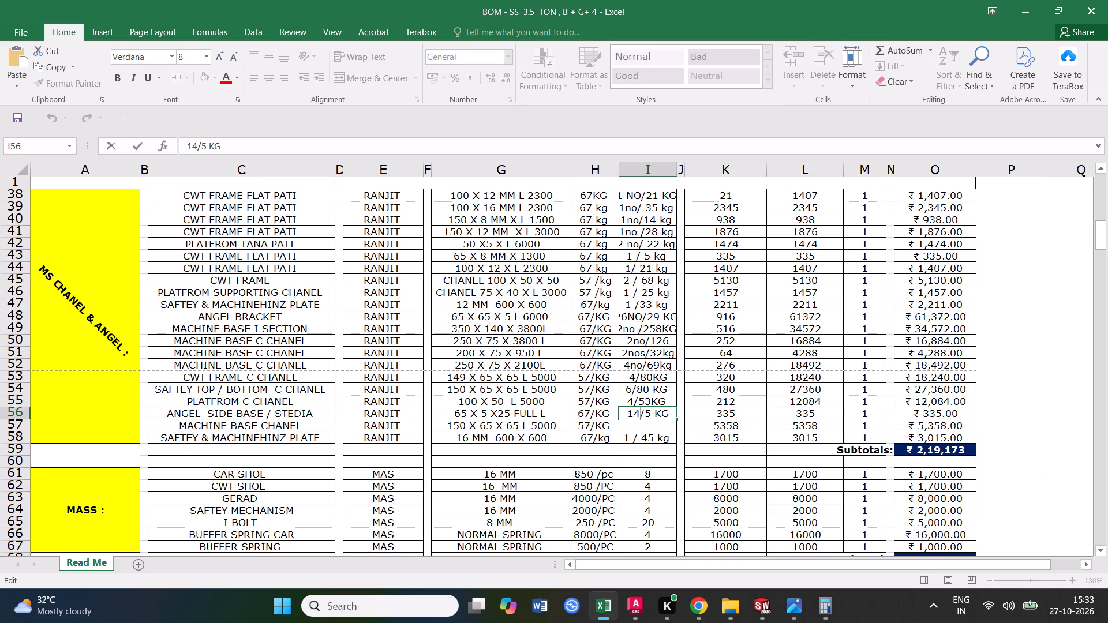
drag(638, 415, 630, 416)
text(10)
key(space)
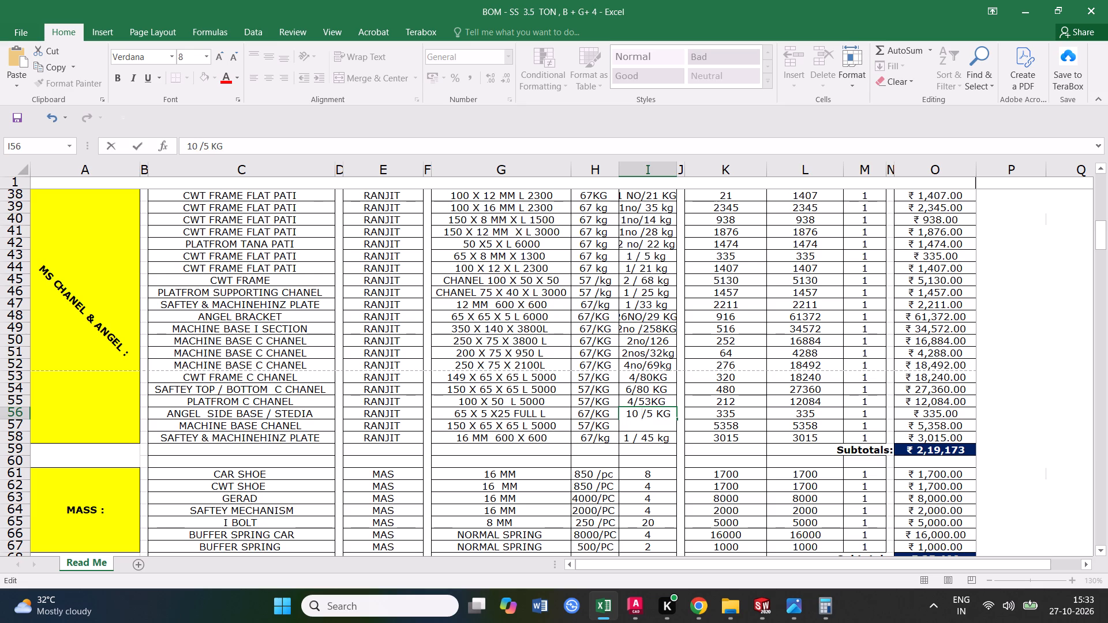
click(641, 440)
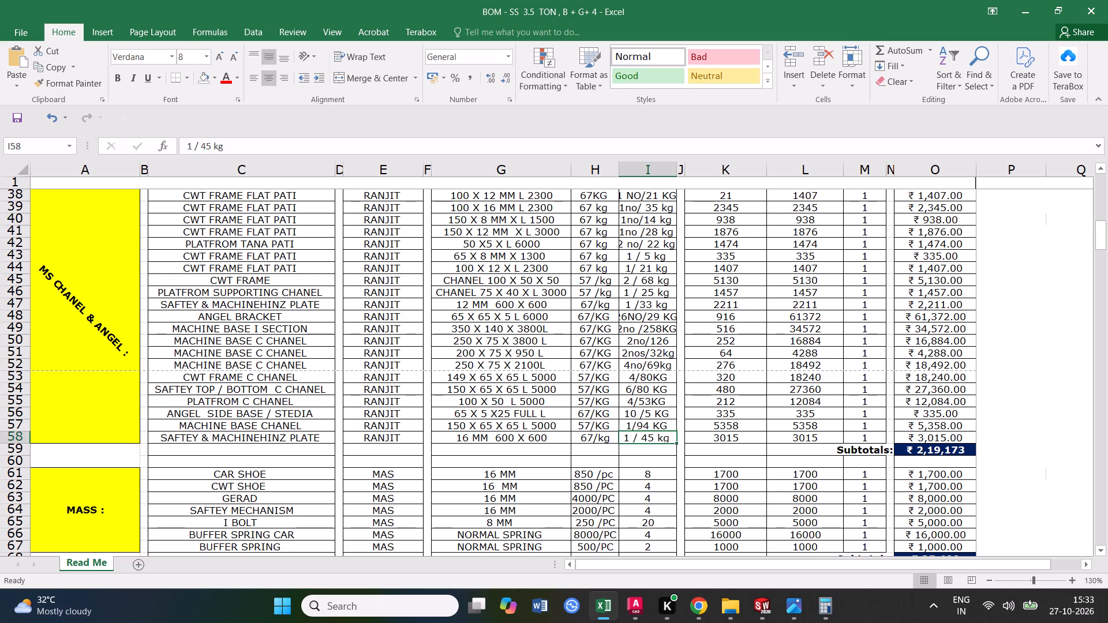
Switch to Chrome, calculate the weight of a 65 mm equal angle 6 mm thick and 6 m long with MAIAK-M's calculator, and return to Excel.
click(651, 418)
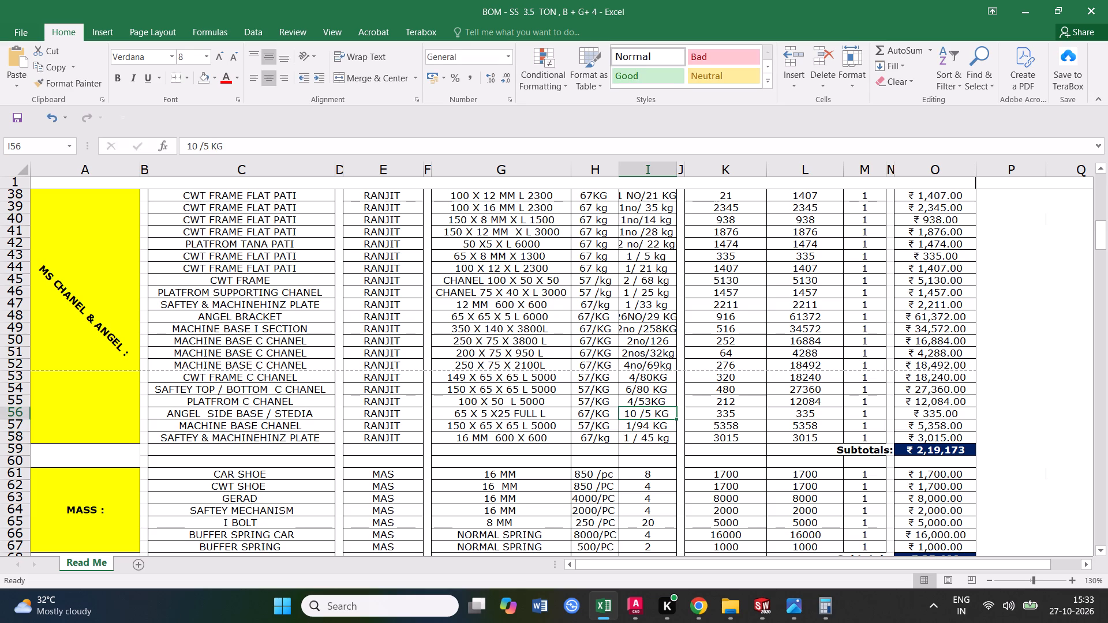
click(650, 416)
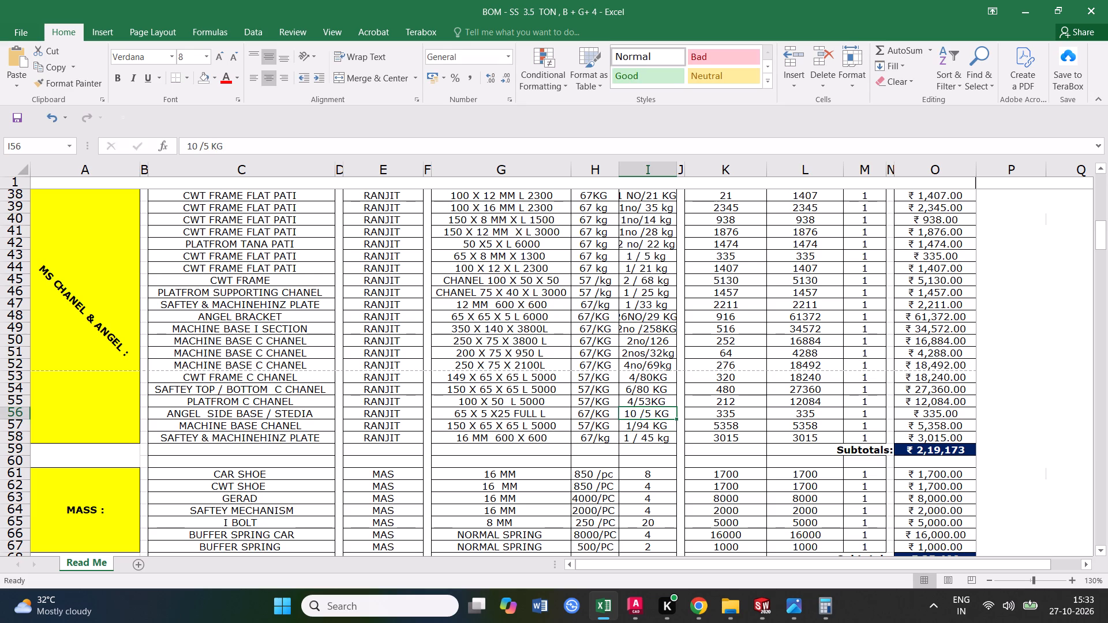
click(659, 415)
click(695, 601)
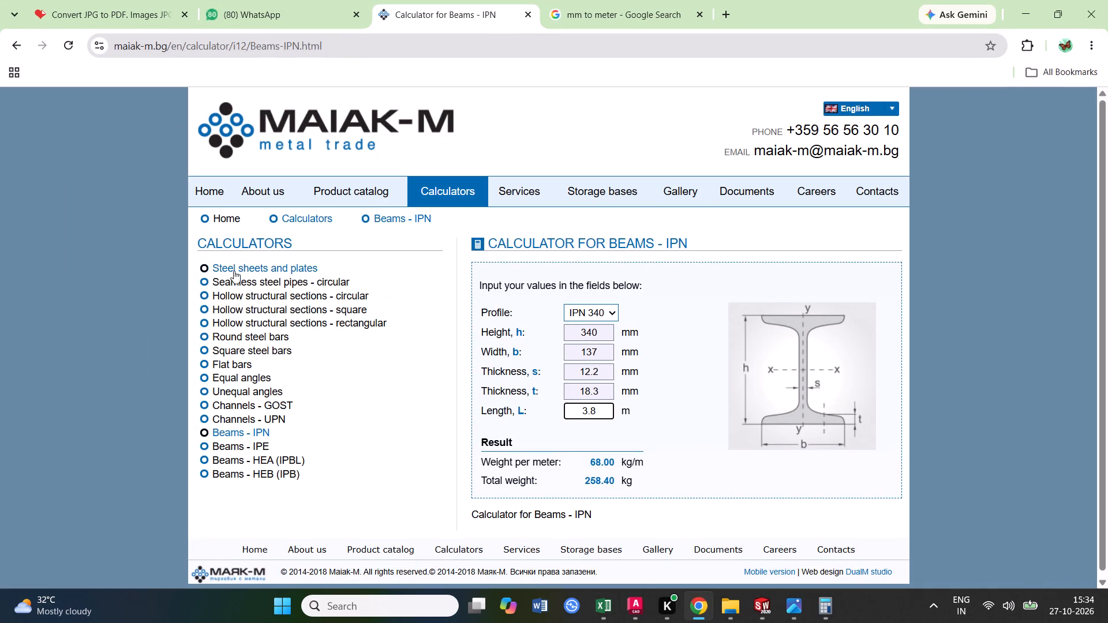
click(244, 272)
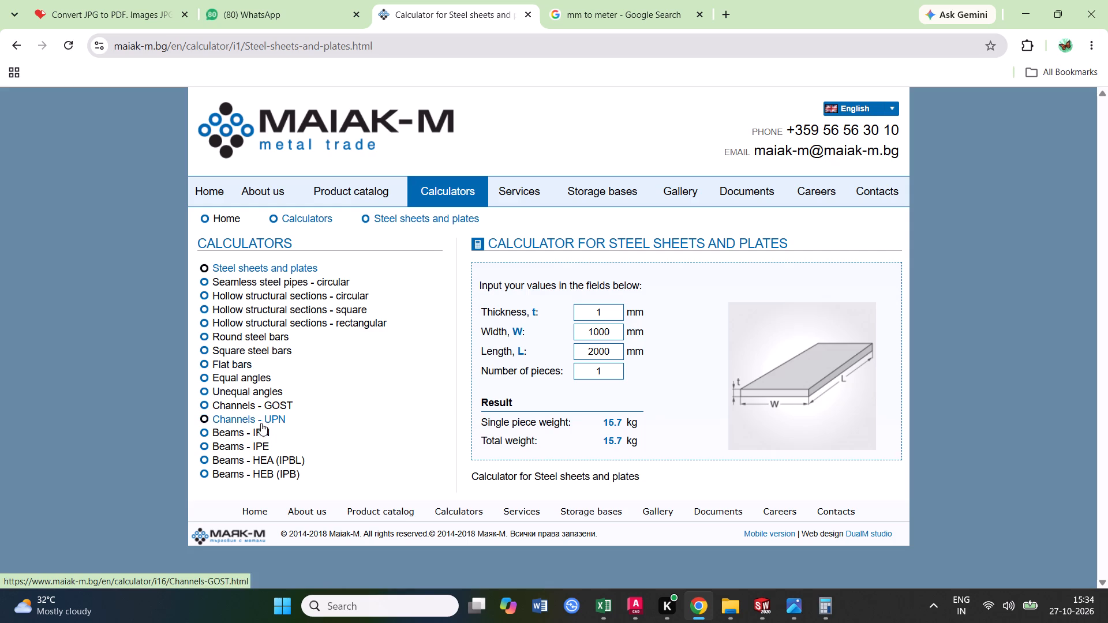
click(244, 393)
click(244, 378)
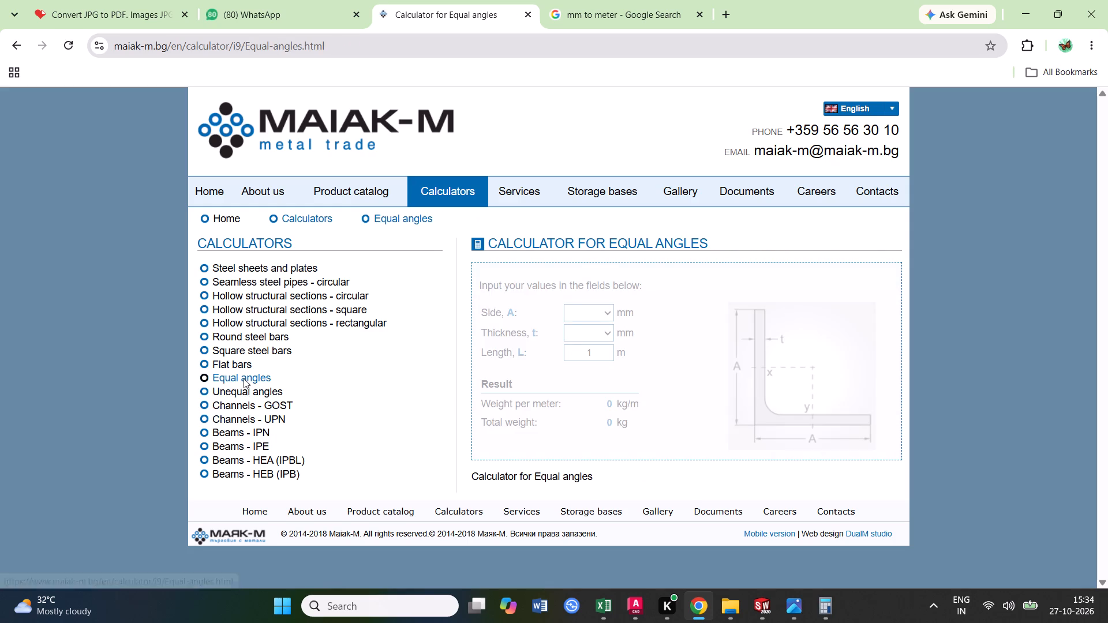
drag(606, 352, 577, 359)
key(6)
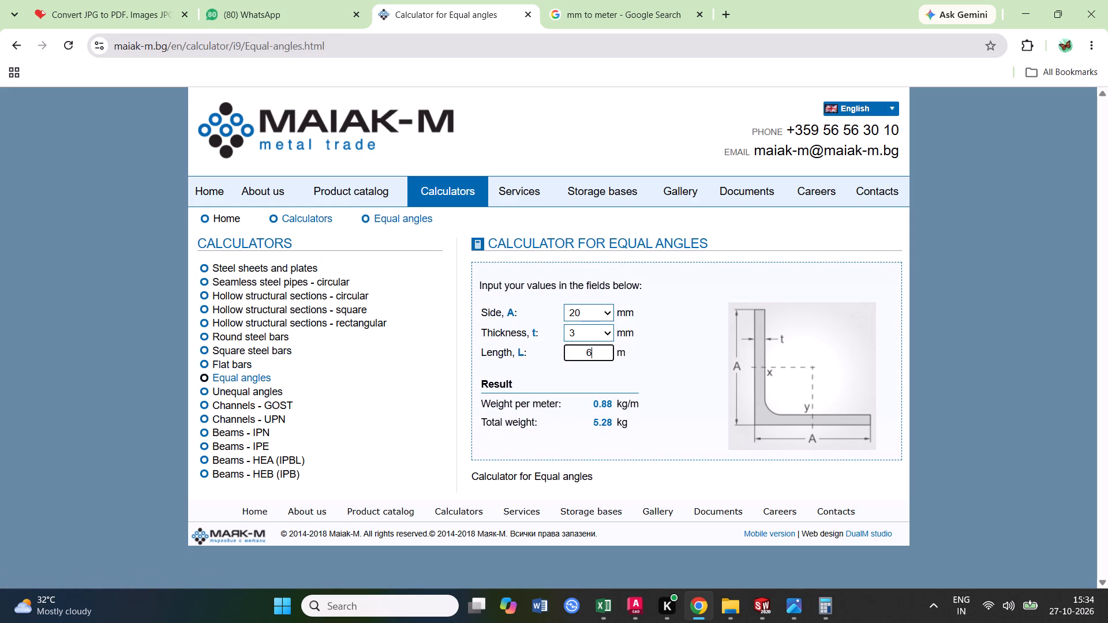
click(608, 317)
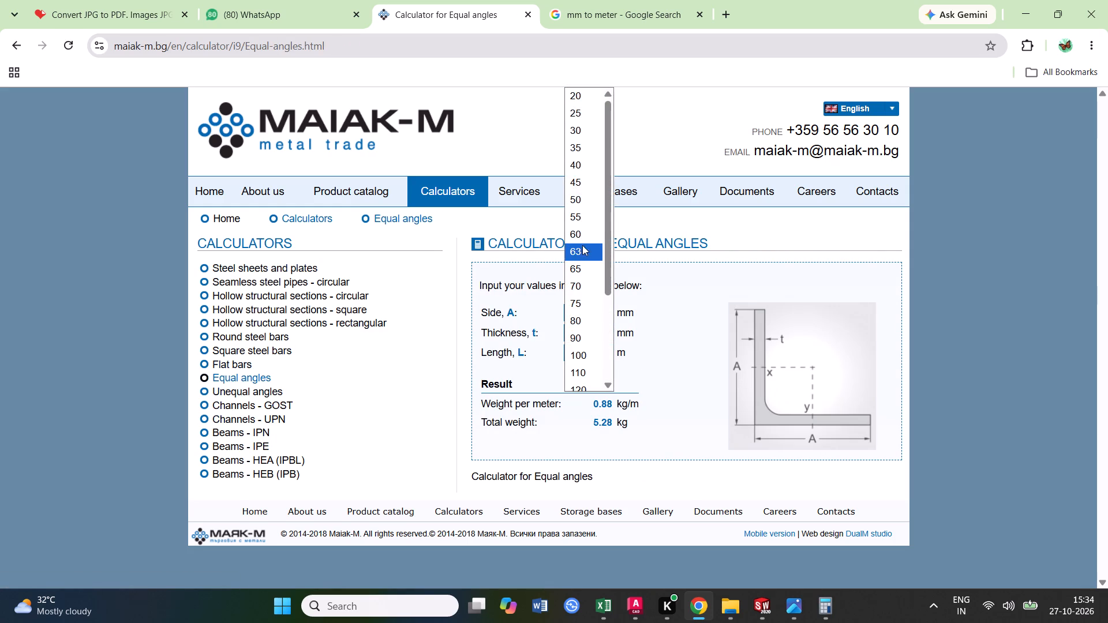
click(579, 267)
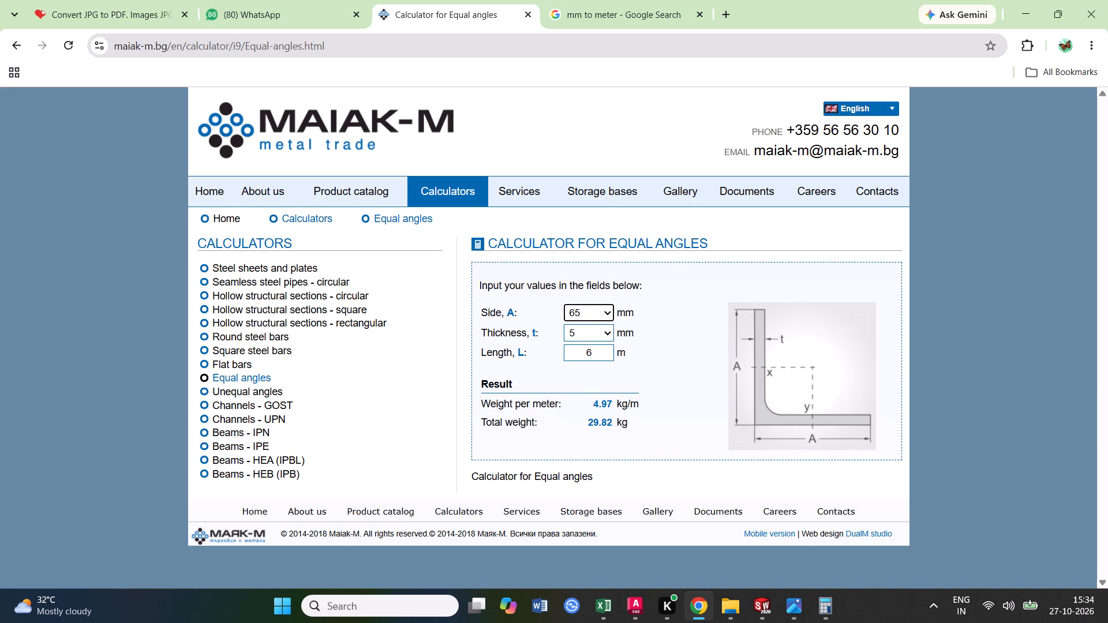
click(606, 333)
click(589, 363)
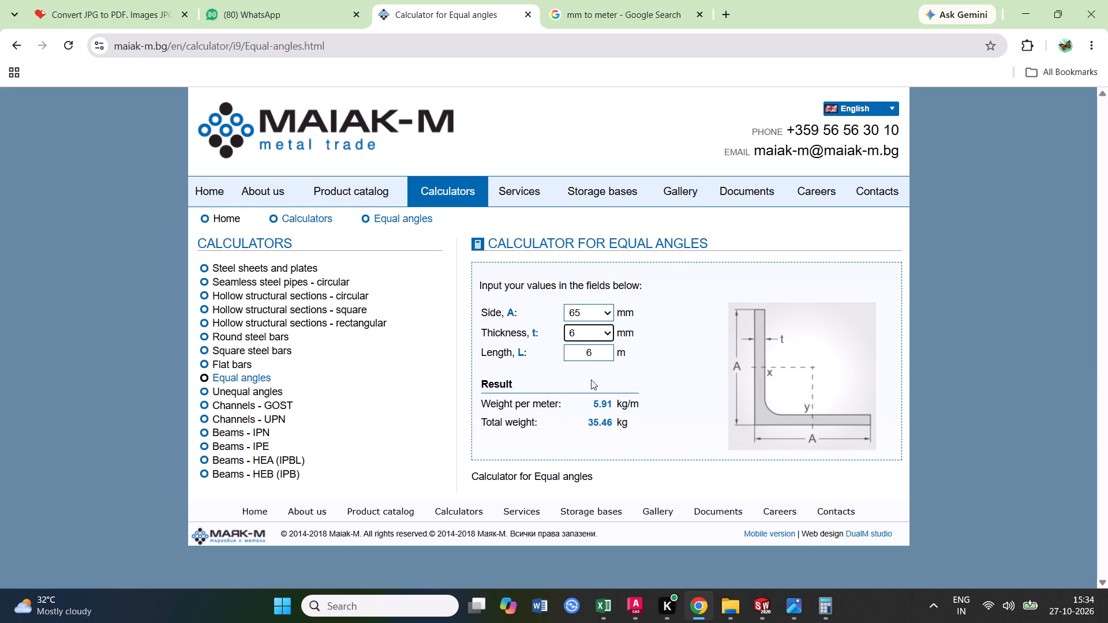
click(1014, 11)
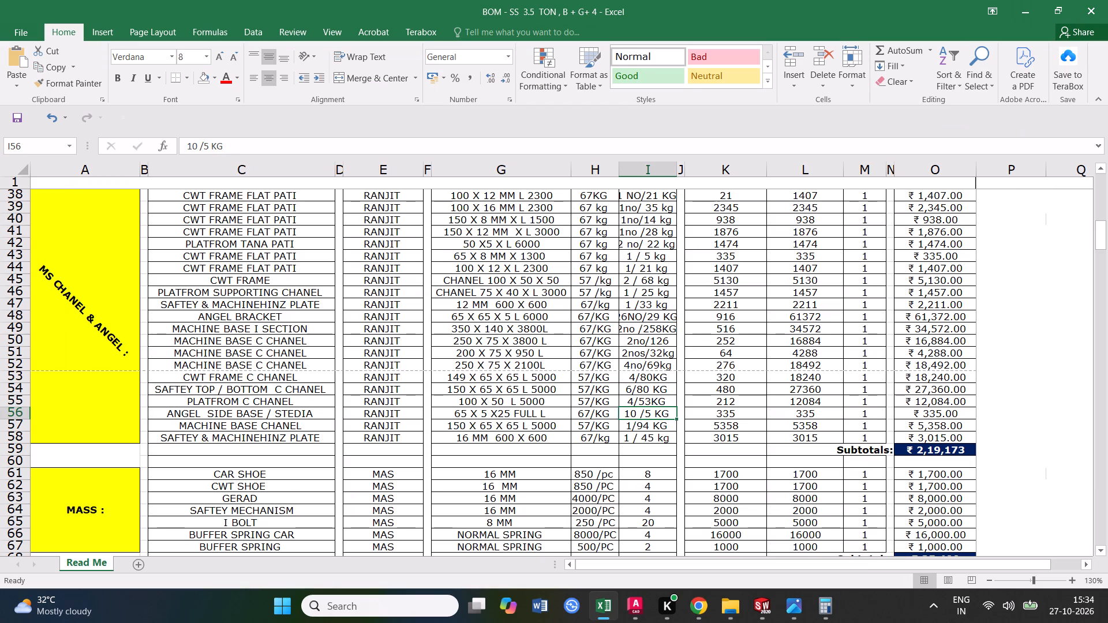
Set the per-piece weight of the ANGEL SIDE BASE / STEDIA entry in row 56 to 35 KG.
click(13, 415)
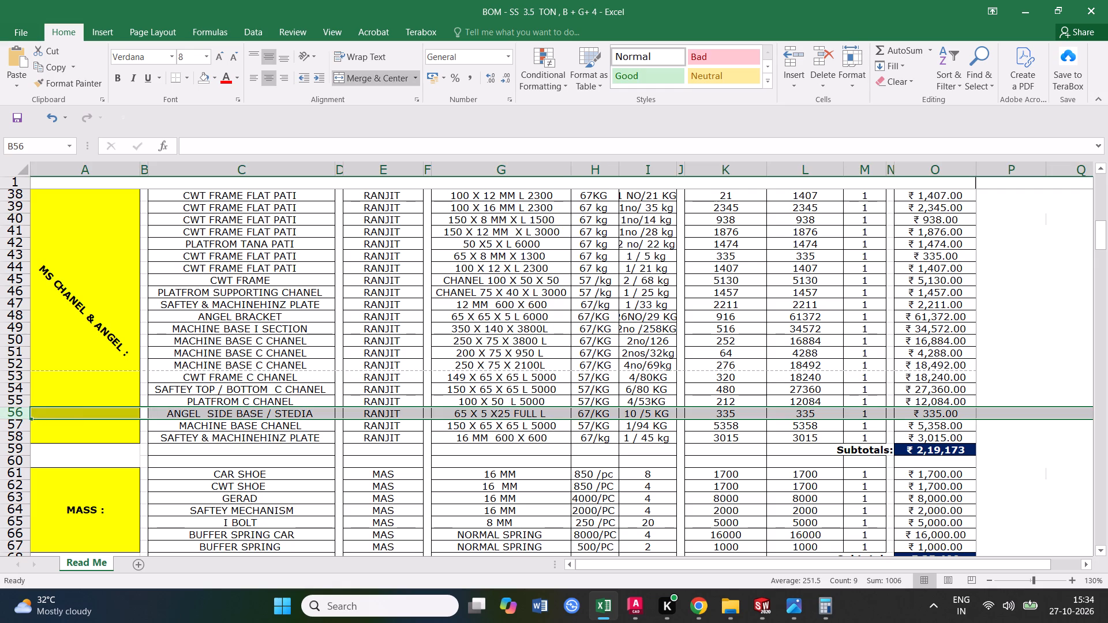
click(652, 412)
triple_click(647, 414)
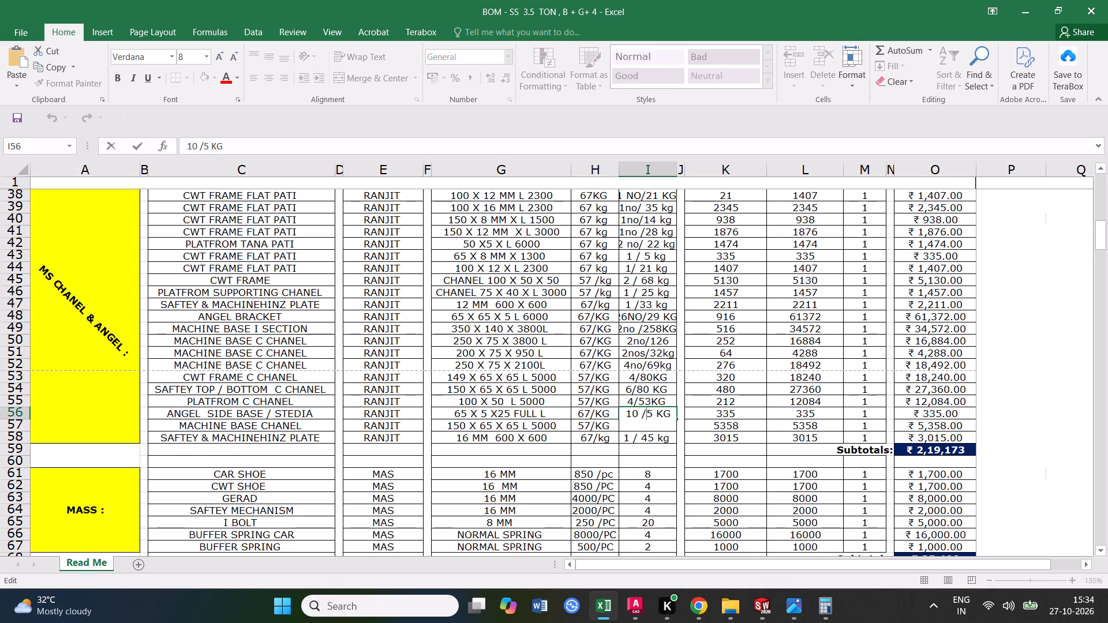
key(3)
click(695, 450)
Calculate 35 × 10 in Calculator and enter 350 in column K of the ANGEL SIDE BASE / STEDIA row.
click(723, 413)
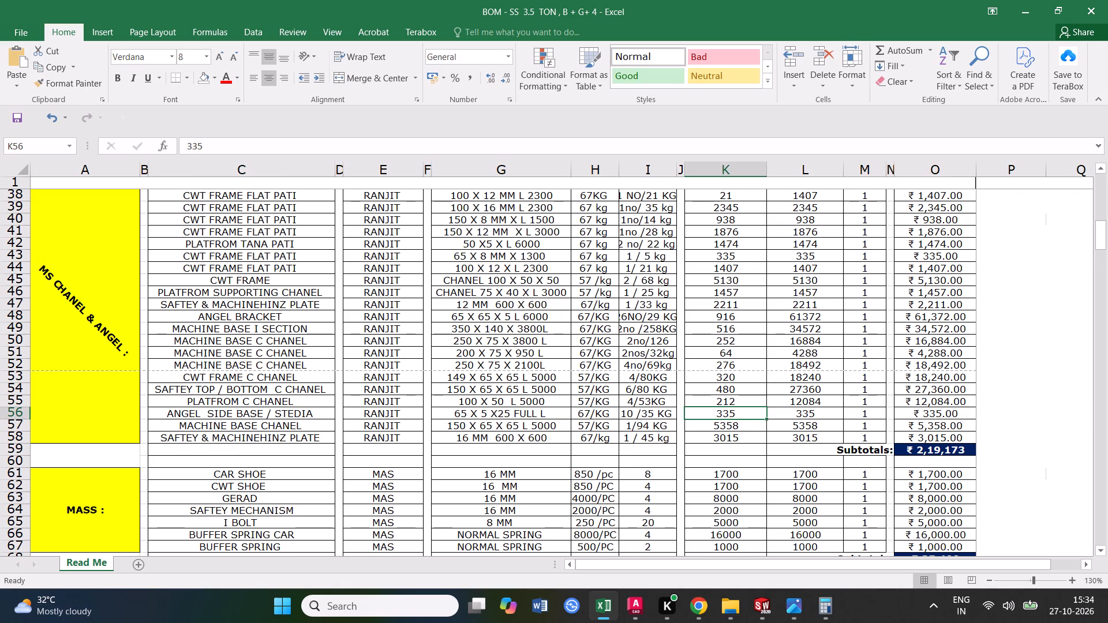
text(35*10)
key(Return)
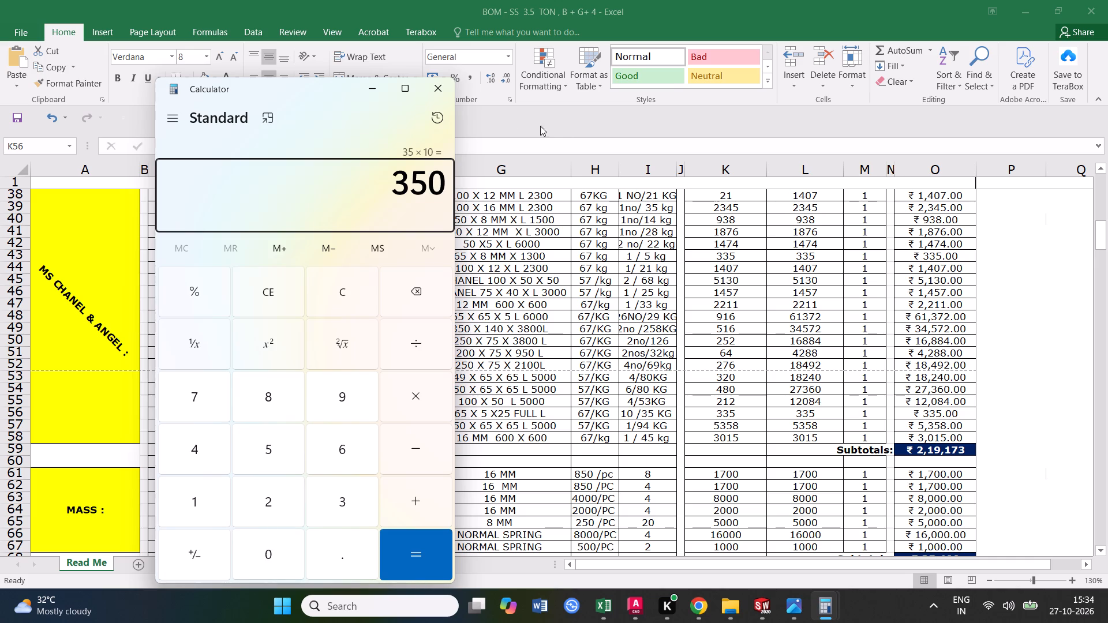
click(448, 92)
text(350)
click(754, 451)
Calculate 350 × 67 in Calculator and enter 23450 in column L of the ANGEL SIDE BASE / STEDIA row.
click(810, 410)
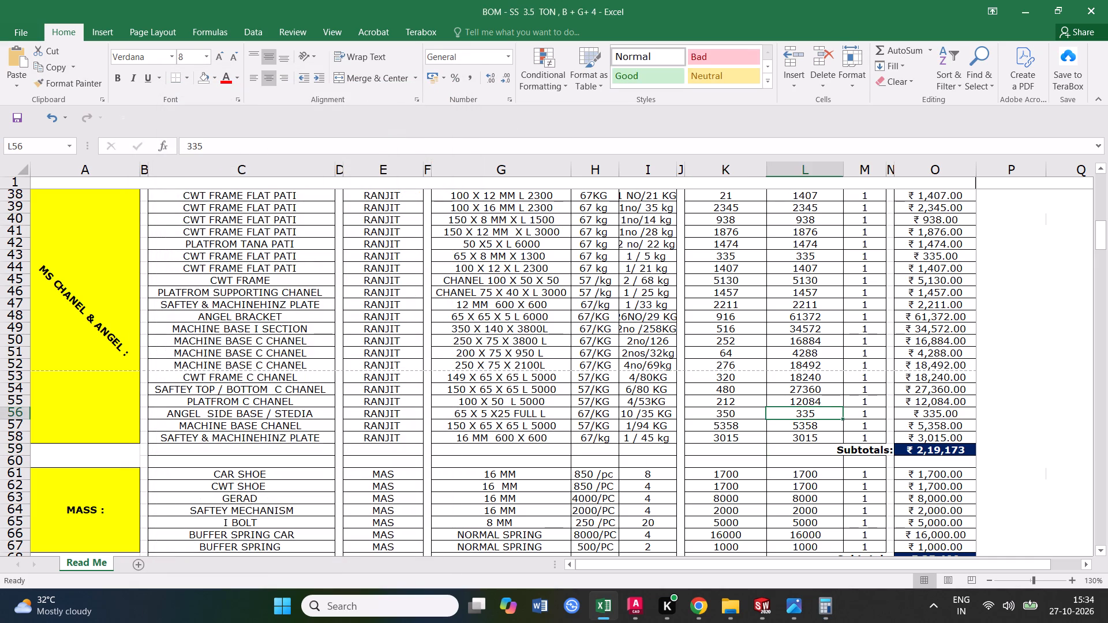
click(810, 412)
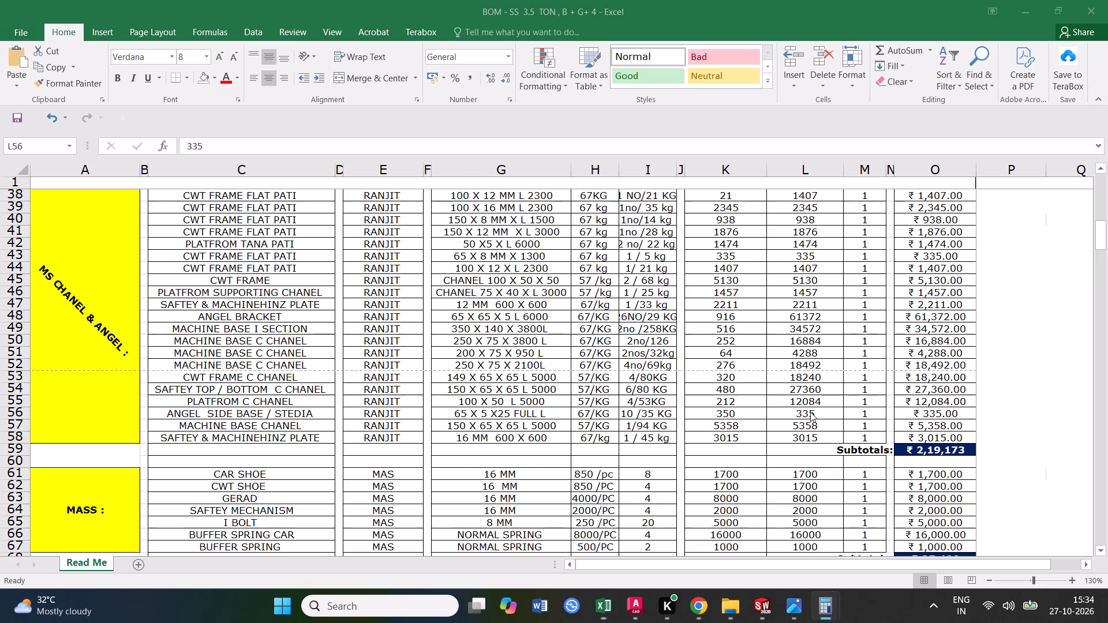
text(350*67)
key(Return)
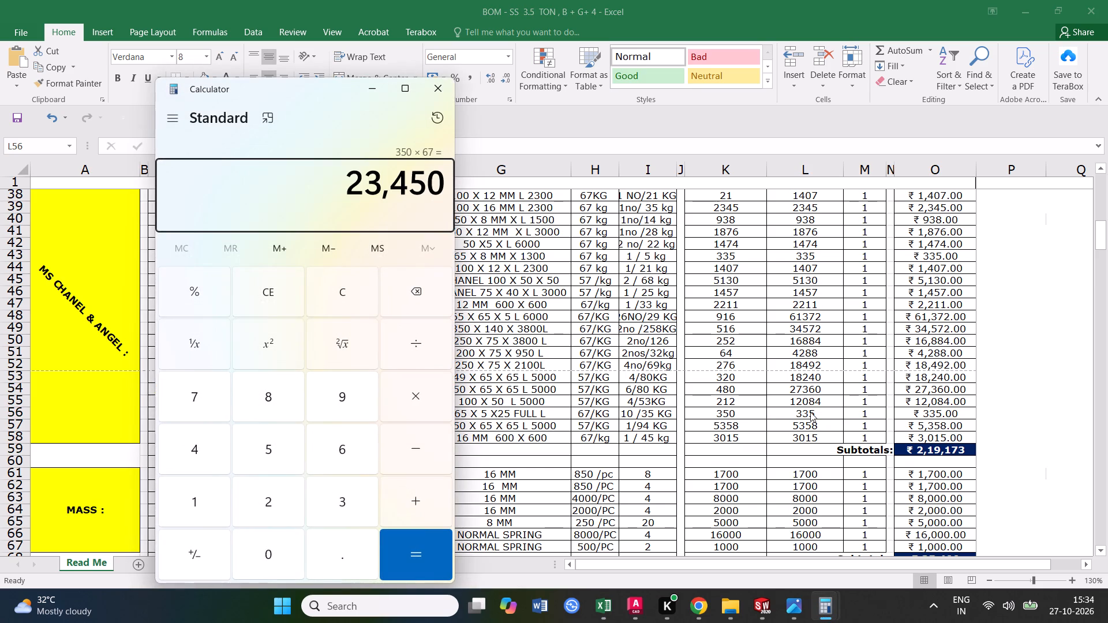
click(424, 81)
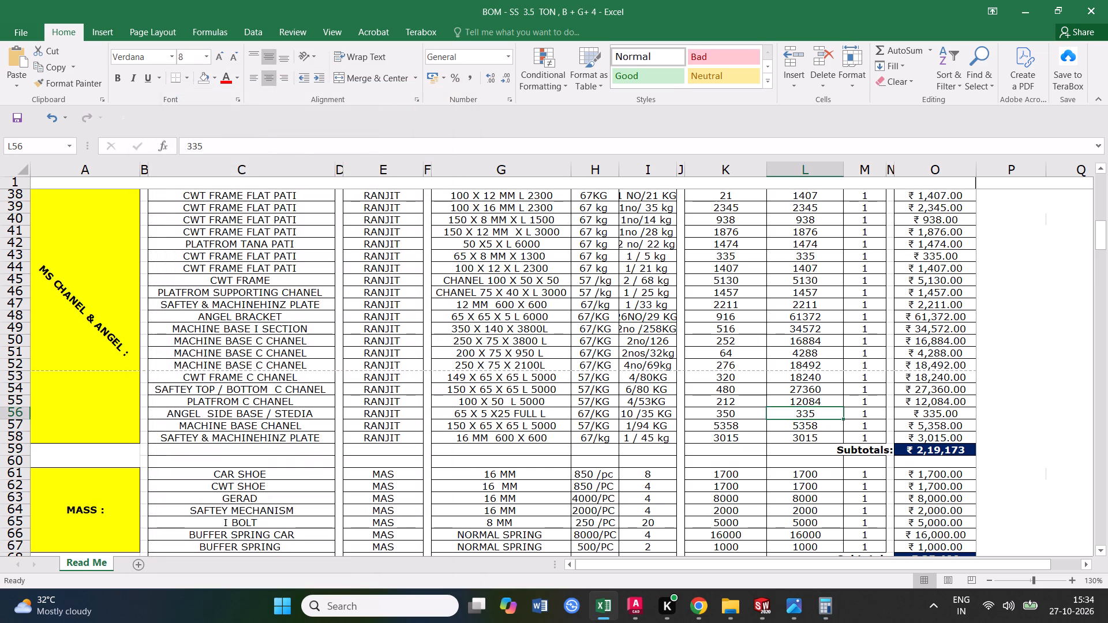
click(807, 403)
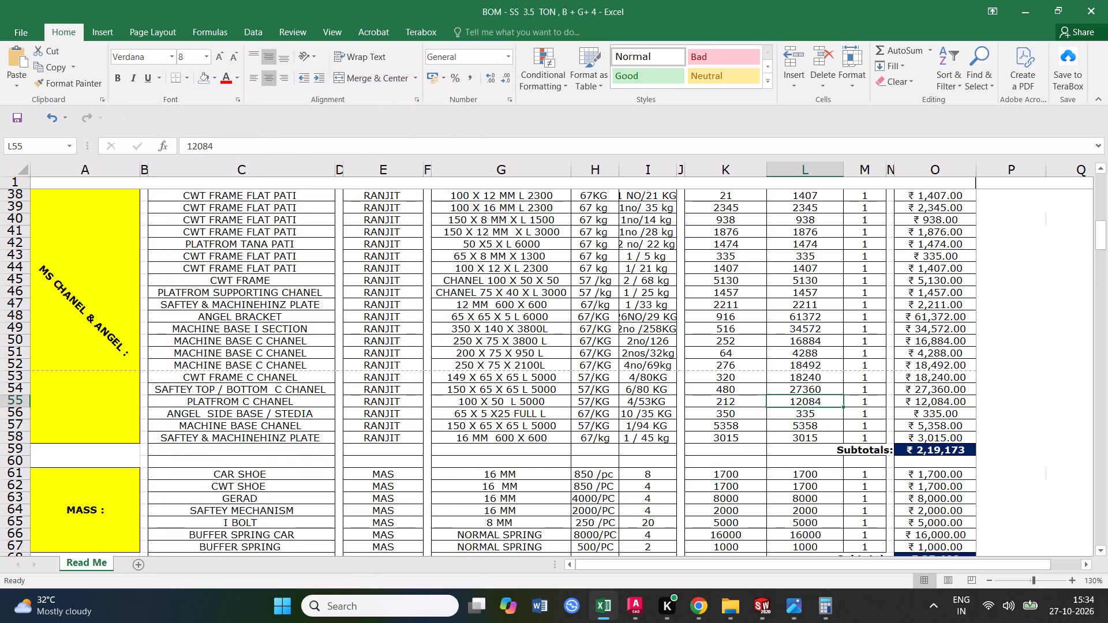
click(815, 415)
text(23450)
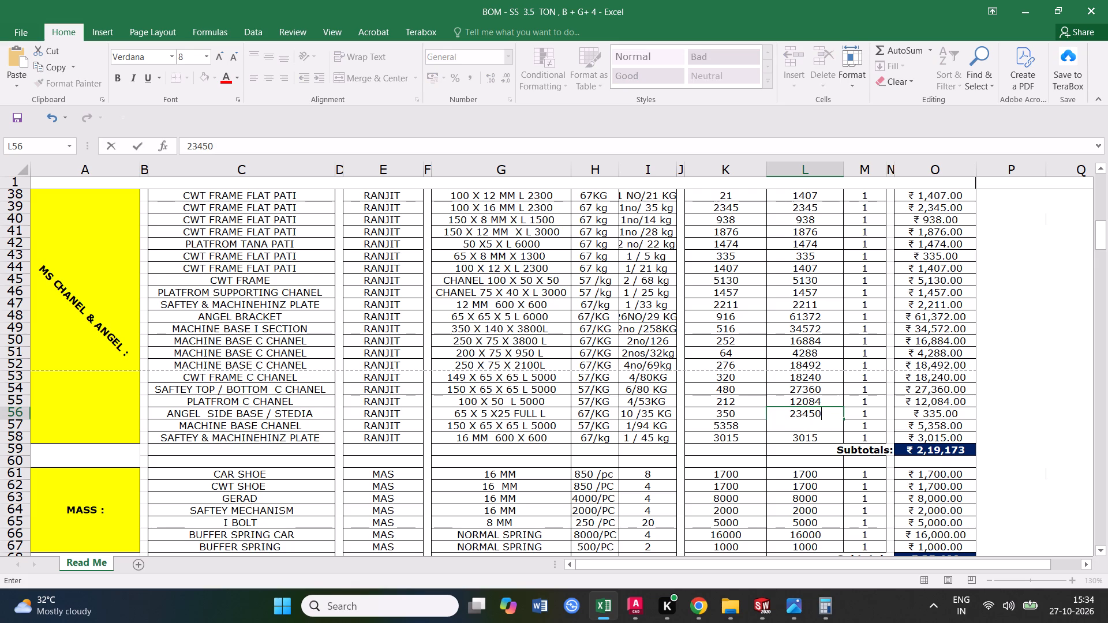
click(781, 449)
click(823, 414)
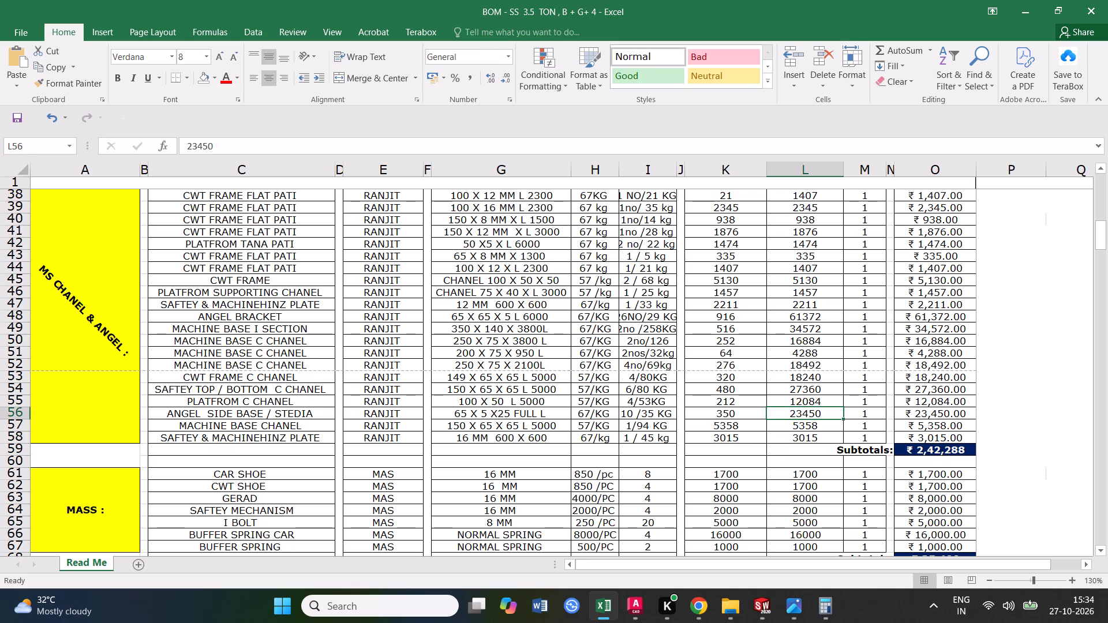
Check the completed ANGEL SIDE BASE / STEDIA row 56 and save the BOM workbook.
click(12, 413)
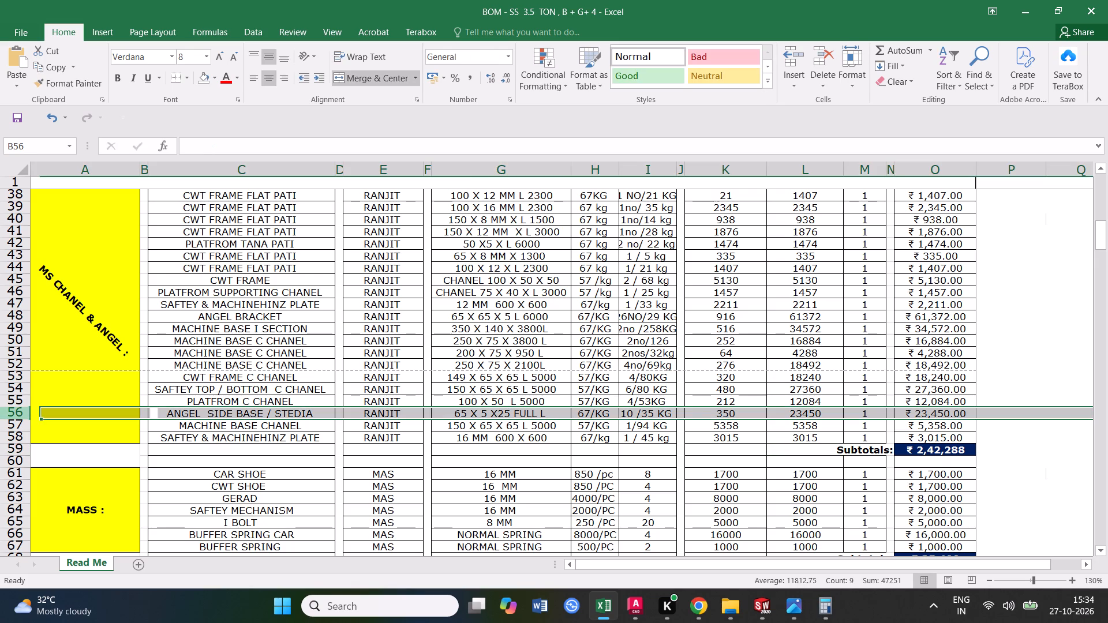
click(13, 114)
double_click(13, 114)
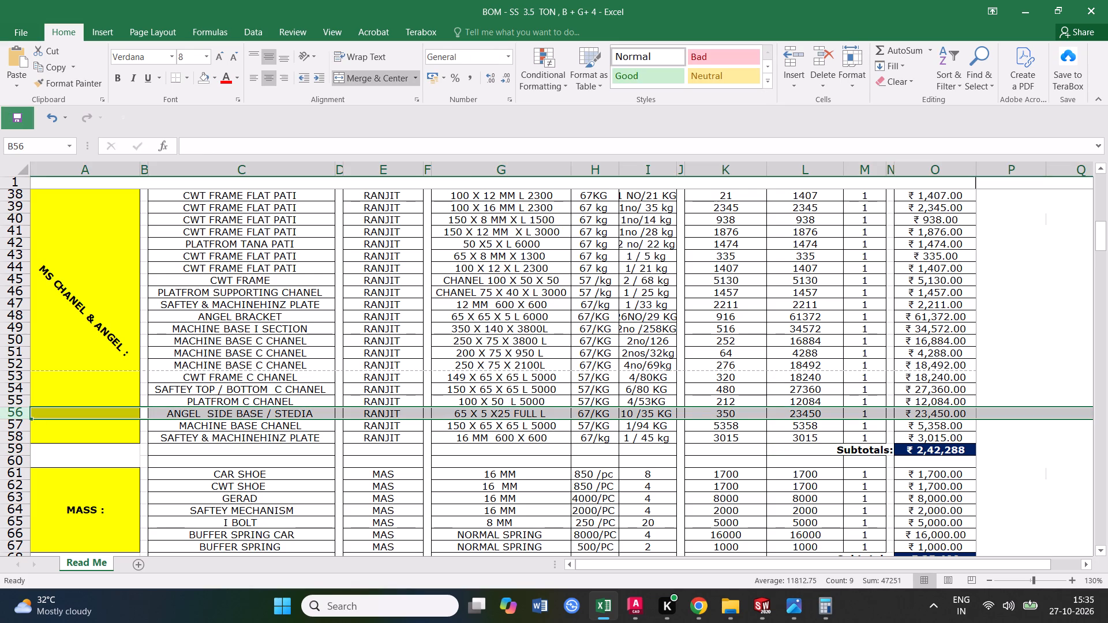
Delete the MACHINE BASE CHANEL row 57 from the MS CHANEL & ANGEL section and save the workbook.
scroll(256, 442, down, 1)
click(257, 384)
click(260, 394)
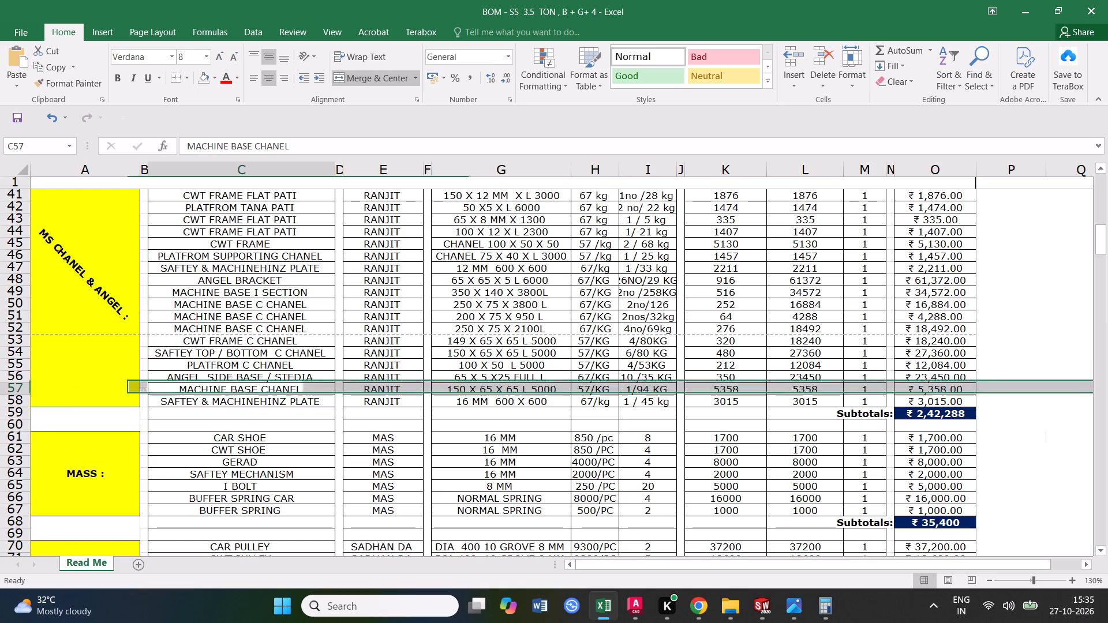
click(272, 393)
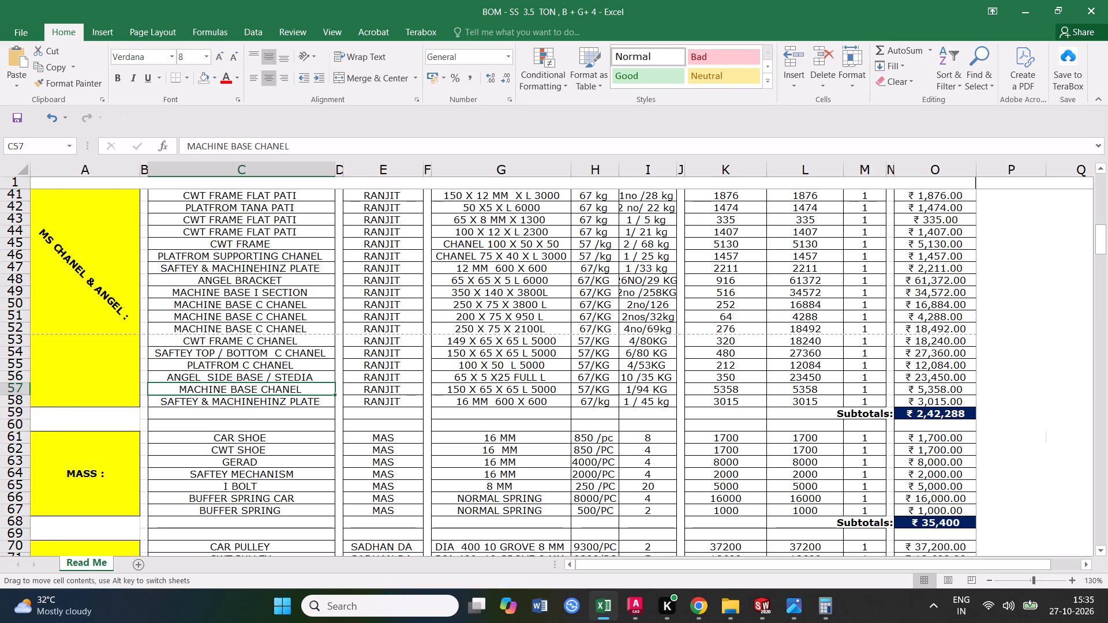
click(21, 388)
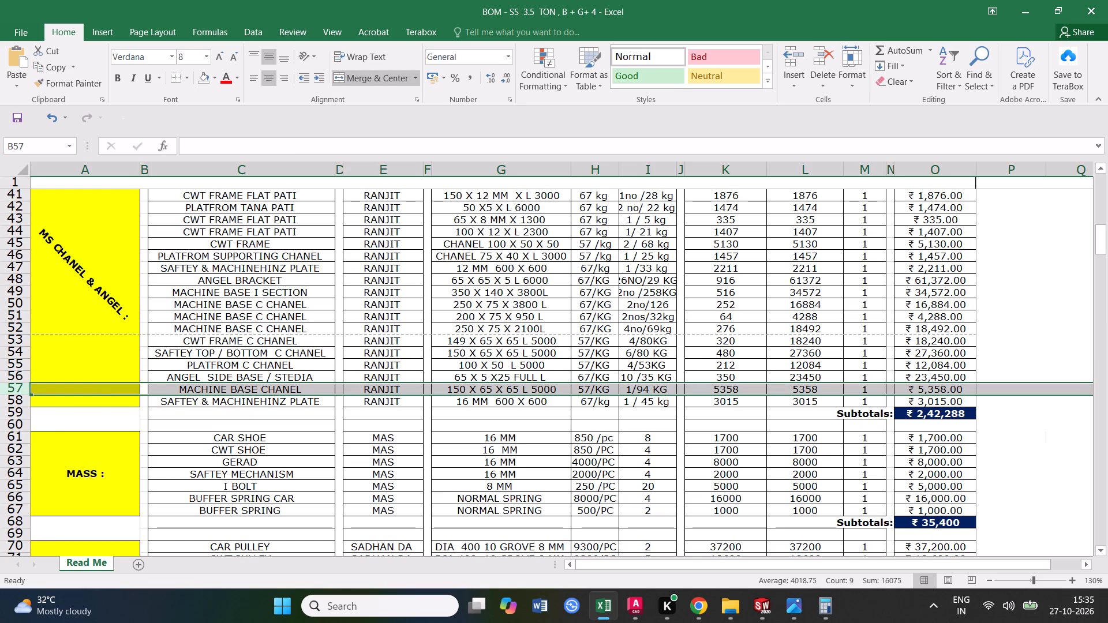
click(817, 72)
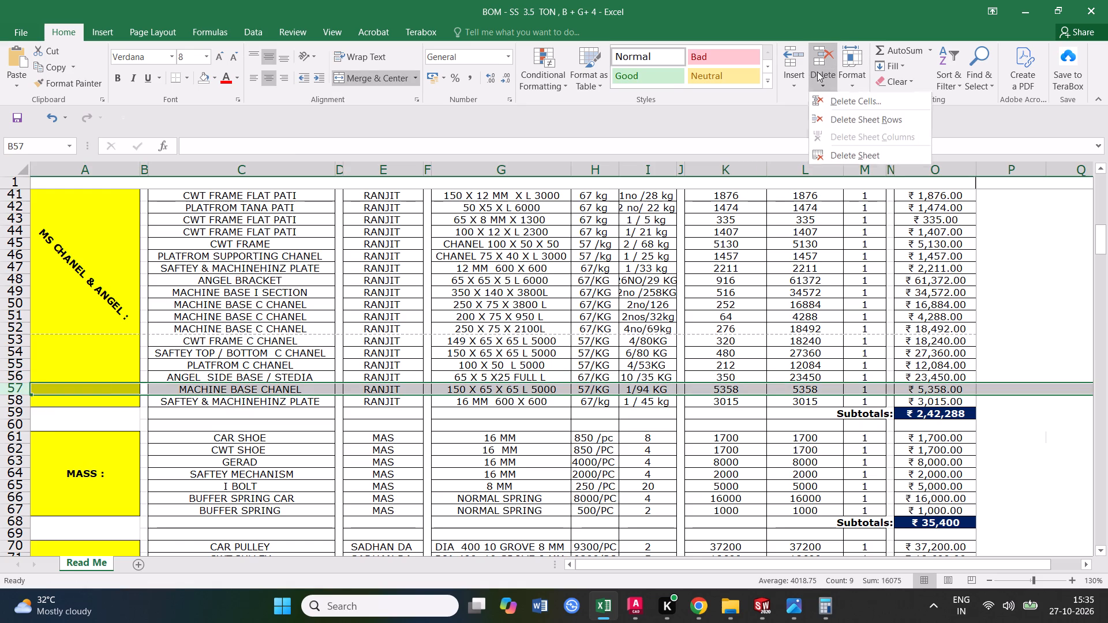
click(852, 97)
click(511, 453)
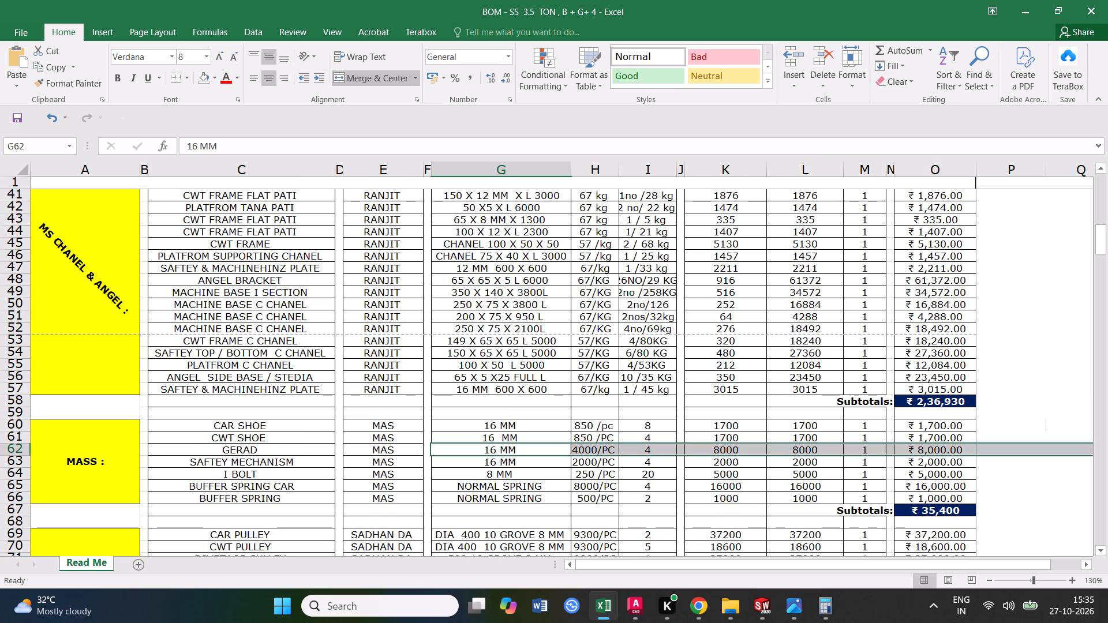
click(14, 121)
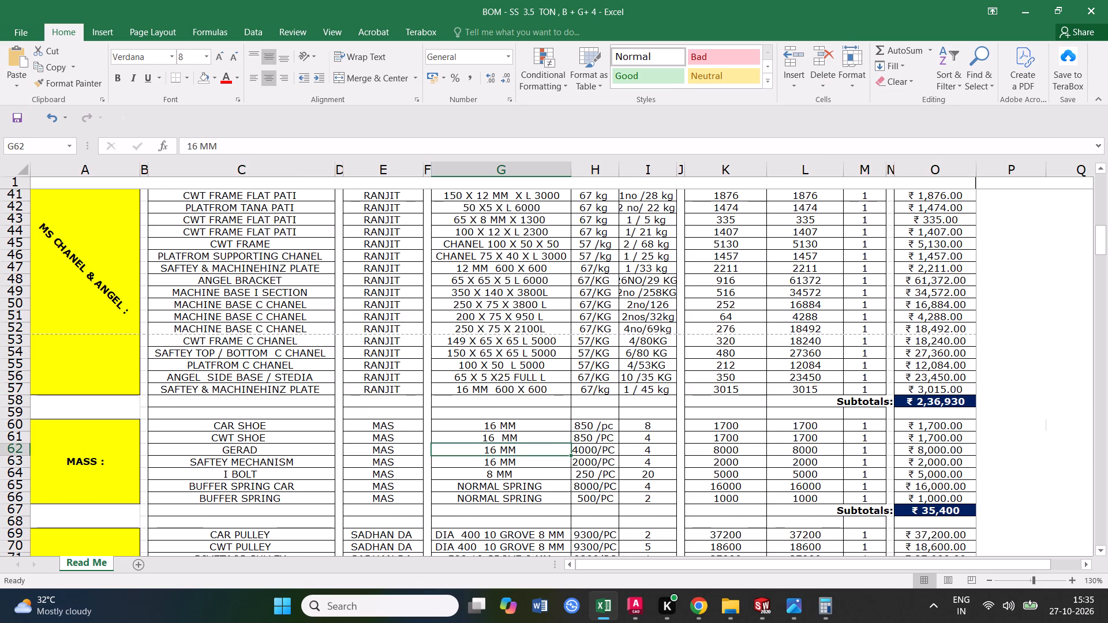
Check the MACHINE BASE C CHANEL rows 50 to 52 and save the workbook.
click(272, 307)
click(16, 307)
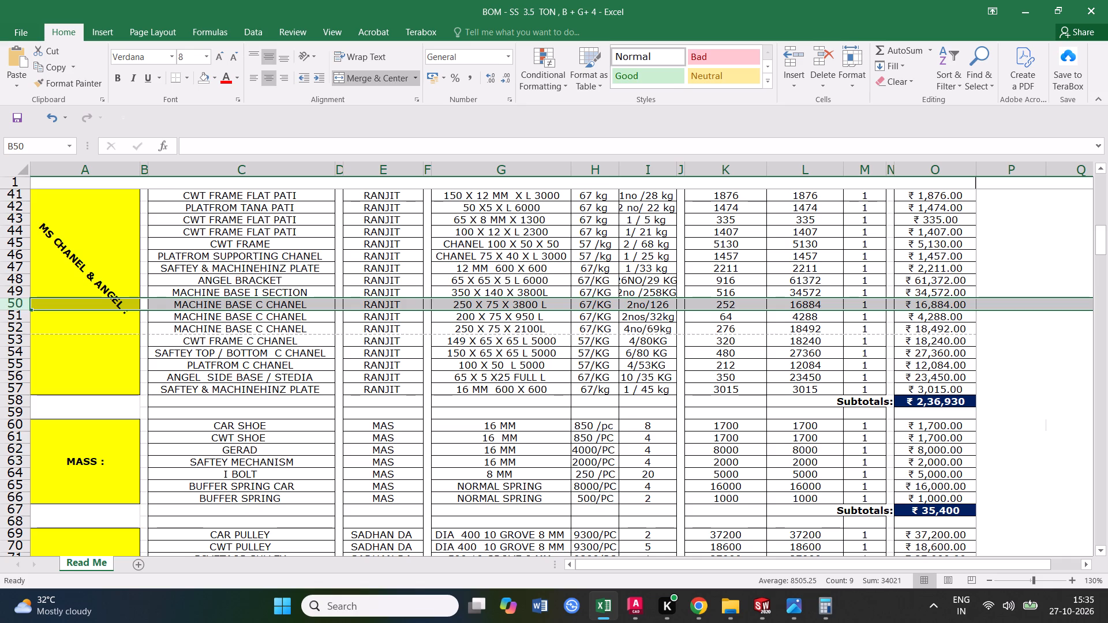
click(21, 328)
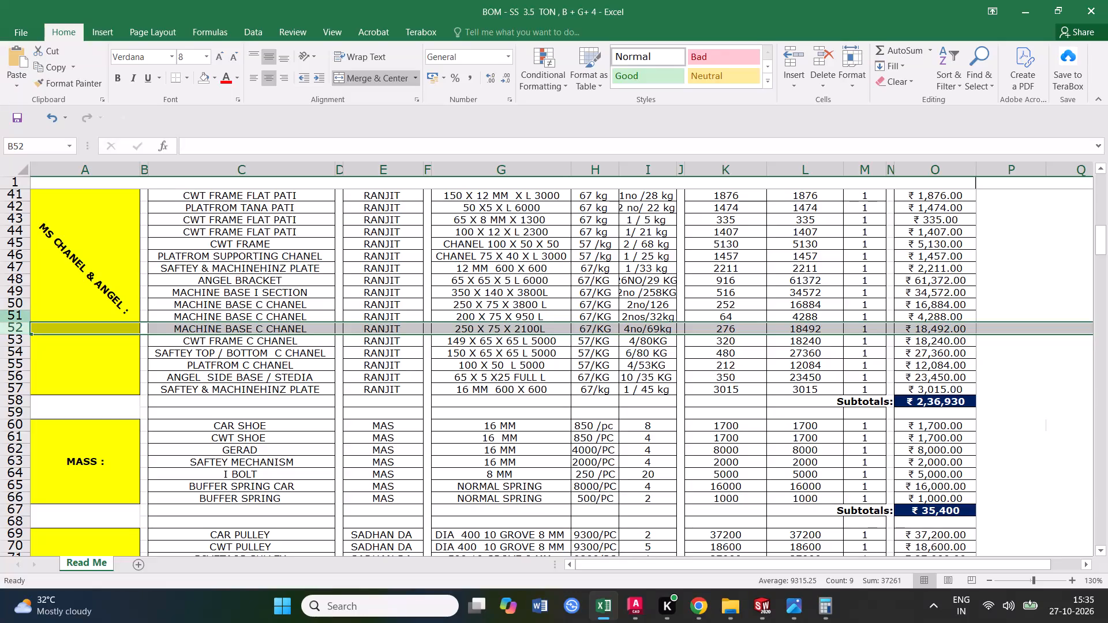
click(14, 314)
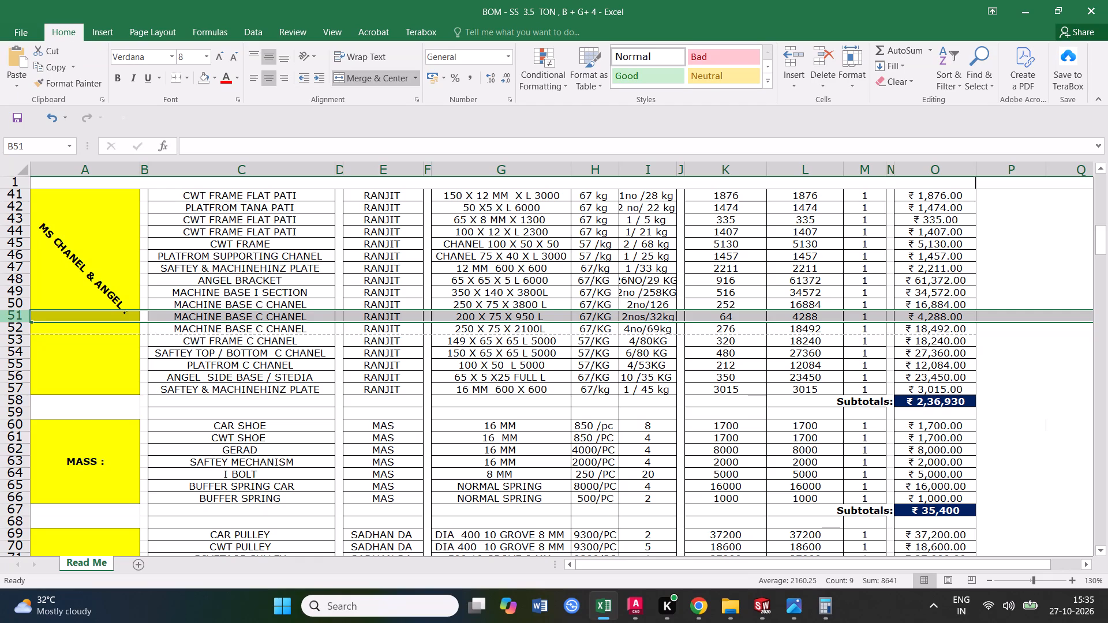
click(13, 302)
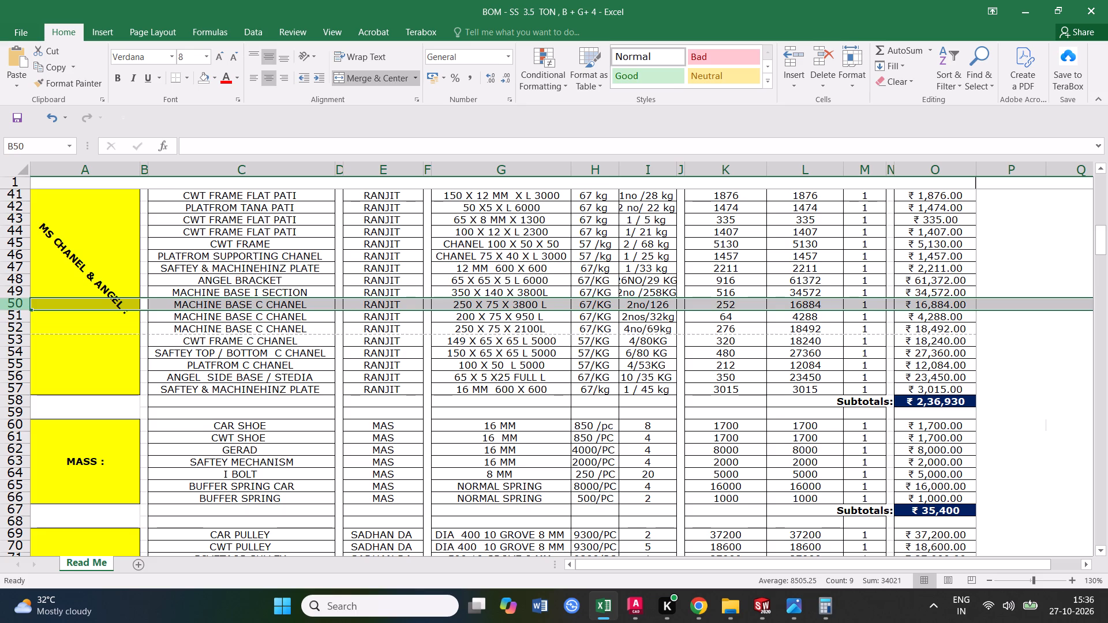
click(10, 115)
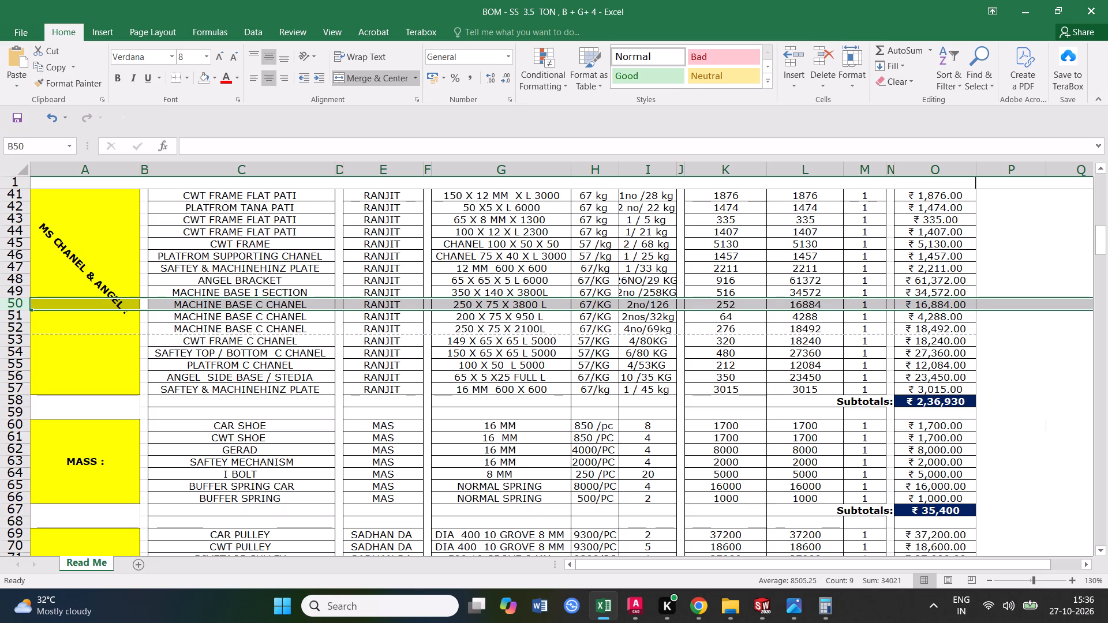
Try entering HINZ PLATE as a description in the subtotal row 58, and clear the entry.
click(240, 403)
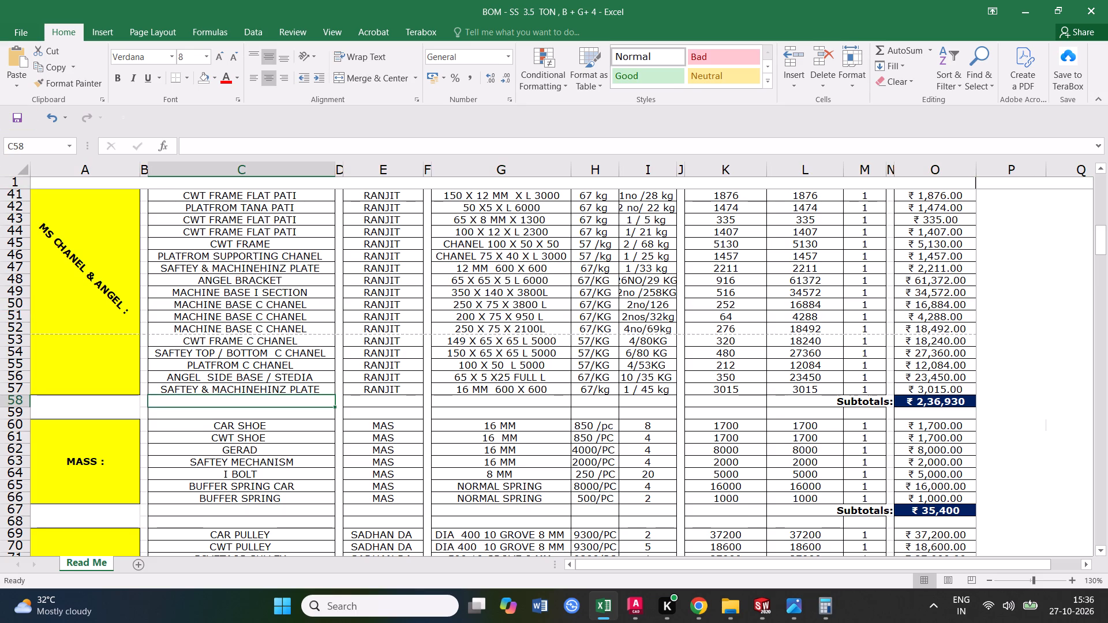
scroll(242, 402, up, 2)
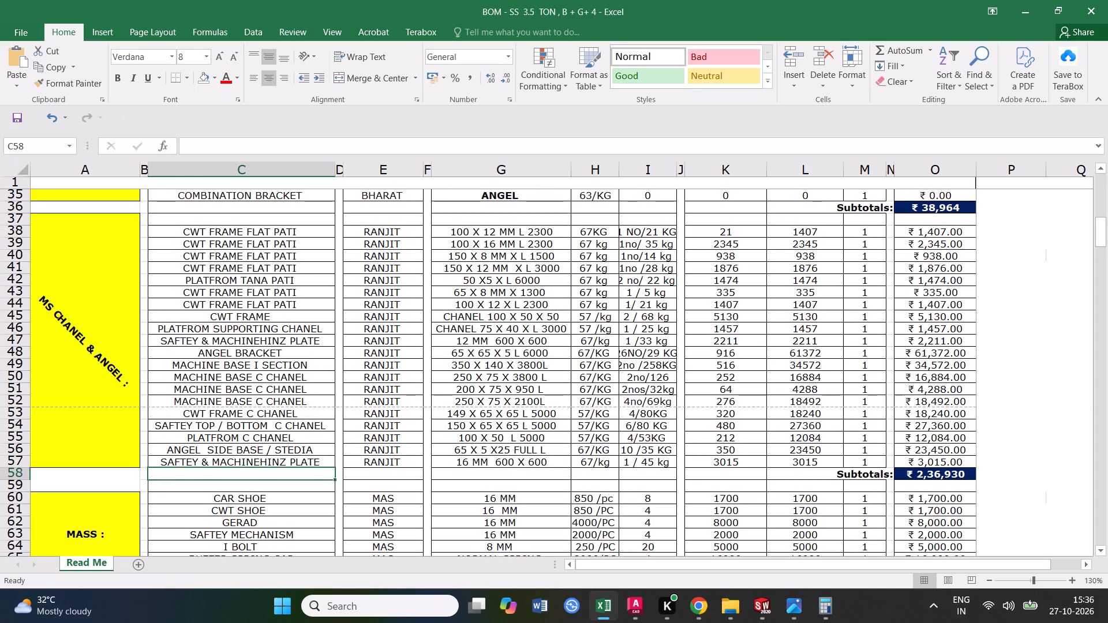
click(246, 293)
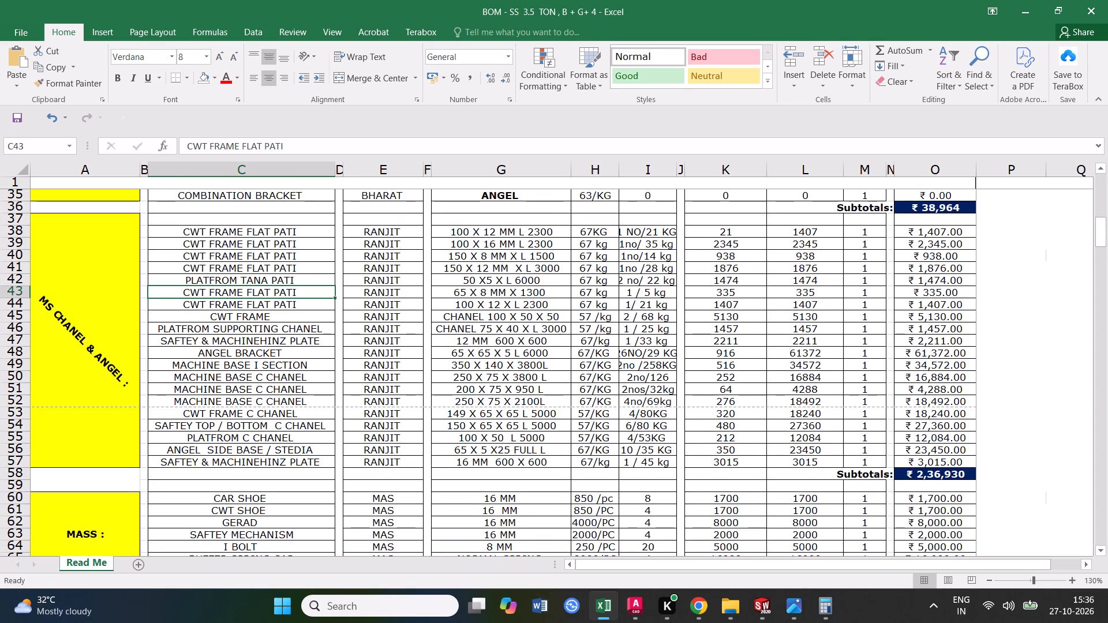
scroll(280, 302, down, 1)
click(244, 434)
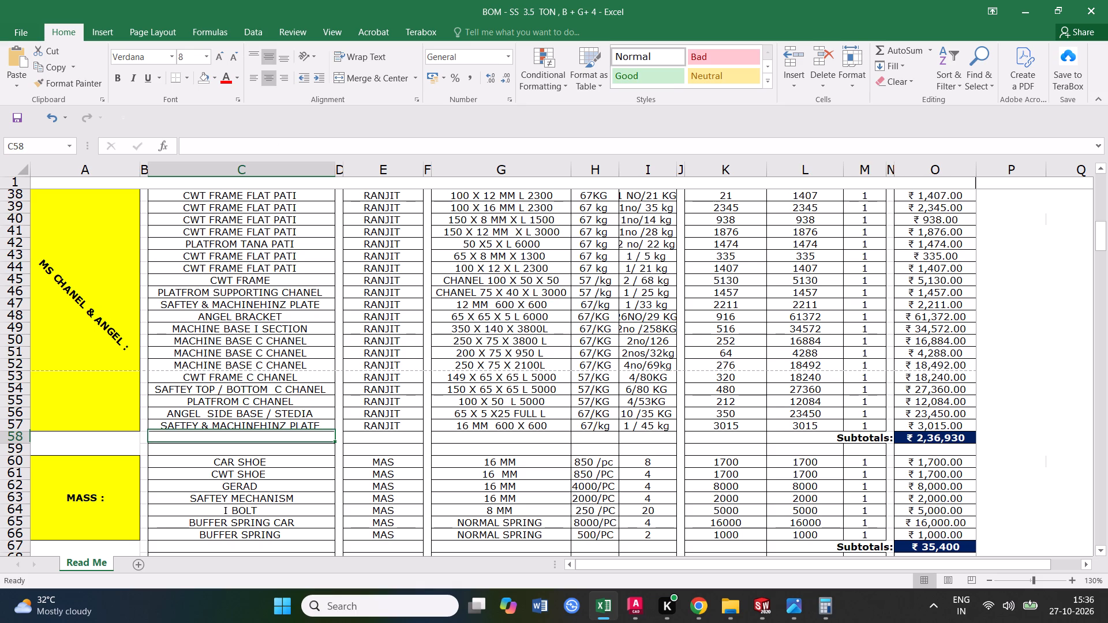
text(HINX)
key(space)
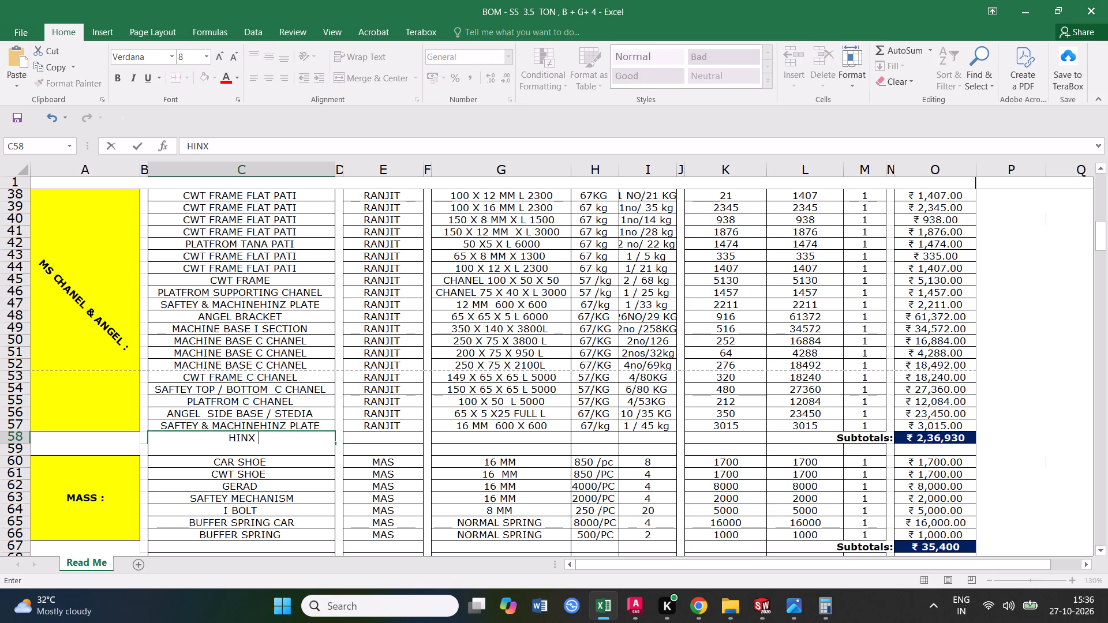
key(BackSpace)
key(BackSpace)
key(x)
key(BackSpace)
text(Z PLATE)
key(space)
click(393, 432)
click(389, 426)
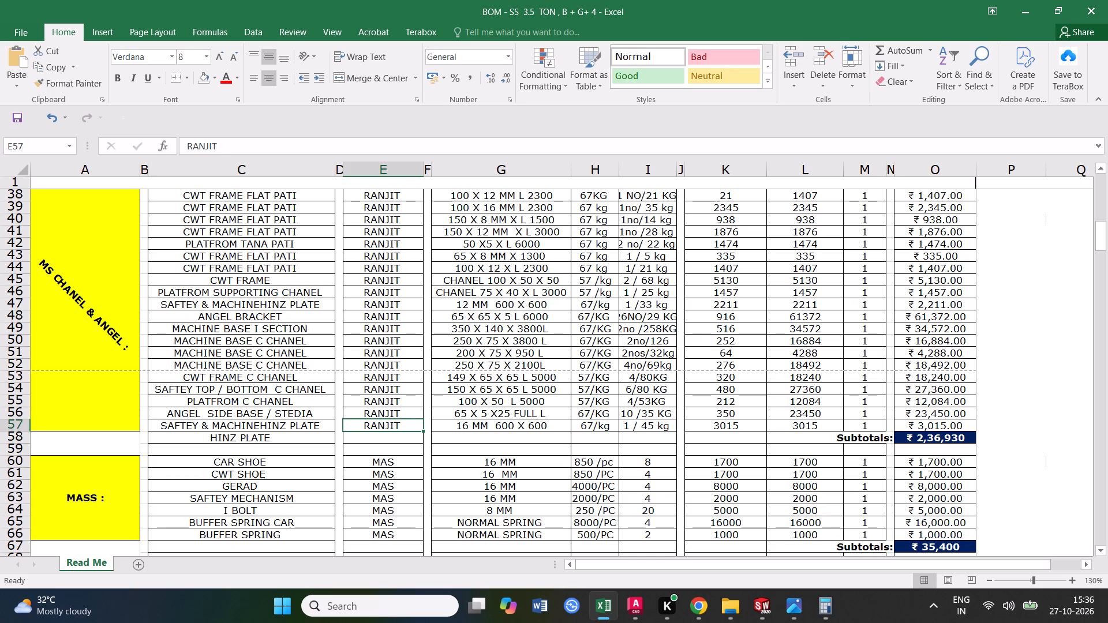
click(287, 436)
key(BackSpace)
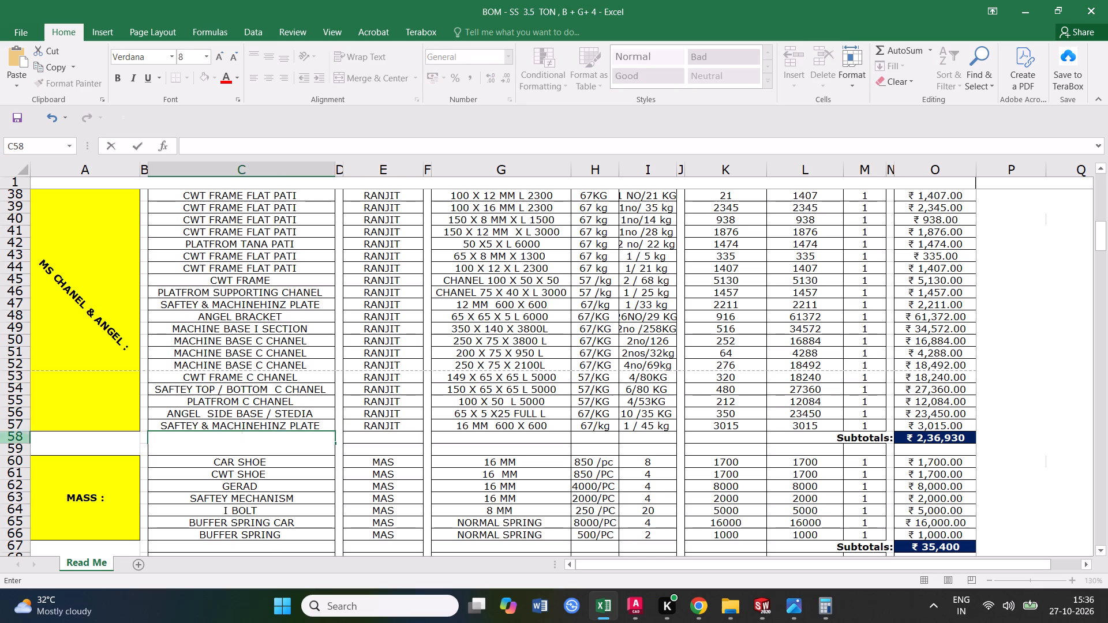
Insert a blank row above the SAFTEY & MACHINEHINZ PLATE entry in row 57.
click(14, 422)
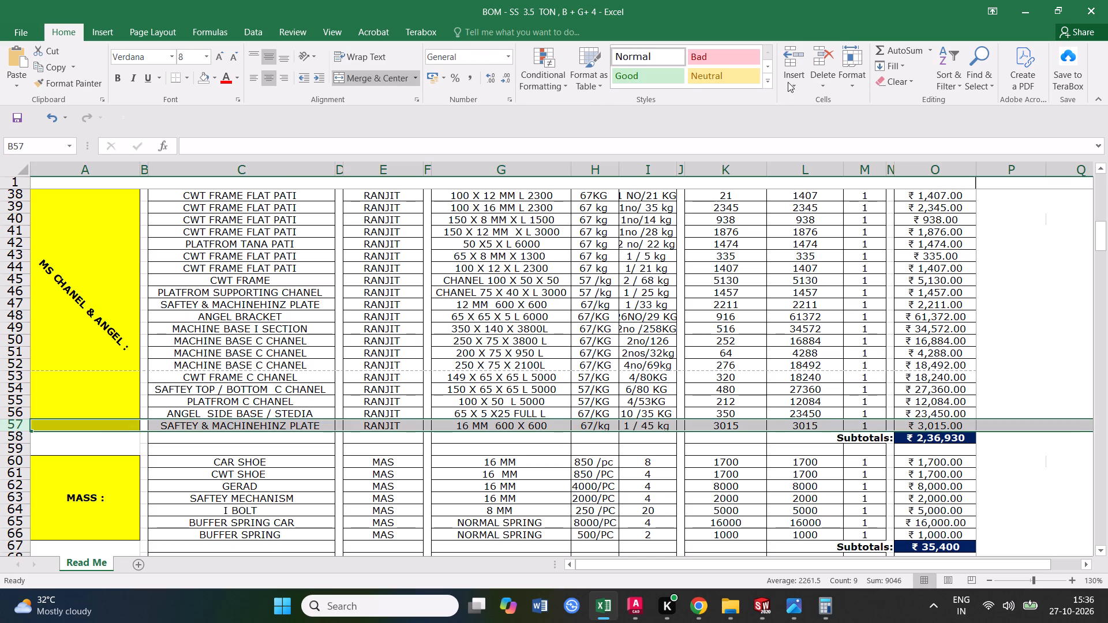
click(790, 78)
click(819, 106)
click(387, 452)
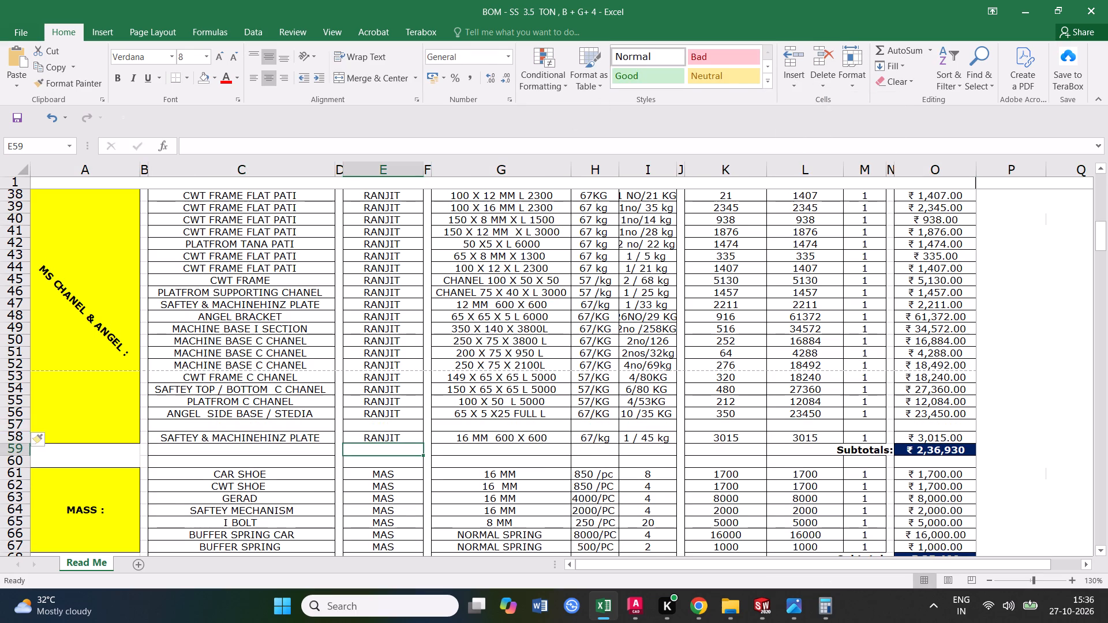
Enter HITCH PLATE as the description in the blank row 57.
click(259, 427)
text(HINZ PLATE)
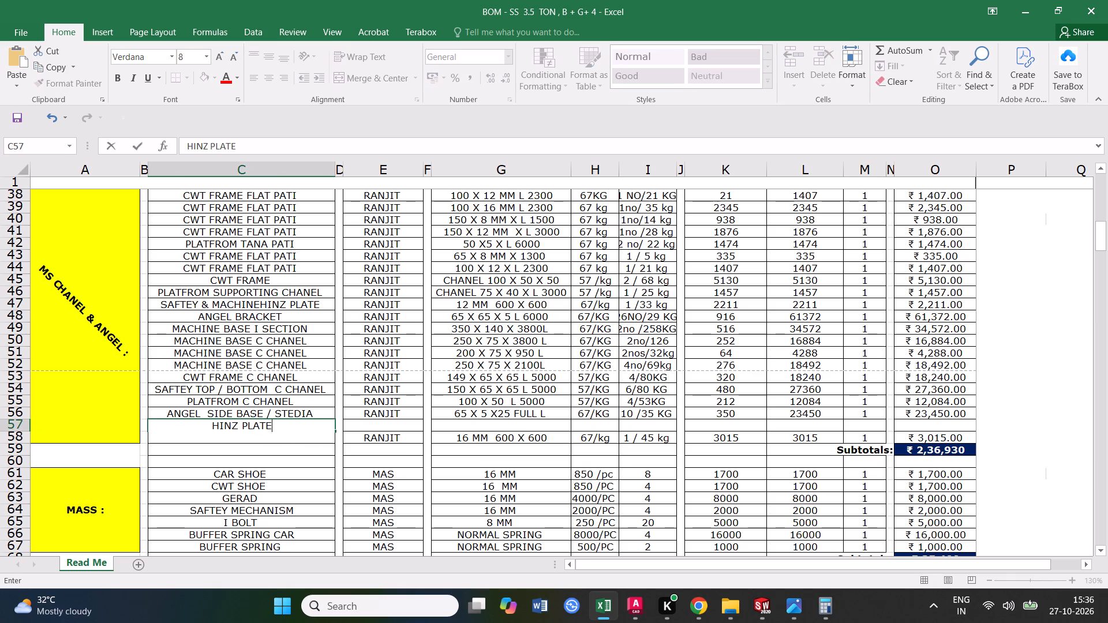
key(space)
click(364, 415)
double_click(235, 430)
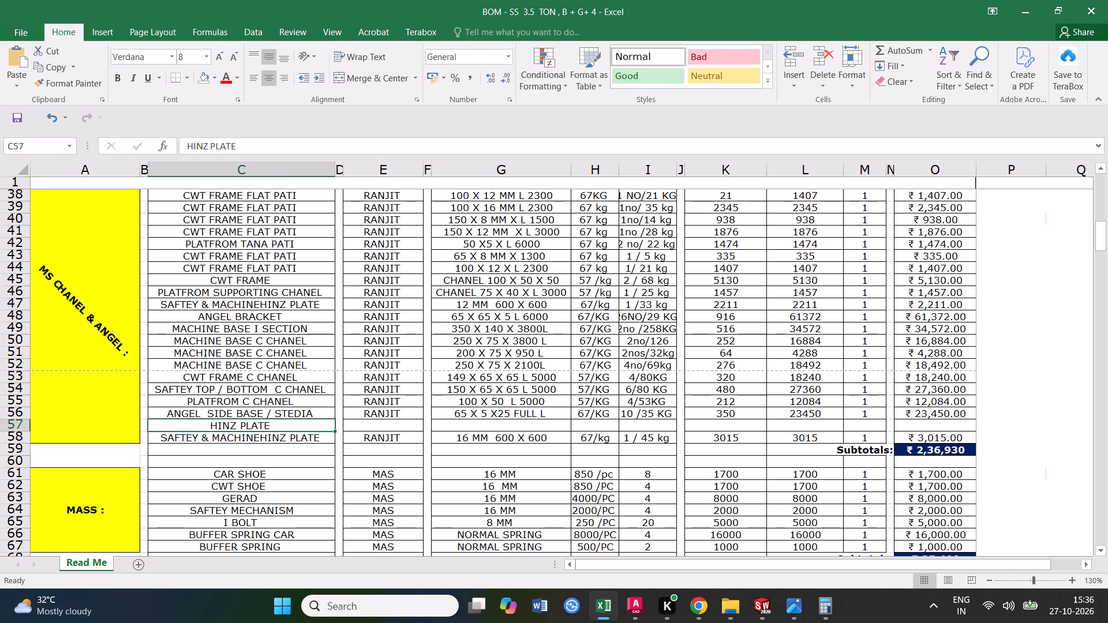
double_click(237, 423)
key(BackSpace)
key(BackSpace)
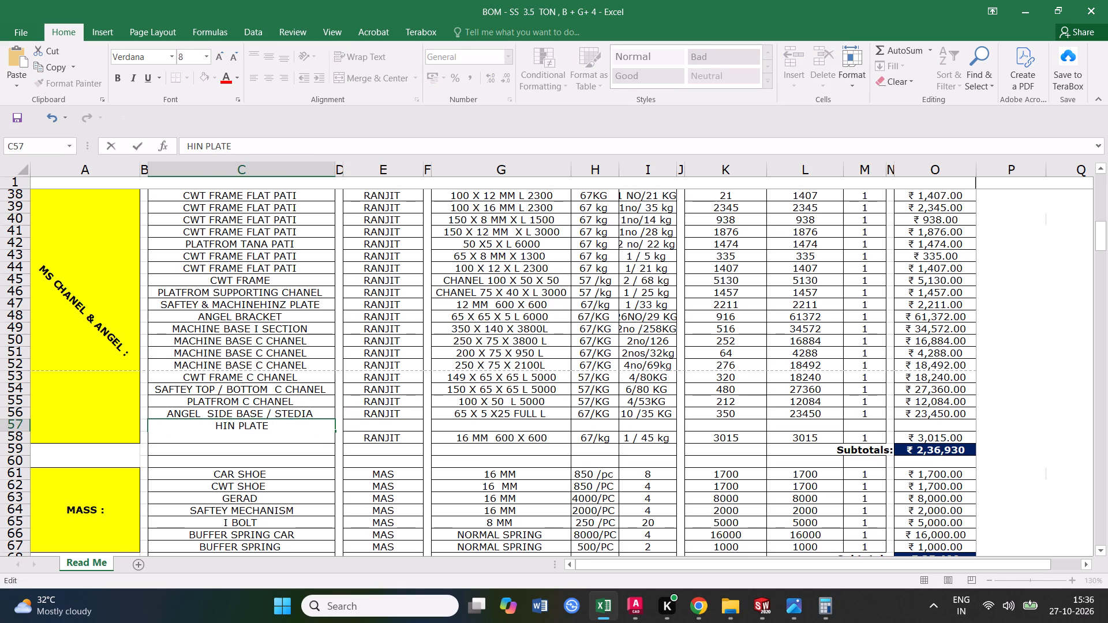
key(n)
key(BackSpace)
text(TCH)
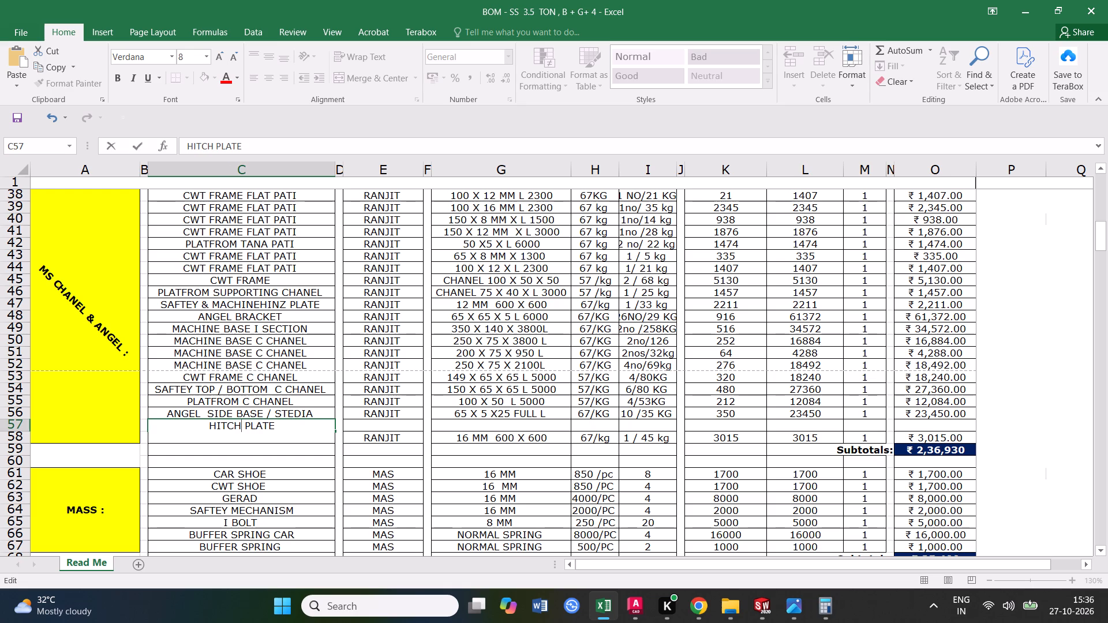
click(238, 446)
Fill the supplier RANJIT from row 56 down into the HITCH PLATE row.
click(413, 425)
click(389, 415)
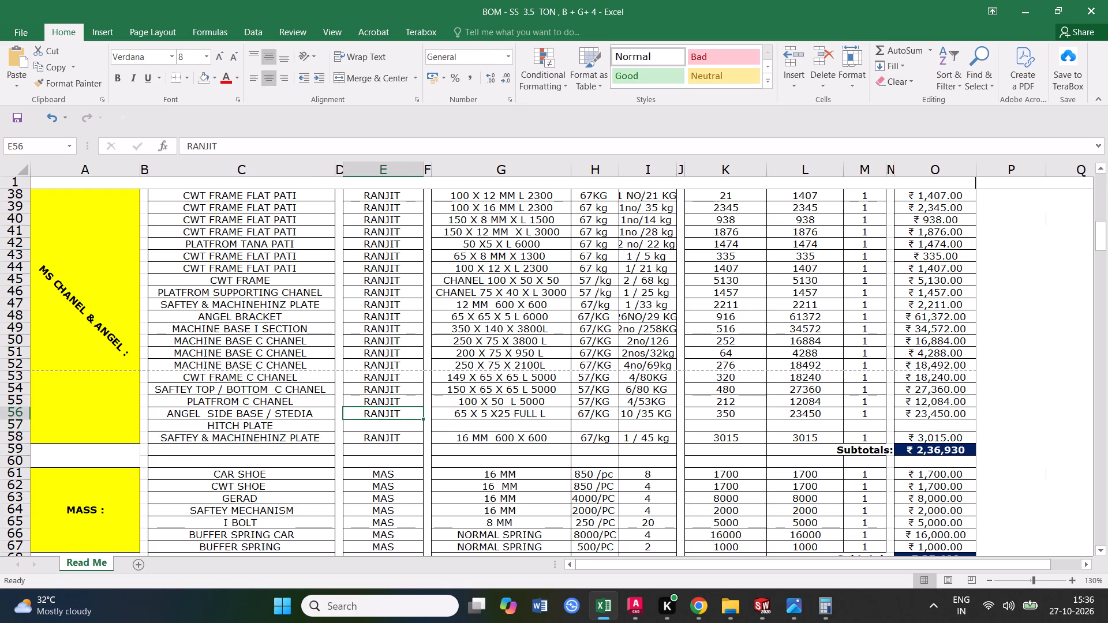
drag(421, 418, 424, 431)
Enter the size 800 X800X16 and the rate 67/KG in the HITCH PLATE row 57.
click(472, 425)
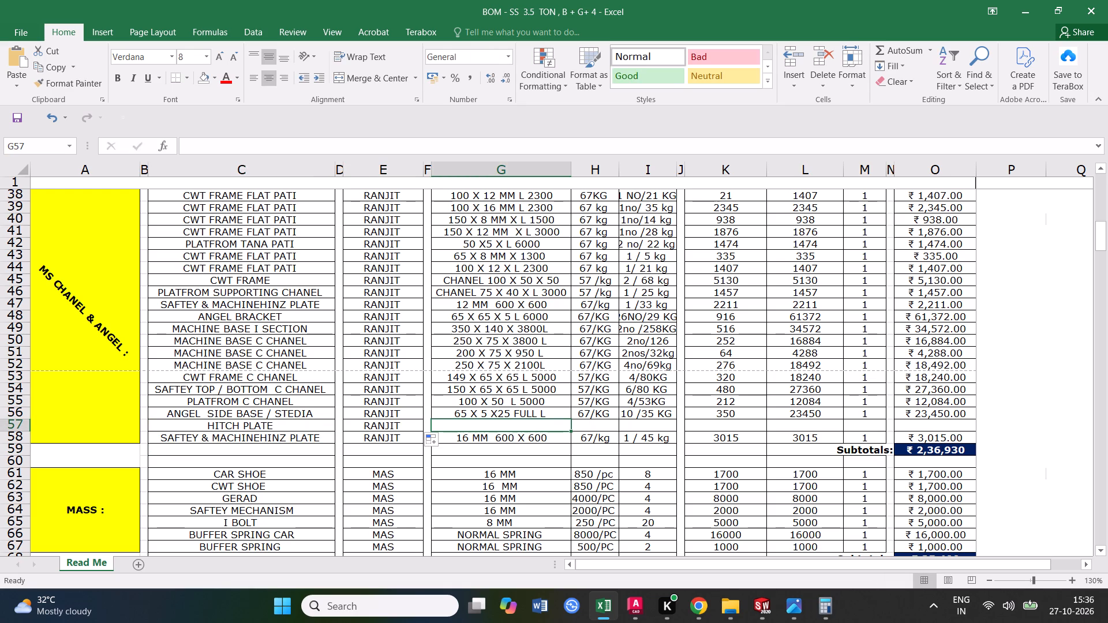
text(800 X800X12X)
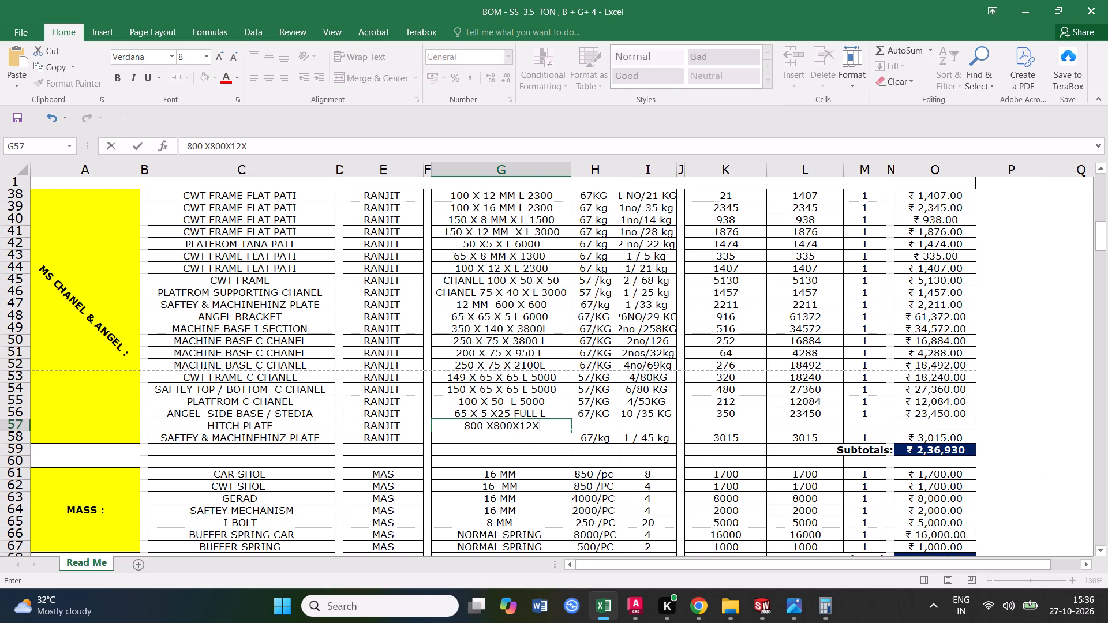
key(BackSpace)
key(BackSpace)
key(BackSpace)
text(16)
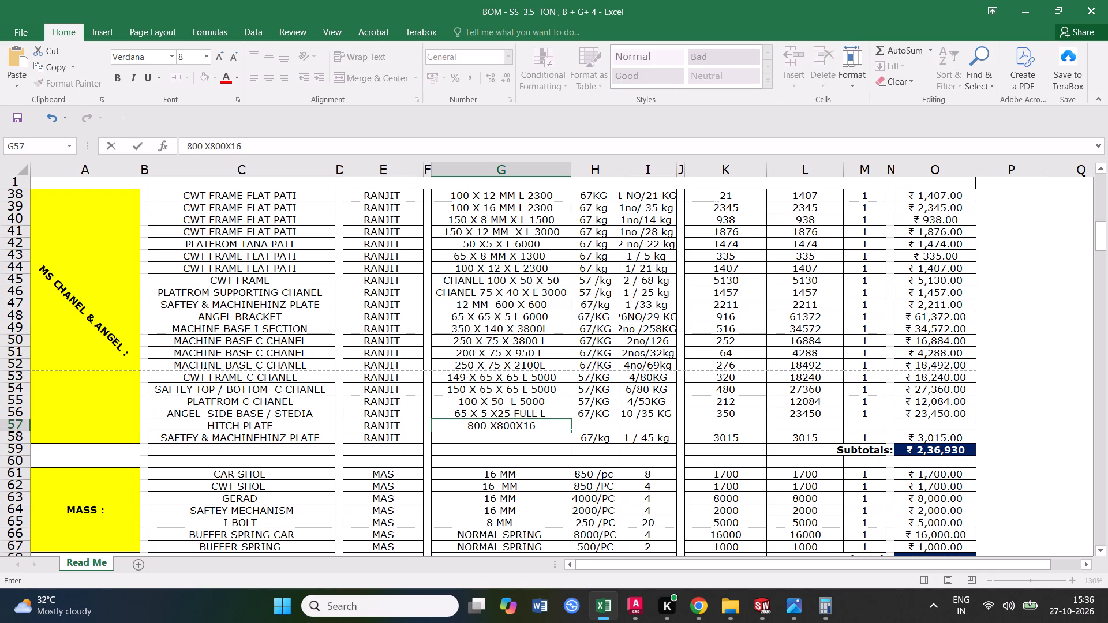
click(598, 425)
text(67/KG)
click(612, 486)
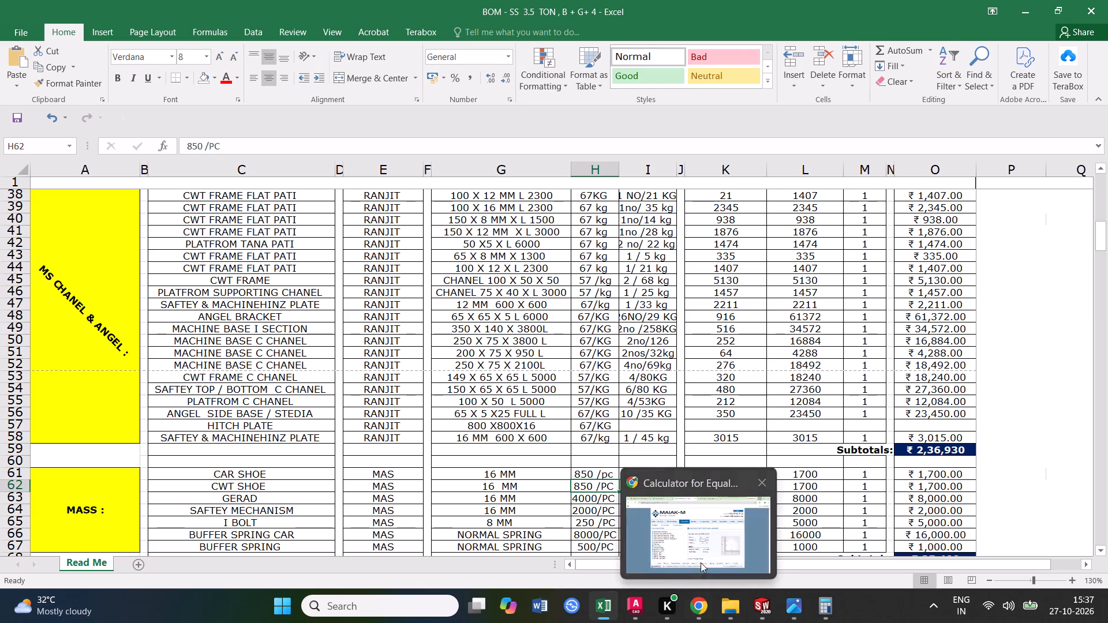
Switch to Chrome and calculate the weight of one steel plate with thickness 16 mm, width 800 mm and length 800 mm in the MAIAK-M calculator.
click(701, 562)
click(290, 271)
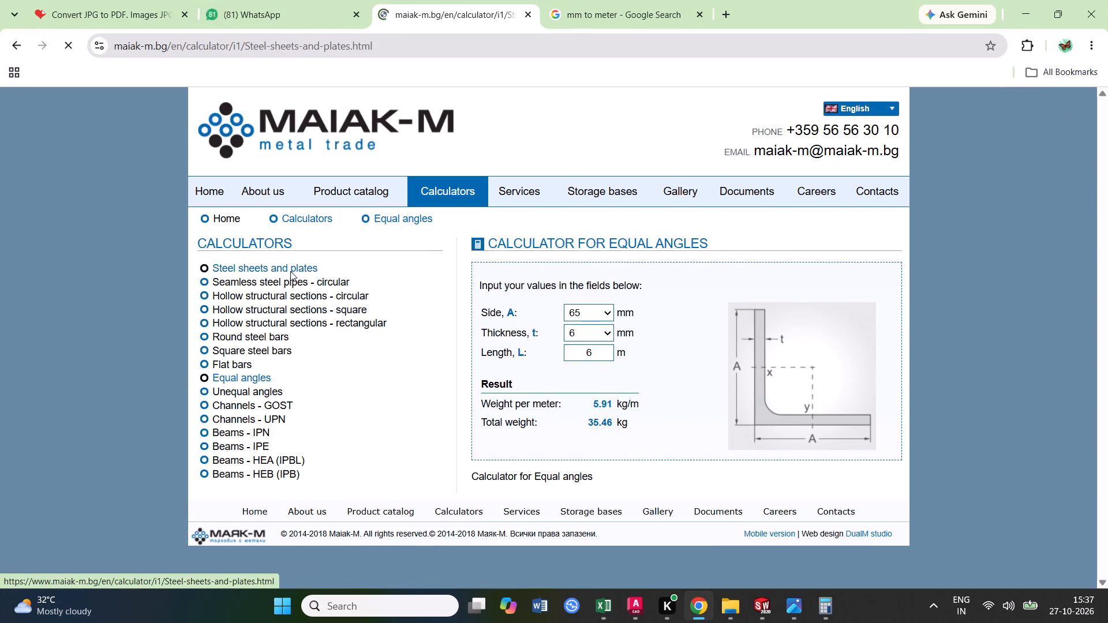
drag(607, 313, 592, 314)
text(16)
drag(610, 334, 565, 339)
text(800)
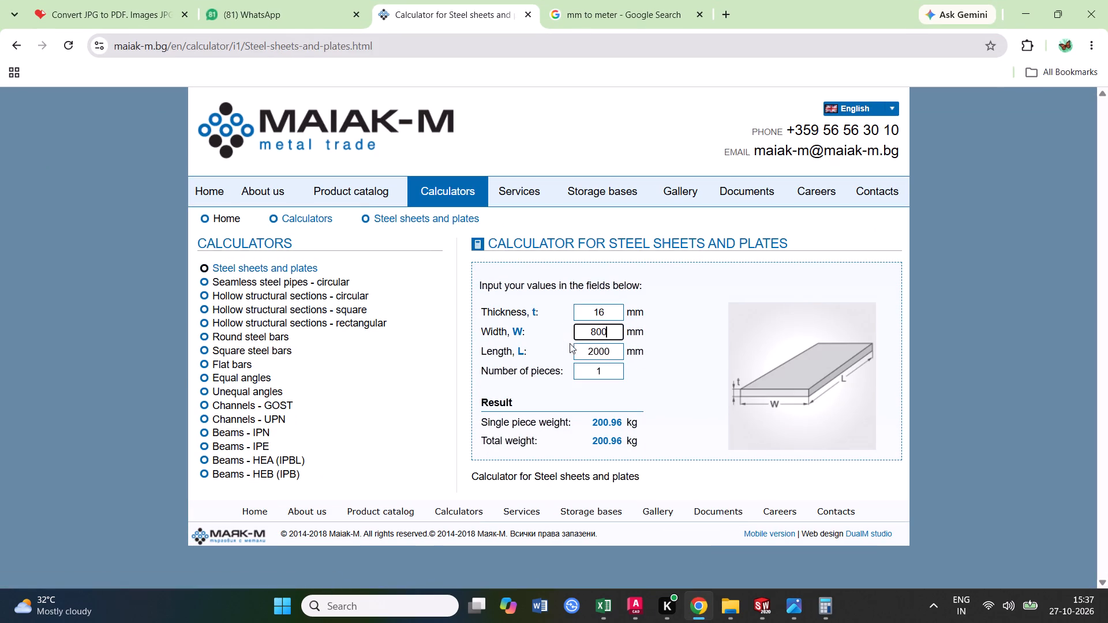
drag(620, 351, 583, 355)
key(8)
key(0)
key(0)
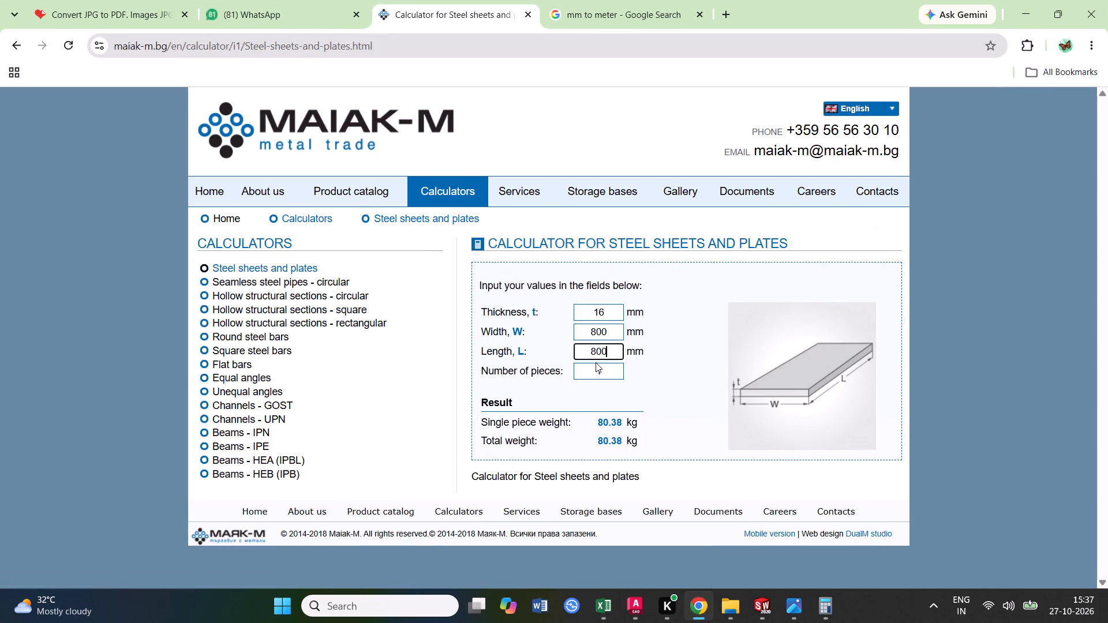
click(604, 374)
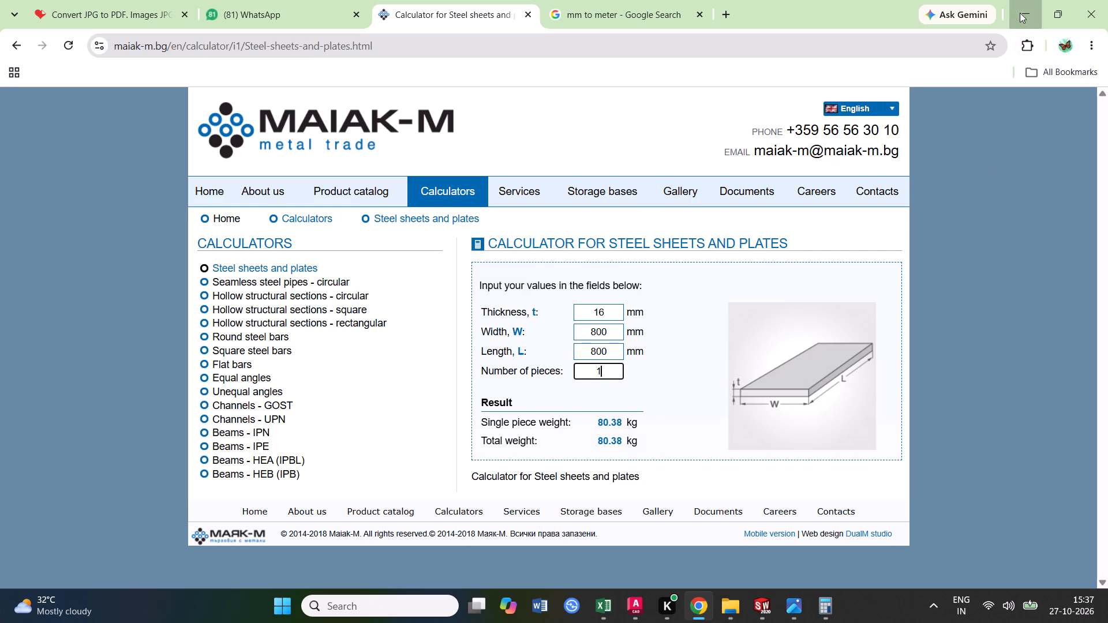
Return to the BOM in Excel and enter quantity 2 / 80 KG and unit price value 160 in the HITCH PLATE row 57.
click(1020, 13)
click(638, 423)
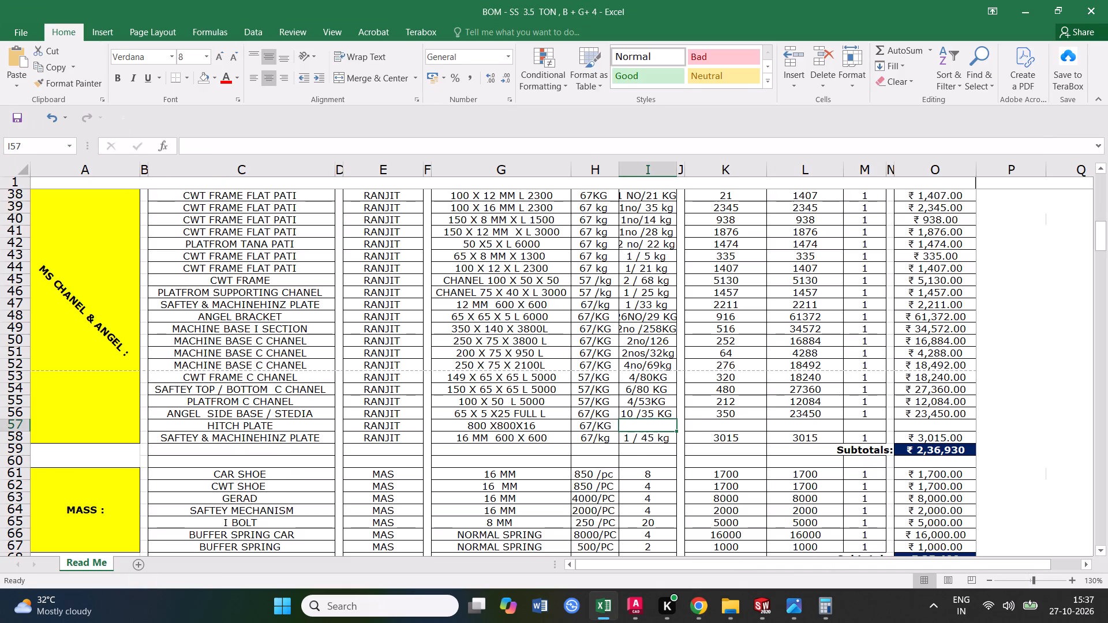
key(1)
key(BackSpace)
text(2)
key(space)
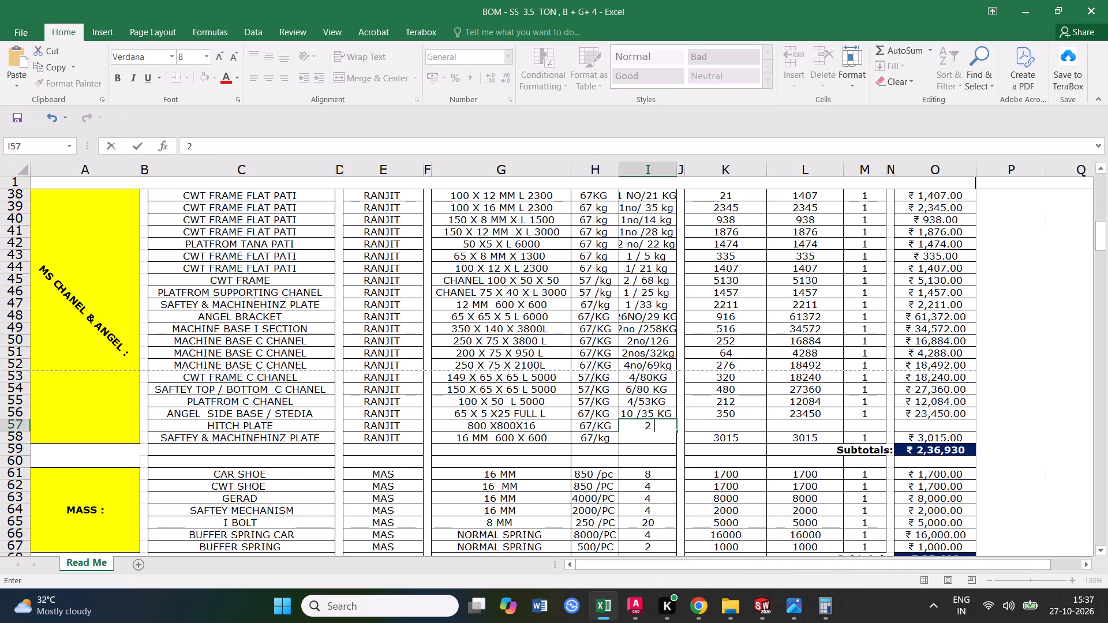
text(/ 8)
text(0 KG)
key(space)
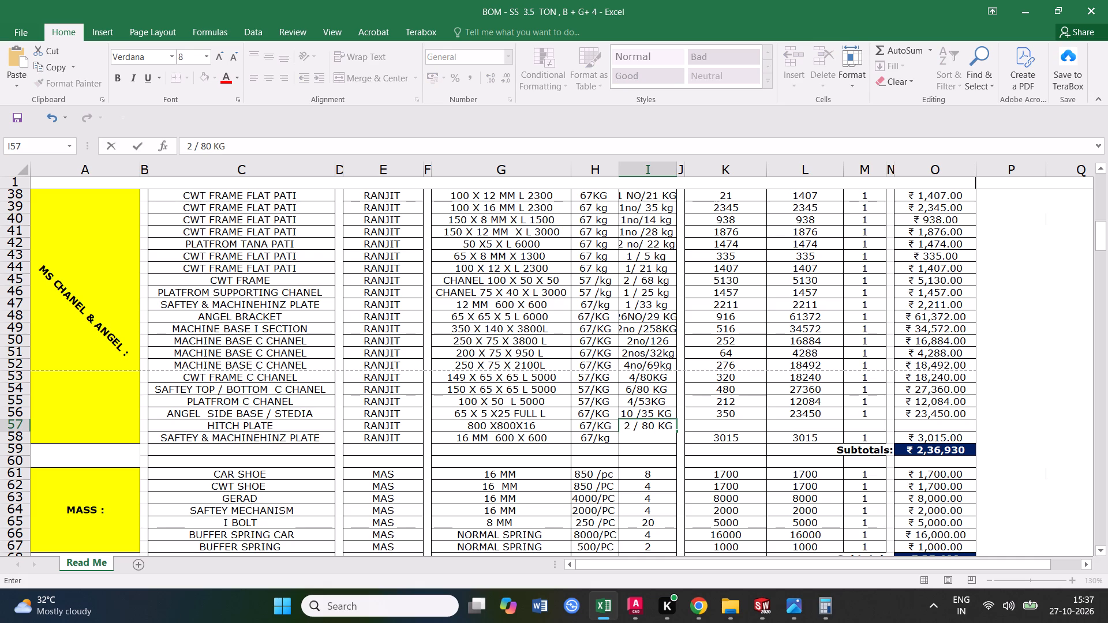
click(721, 423)
text(160)
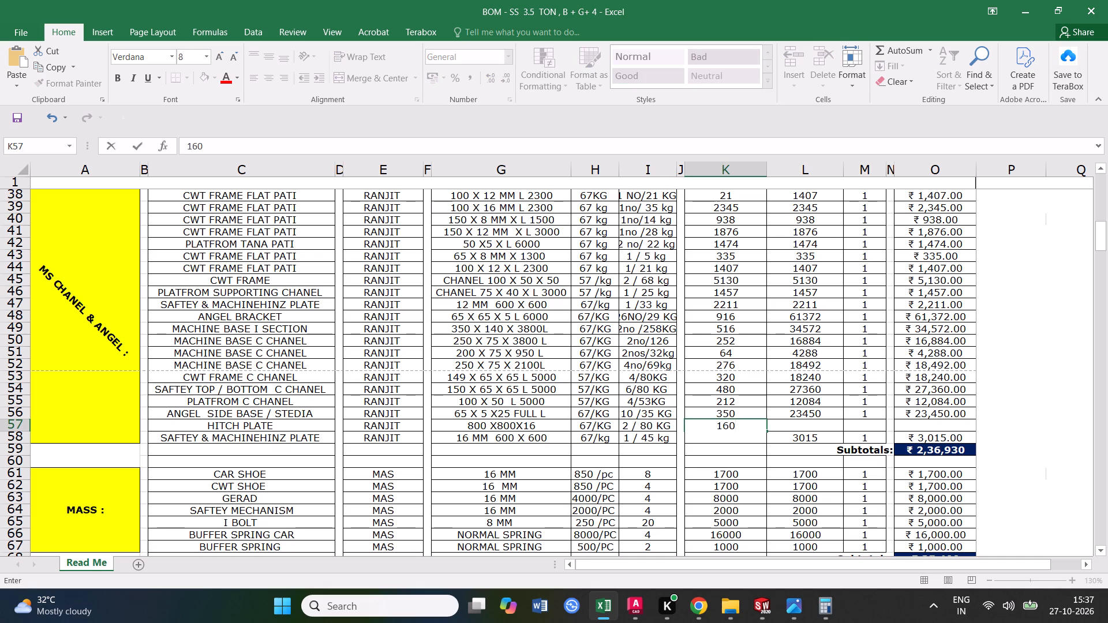
Calculate 80 × 67 in Calculator and enter 5360 as the HITCH PLATE price per lift in row 57.
click(810, 427)
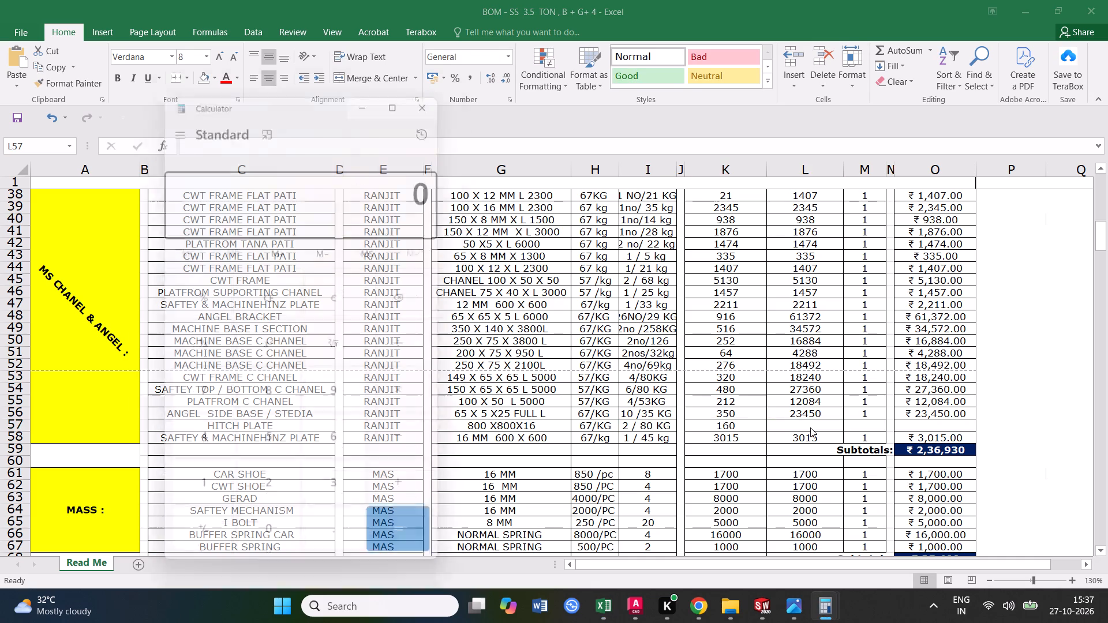
text(80*67)
key(Return)
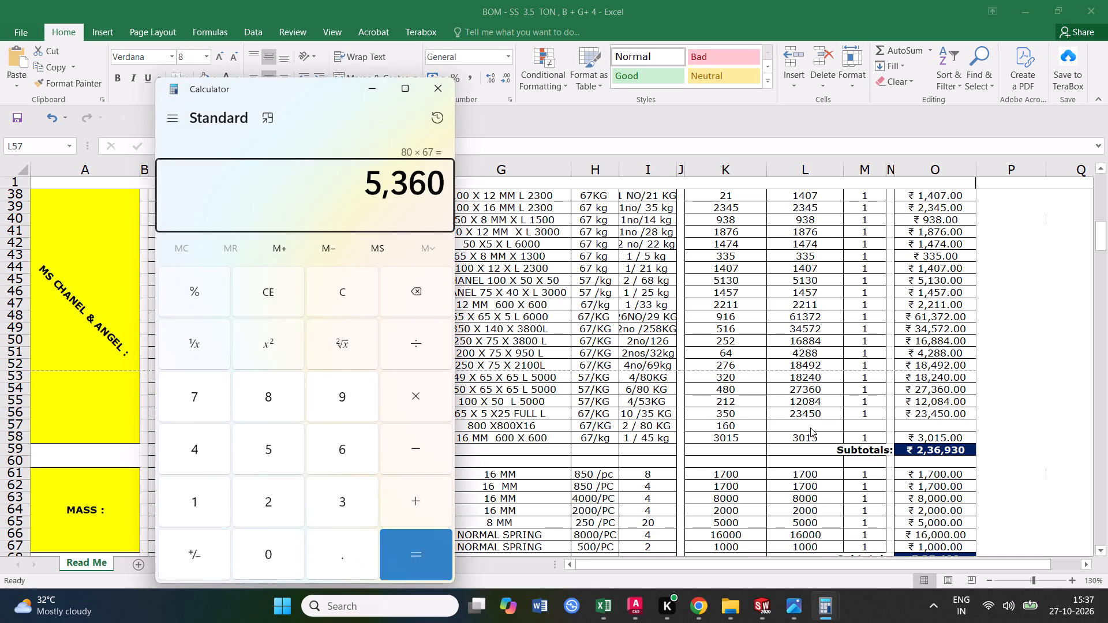
click(442, 91)
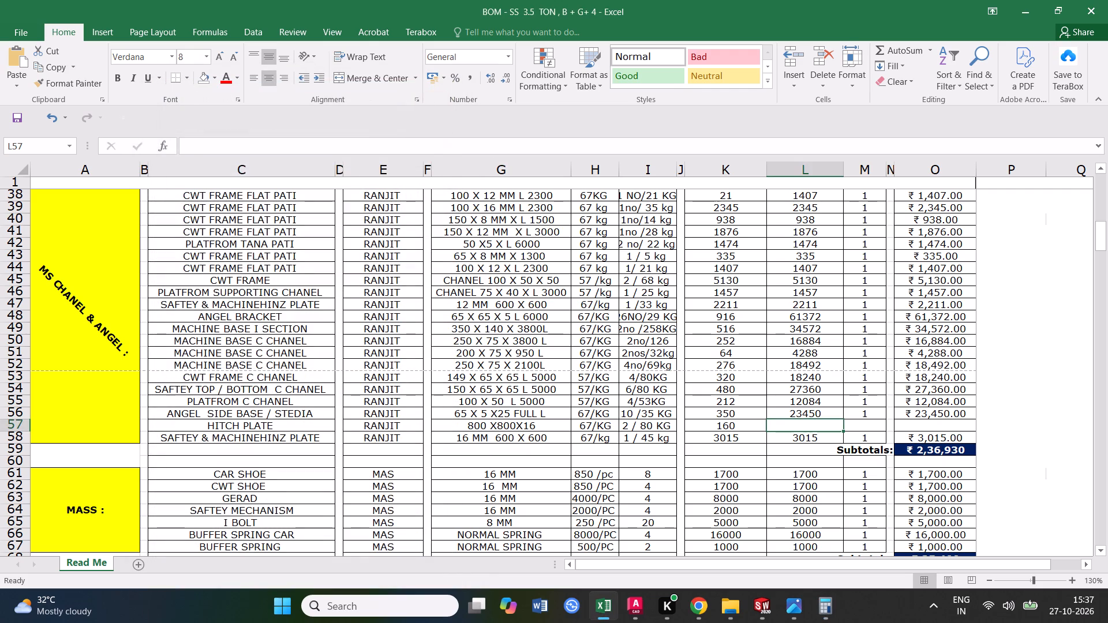
text(5360)
click(801, 461)
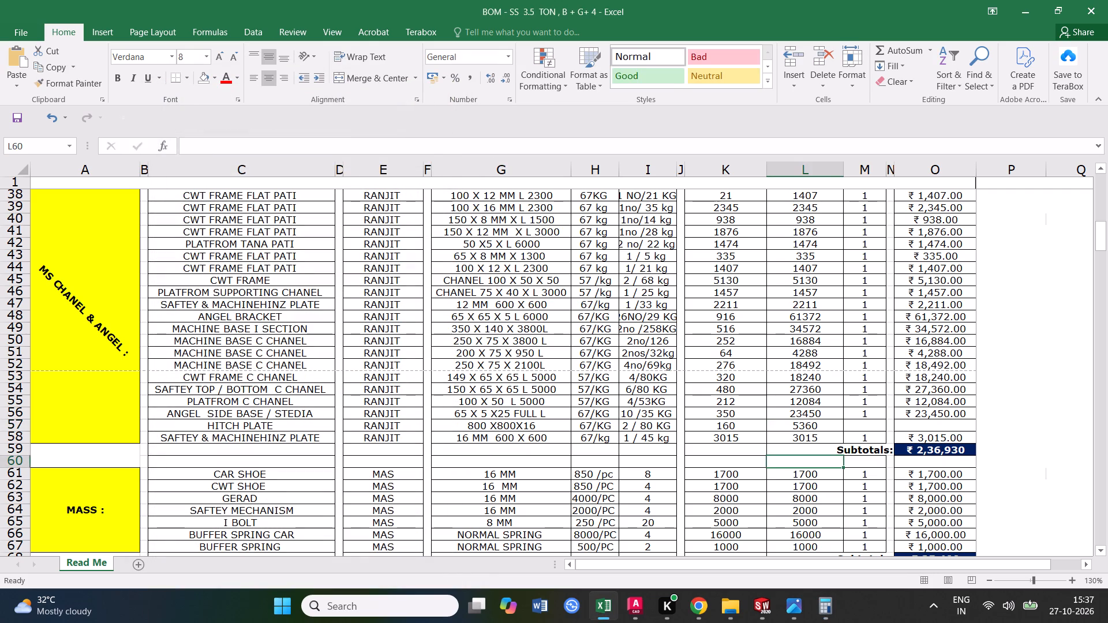
Fill the total units value 1 and the total price formula from row 56 down into the HITCH PLATE row 57.
click(860, 423)
click(863, 412)
drag(886, 418, 886, 421)
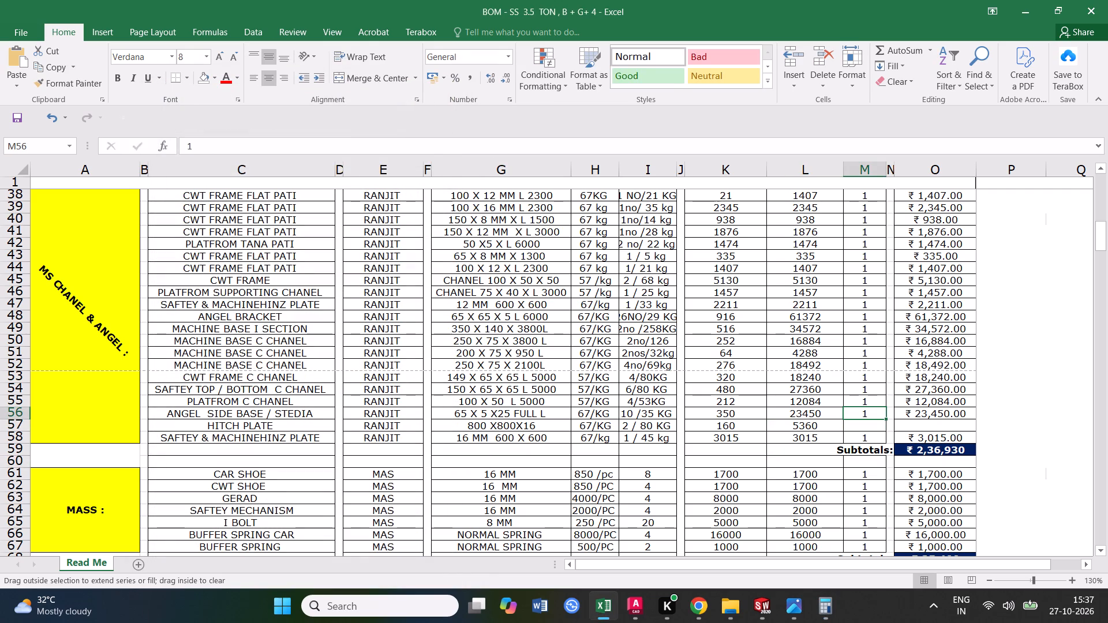
drag(886, 421, 886, 430)
click(914, 416)
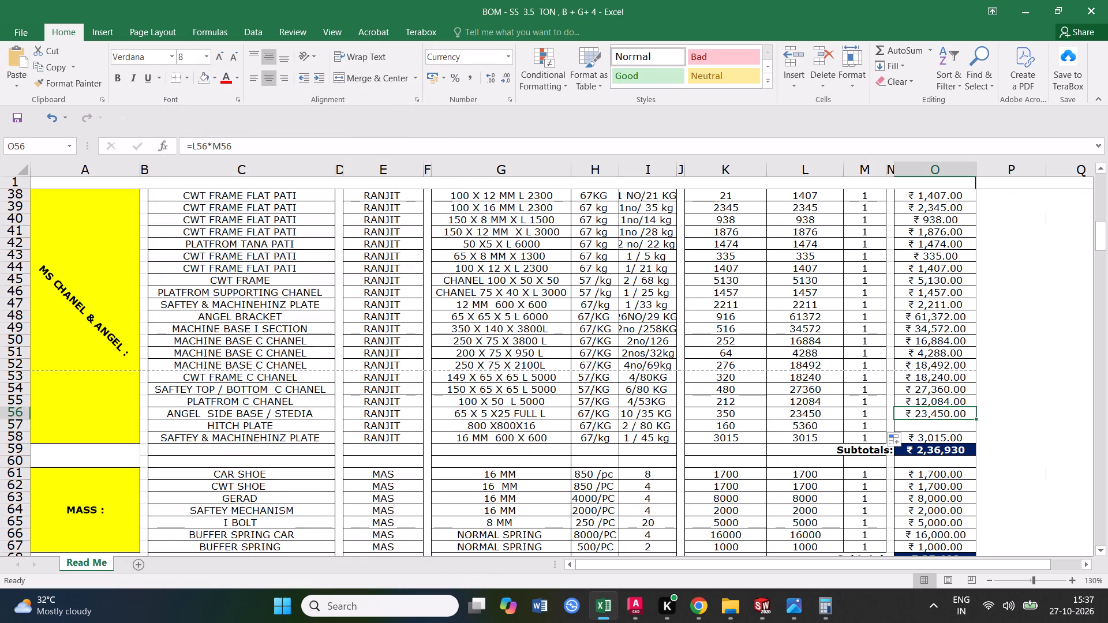
drag(976, 419, 977, 434)
Check the HITCH PLATE entries and the SAFTEY & MACHINEHINZ PLATE row below against the rest of the MS CHANEL & ANGEL section.
click(738, 430)
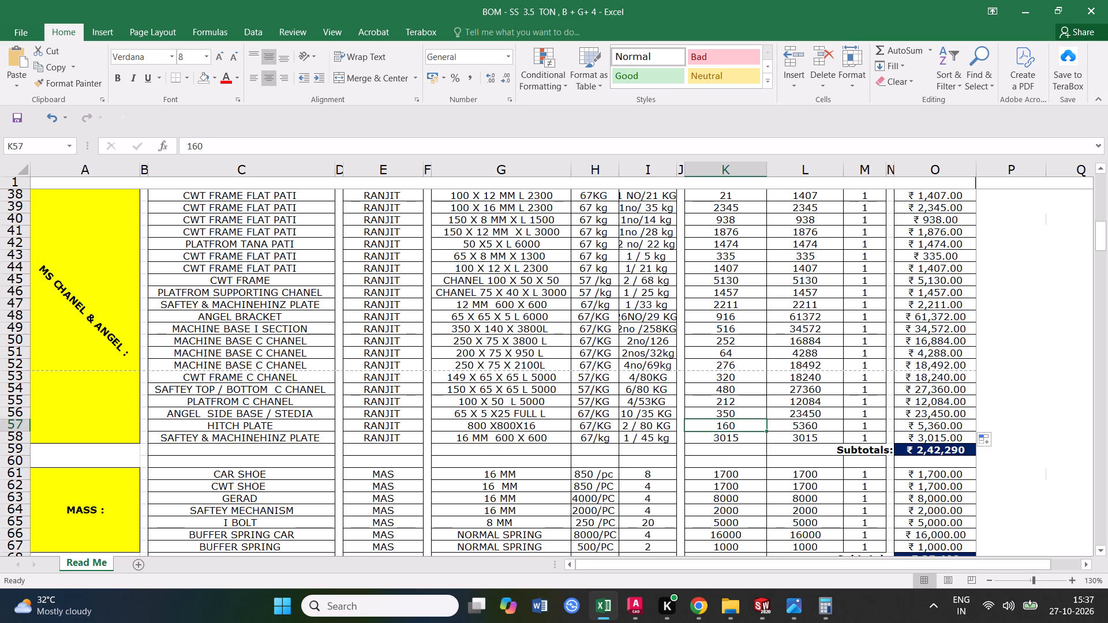
click(824, 430)
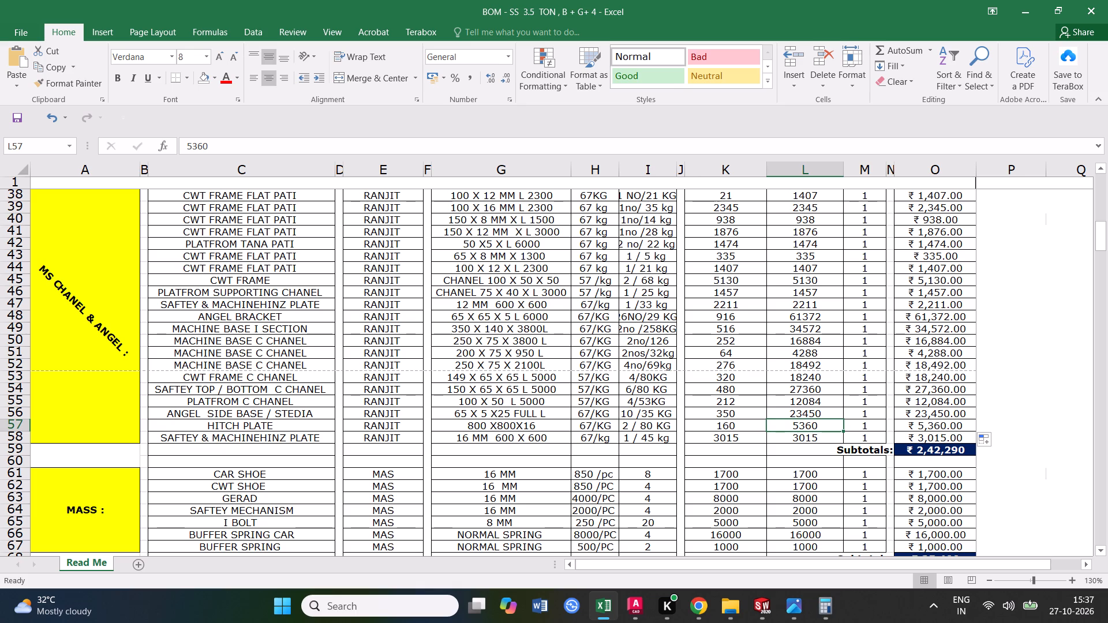
click(21, 428)
scroll(582, 347, up, 13)
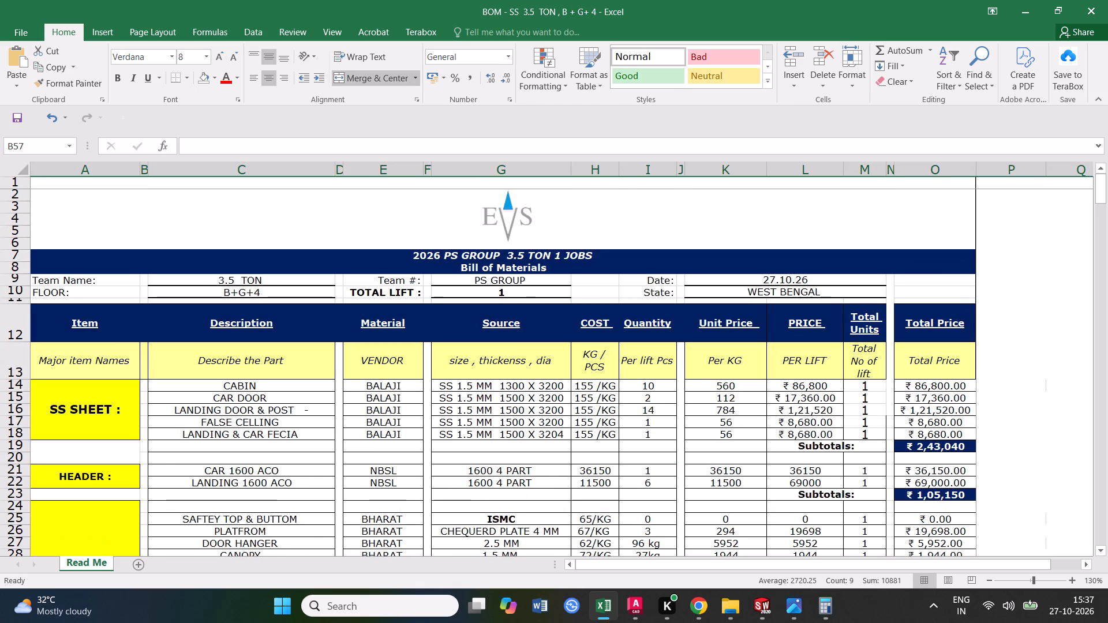
scroll(754, 305, down, 12)
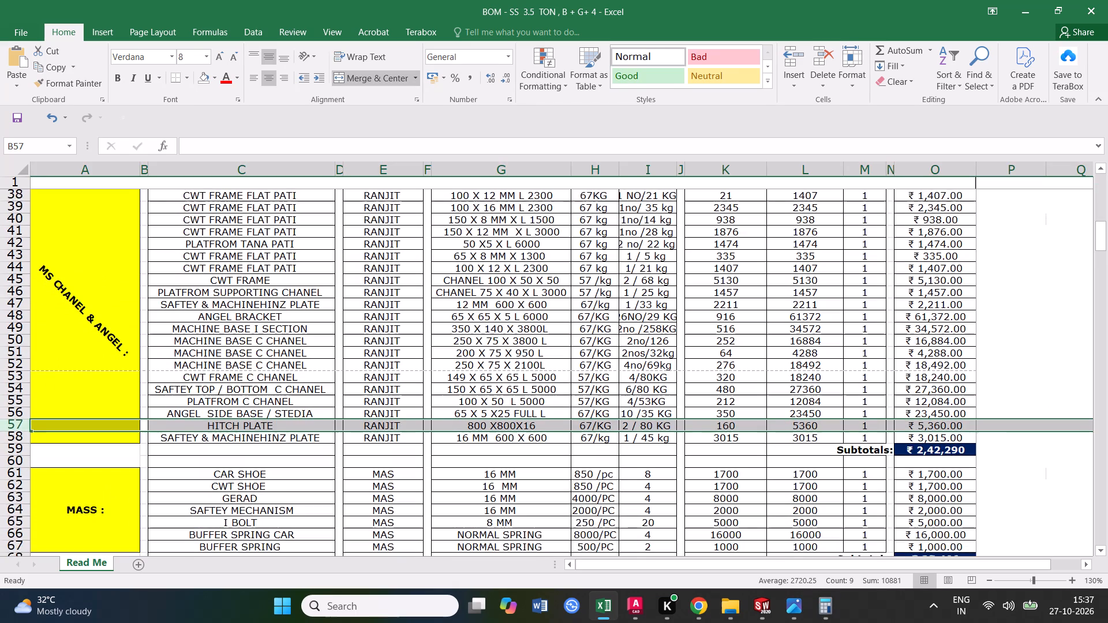
scroll(761, 347, down, 1)
scroll(716, 399, down, 1)
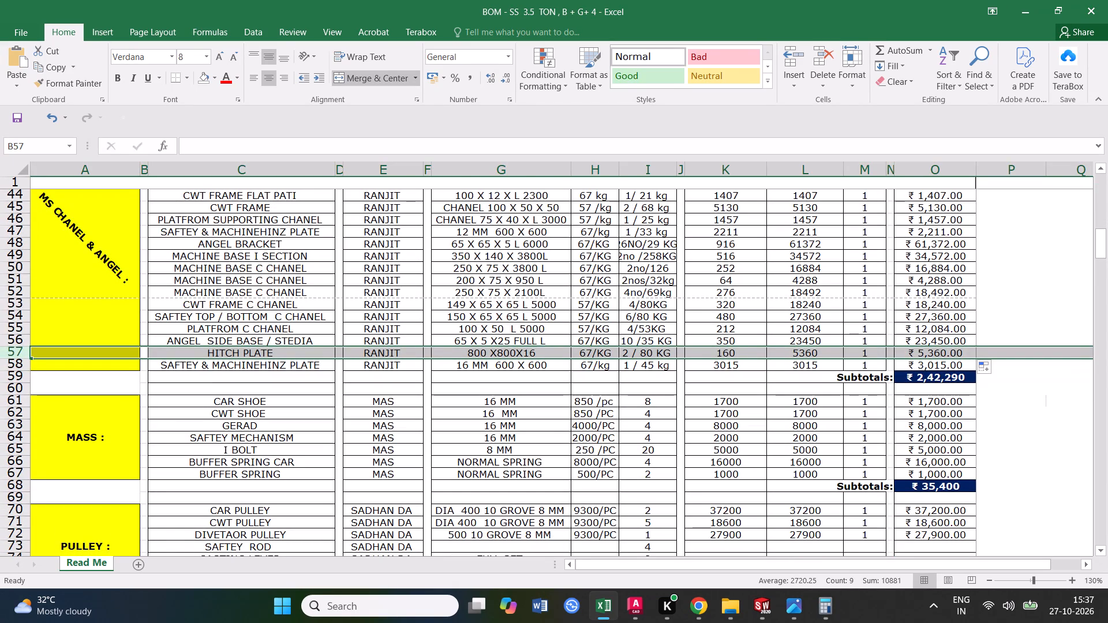
click(271, 365)
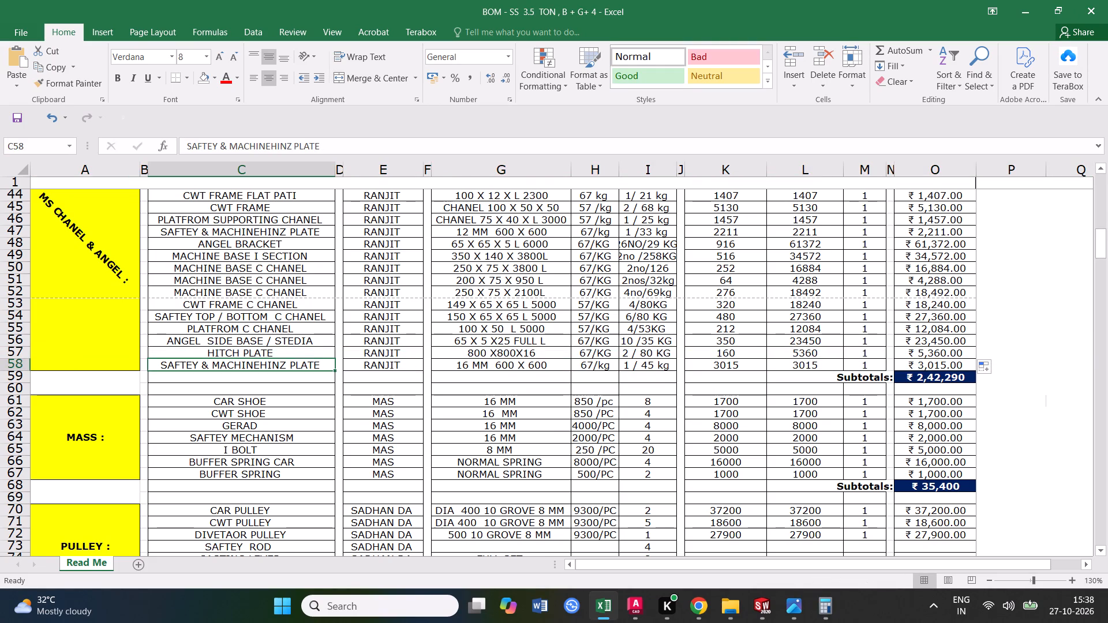
click(17, 366)
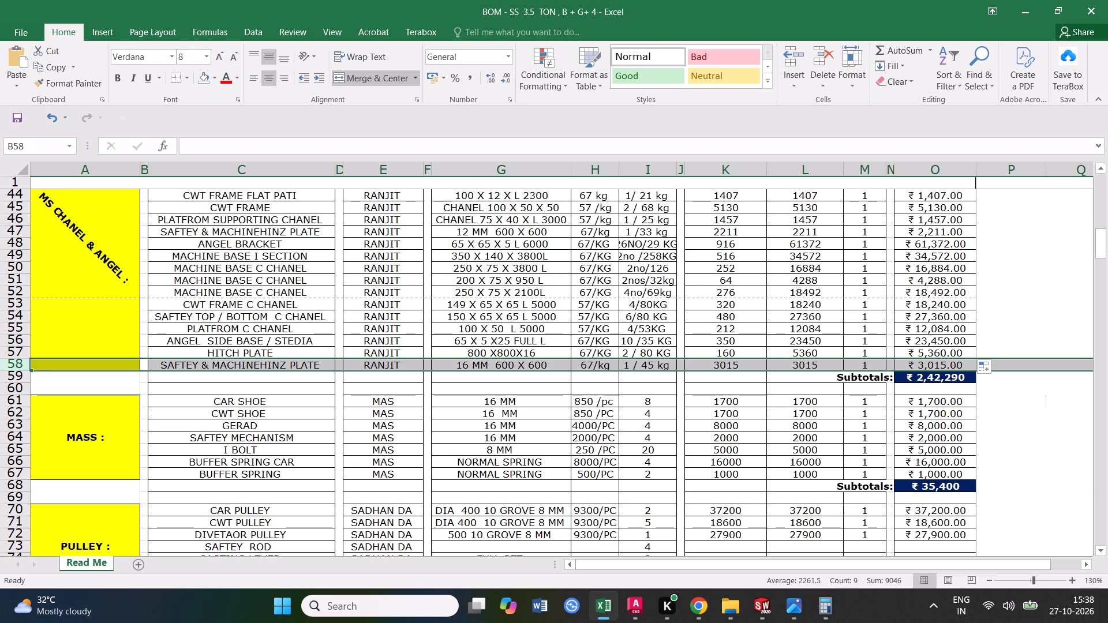
click(10, 119)
Calculate 850 × 8 for CAR SHOE in the MASS section and enter 6800 as its unit price, filled across to the price per lift.
scroll(477, 384, down, 2)
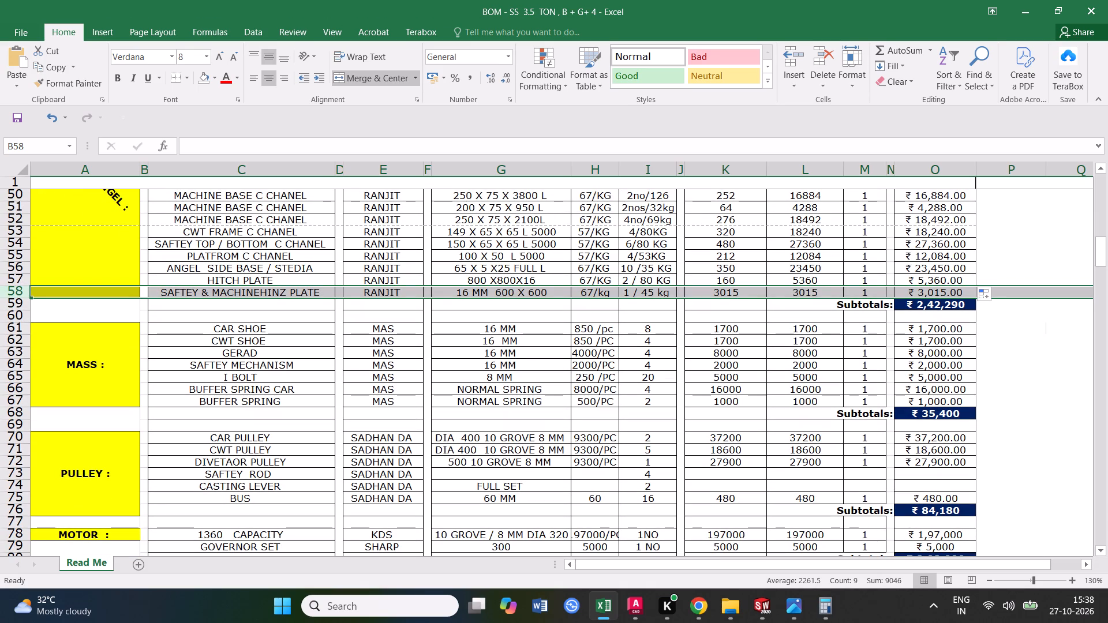
click(723, 328)
click(727, 360)
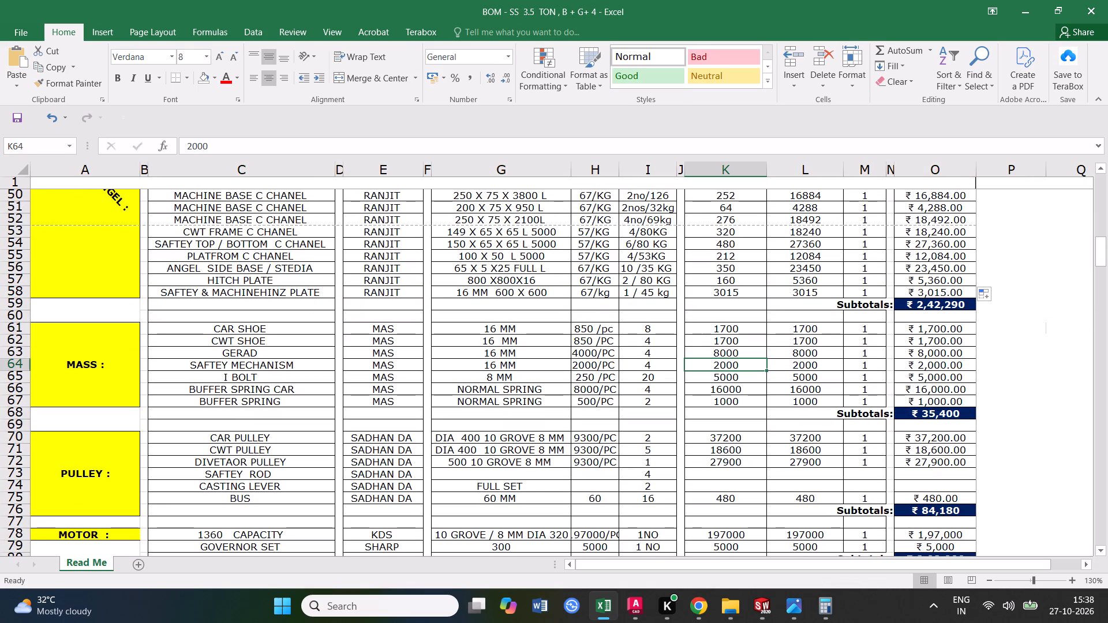
click(644, 329)
click(12, 331)
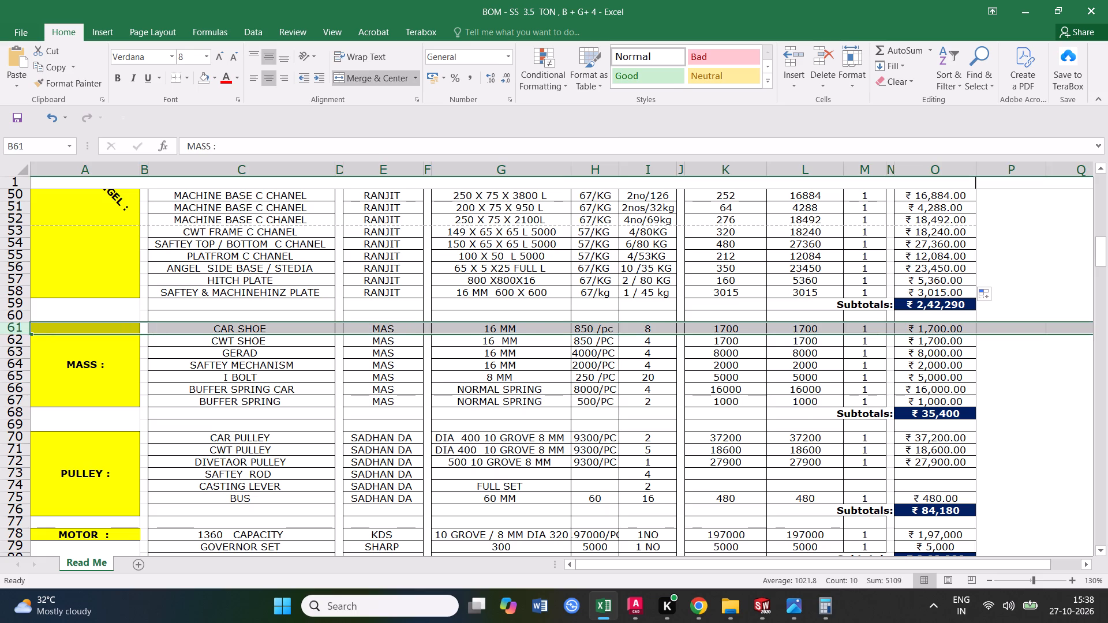
scroll(752, 392, down, 1)
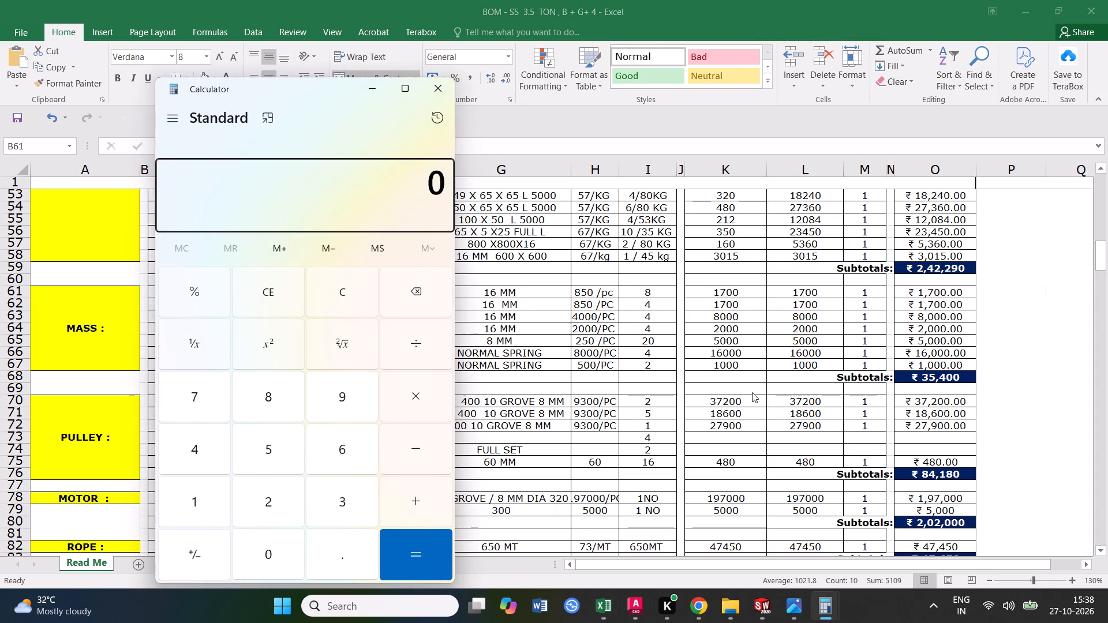
text(850*8)
key(Return)
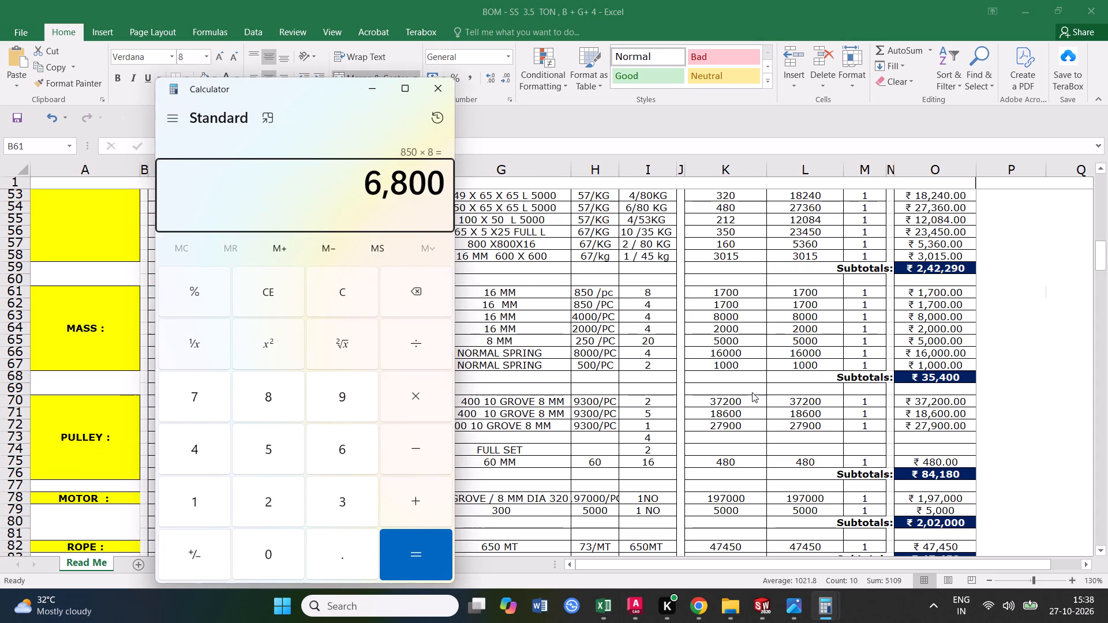
click(448, 99)
click(745, 292)
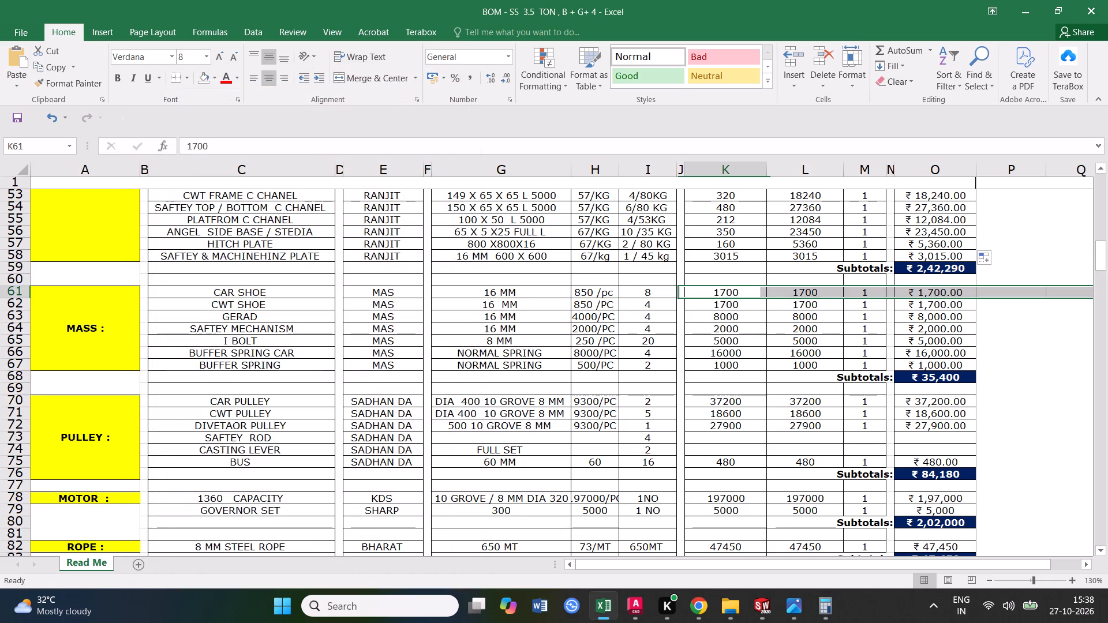
text(6800)
click(790, 341)
click(731, 285)
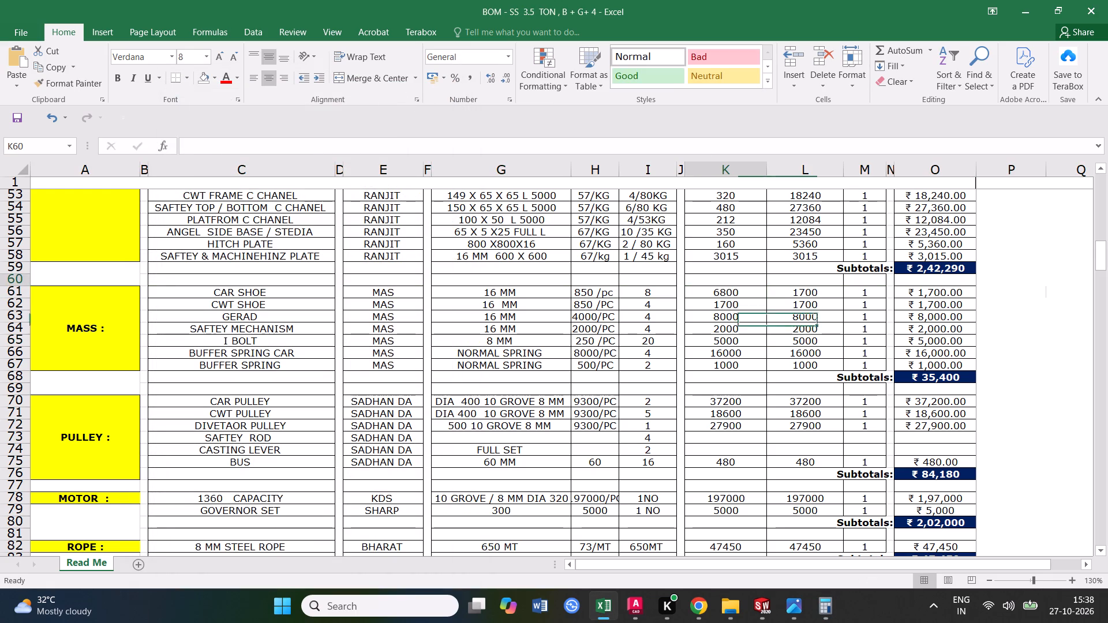
click(739, 296)
drag(765, 297, 814, 295)
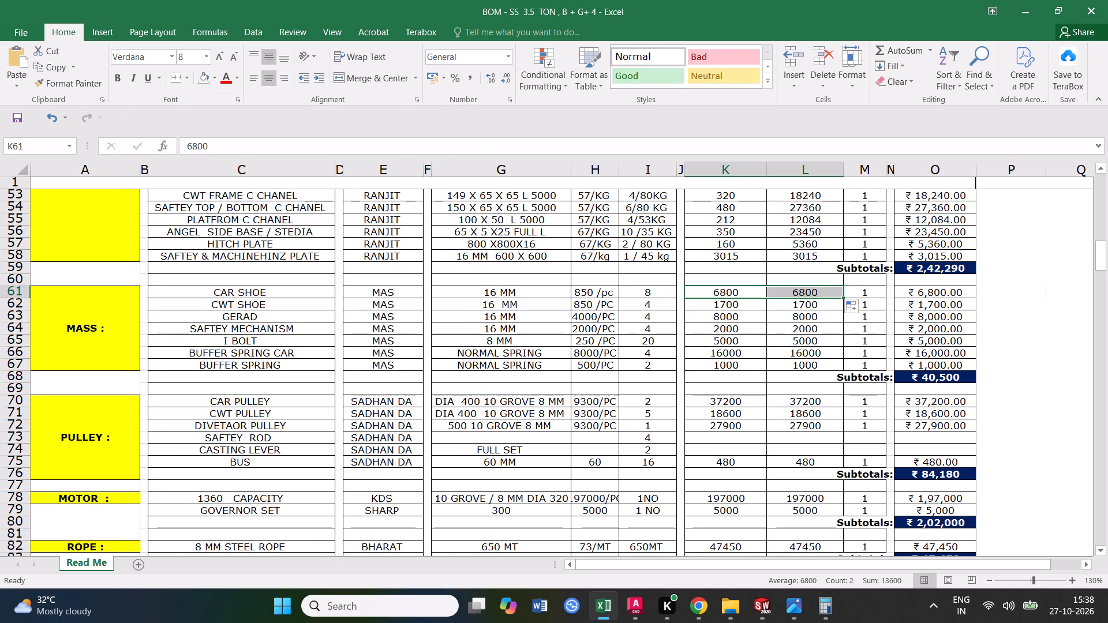
Calculate 850 × 4 for CWT SHOE and enter 3400 as its unit price in row 62, filled across to the price per lift.
click(657, 305)
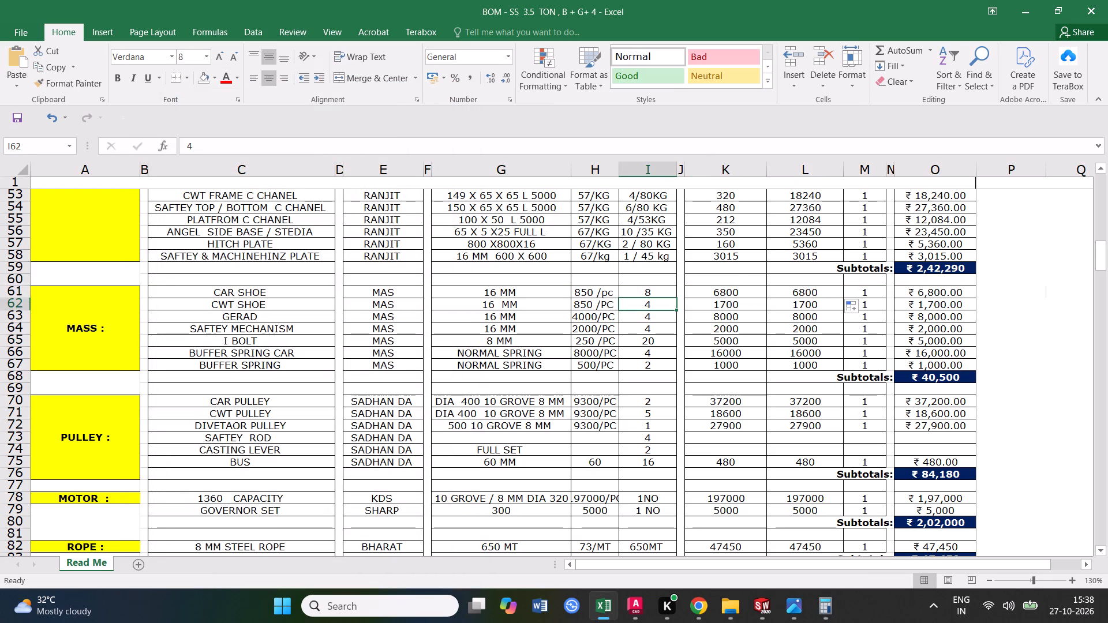
click(726, 304)
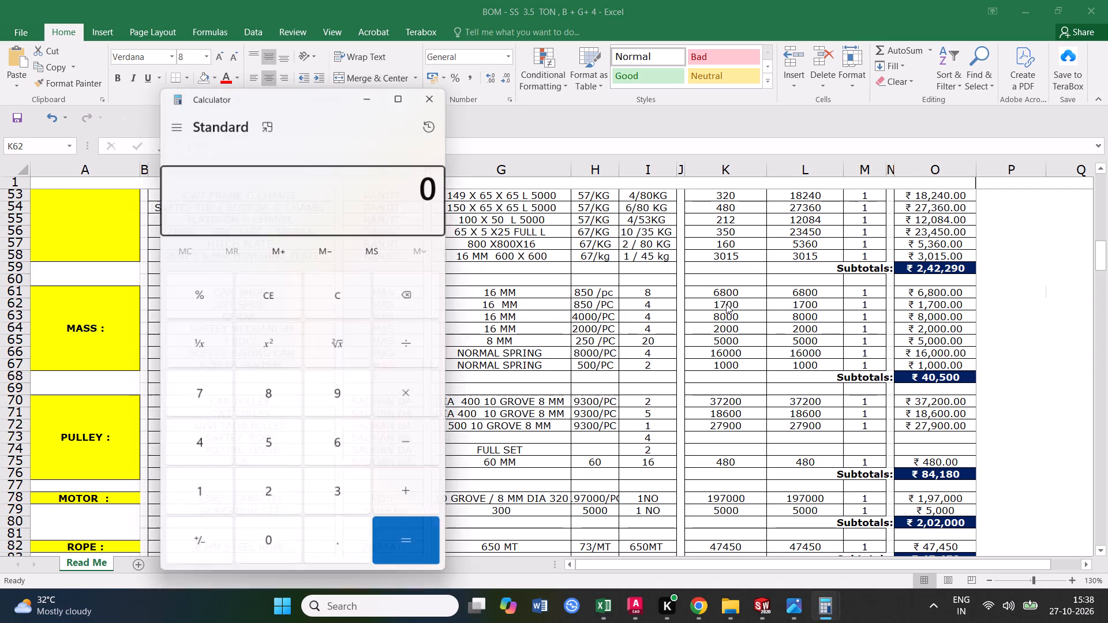
text(850*4)
key(Return)
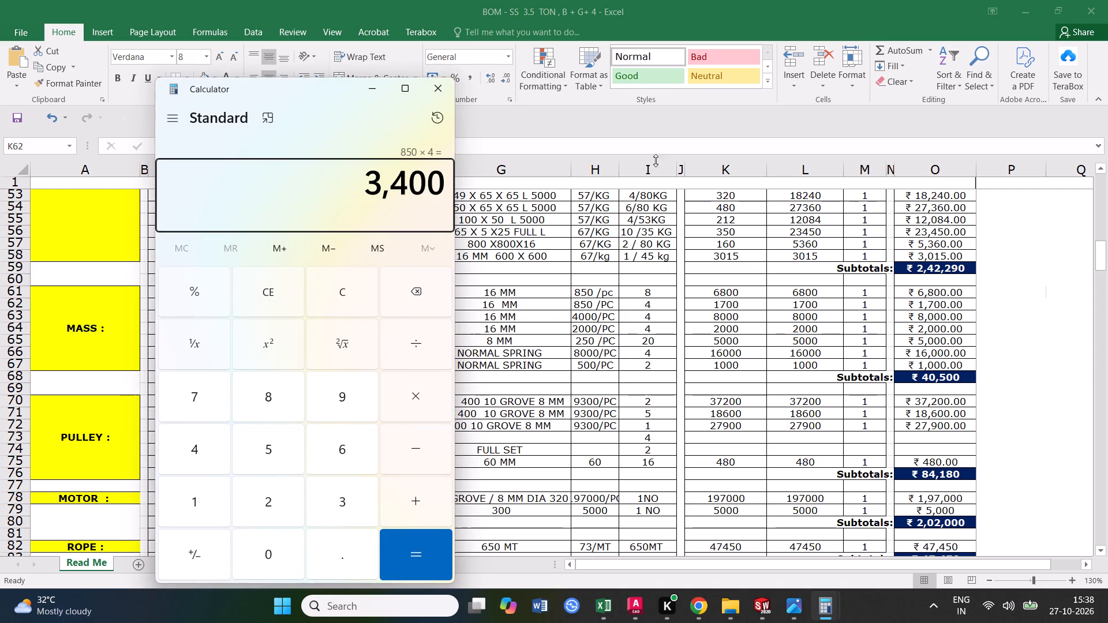
click(436, 85)
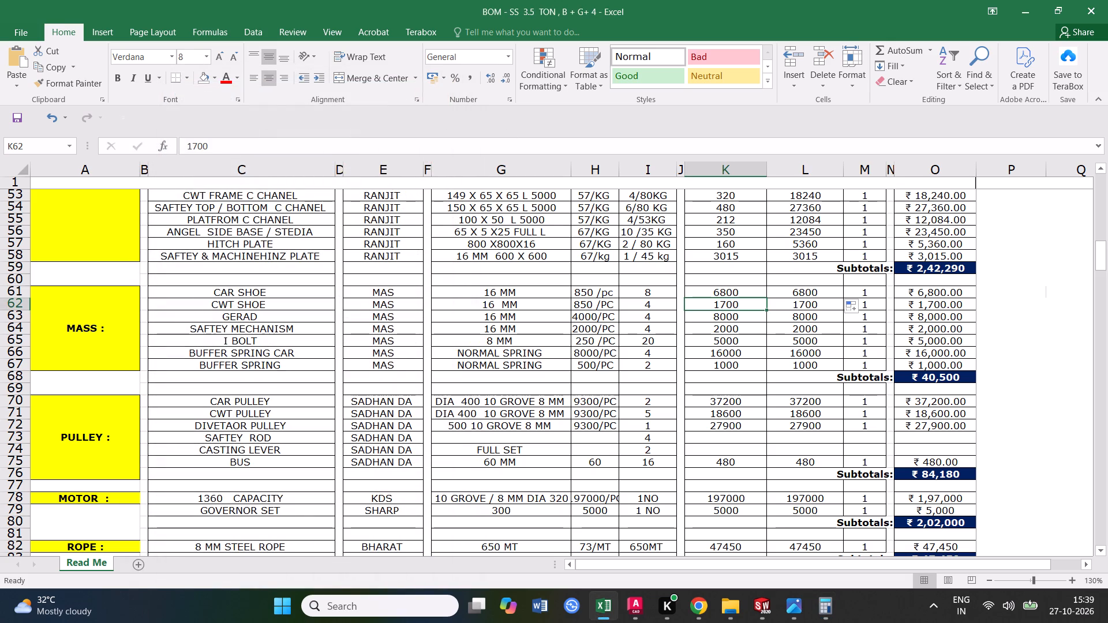
text(3400)
click(743, 343)
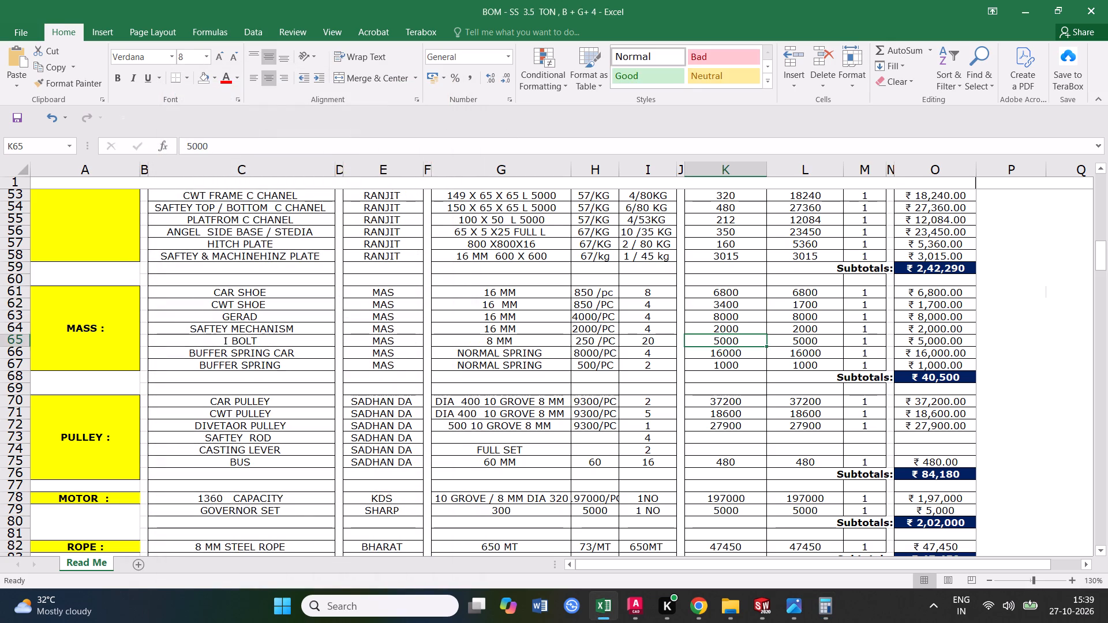
click(729, 307)
drag(765, 310, 822, 312)
Enter 16000 as the unit price for GERAD in row 63 of the MASS section, filled across to the price per lift.
click(746, 320)
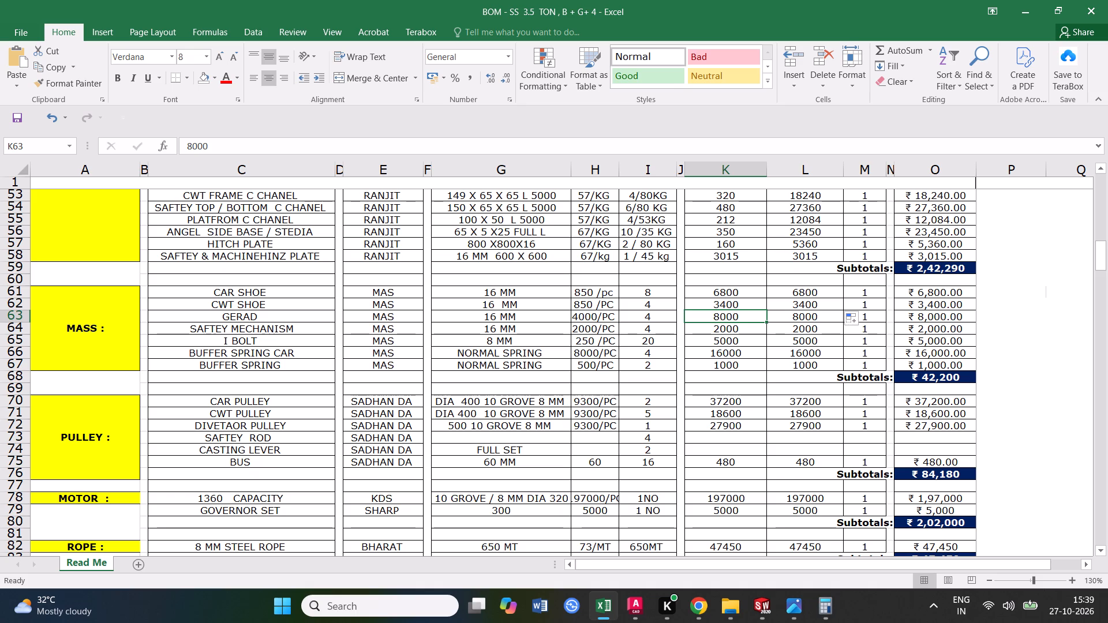
double_click(744, 316)
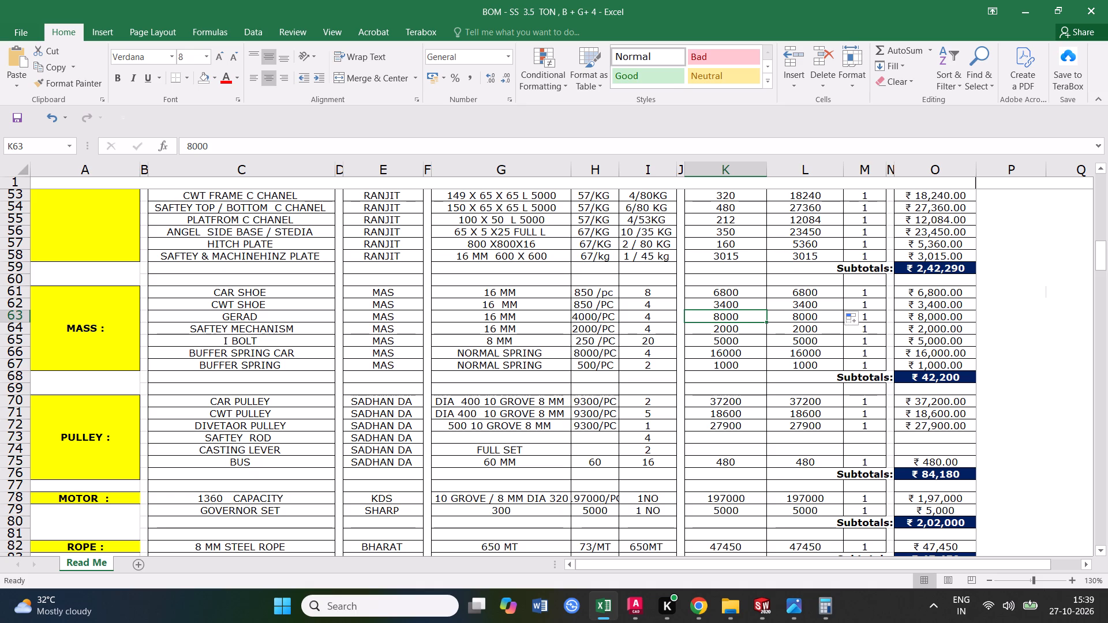
drag(744, 316, 708, 318)
text(16000)
click(723, 342)
click(735, 321)
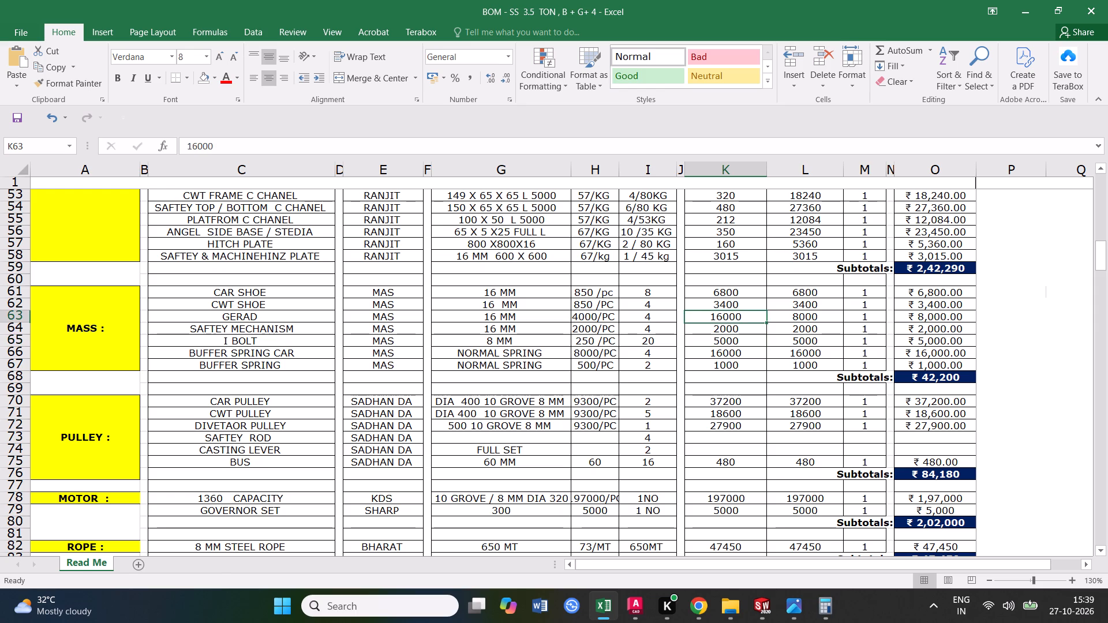
drag(765, 321, 830, 316)
click(788, 339)
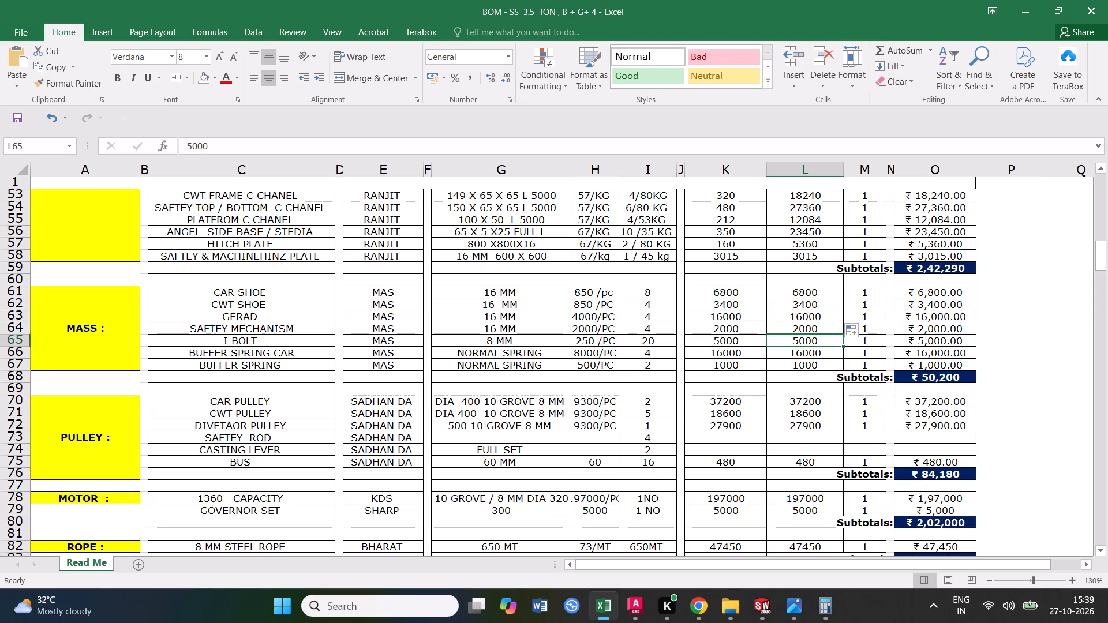
Check the SAFTEY MECHANISM row 64 and I BOLT row 65 against the other entries in the MASS section.
click(729, 331)
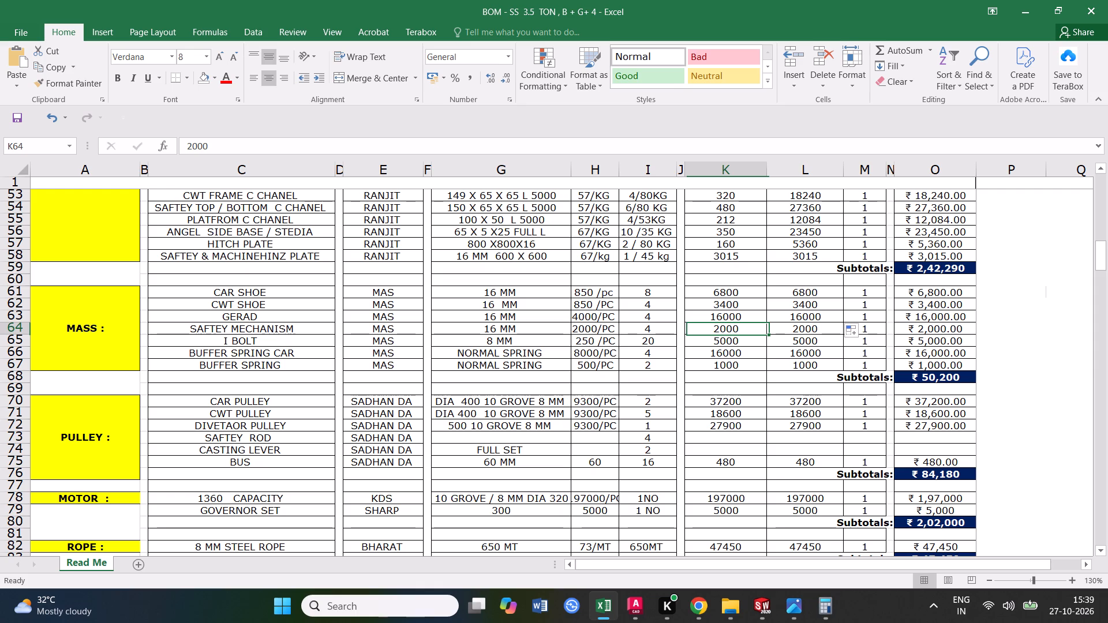
click(749, 352)
click(723, 328)
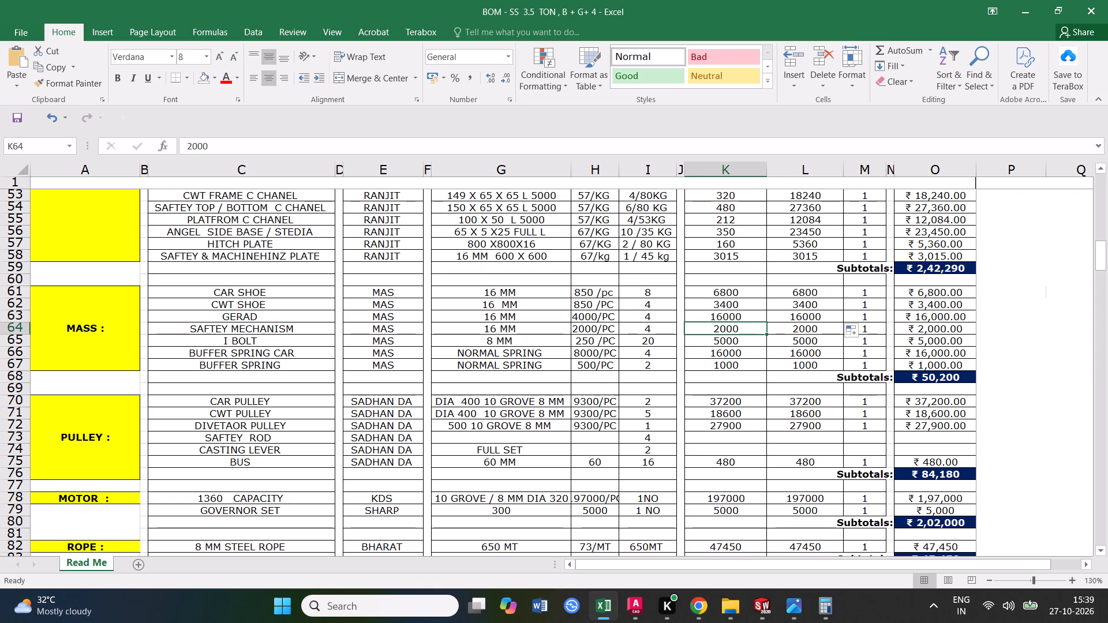
click(18, 330)
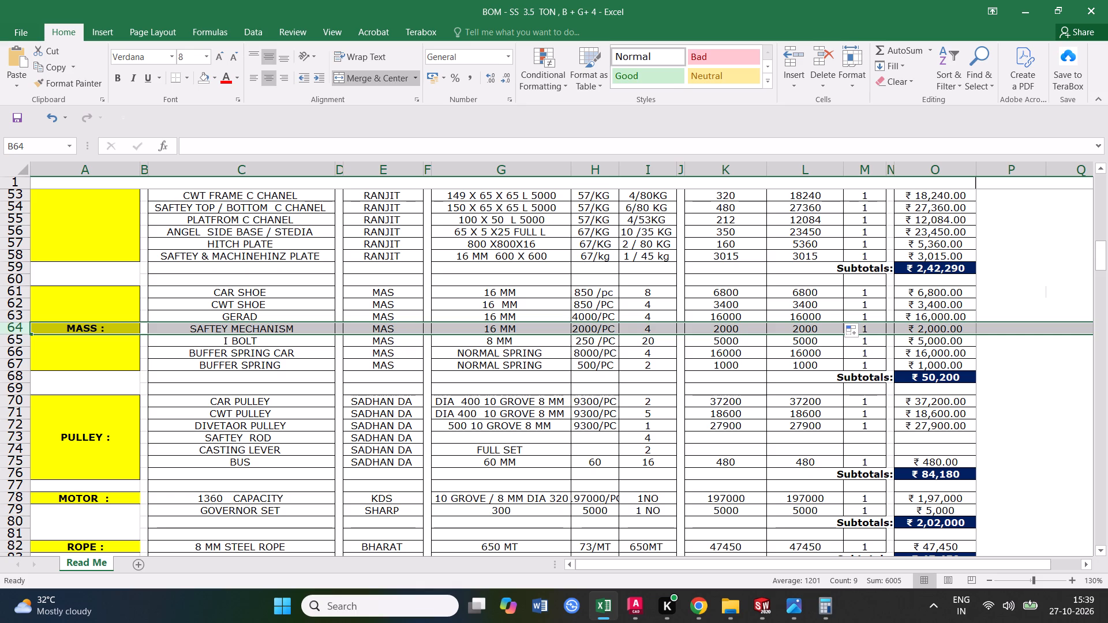
click(160, 415)
click(88, 335)
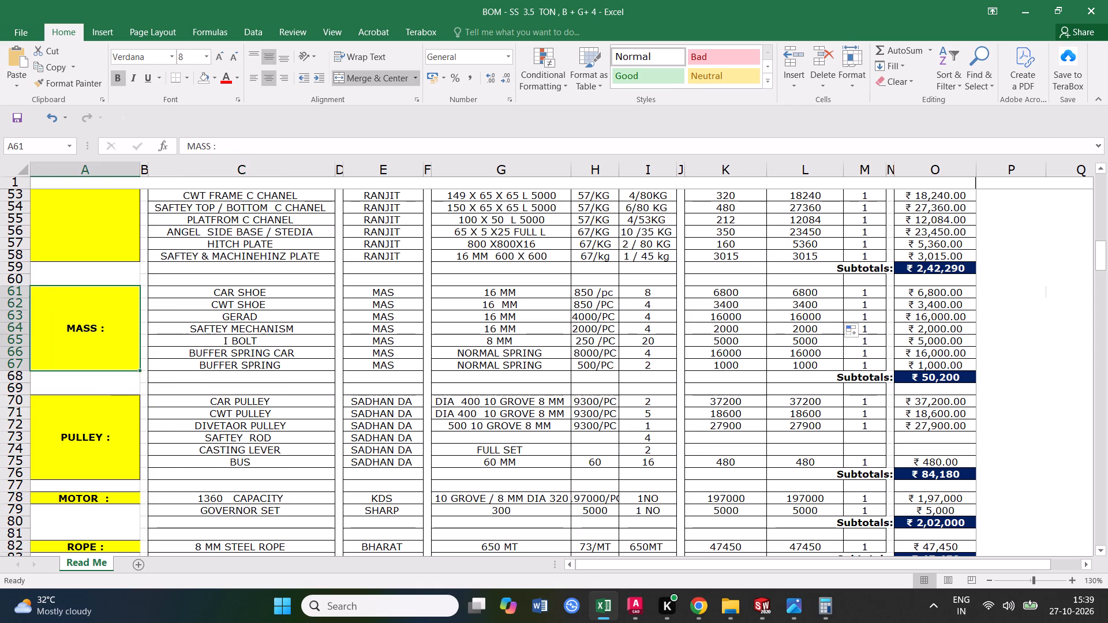
click(14, 343)
click(216, 391)
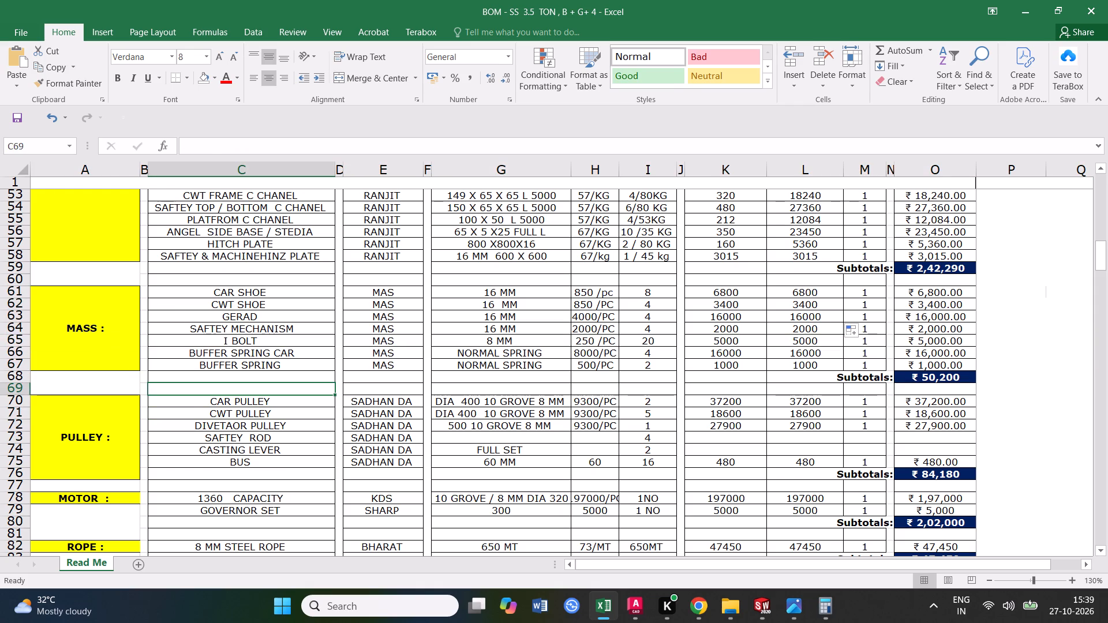
click(204, 341)
click(18, 341)
scroll(167, 395, up, 4)
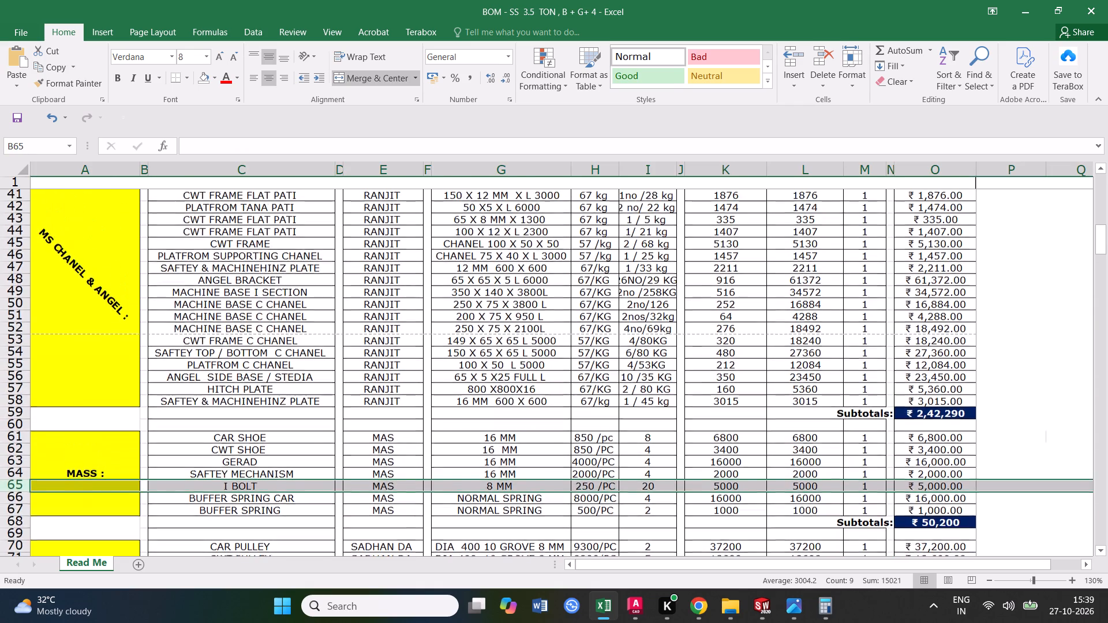
scroll(167, 392, down, 5)
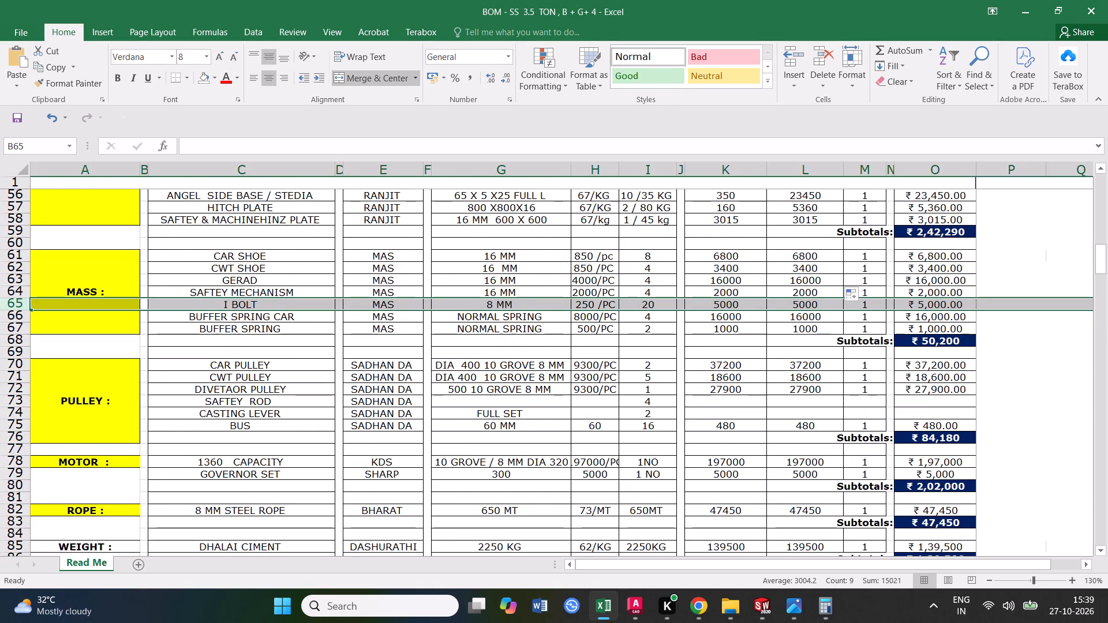
click(12, 290)
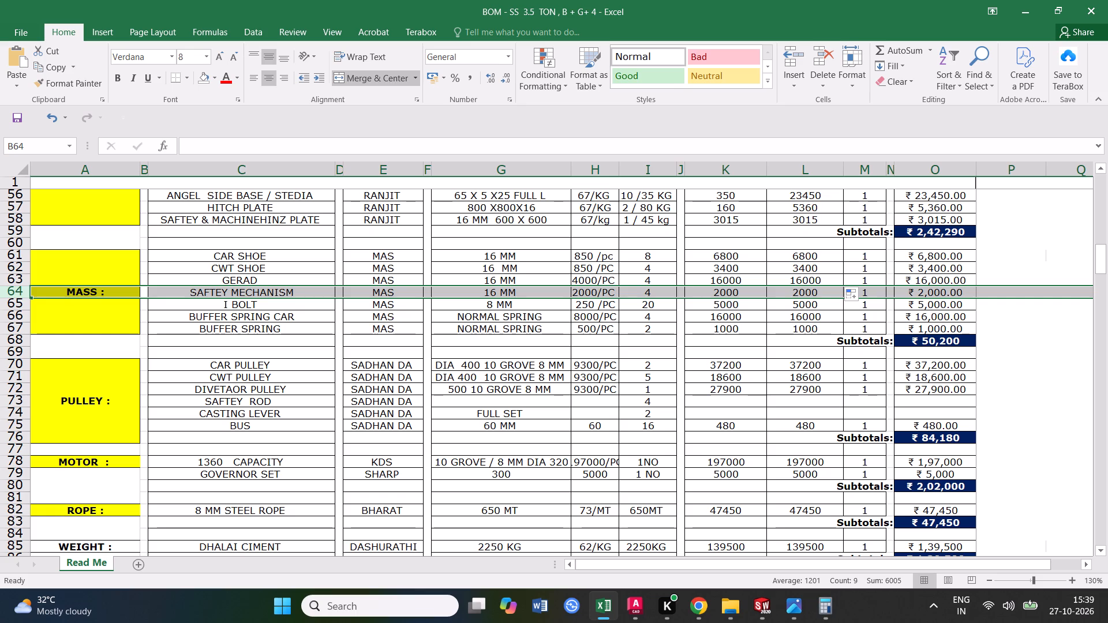
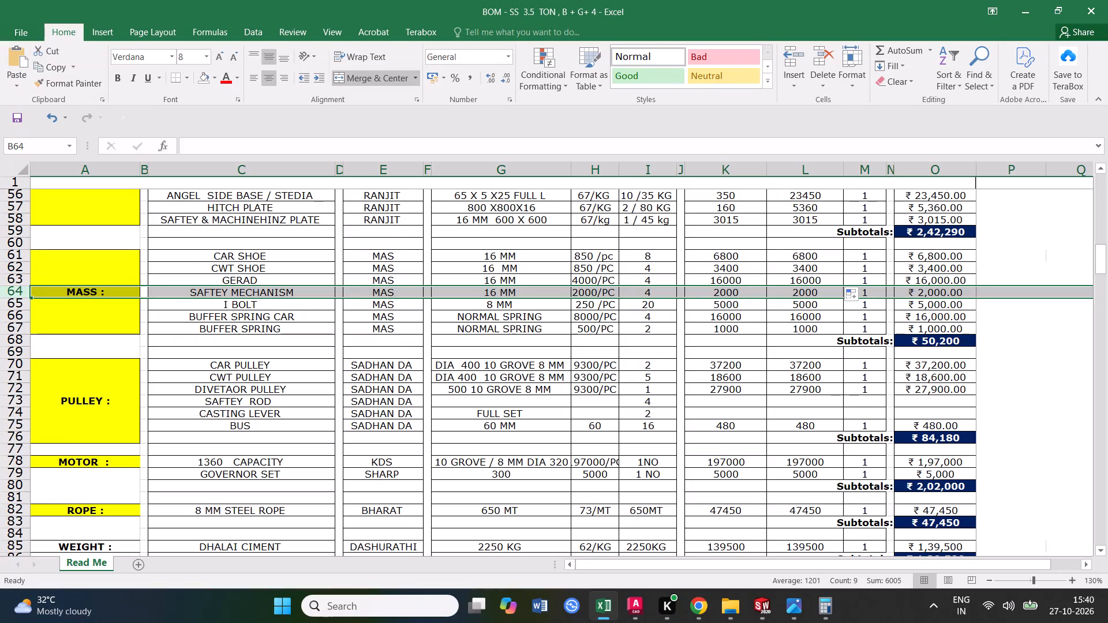
Enter 8000 as the unit price for SAFTEY MECHANISM in row 64 of the MASS section, filled across to the price per lift.
click(719, 294)
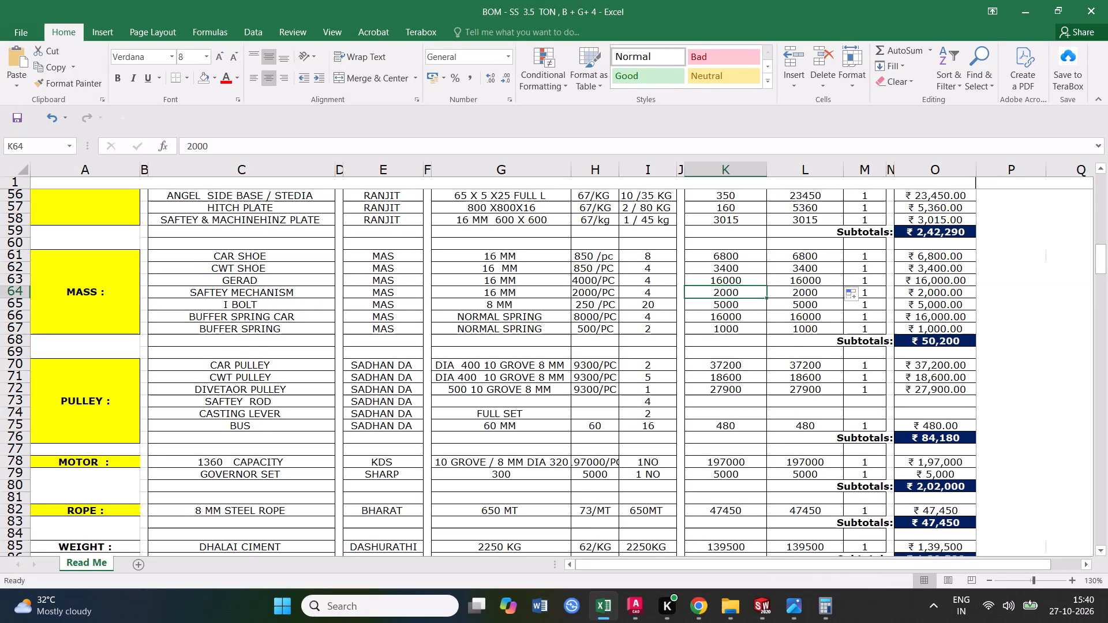
text(8000)
click(721, 340)
click(813, 295)
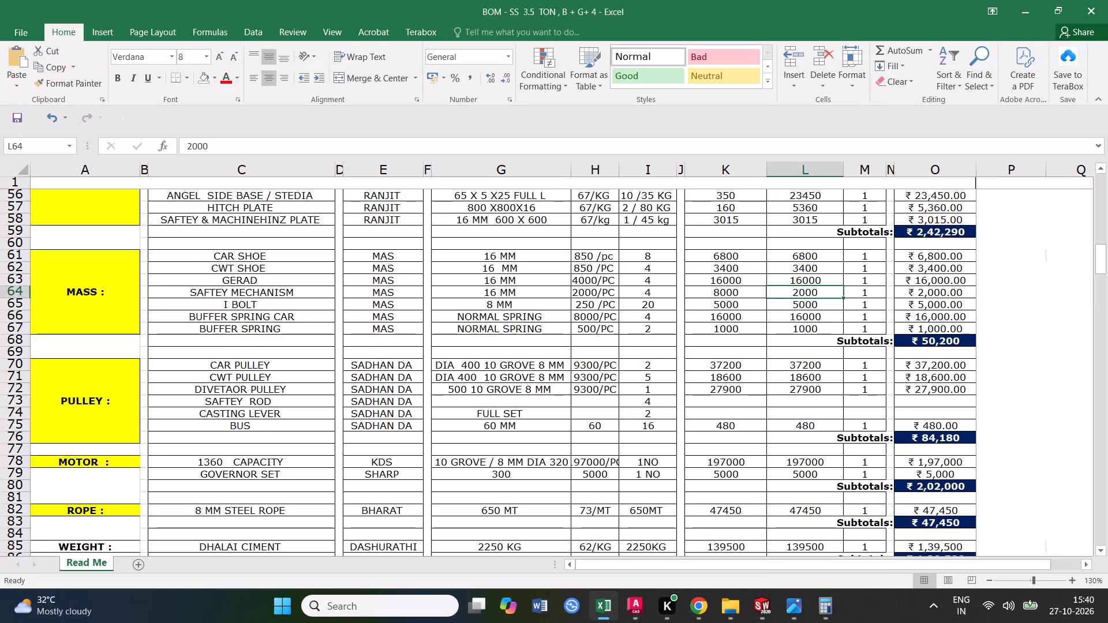
click(742, 290)
drag(767, 298, 813, 296)
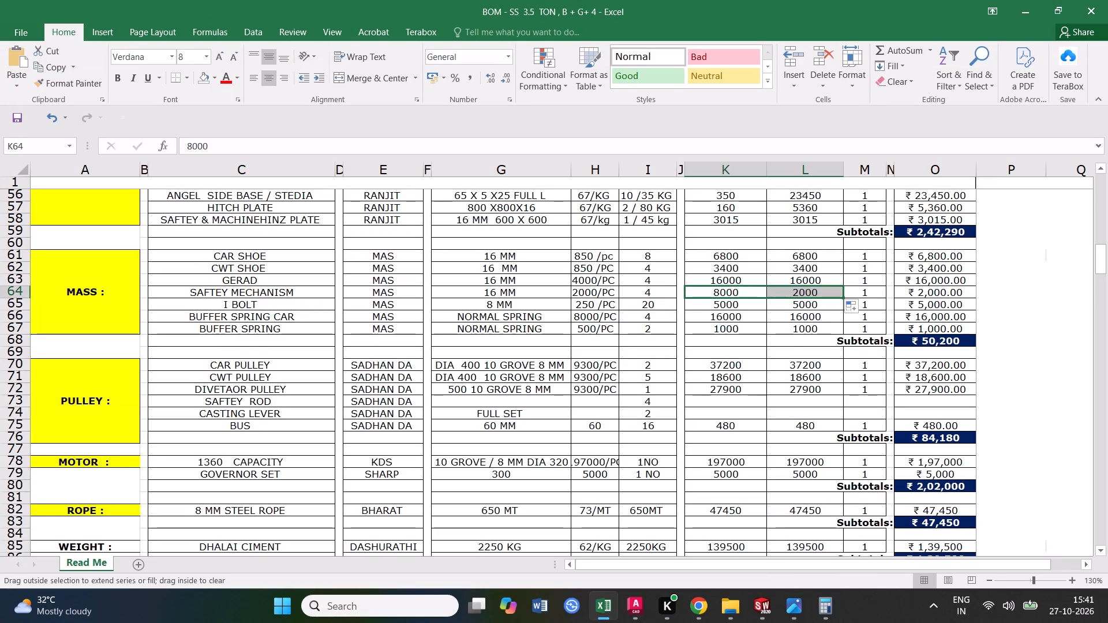
Calculate 20 × 250 in the calculator to check the I BOLT price in row 65 of the MASS section.
click(728, 304)
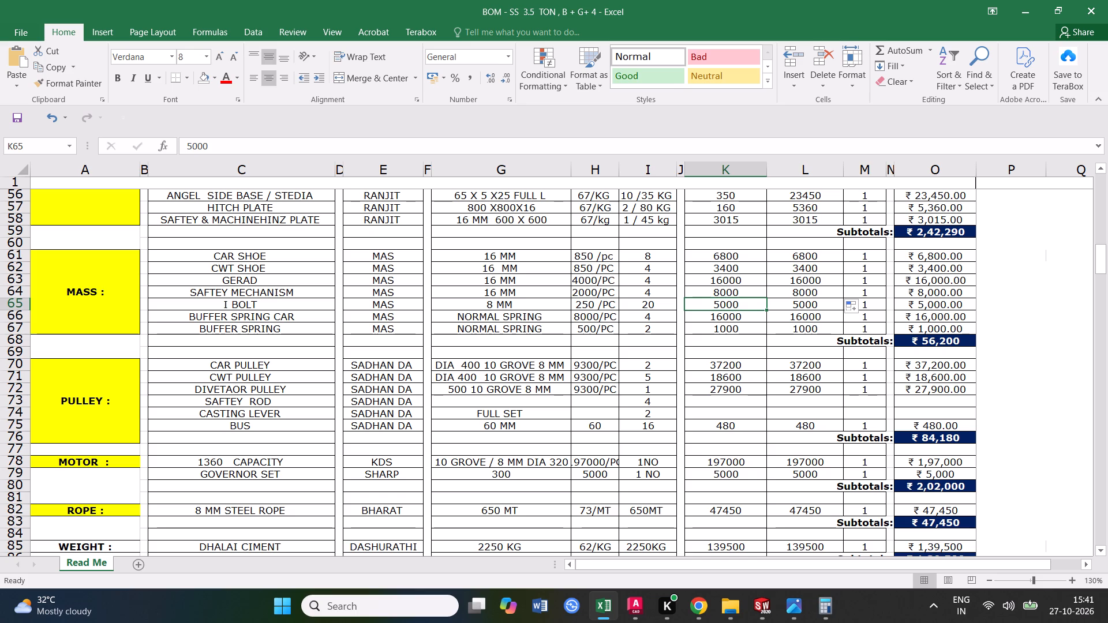
text(20)
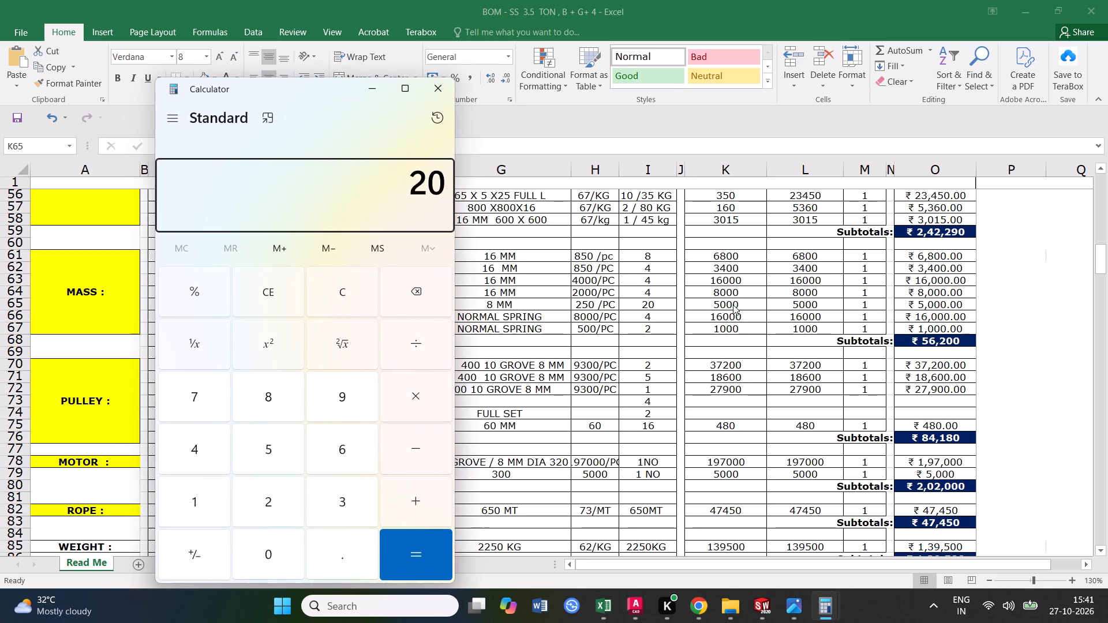
text(*250)
key(Return)
click(601, 334)
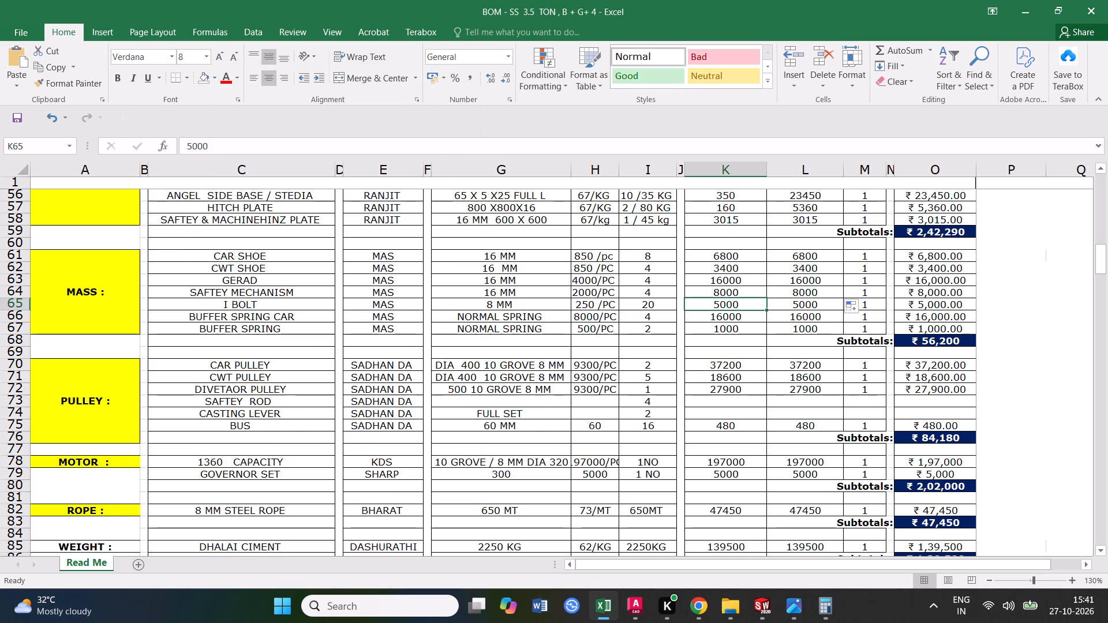
click(17, 305)
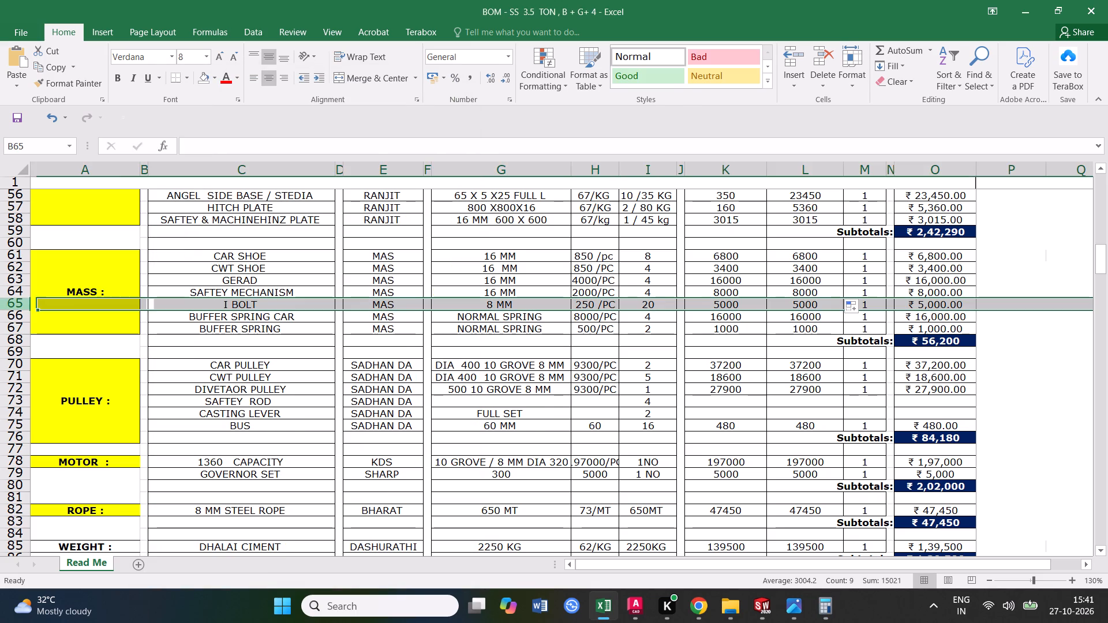
Change the rate for BUFFER SPRING CAR in row 66 of the MASS section to 500/PC.
click(14, 318)
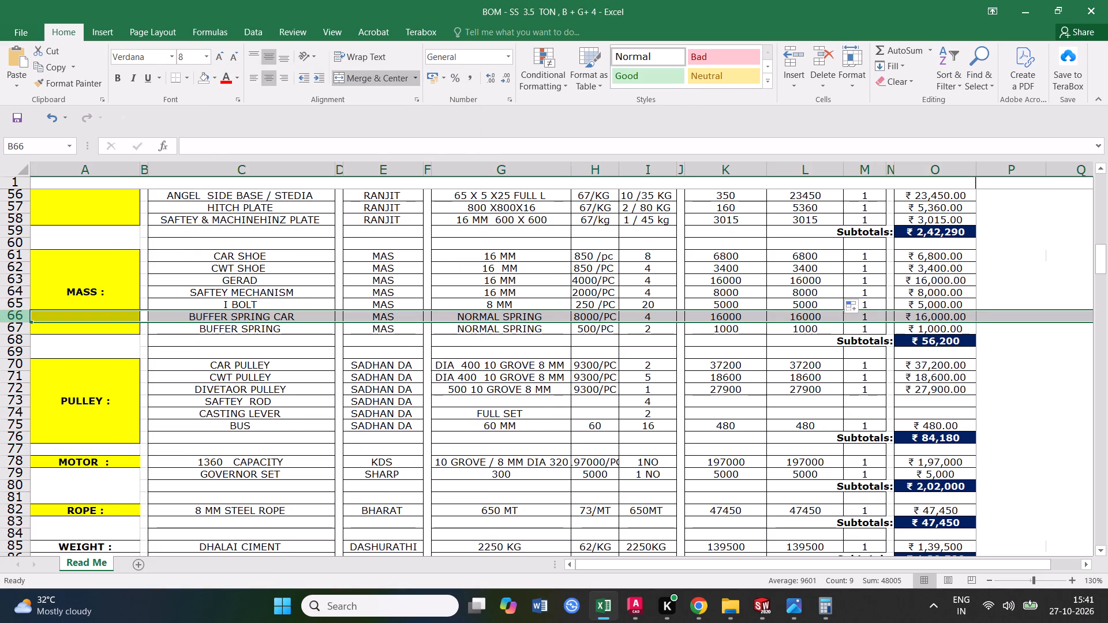
double_click(599, 316)
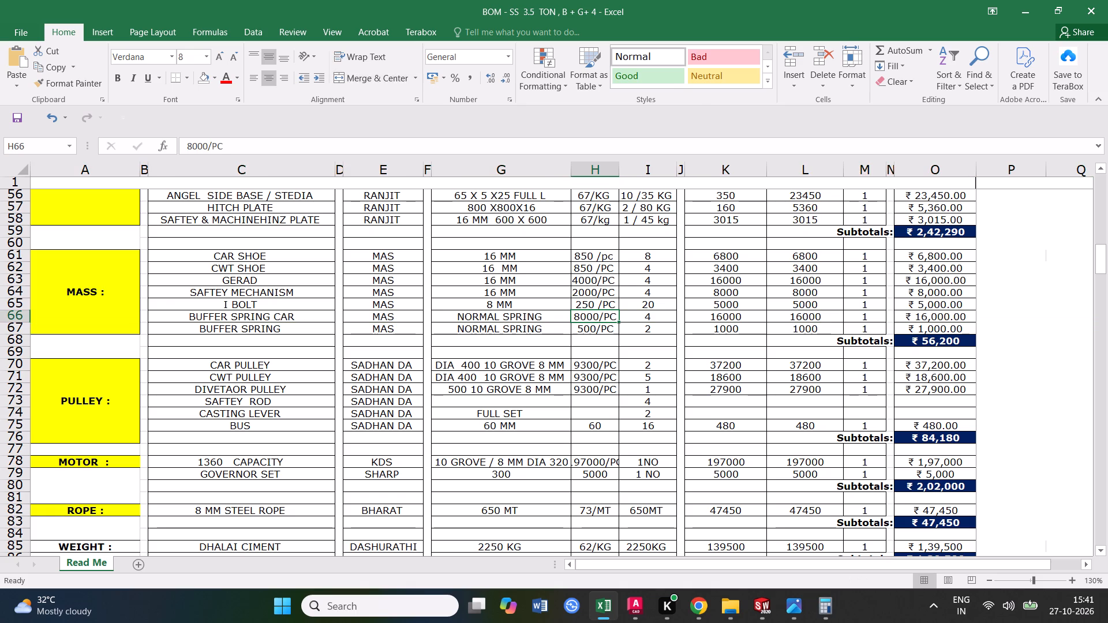
drag(599, 316, 575, 316)
click(608, 359)
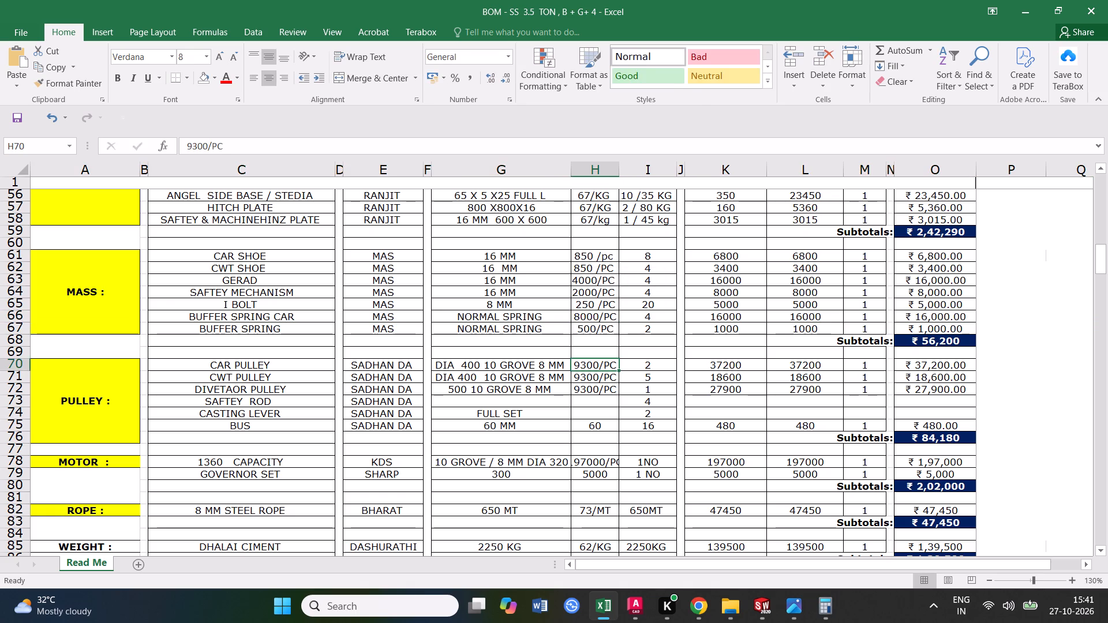
double_click(595, 313)
drag(598, 313, 574, 315)
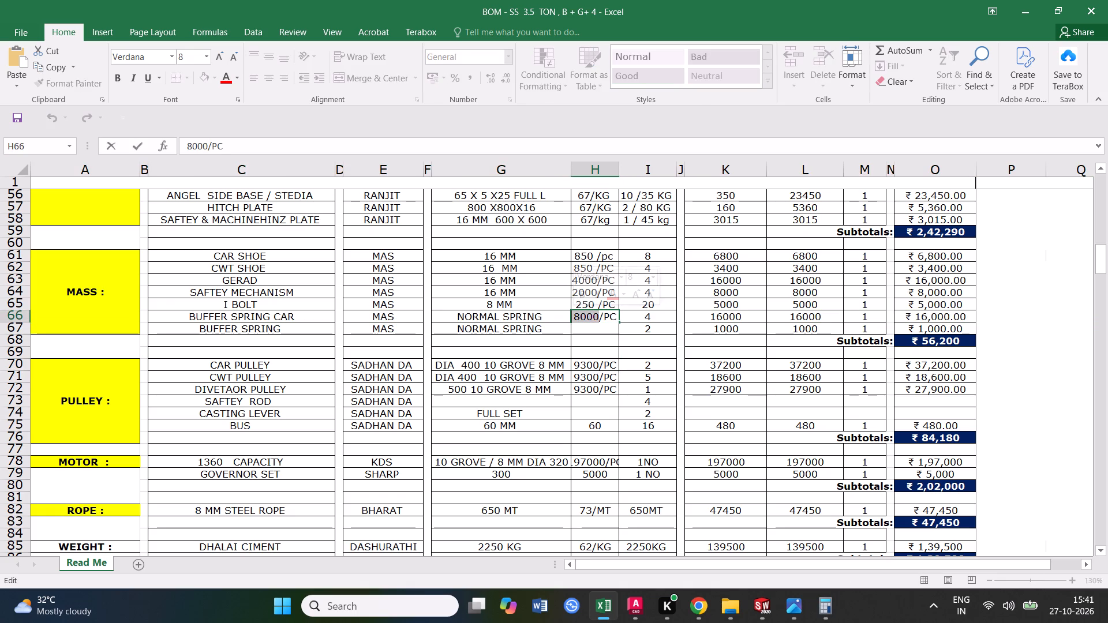
text(500)
click(674, 352)
Enter 2000 as the unit price for BUFFER SPRING CAR in row 66, filled across to the price per lift.
click(654, 315)
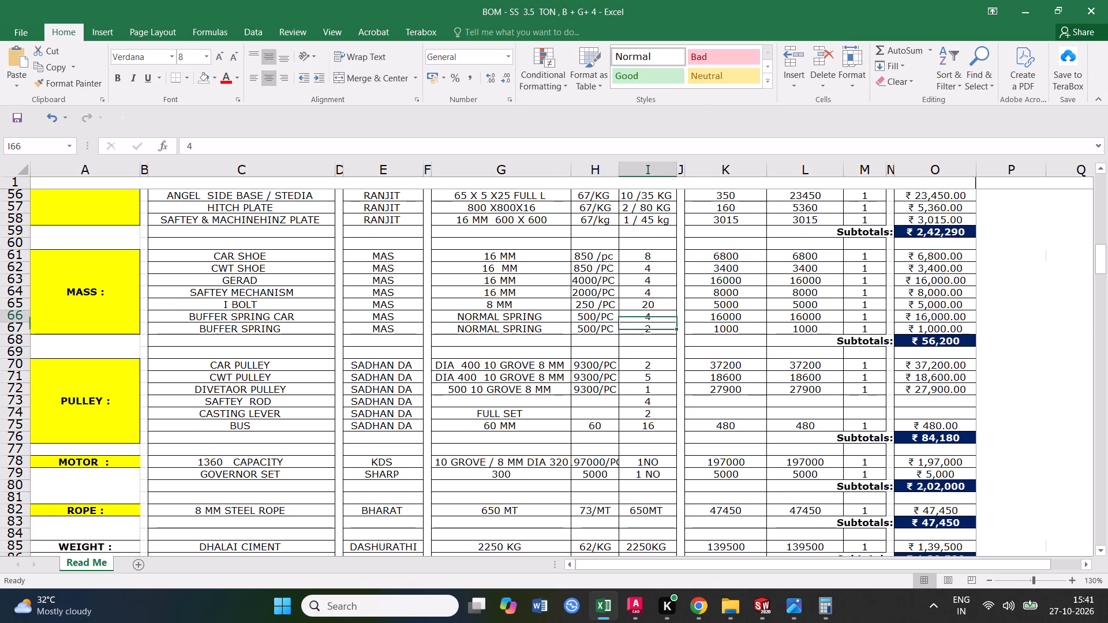
click(723, 316)
text(20)
text(00)
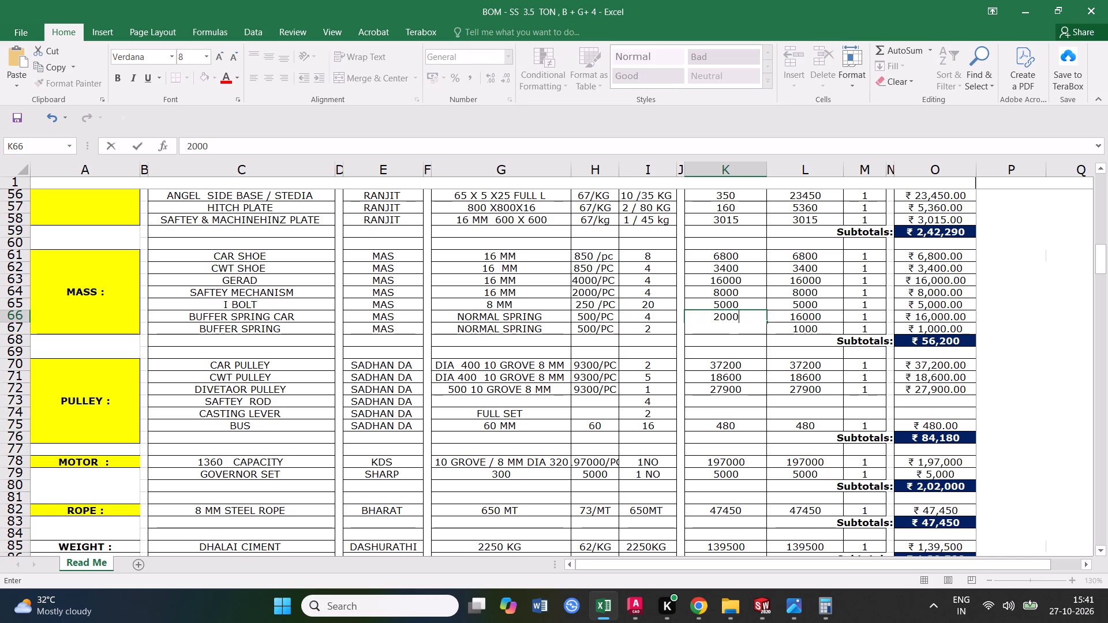
click(721, 347)
click(729, 313)
drag(766, 320, 820, 317)
Check the BUFFER SPRING entry in row 67 of the MASS section and save the workbook.
click(726, 327)
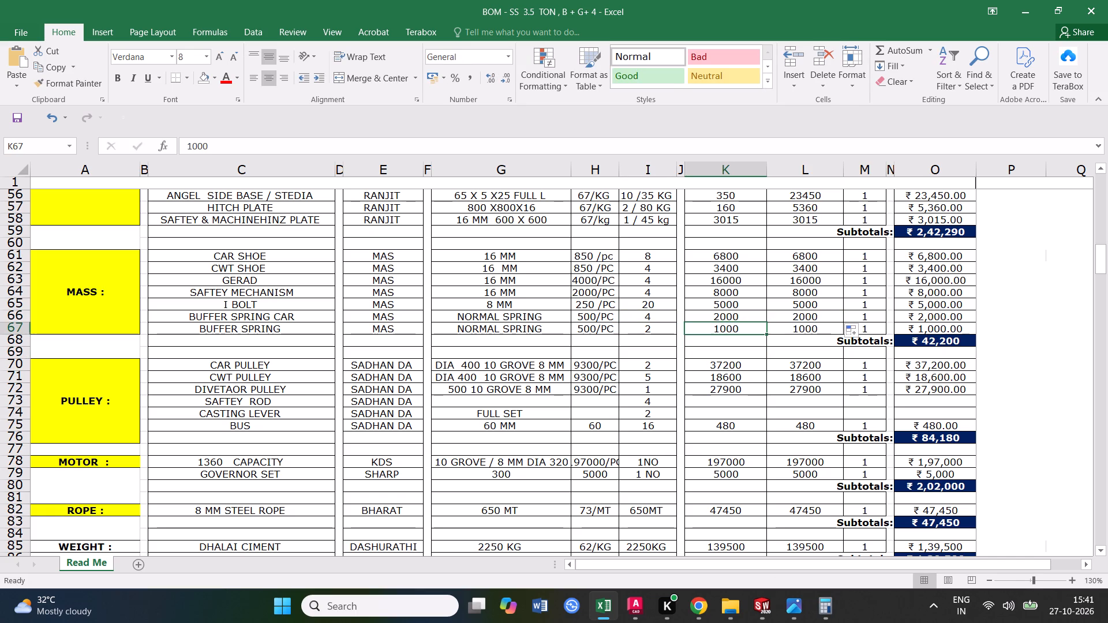
click(662, 330)
click(490, 335)
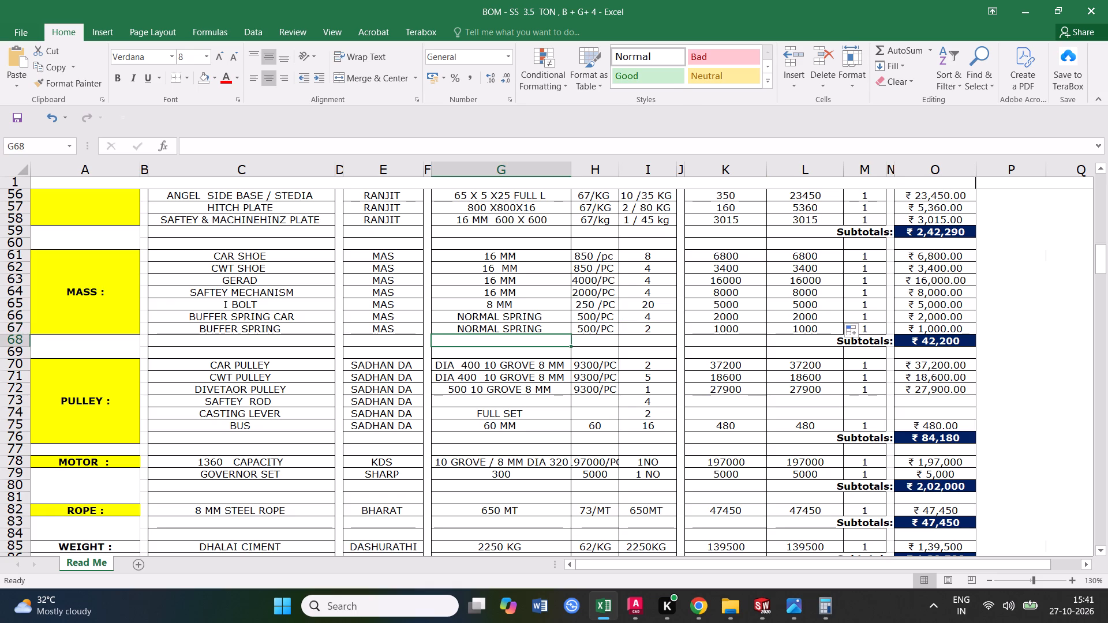
click(290, 331)
click(15, 123)
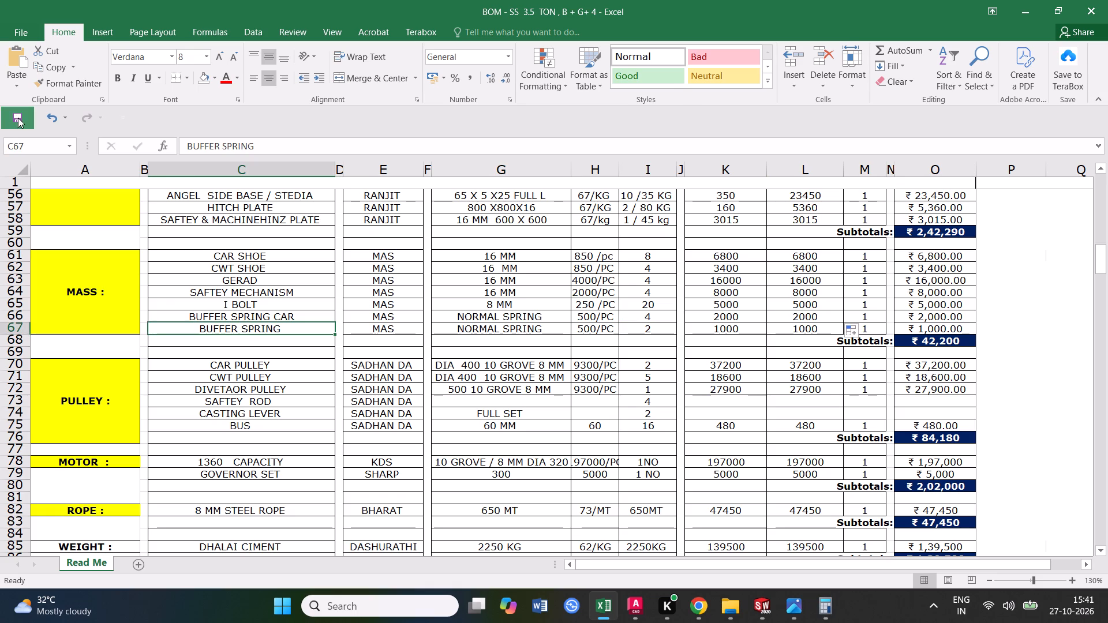
triple_click(18, 117)
click(18, 117)
click(295, 331)
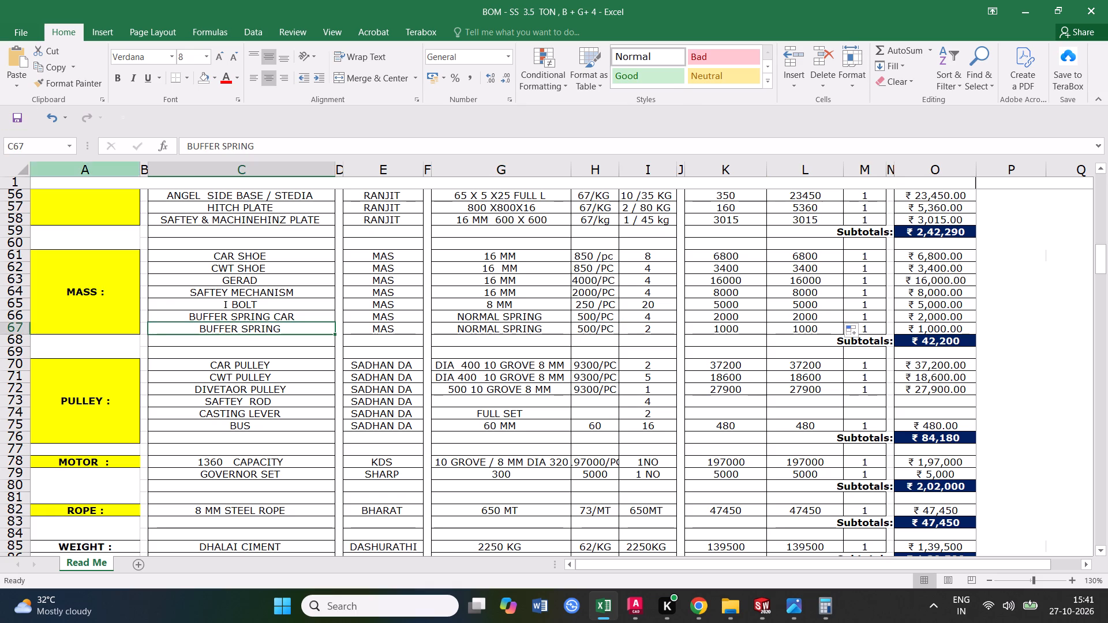
click(17, 123)
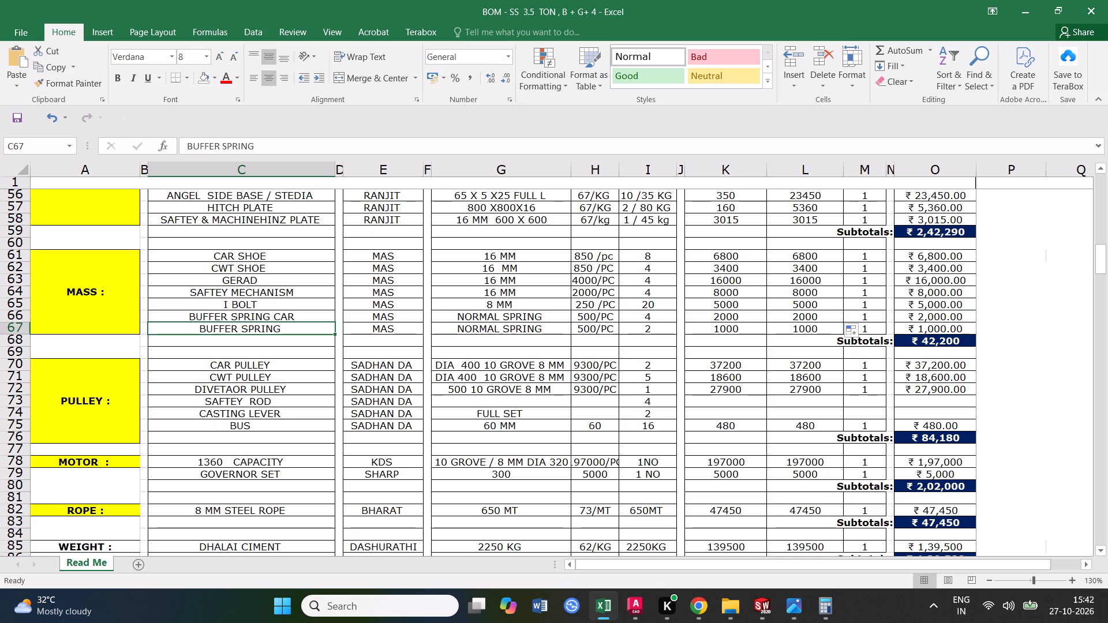
click(16, 328)
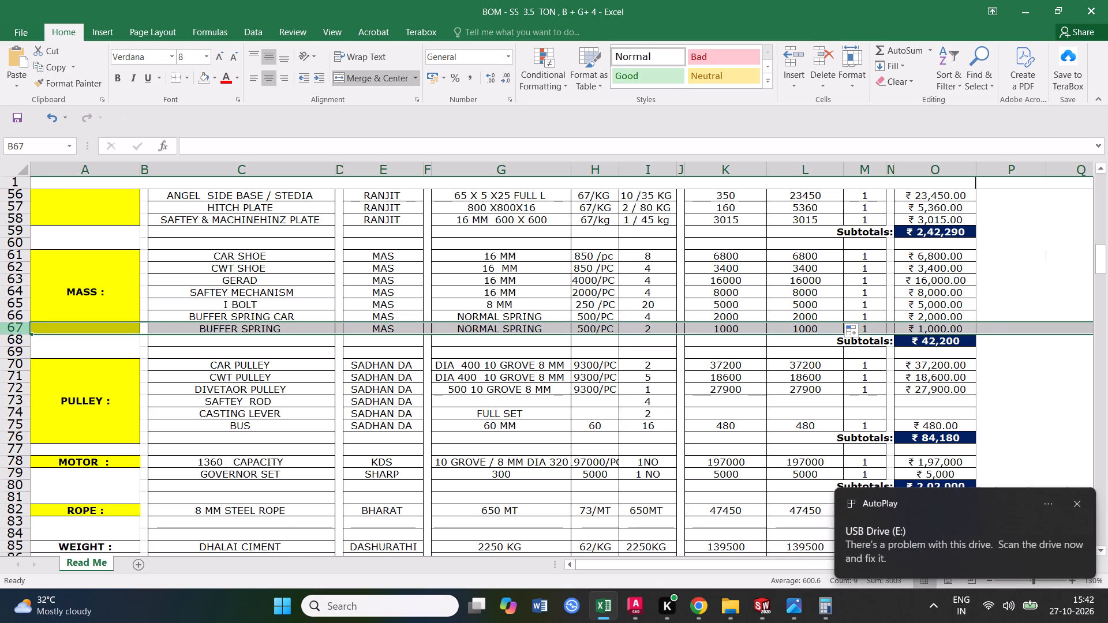
double_click(20, 124)
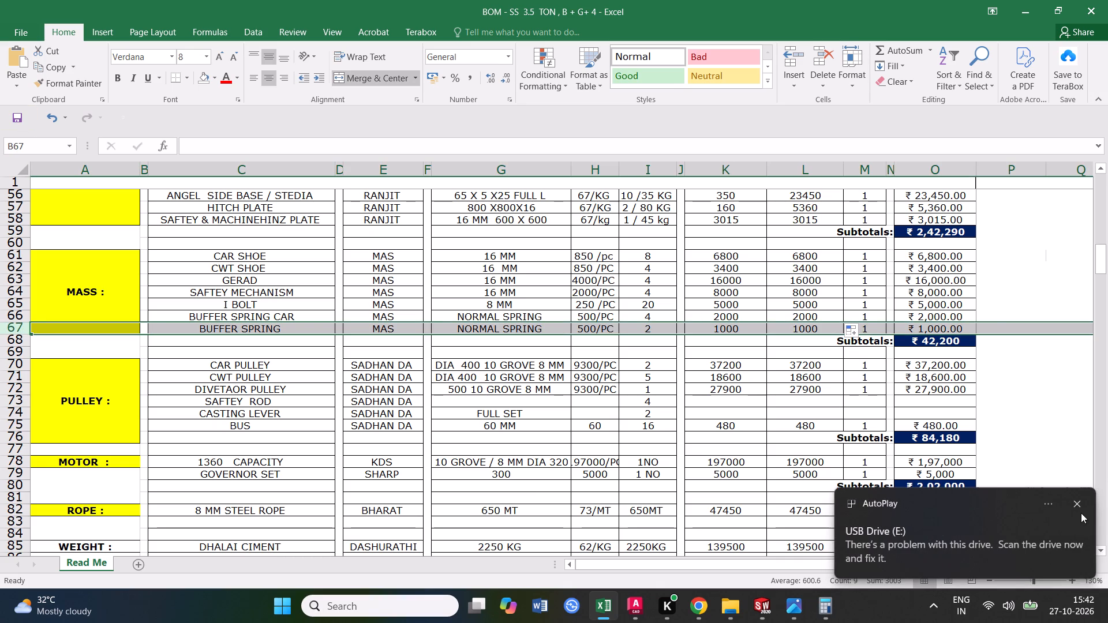
click(1077, 502)
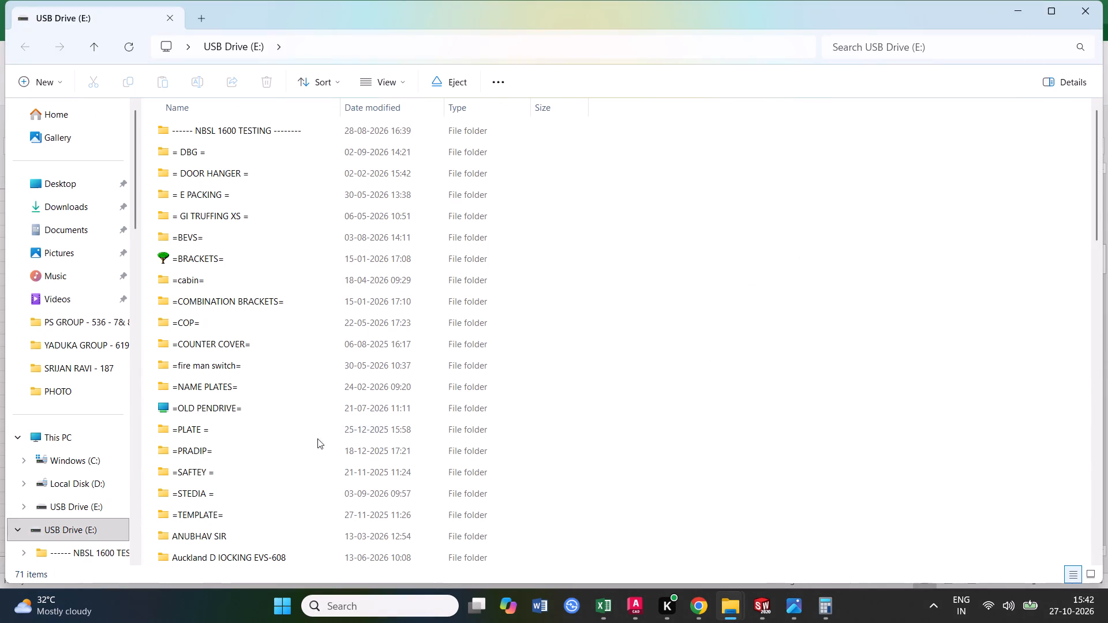
Look through the folders and files on the USB drive (E:) in File Explorer.
scroll(203, 312, down, 2)
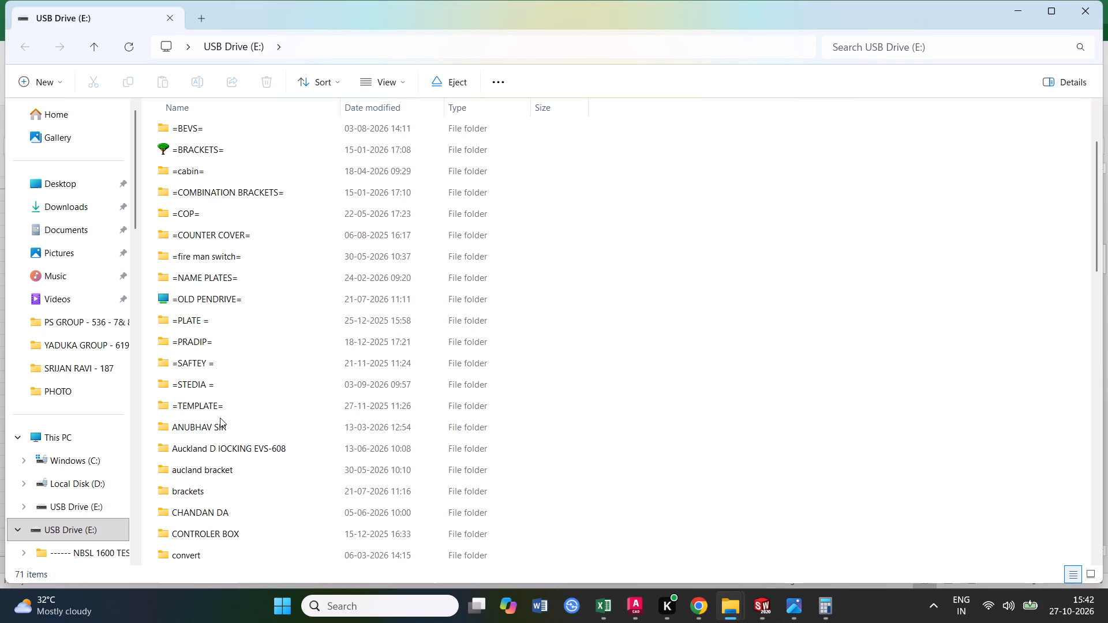
scroll(225, 421, down, 5)
scroll(230, 437, up, 12)
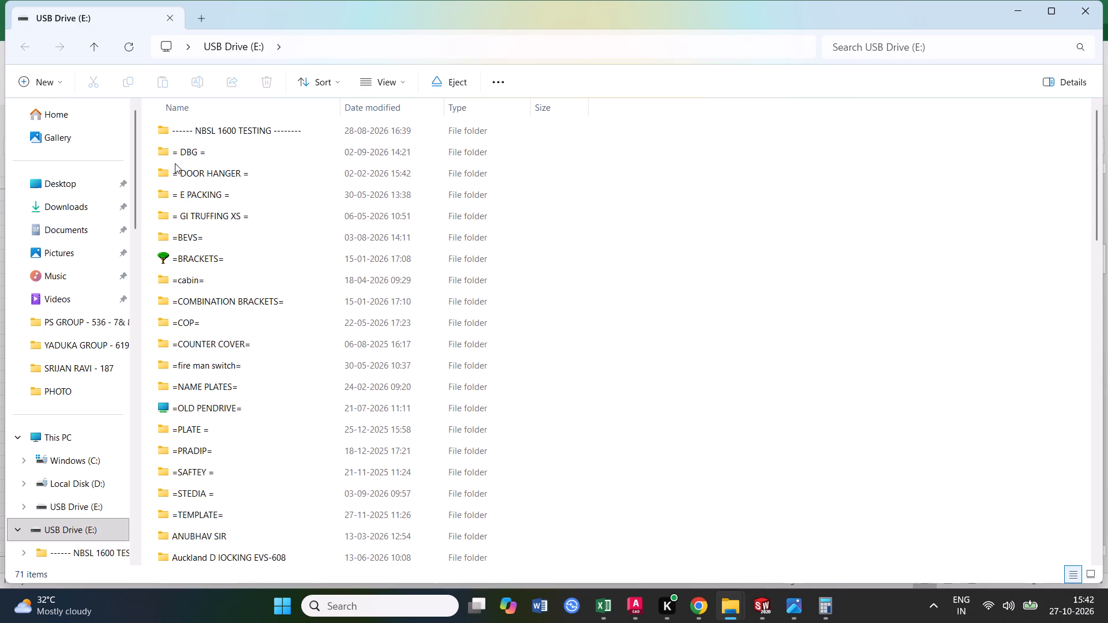
scroll(207, 419, down, 4)
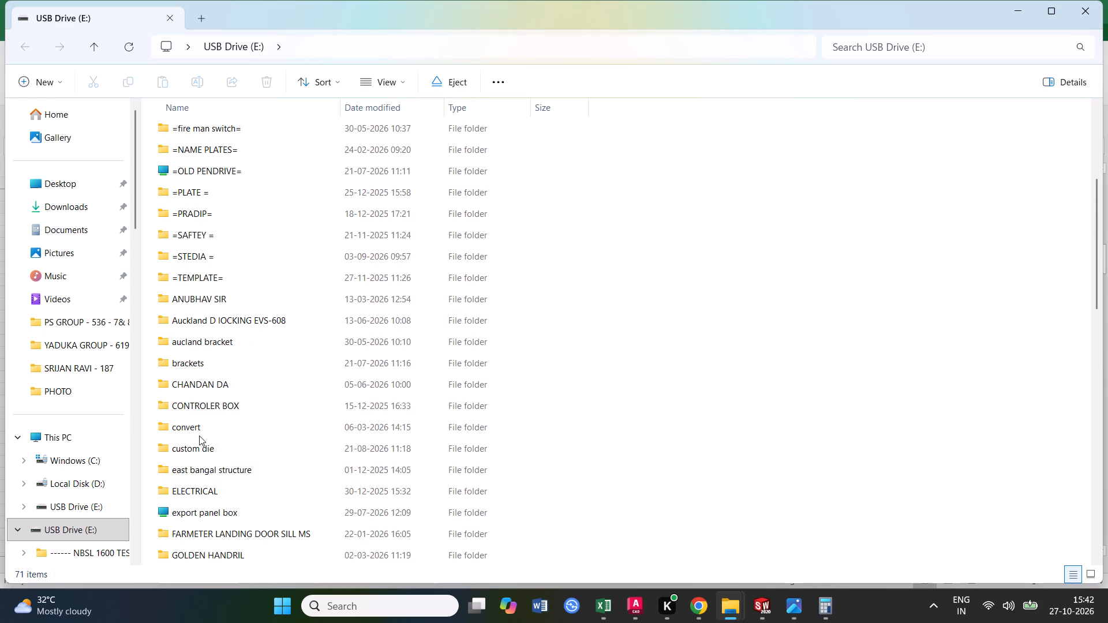
scroll(201, 436, down, 12)
scroll(227, 474, down, 6)
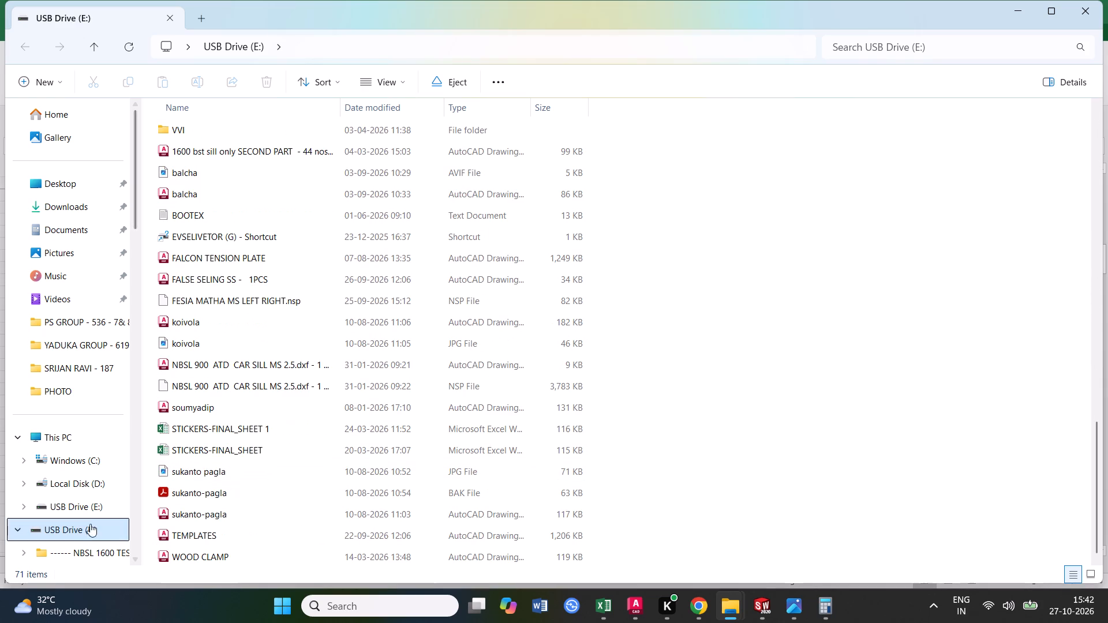
click(103, 529)
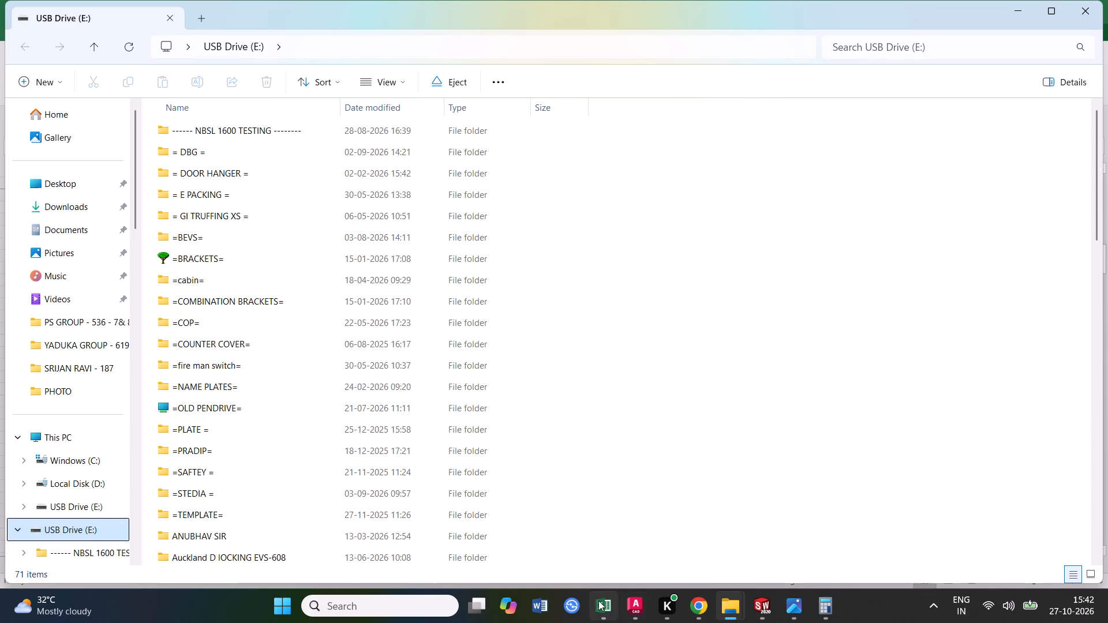
Return to the BOM workbook, fill the BUFFER SPRING row 67 with orange, and save.
click(621, 531)
double_click(19, 122)
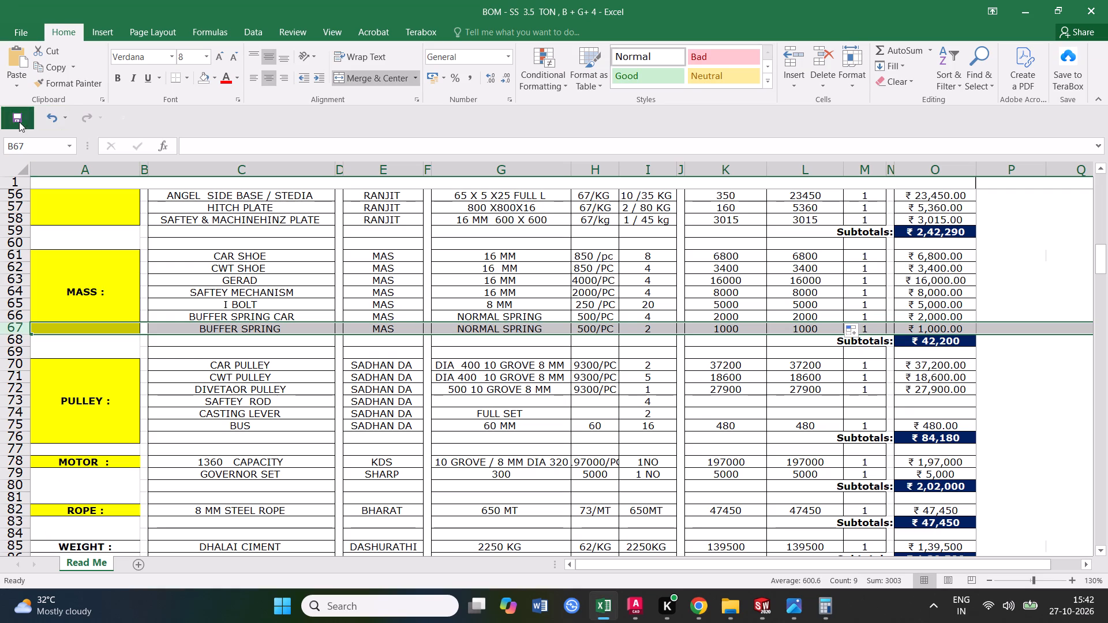
click(216, 79)
click(225, 182)
click(289, 447)
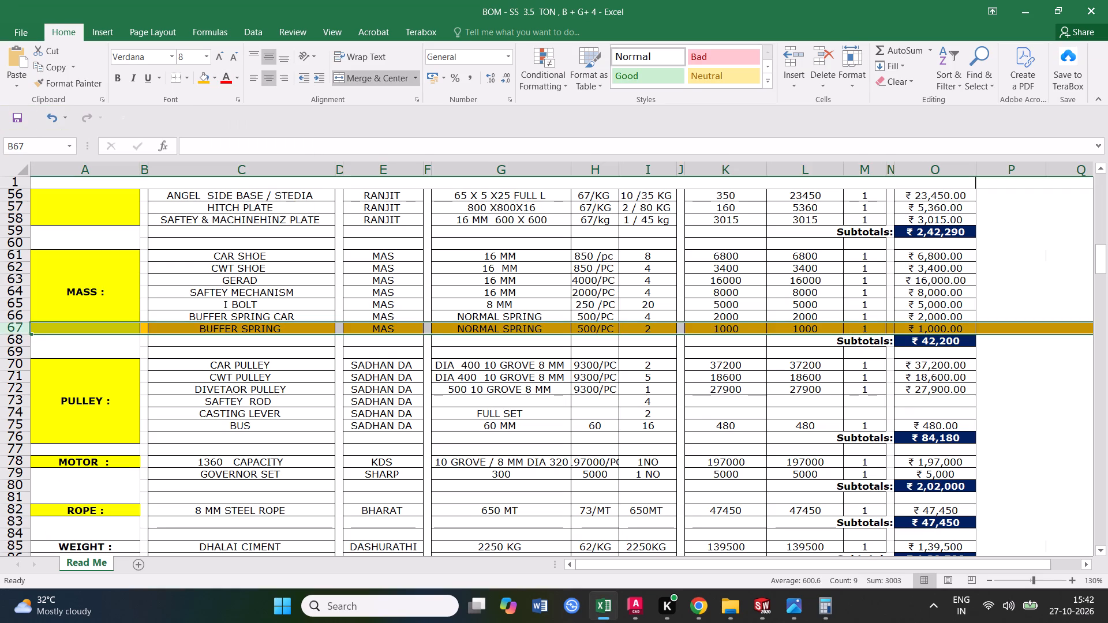
double_click(10, 118)
Switch to File Explorer and search Local Disk (D:) for "FERMATOR SIDE OPENING POSTER".
click(1028, 16)
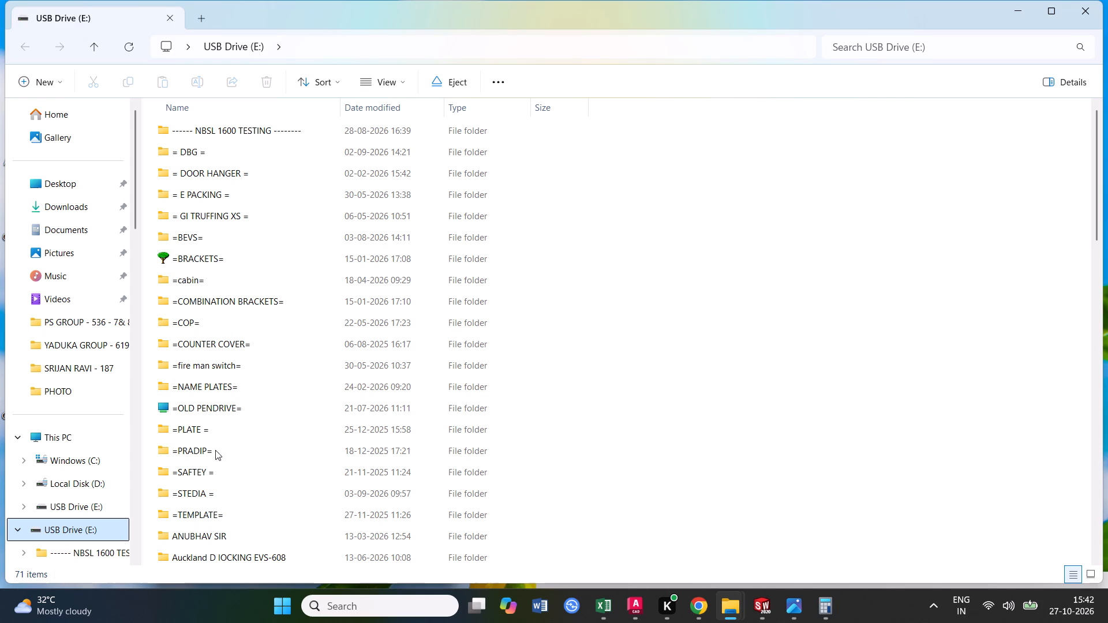
scroll(222, 425, down, 15)
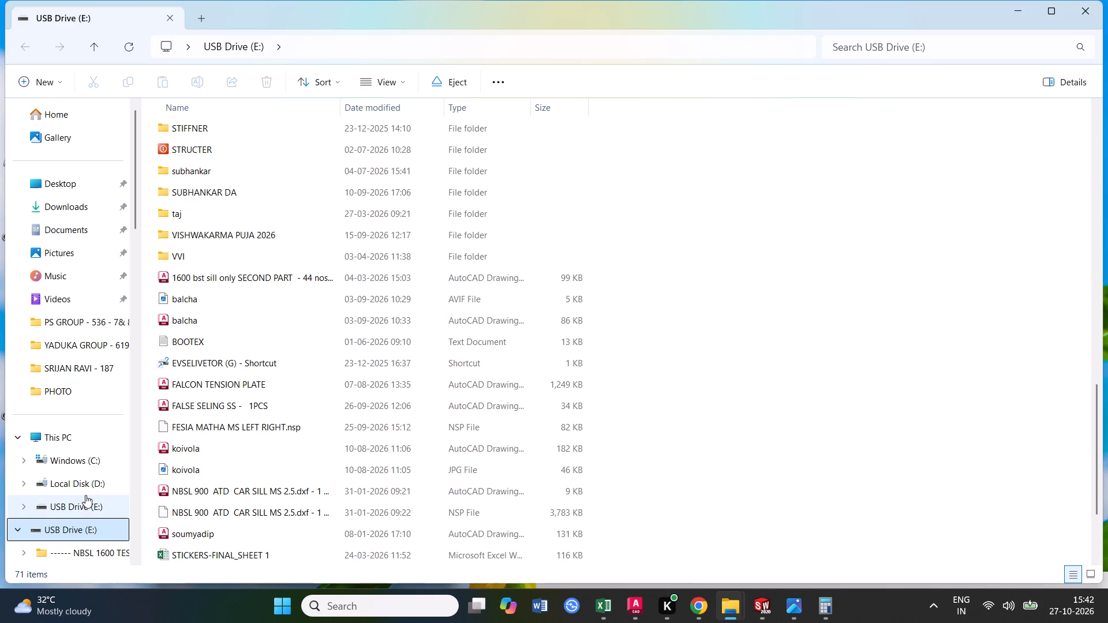
click(94, 490)
click(912, 45)
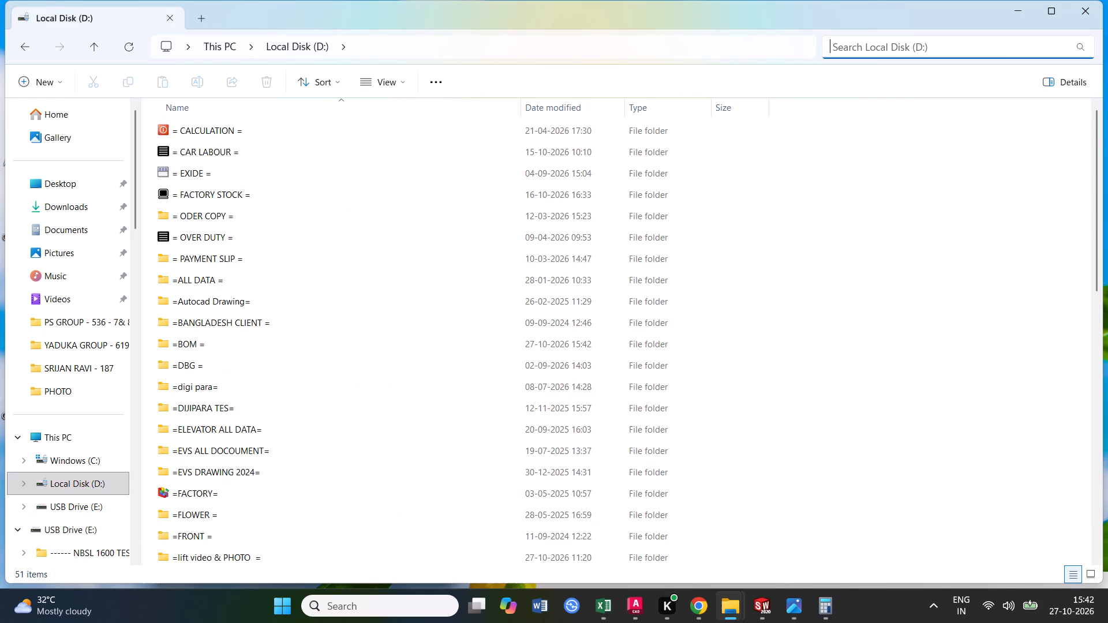
text(FERMATOR P)
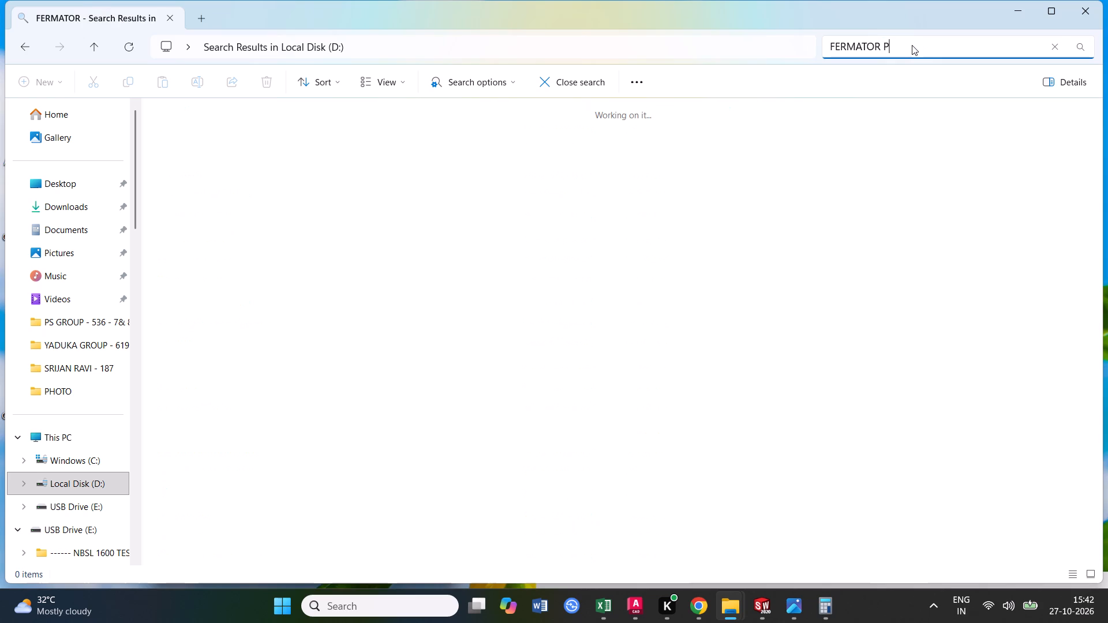
key(BackSpace)
text(SIDE OPEBIG)
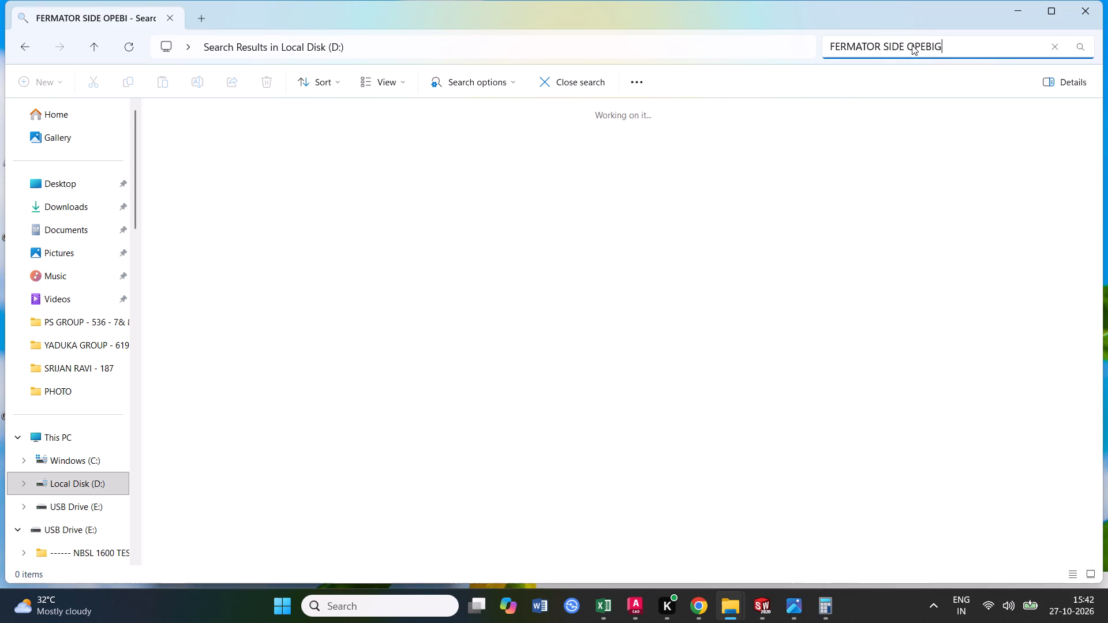
key(BackSpace)
key(BackSpace)
key(BackSpace)
text(NING)
key(space)
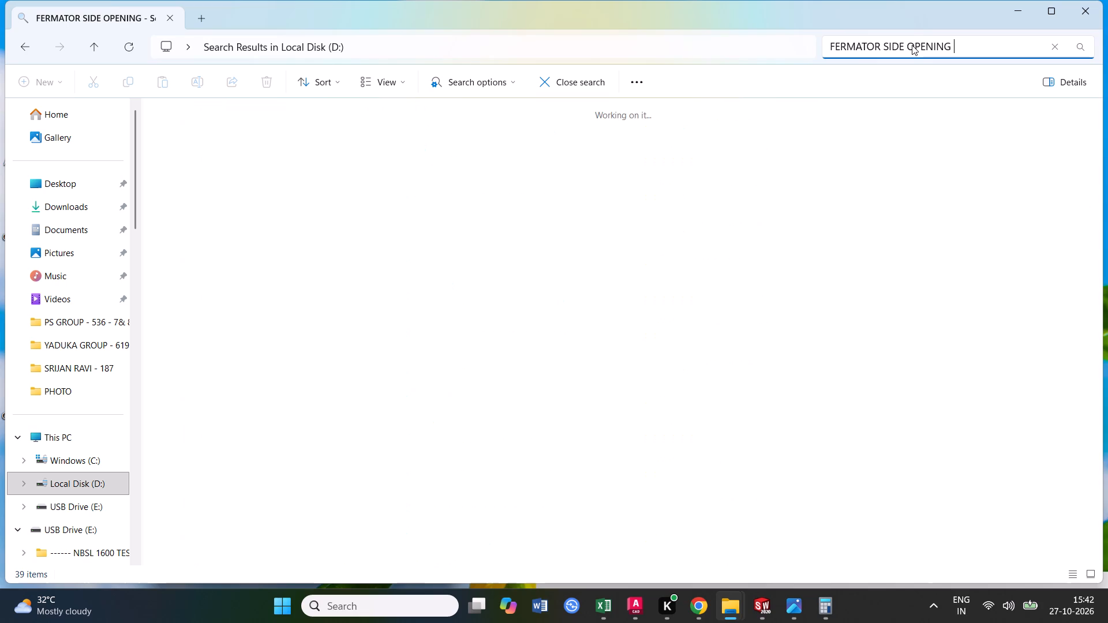
text(O)
key(BackSpace)
text(POSTER)
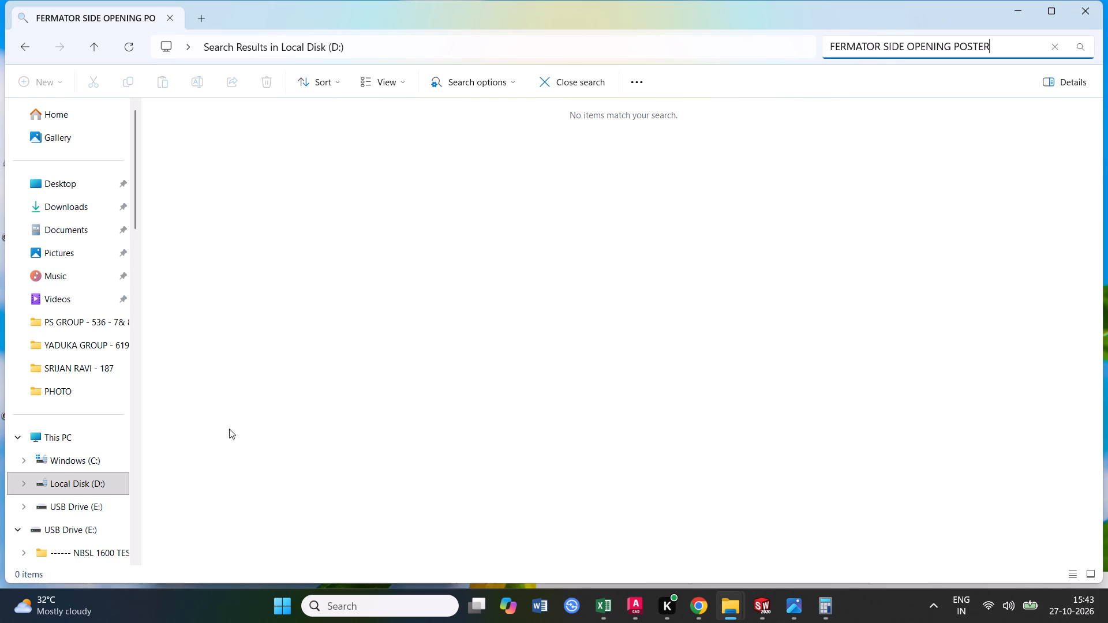
Search Local Disk (D:) for "POST ER MATHA".
click(113, 478)
click(904, 46)
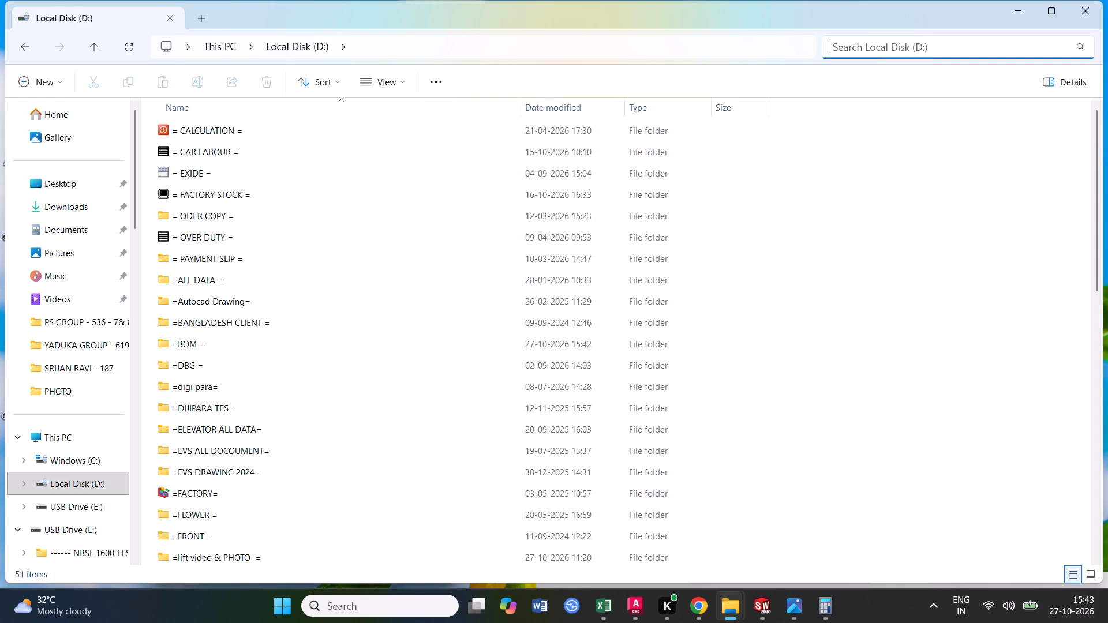
text(POST)
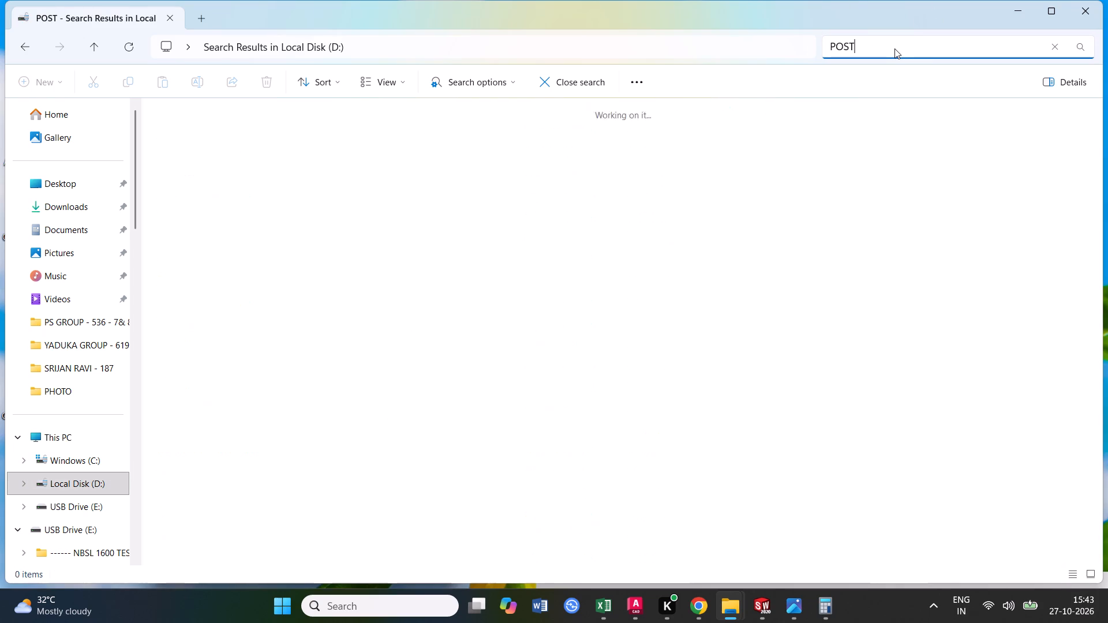
key(space)
text(ER MATHA)
key(space)
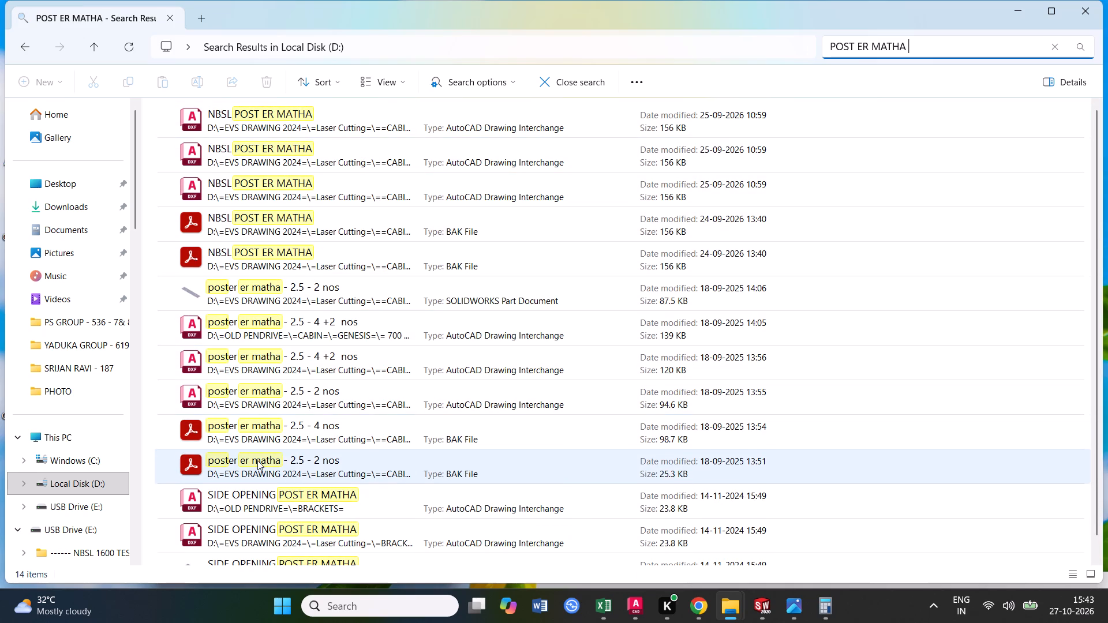
Open the SIDE OPENING POST ER MATHA DXF from the OLD PENDRIVE brackets folder in AutoCAD.
double_click(308, 501)
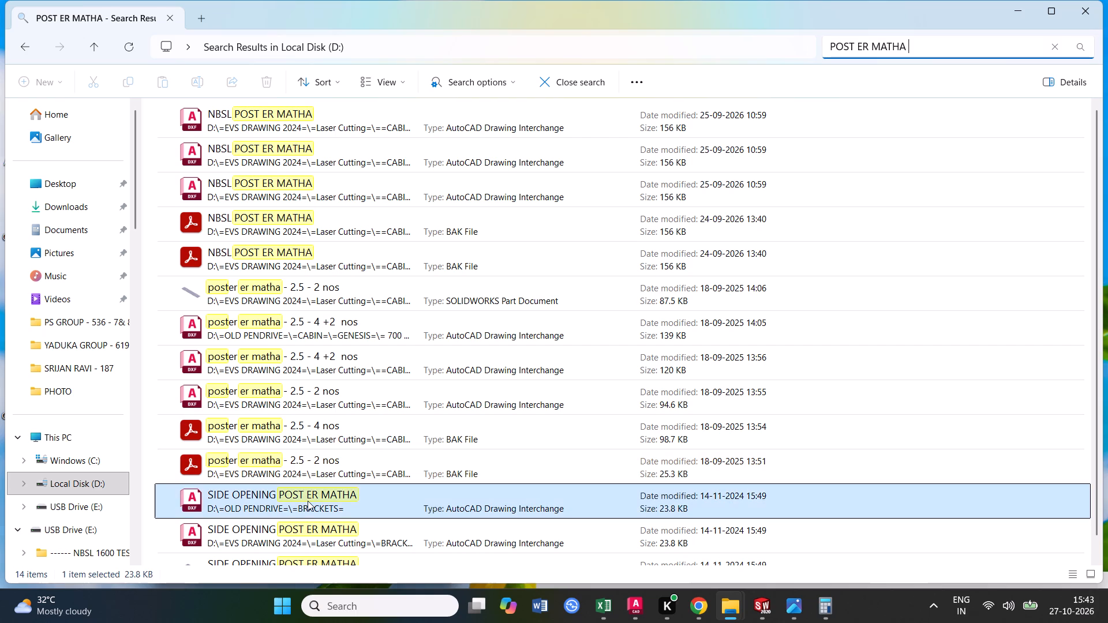
scroll(465, 347, down, 2)
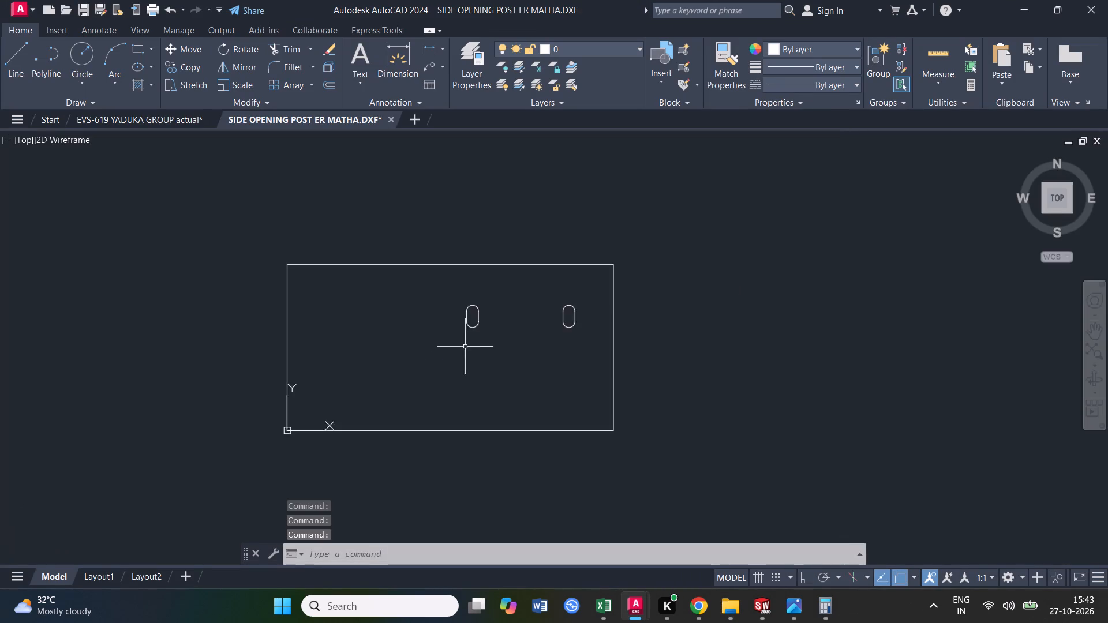
scroll(465, 347, down, 2)
scroll(489, 360, up, 2)
scroll(489, 360, down, 1)
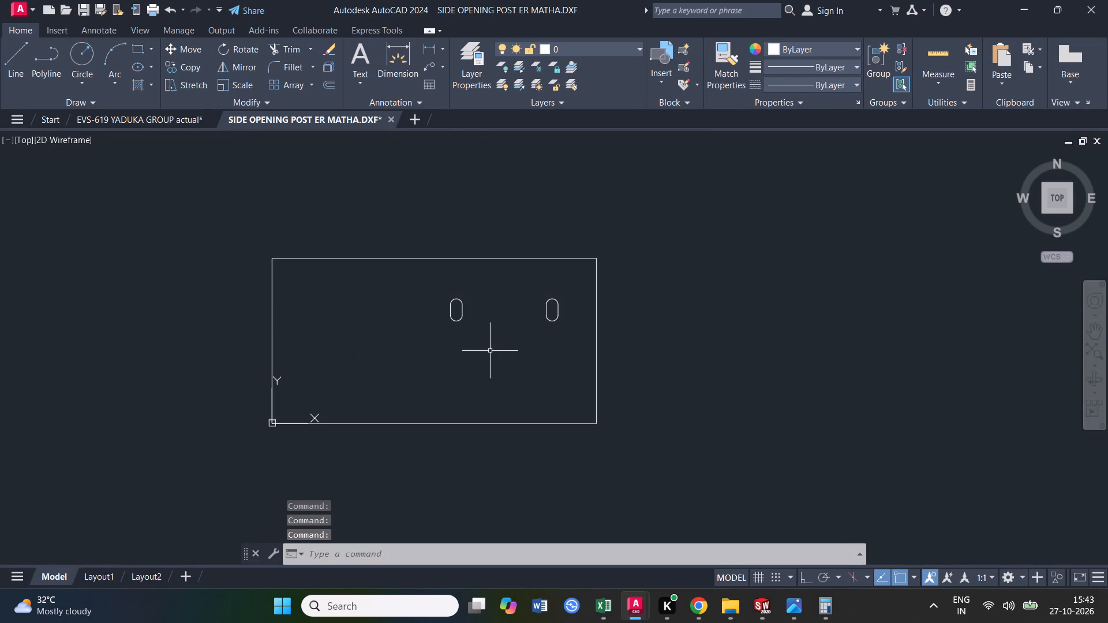
Check the horizontal spacing between the plate's two slots with a temporary linear dimension, and erase the dimension.
click(429, 46)
scroll(462, 283, up, 2)
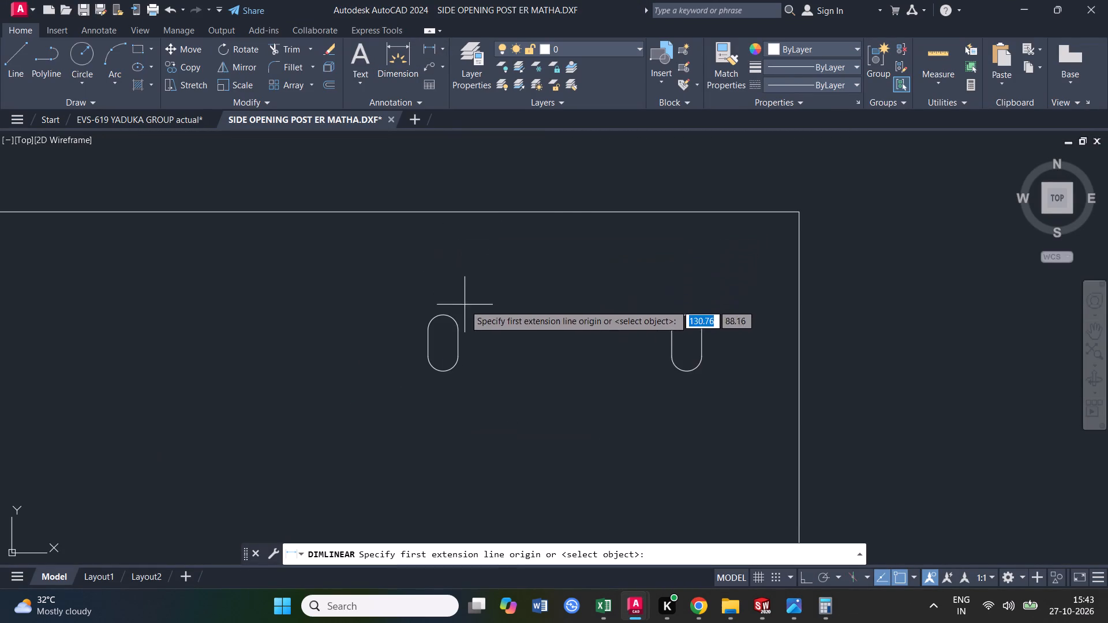
click(441, 332)
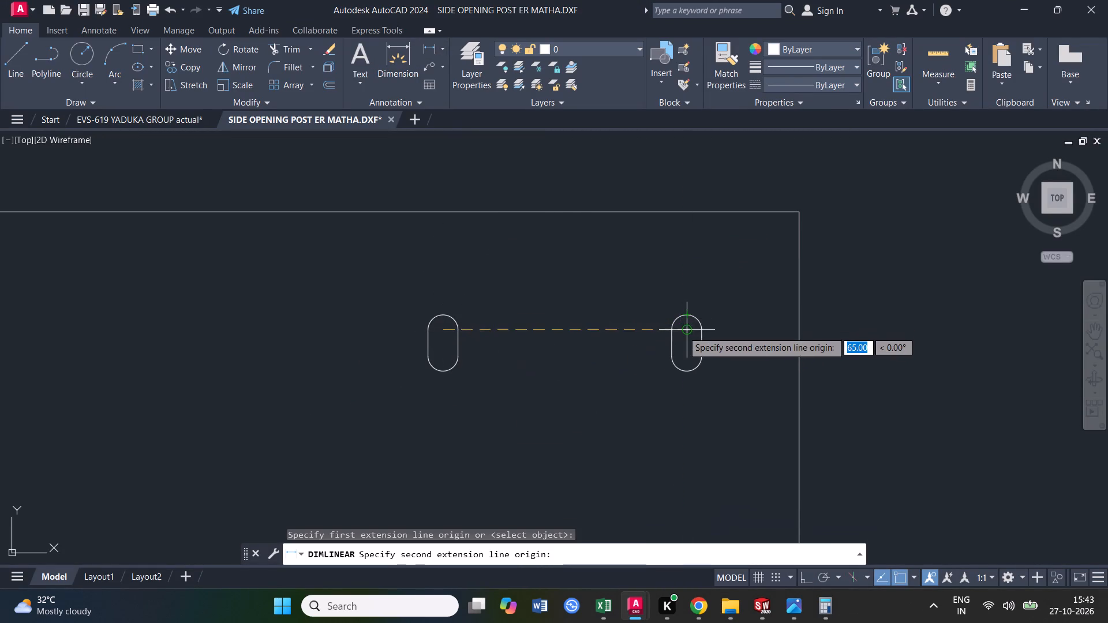
click(683, 331)
click(672, 283)
click(646, 257)
click(555, 307)
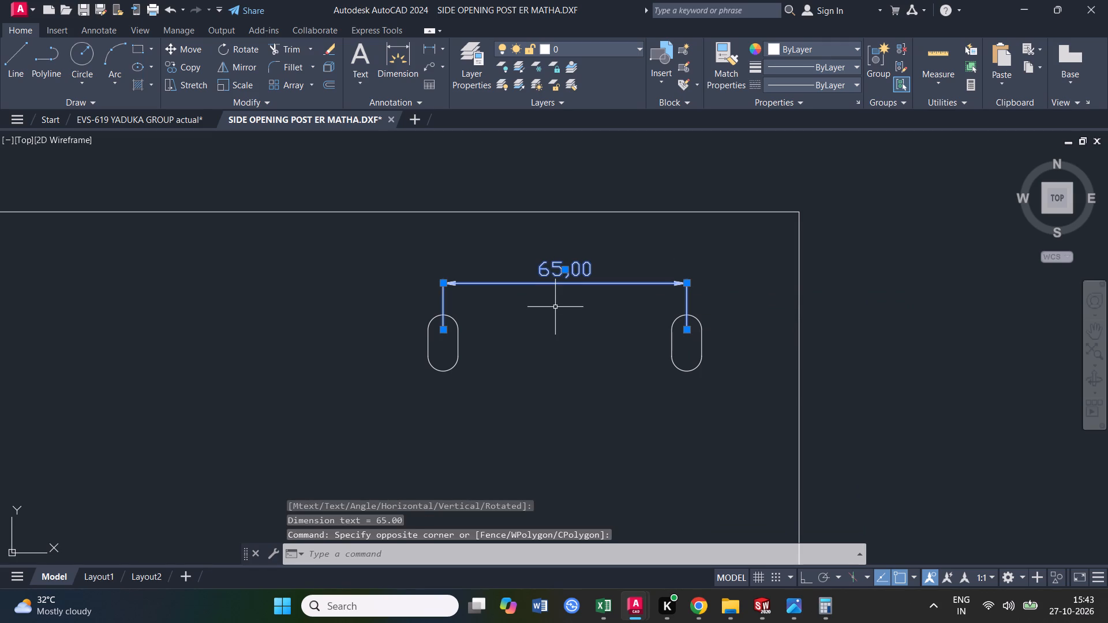
key(Delete)
scroll(656, 262, down, 4)
scroll(686, 223, up, 1)
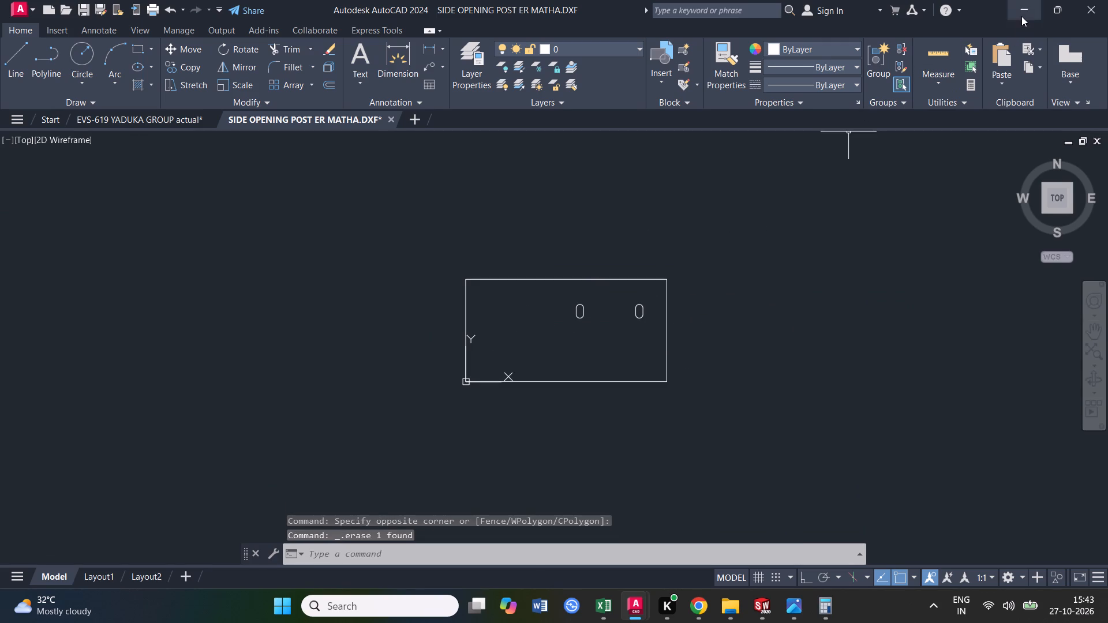
Open the other SIDE OPENING POST ER MATHA DXF, from the EVS DRAWING 2024 Laser Cutting folder.
click(1021, 16)
double_click(291, 532)
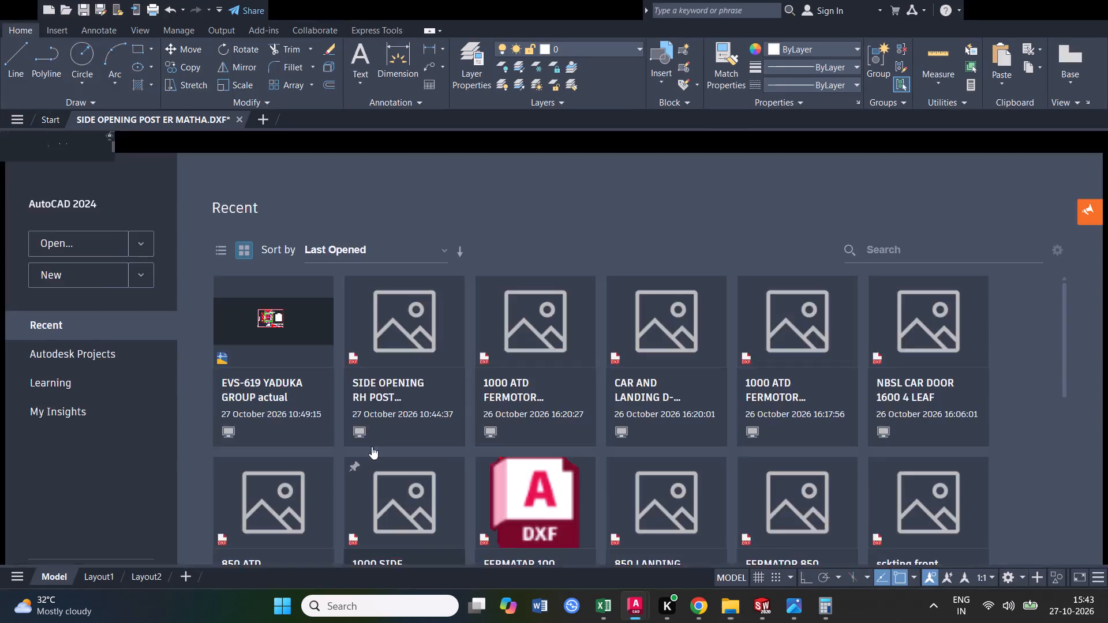
scroll(437, 356, down, 2)
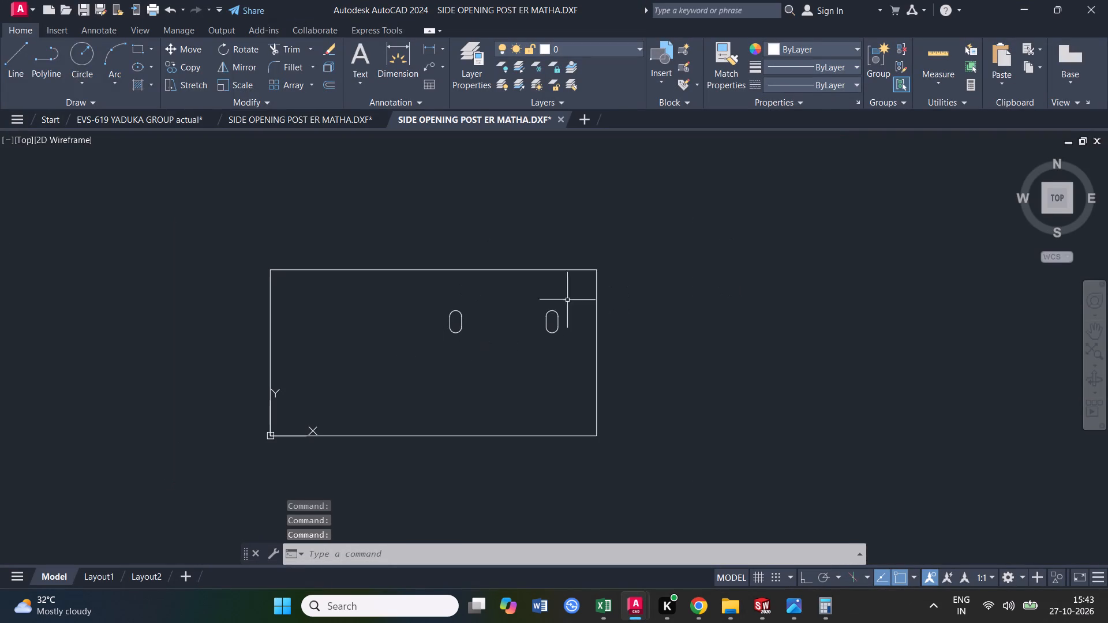
Copy the whole slotted plate into the first SIDE OPENING POST ER MATHA drawing, inserting it at the existing plate's upper-left corner.
click(628, 226)
click(164, 498)
key(ctrl+c)
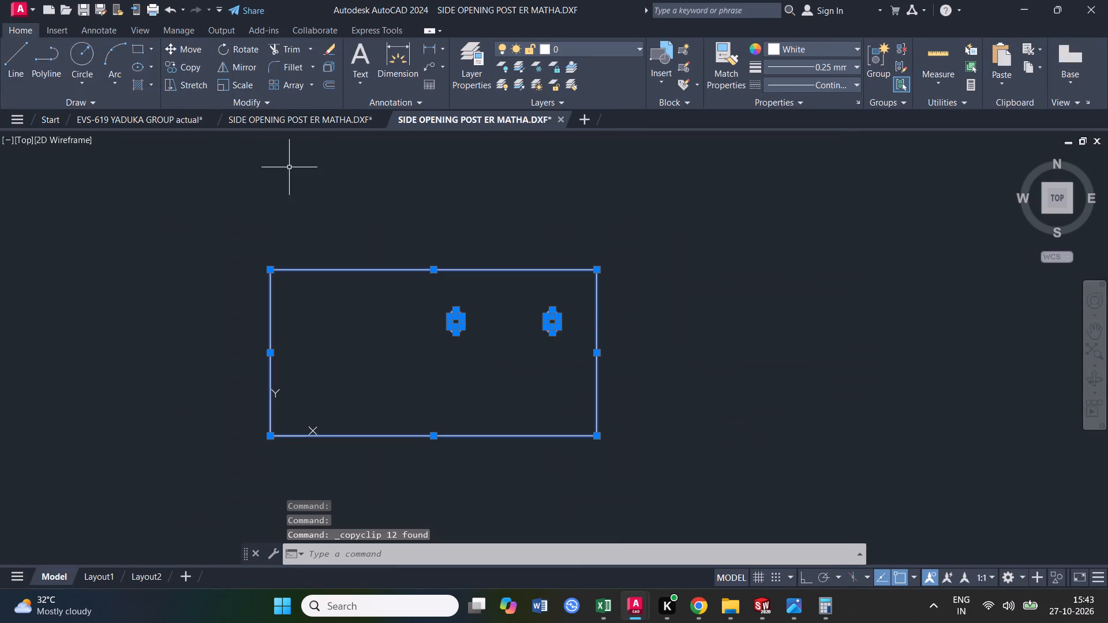
click(292, 114)
key(ctrl+v)
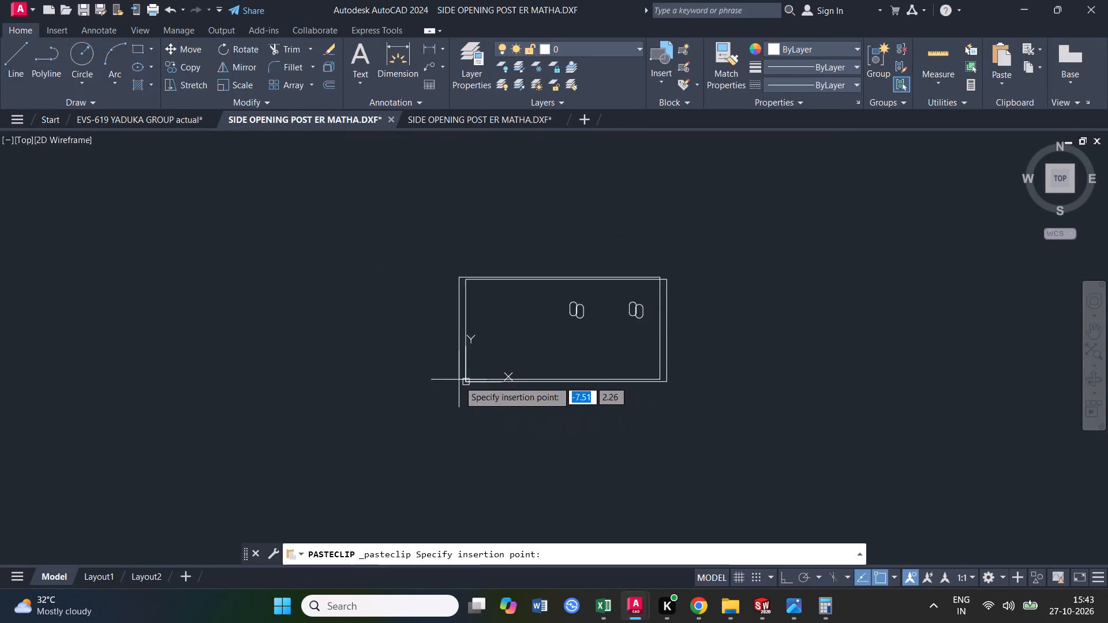
click(466, 276)
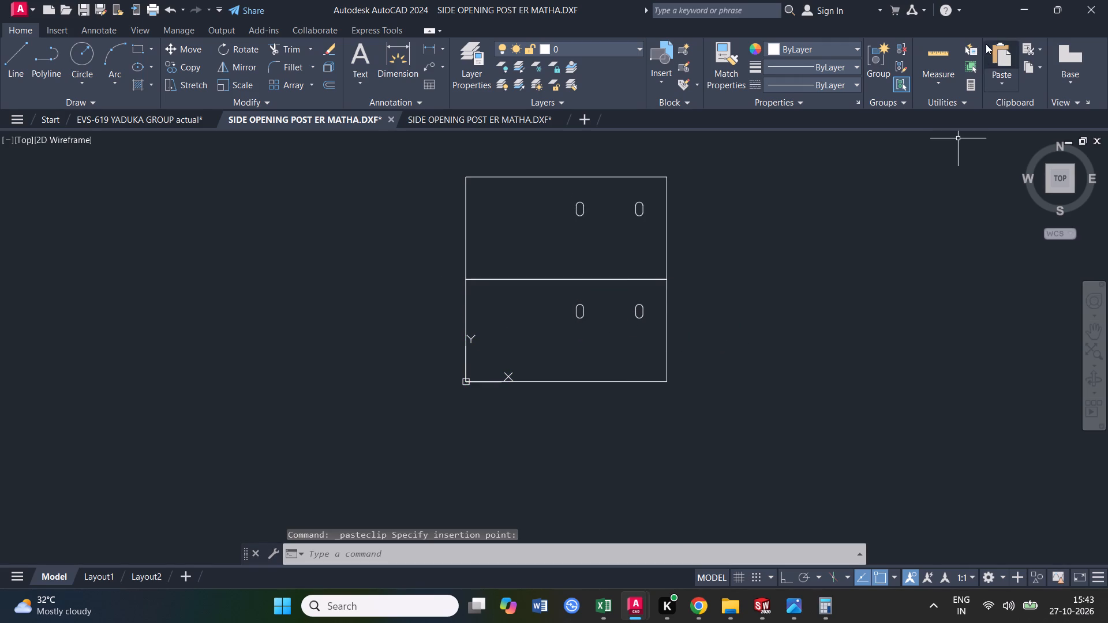
Open both "poster er matha - 2.5 - 4 +2 nos" DXFs and "poster er matha - 2.5 - 2 nos" to examine their plates.
click(1013, 1)
double_click(294, 322)
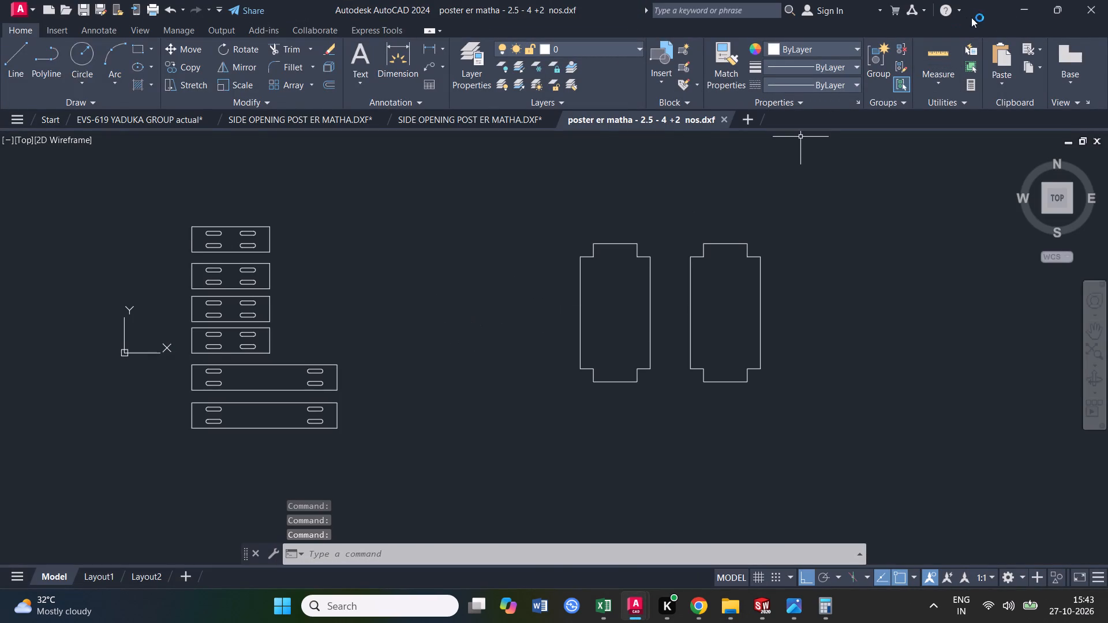
click(1010, 16)
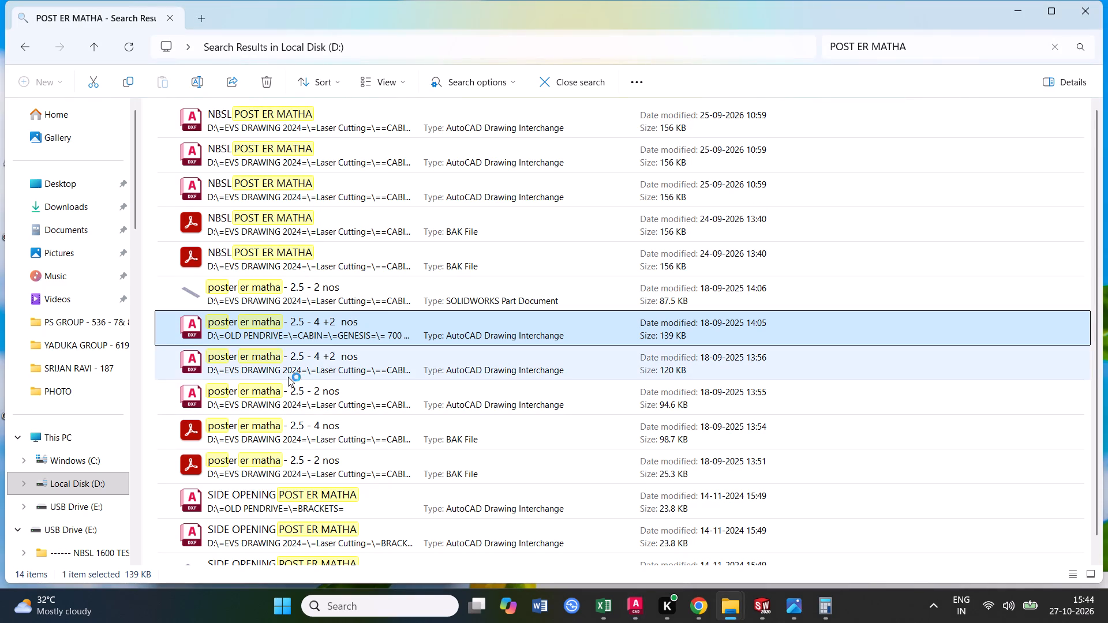
double_click(289, 362)
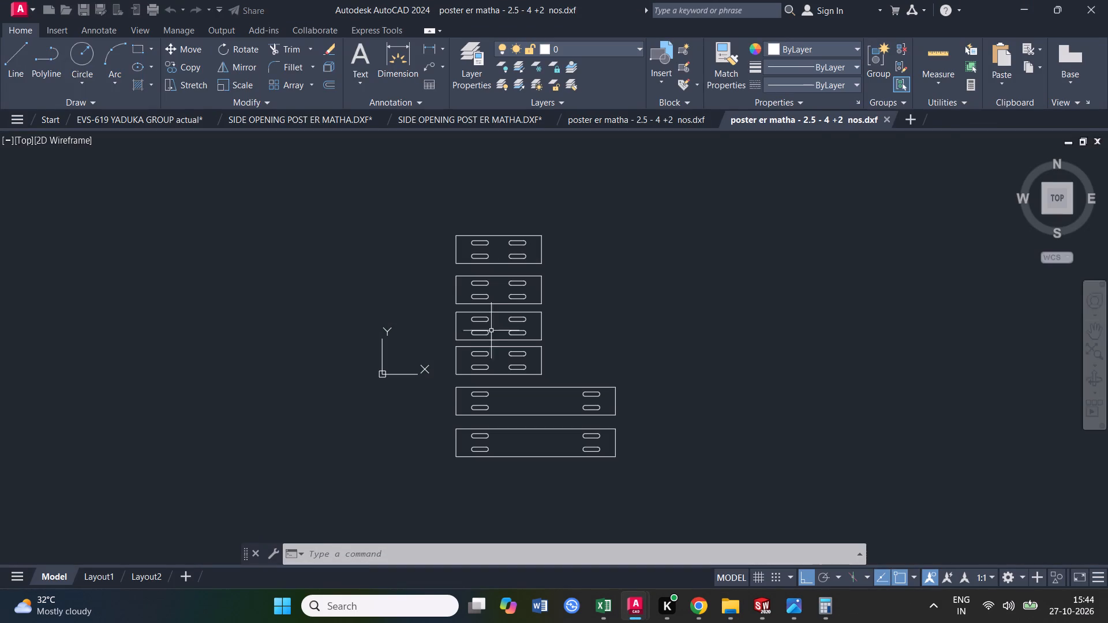
click(1020, 10)
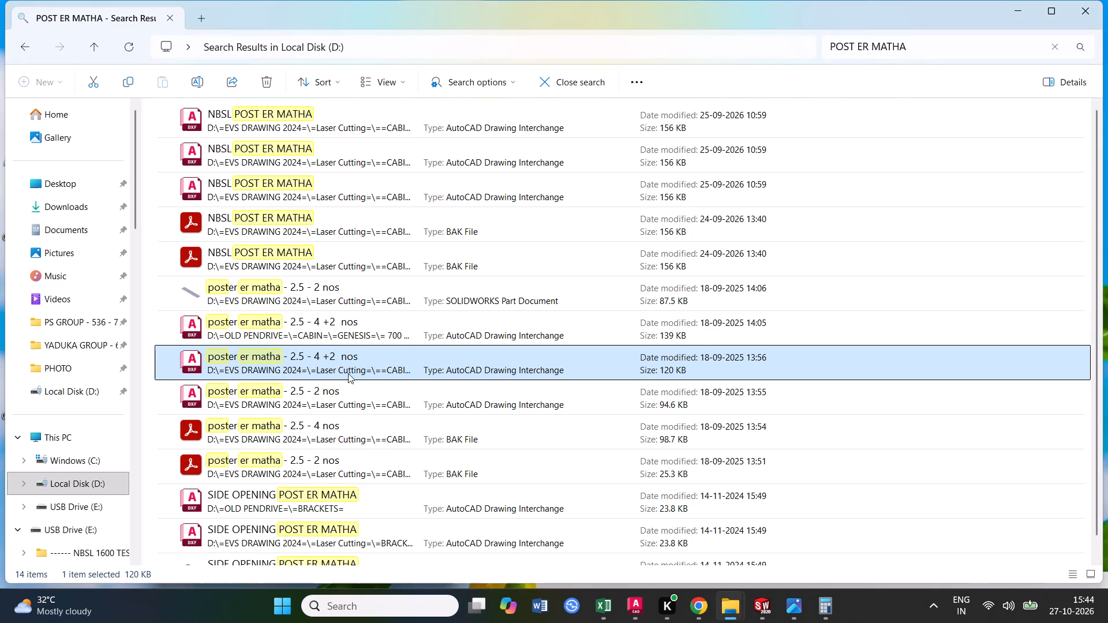
double_click(291, 396)
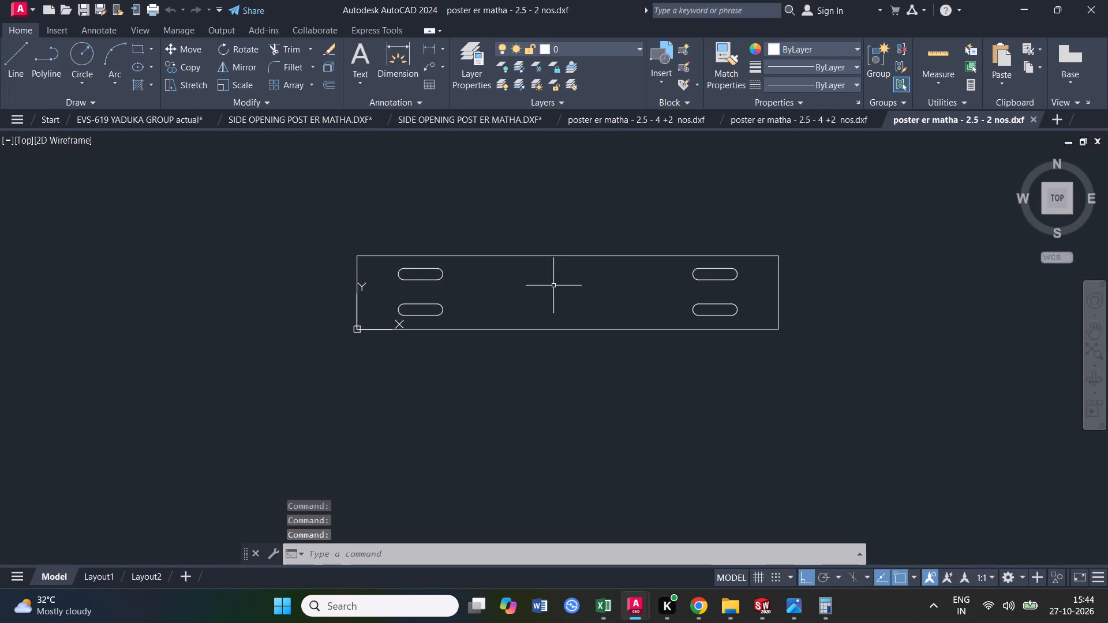
Go back to the Laser Cutting copy of SIDE OPENING POST ER MATHA from the search results and examine its slotted plate.
click(1016, 5)
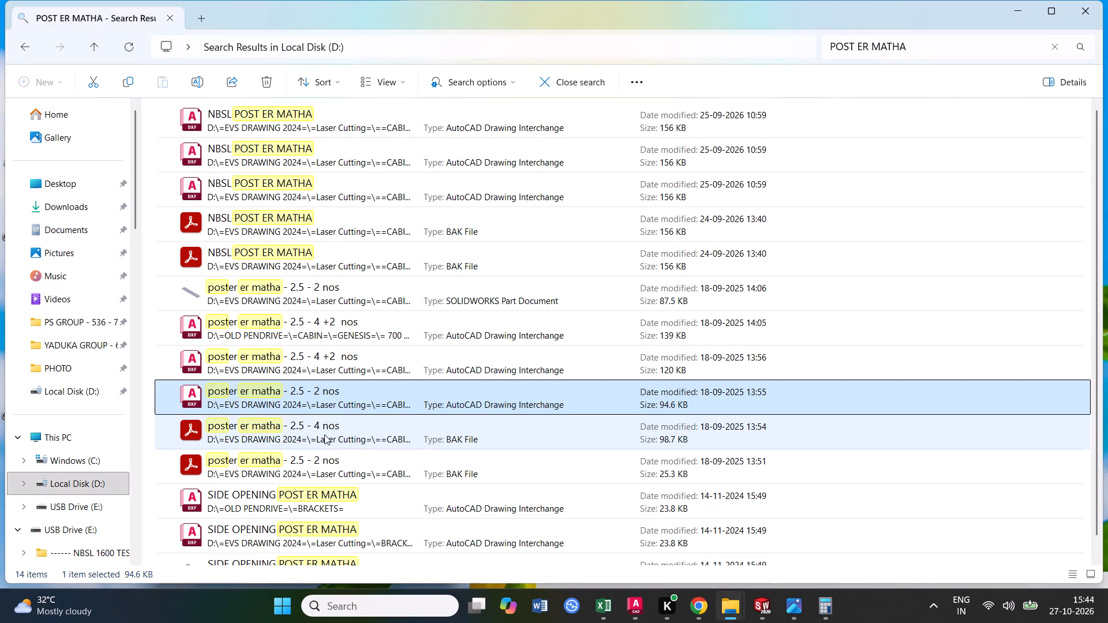
scroll(300, 450, down, 4)
double_click(320, 523)
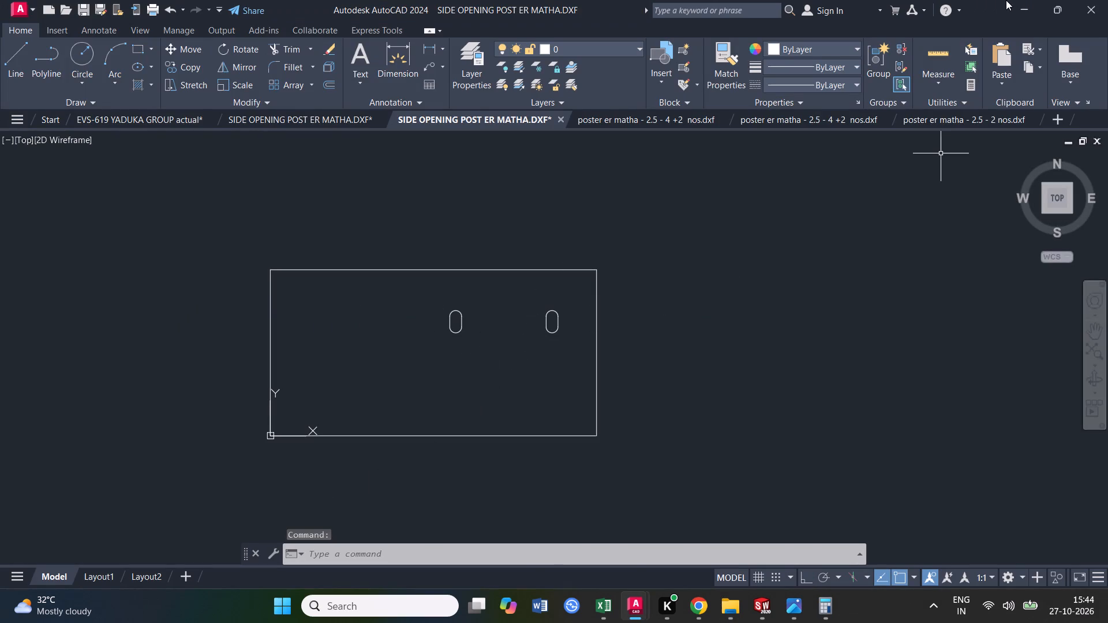
click(1013, 5)
scroll(383, 298, up, 1)
scroll(377, 309, down, 1)
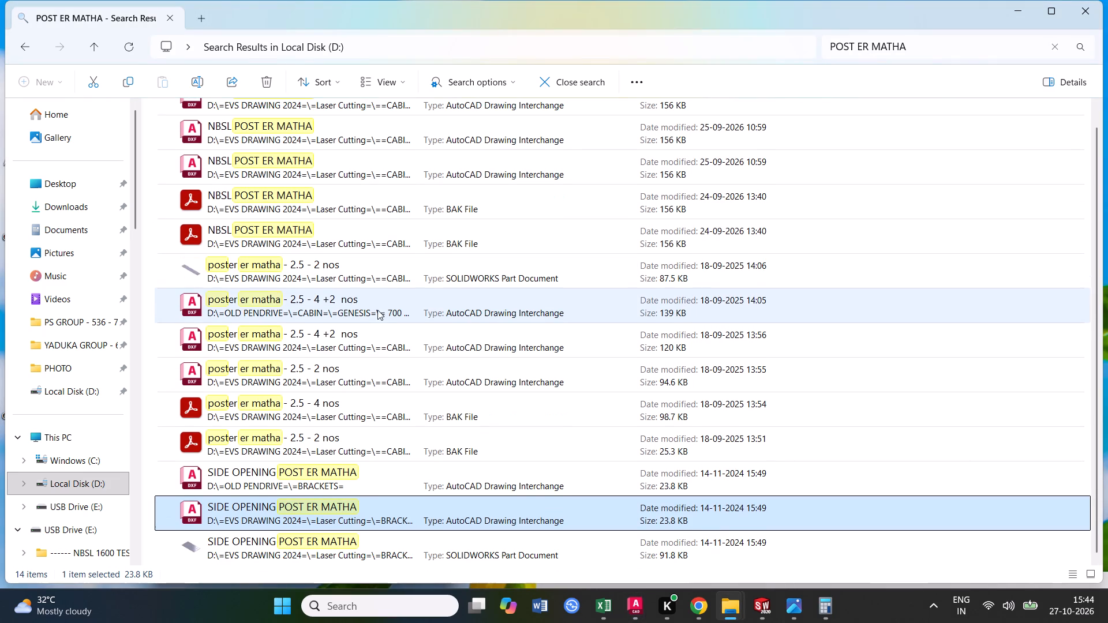
scroll(377, 310, down, 1)
double_click(295, 517)
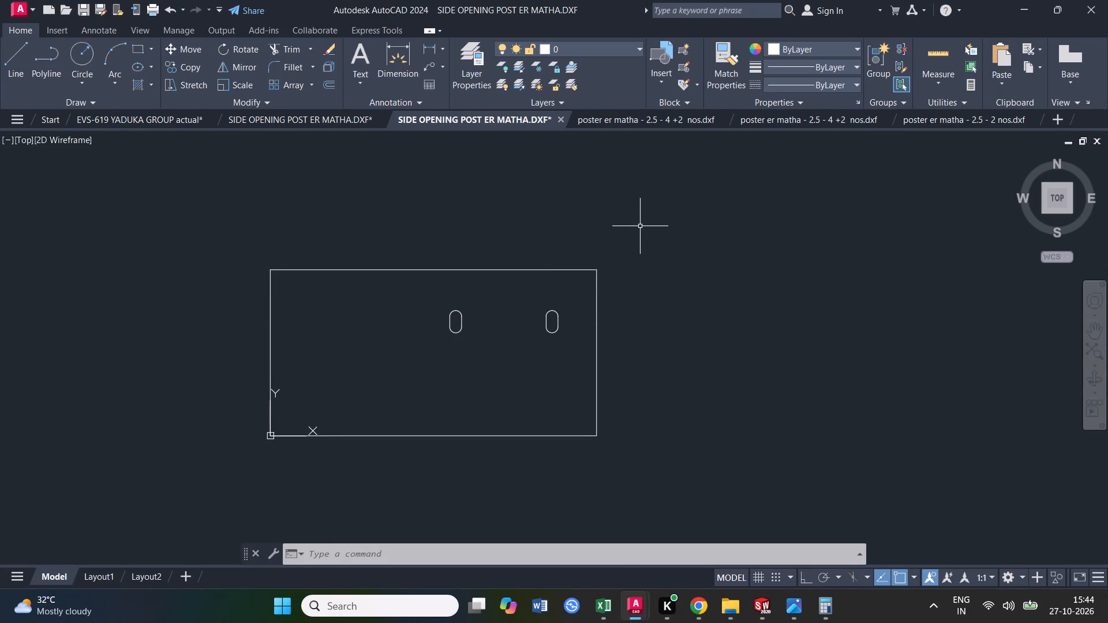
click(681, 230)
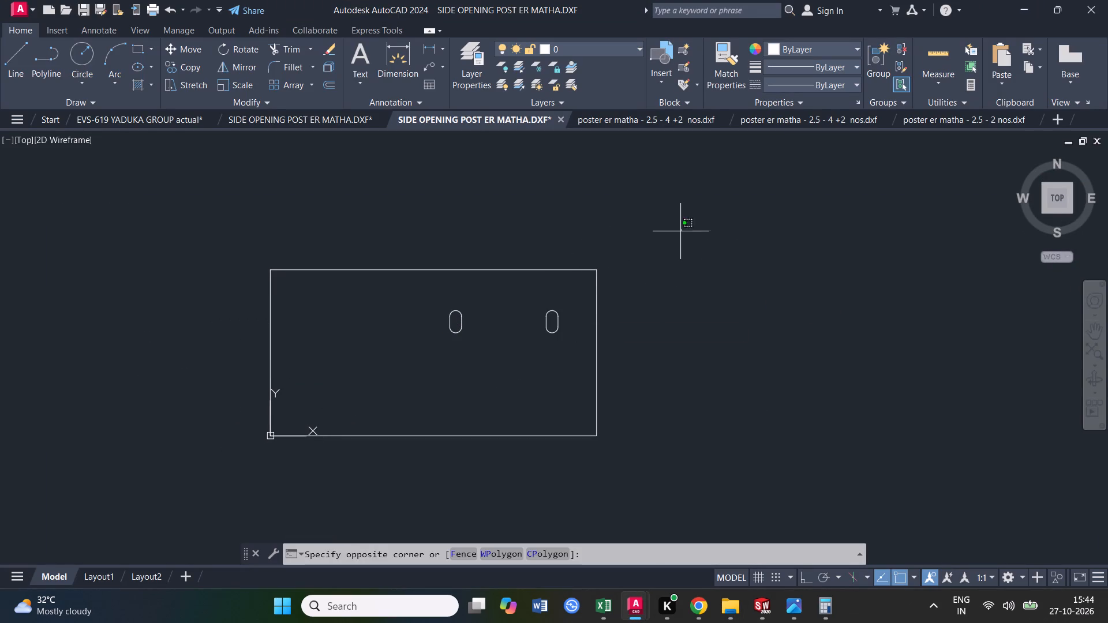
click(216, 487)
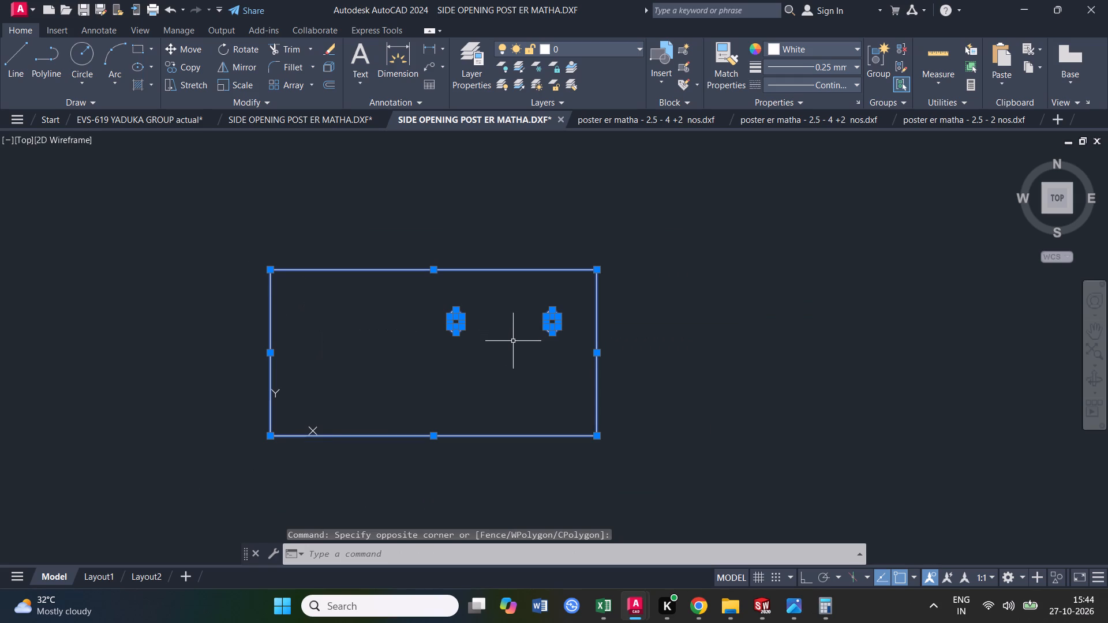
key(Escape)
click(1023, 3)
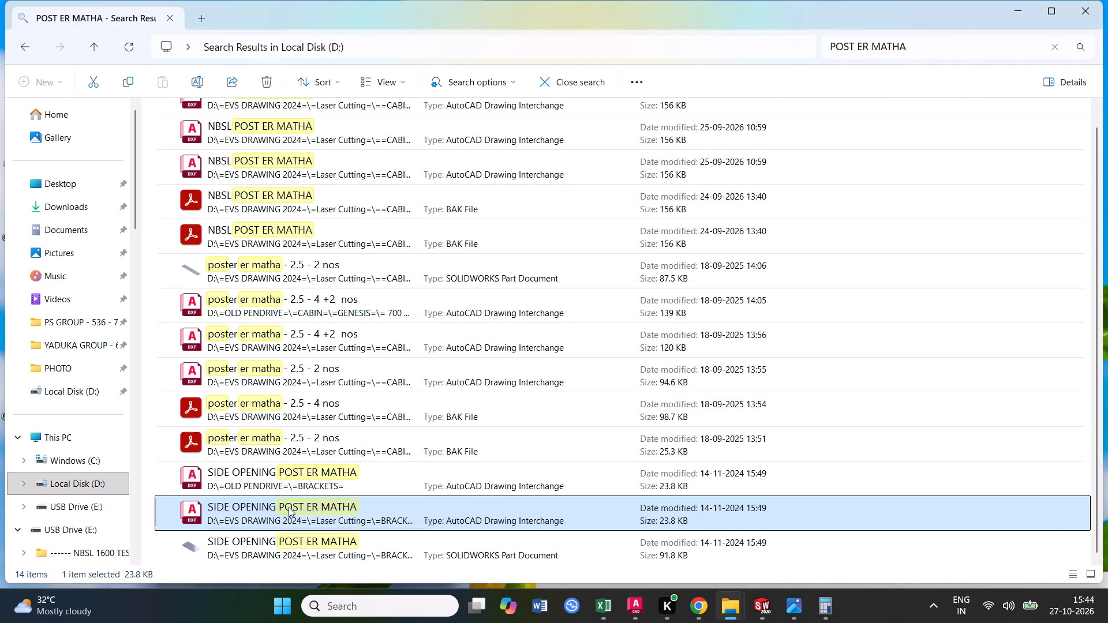
Copy the SIDE OPENING POST ER MATHA DXF file of the EVS DRAWING 2024 Laser Cutting folder from the search results.
double_click(289, 507)
click(1016, 0)
click(308, 506)
key(ctrl+c)
click(452, 515)
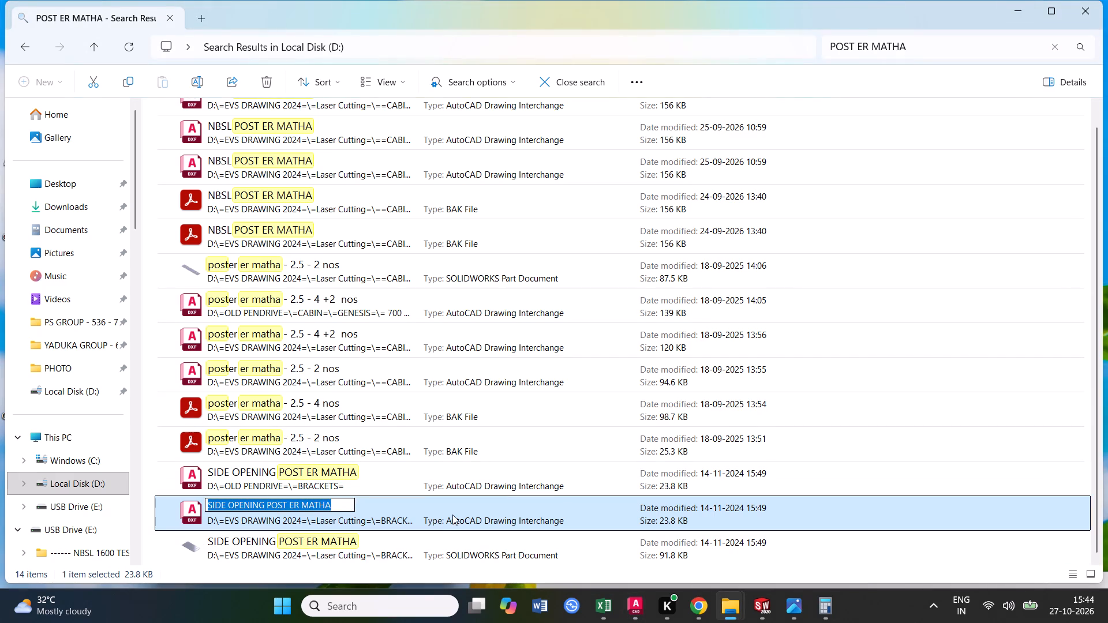
key(ctrl+c)
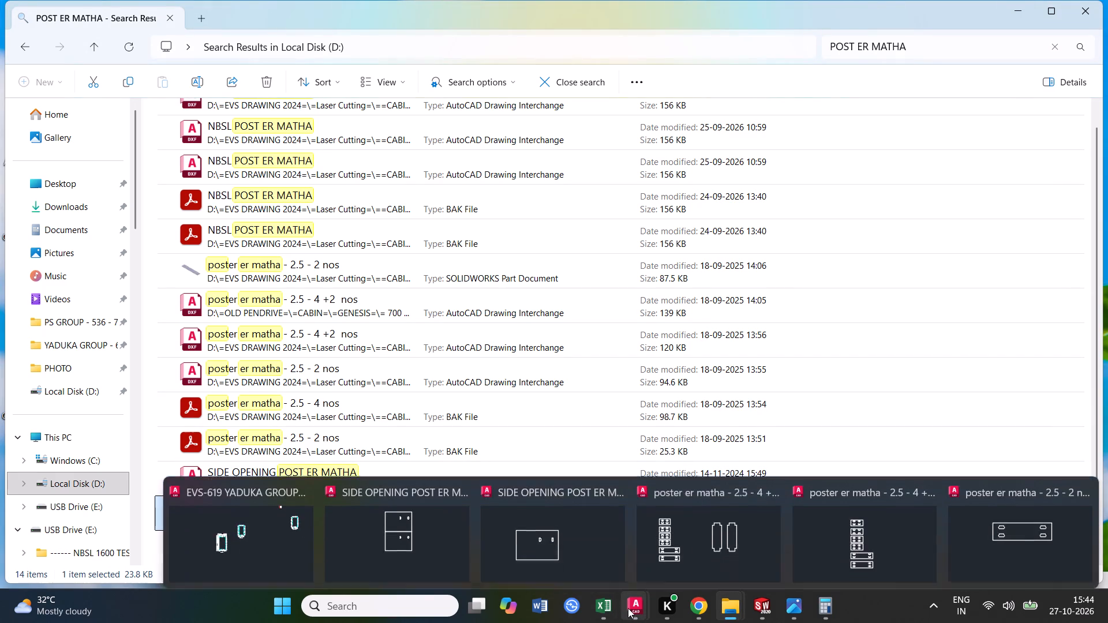
Close all SIDE OPENING POST ER MATHA and poster er matha drawings without saving changes, keeping EVS-619 YADUKA GROUP actual open.
click(452, 477)
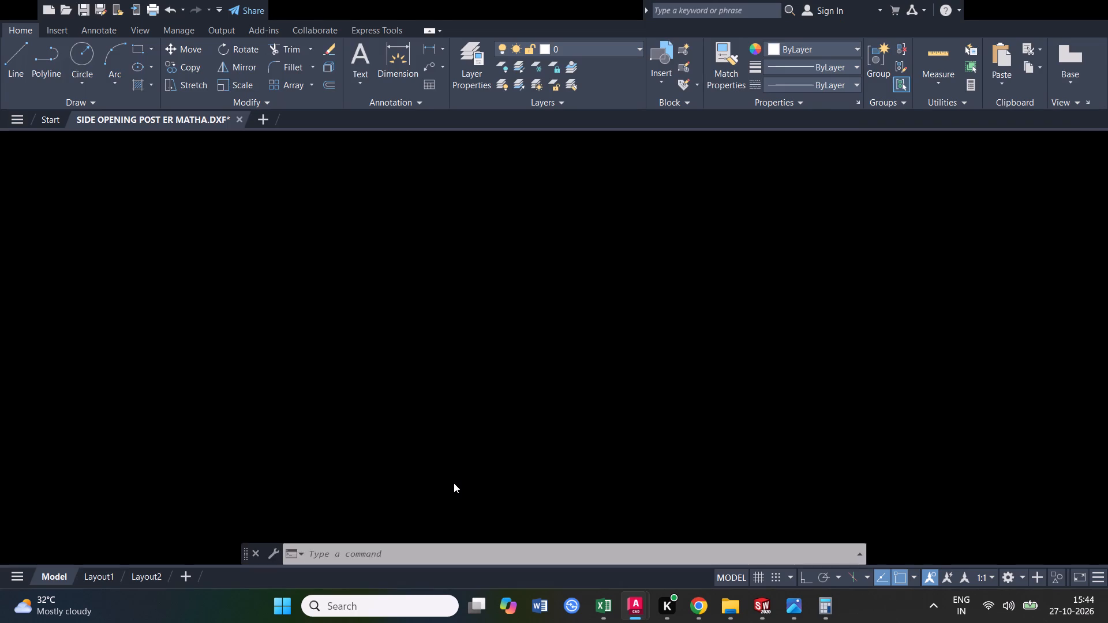
click(596, 331)
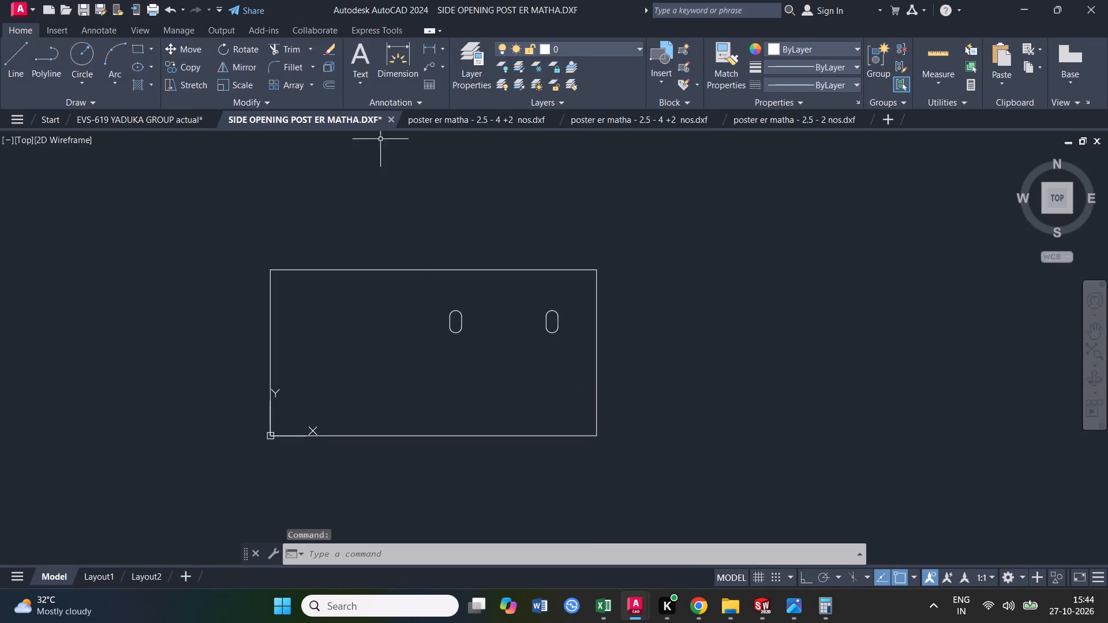
click(394, 118)
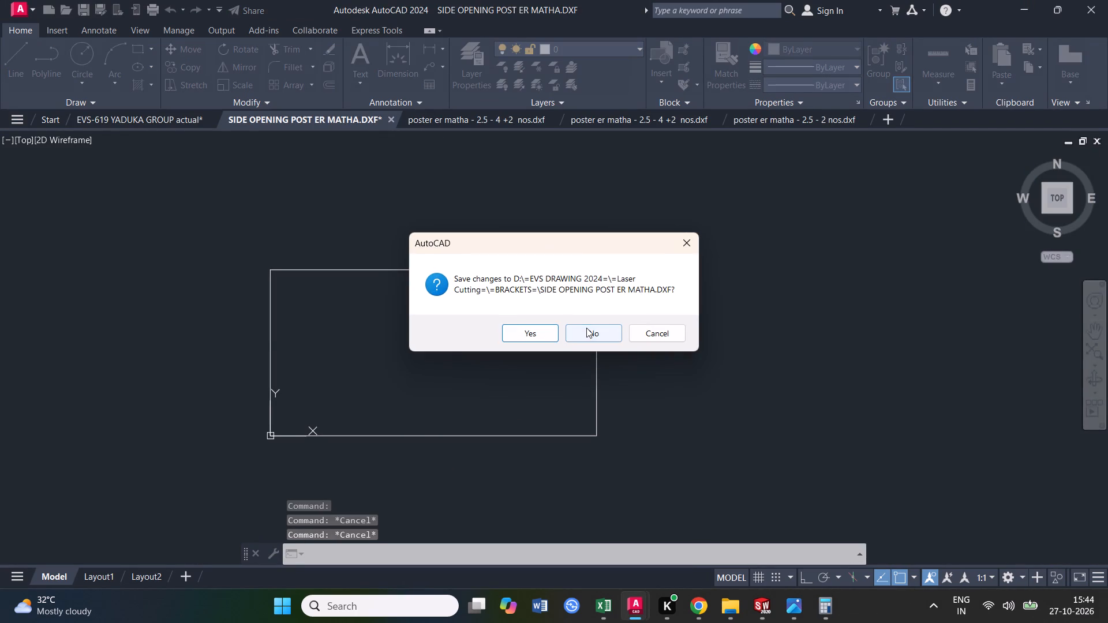
click(587, 328)
click(384, 120)
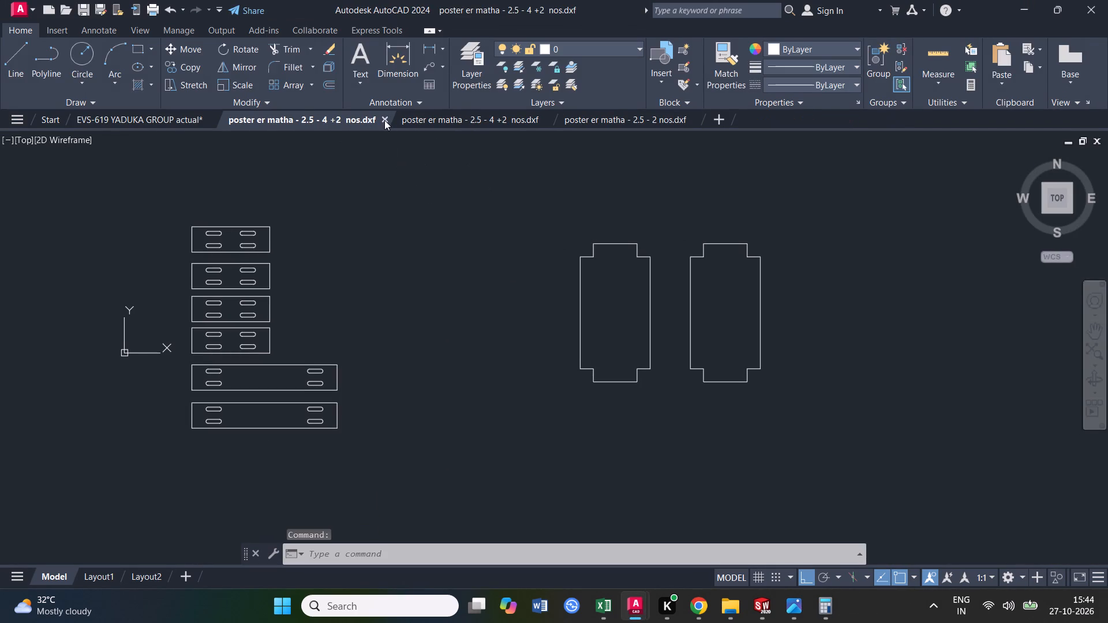
click(382, 119)
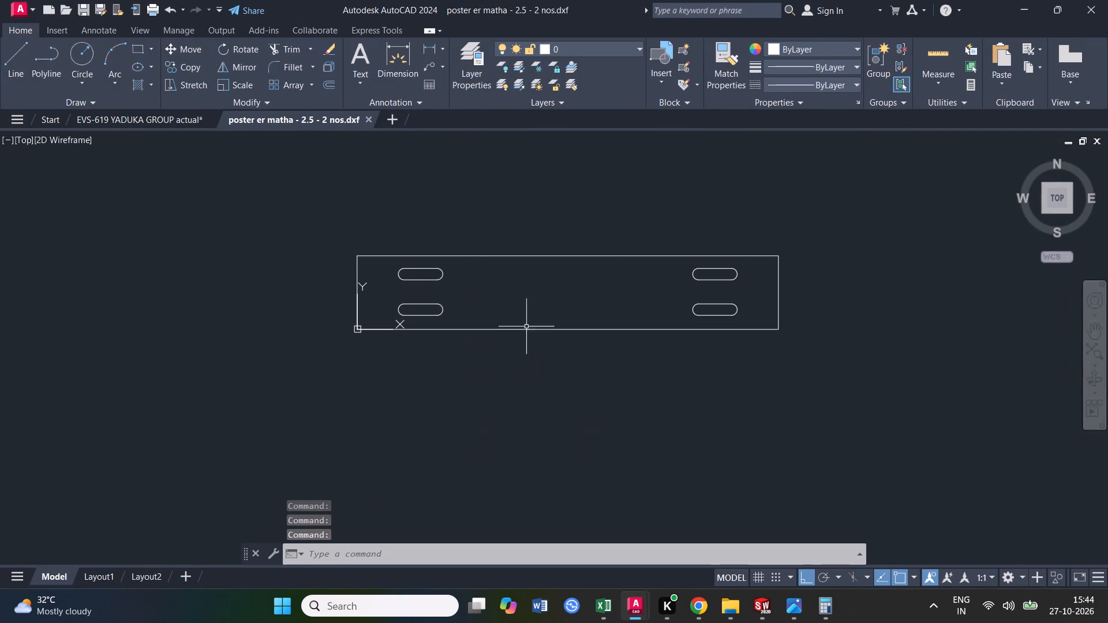
click(366, 118)
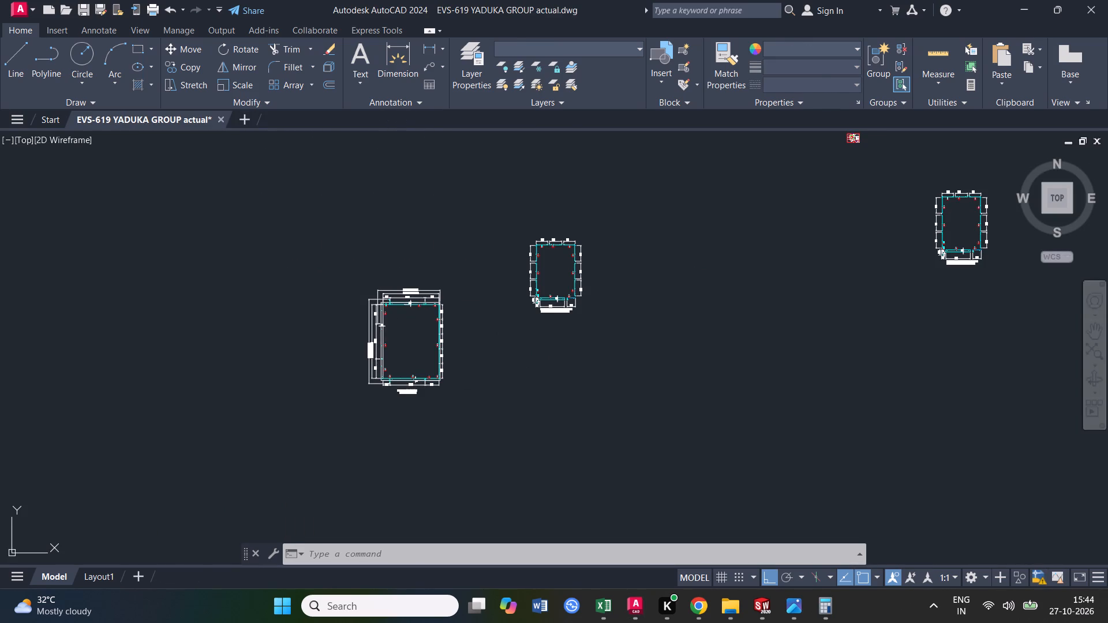
Paste the copied SIDE OPENING POST ER MATHA DXF file into the root of USB Drive (E:).
click(1021, 6)
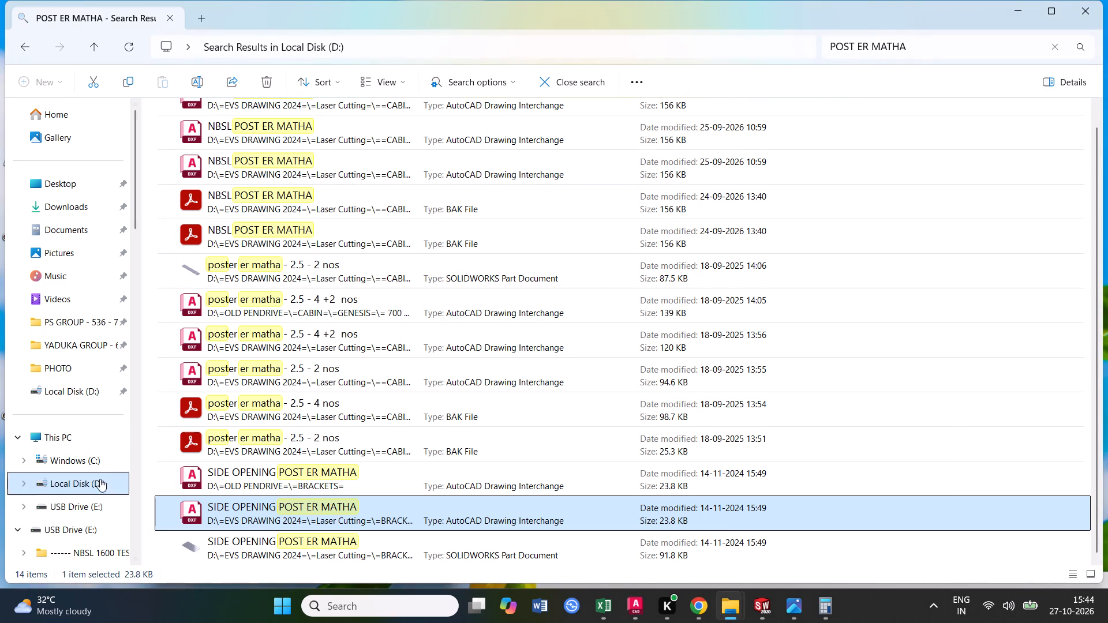
click(82, 527)
scroll(318, 327, down, 20)
scroll(318, 327, down, 7)
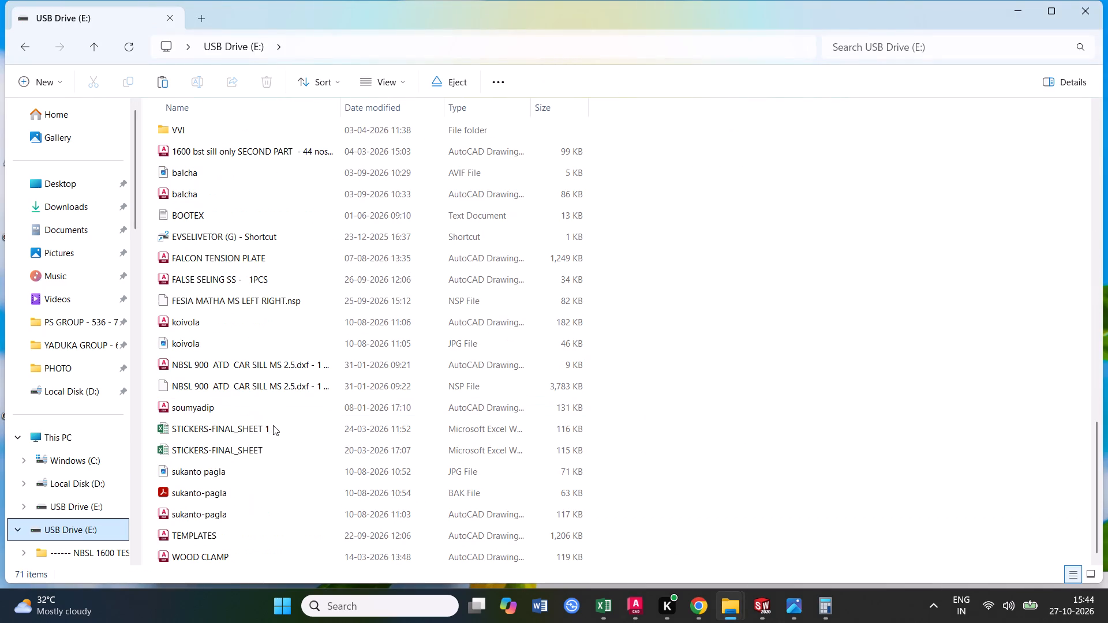
scroll(273, 425, down, 12)
scroll(336, 461, down, 6)
key(ctrl+v)
scroll(302, 412, down, 6)
scroll(271, 474, down, 6)
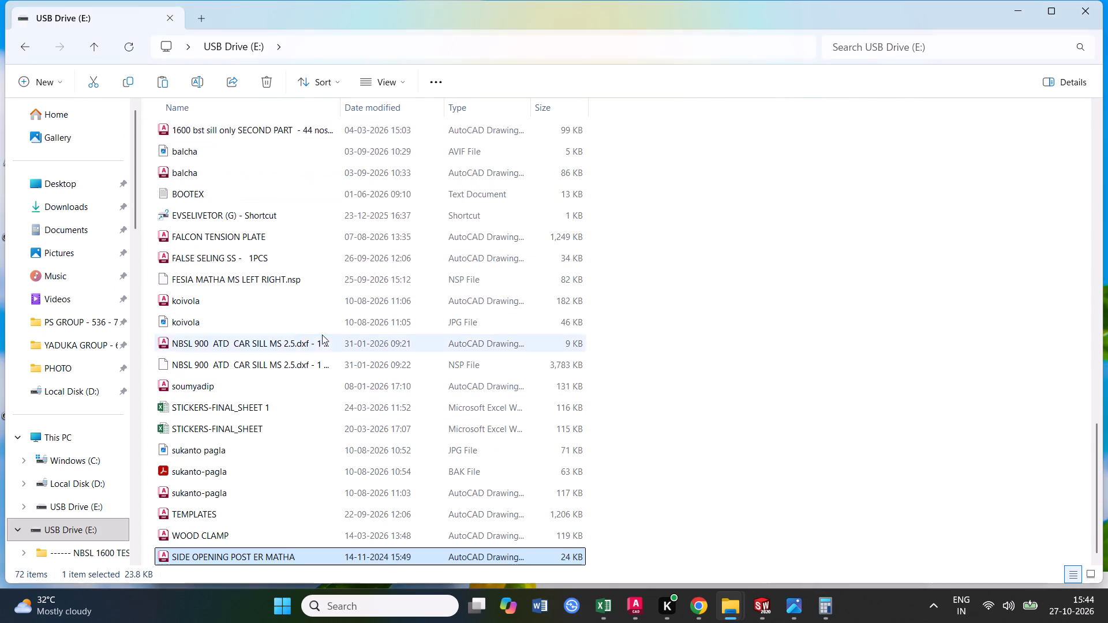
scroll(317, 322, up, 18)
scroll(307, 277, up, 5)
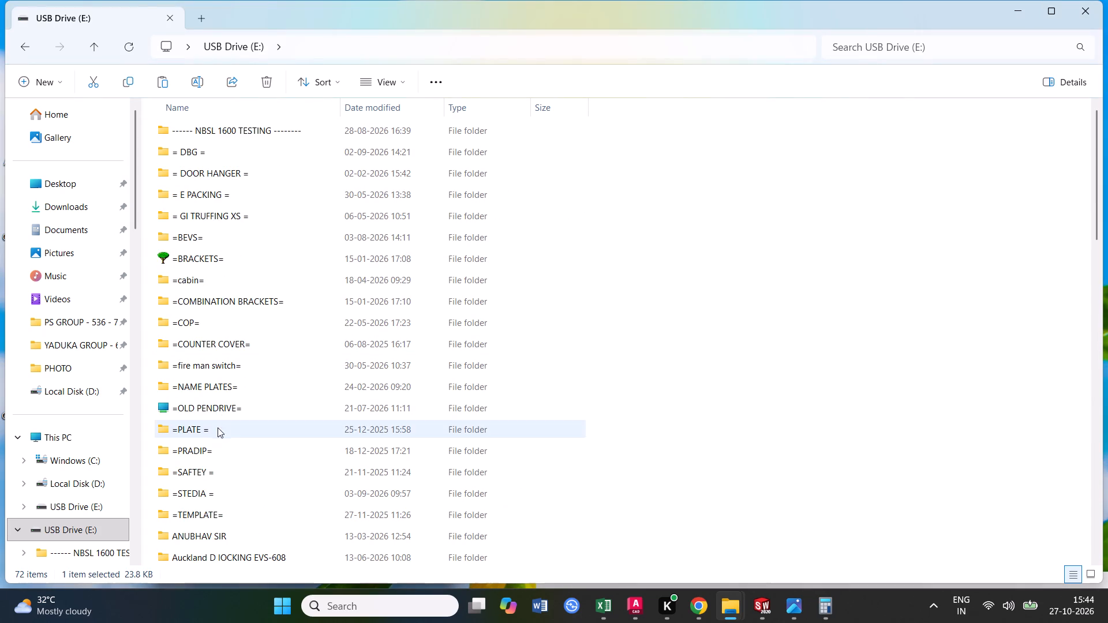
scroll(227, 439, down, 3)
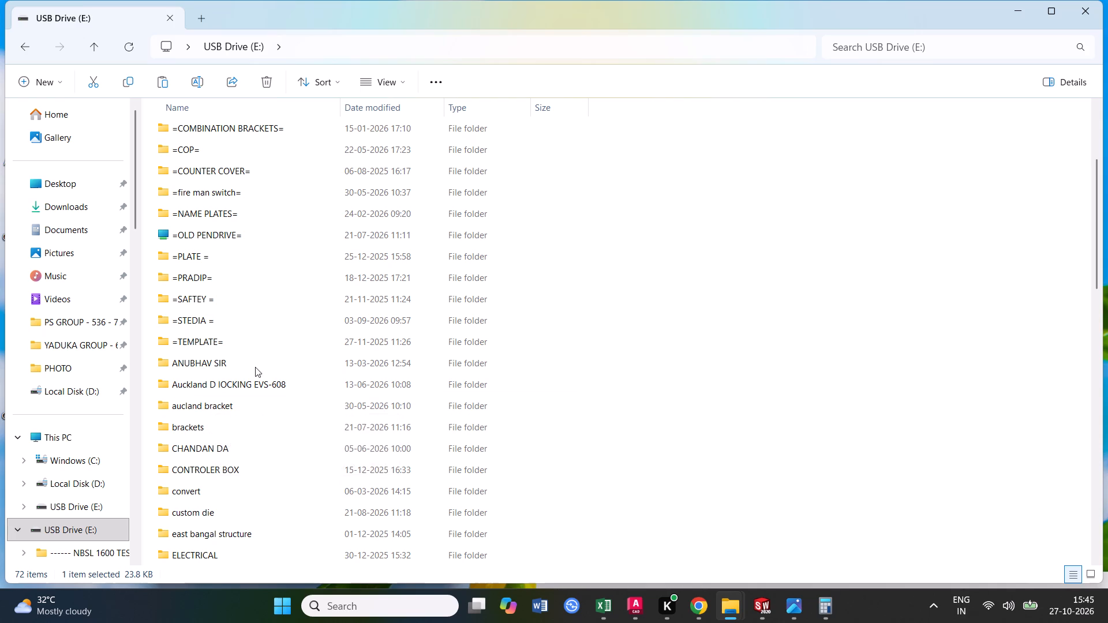
Search Local Disk (D:) for POST and open the "=door post bottom $ top=" folder.
click(89, 484)
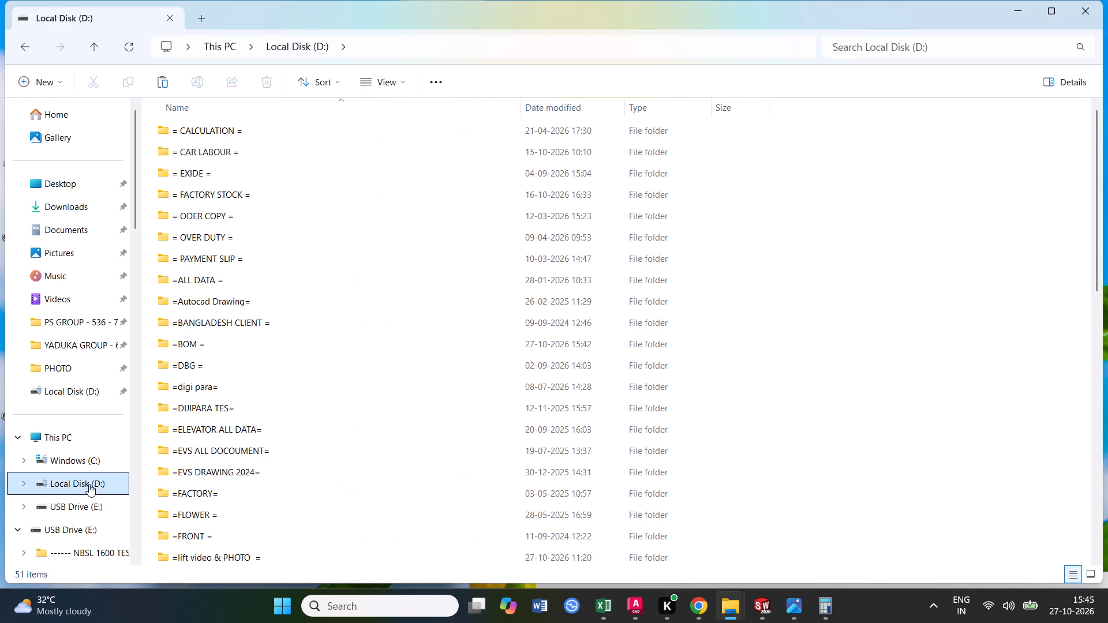
click(848, 51)
text(POST)
key(space)
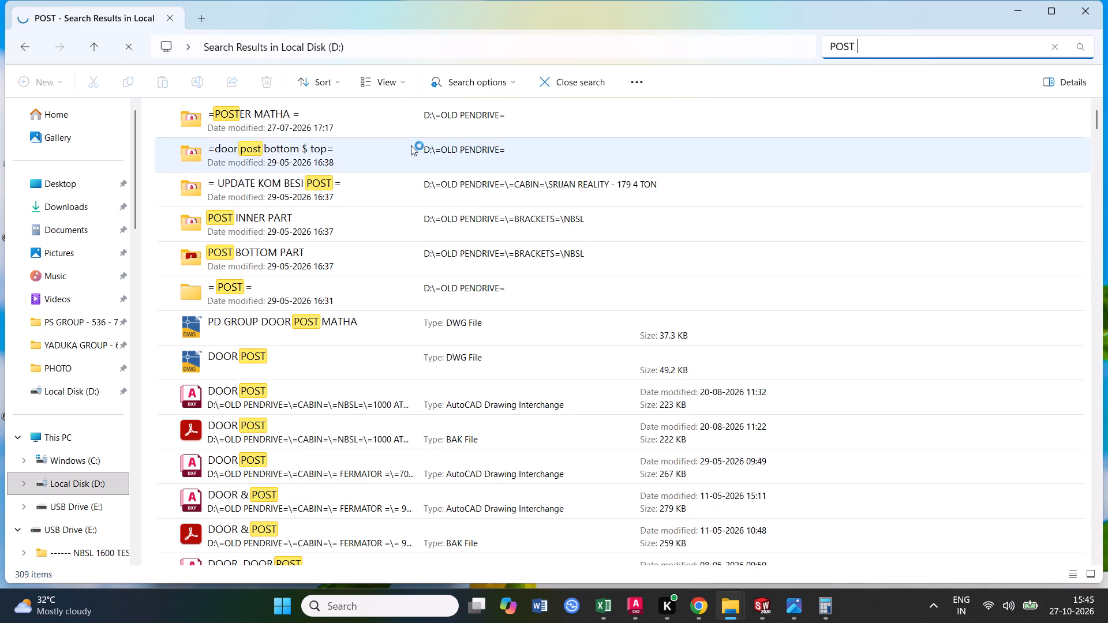
double_click(343, 149)
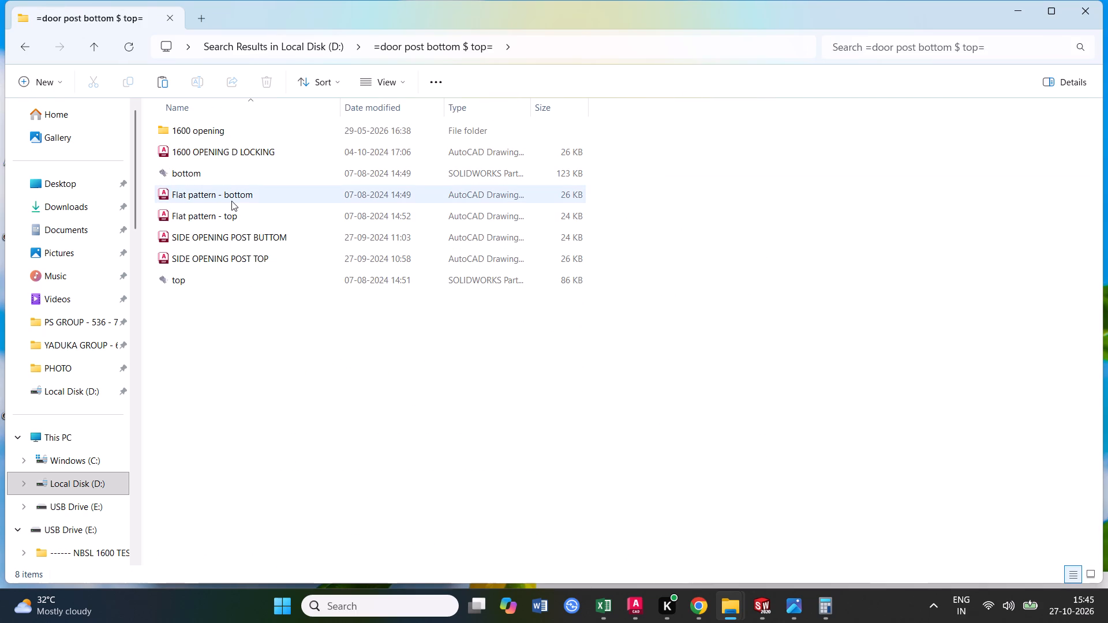
Open the "Flat pattern - bottom" and "SIDE OPENING POST BUTTOM" DXF drawings to examine their plates and slots.
double_click(234, 193)
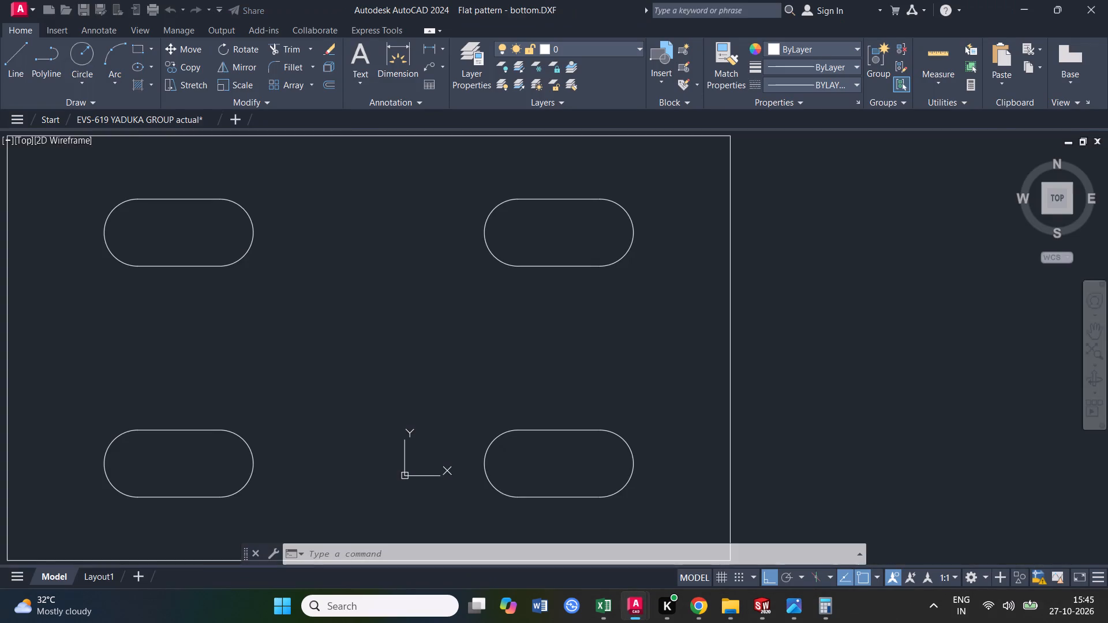
scroll(500, 275, down, 3)
scroll(491, 262, up, 1)
scroll(437, 234, up, 1)
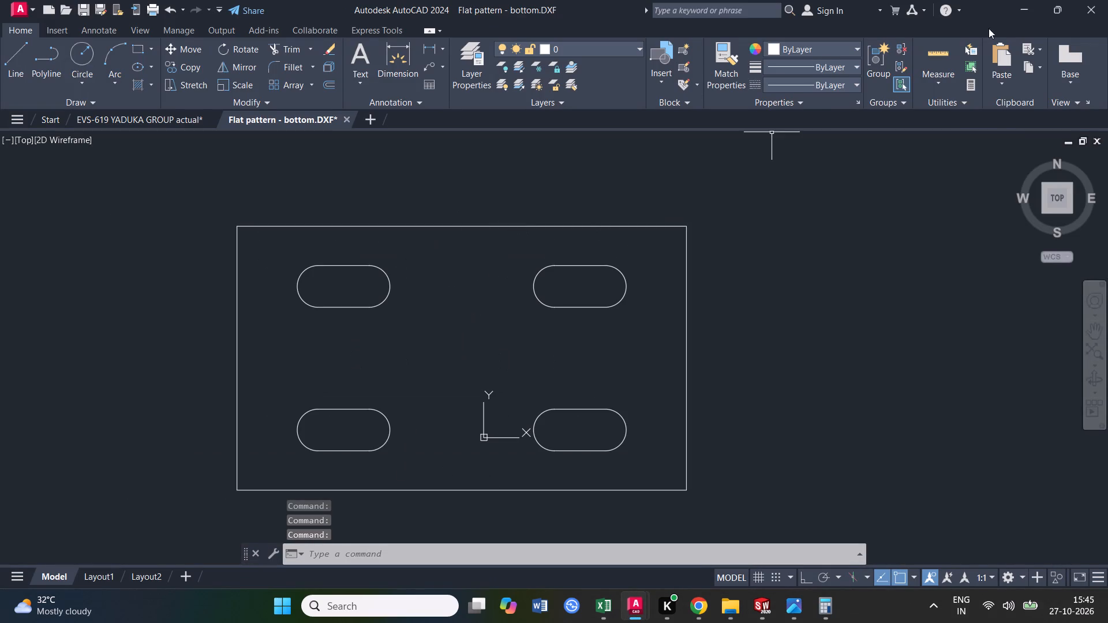
click(1027, 14)
click(218, 220)
double_click(228, 238)
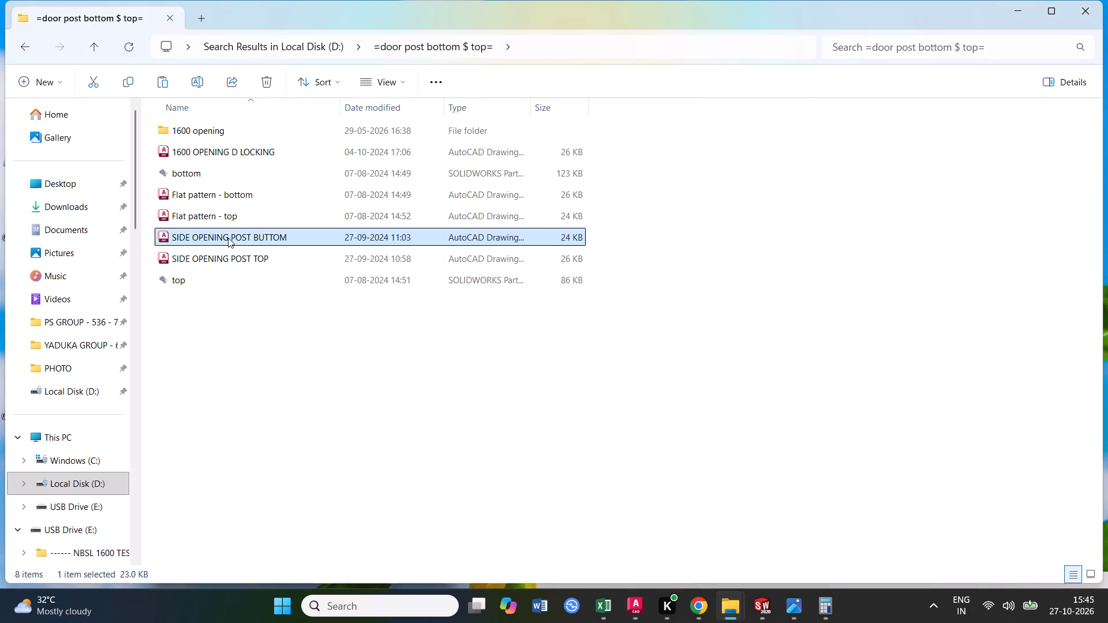
scroll(467, 317, down, 2)
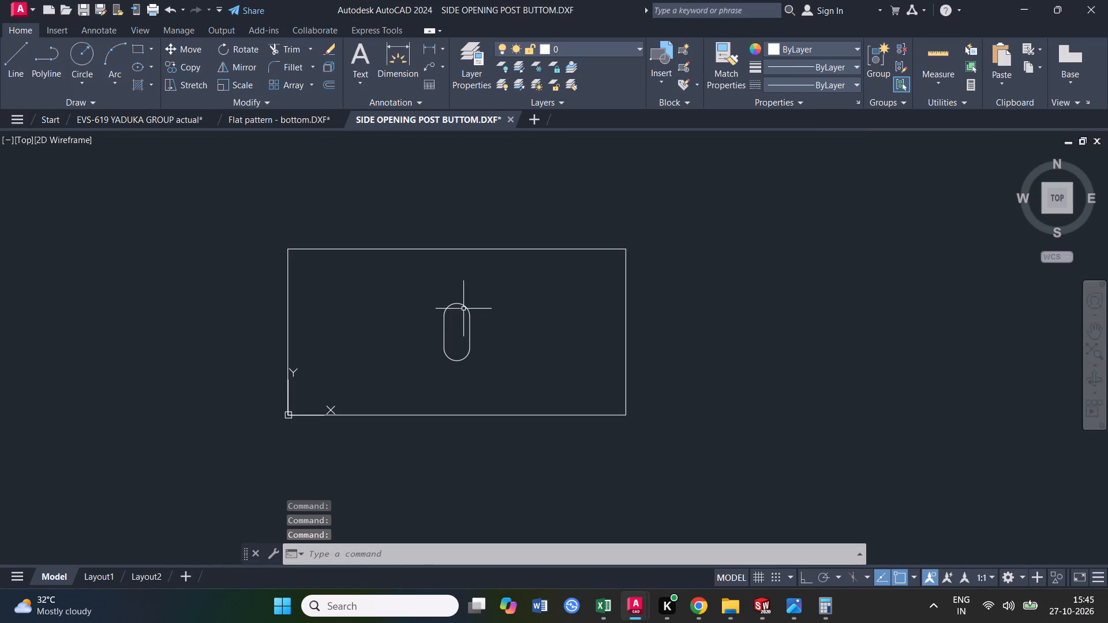
click(1028, 5)
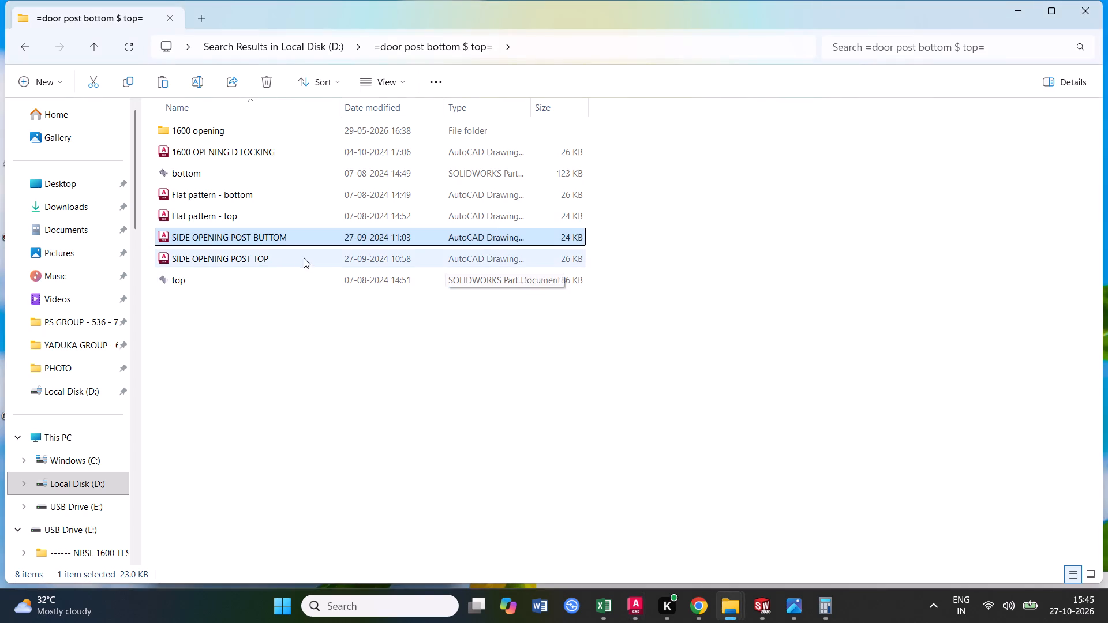
Open the "SIDE OPENING POST TOP" DXF drawing to examine its slotted plate.
double_click(256, 257)
scroll(470, 301, down, 3)
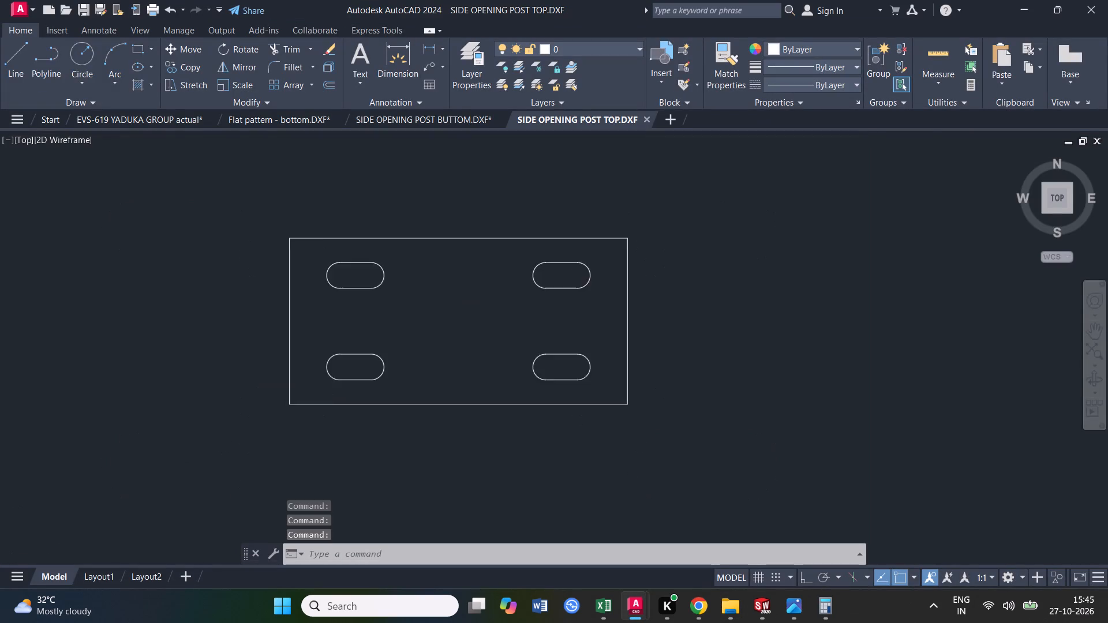
click(1025, 13)
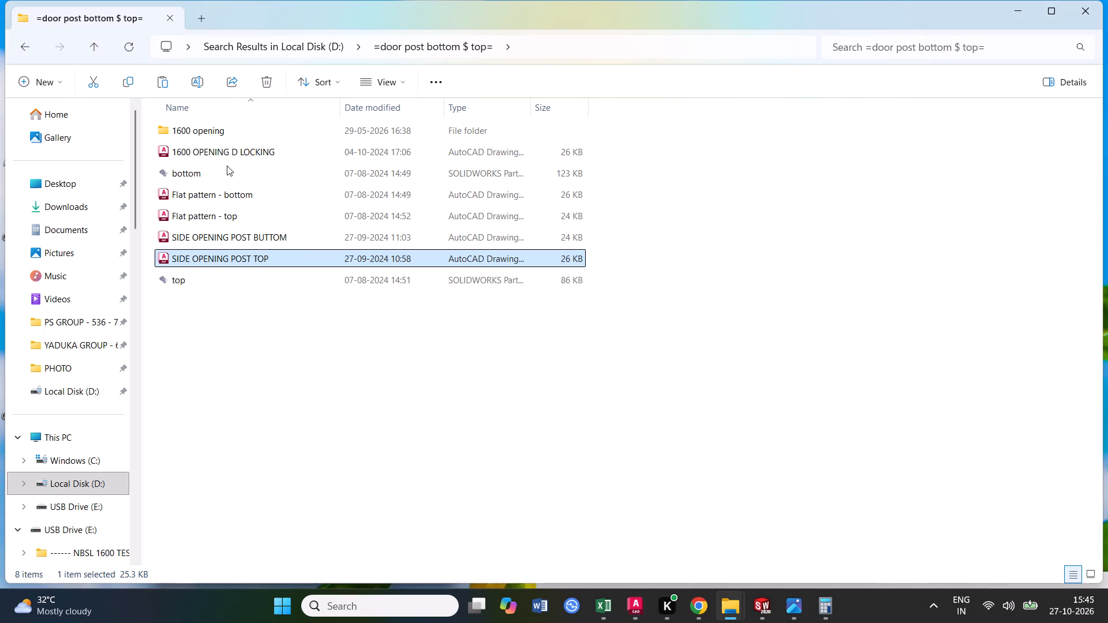
double_click(223, 257)
scroll(482, 298, up, 1)
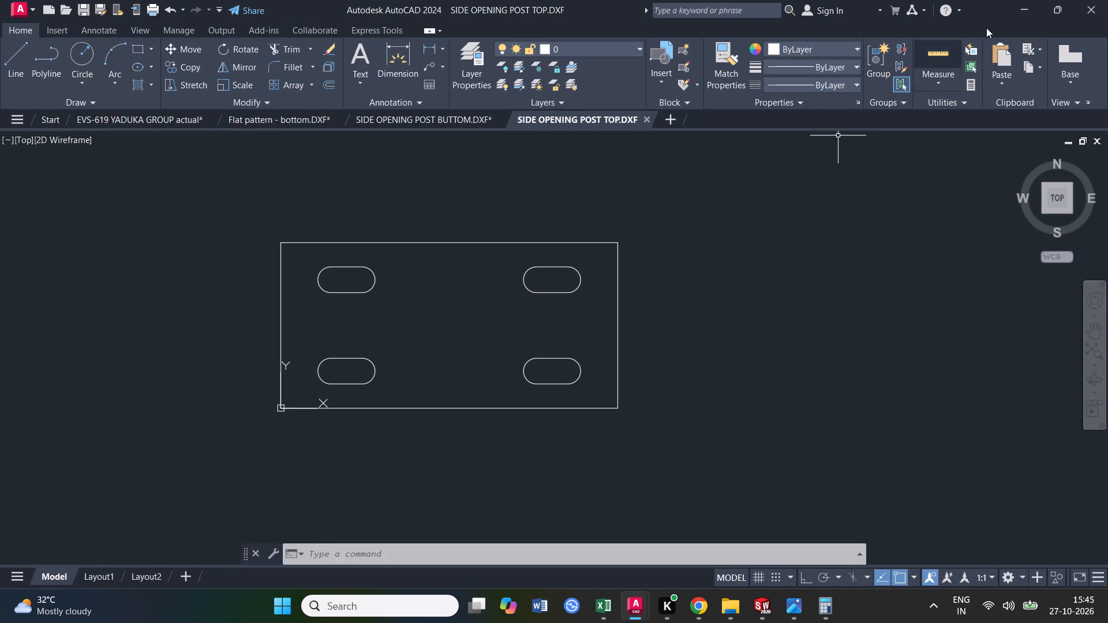
click(1015, 7)
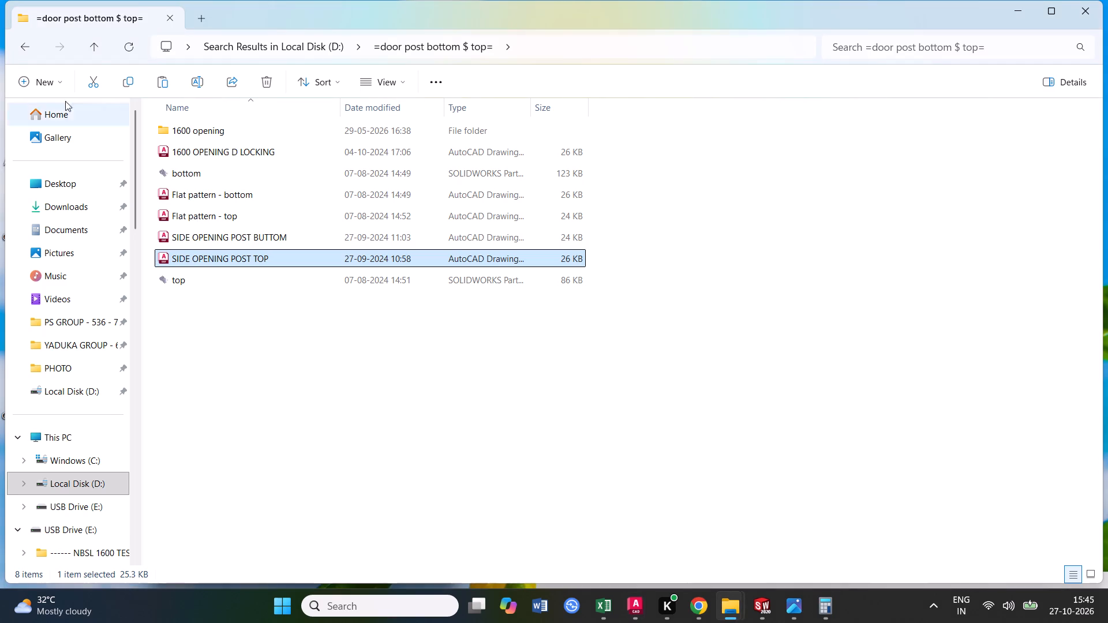
Search Local Disk (D:) for POST again and check the contents of the POST INNER PART folder.
click(89, 47)
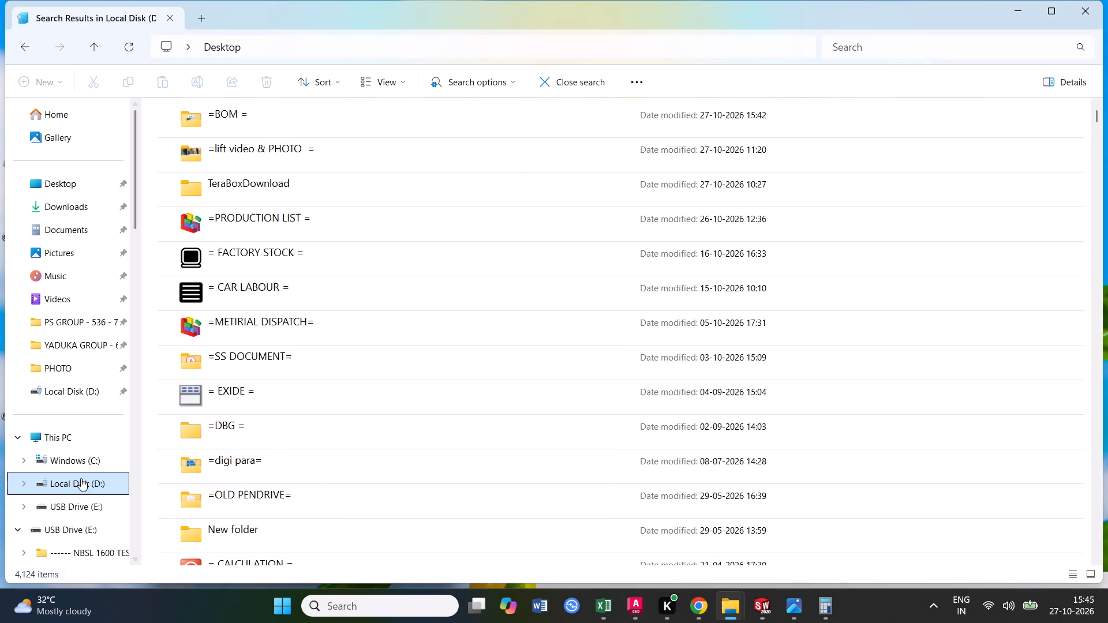
click(89, 480)
click(867, 50)
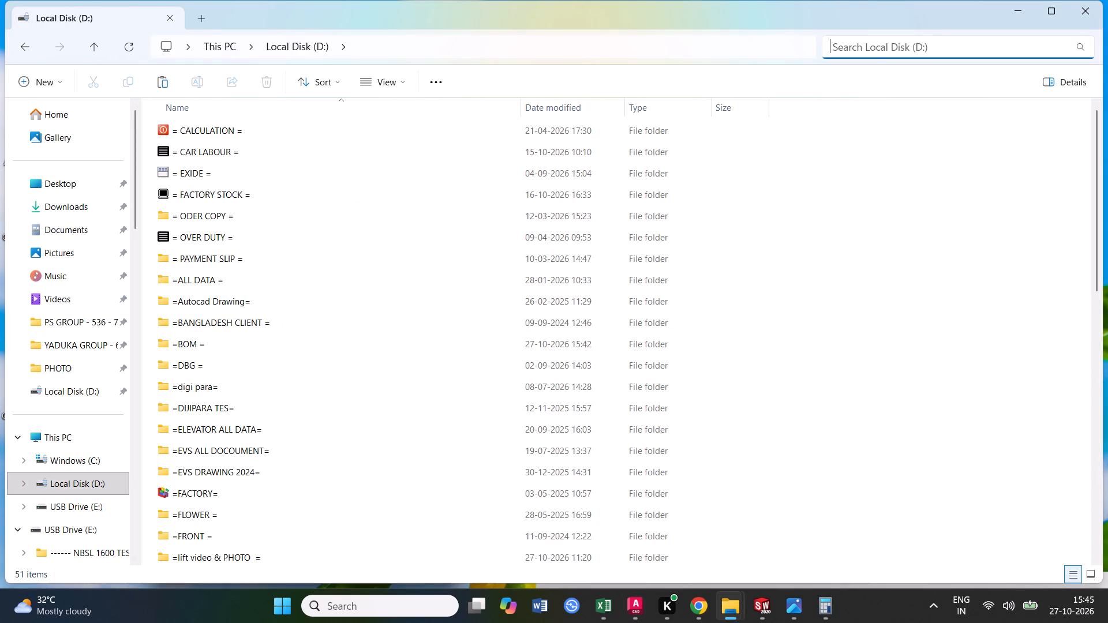
text(POST)
key(space)
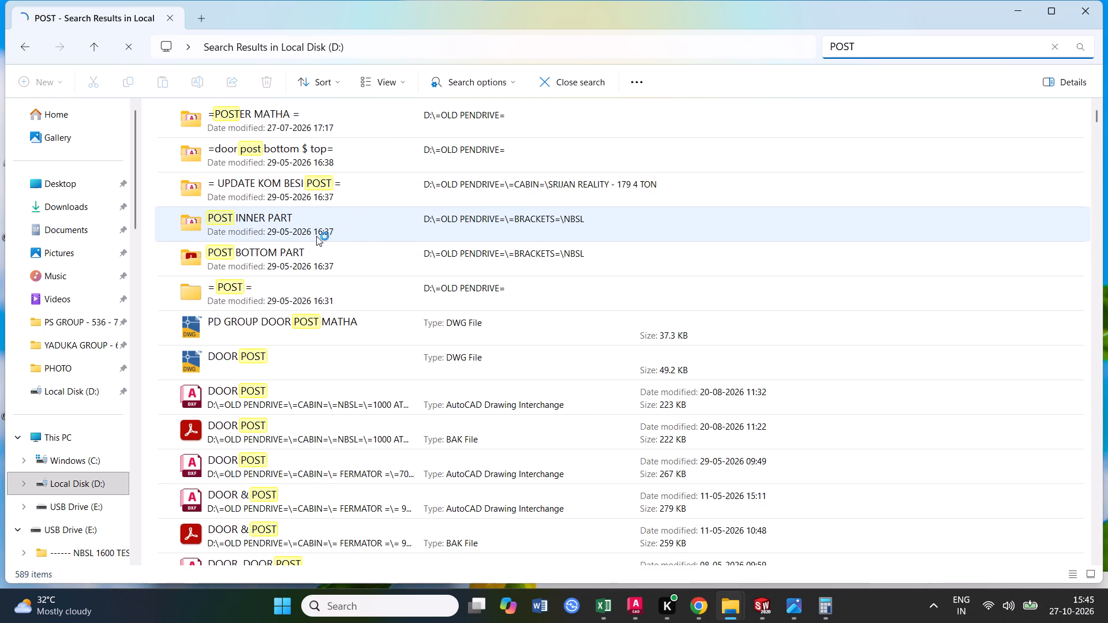
double_click(280, 225)
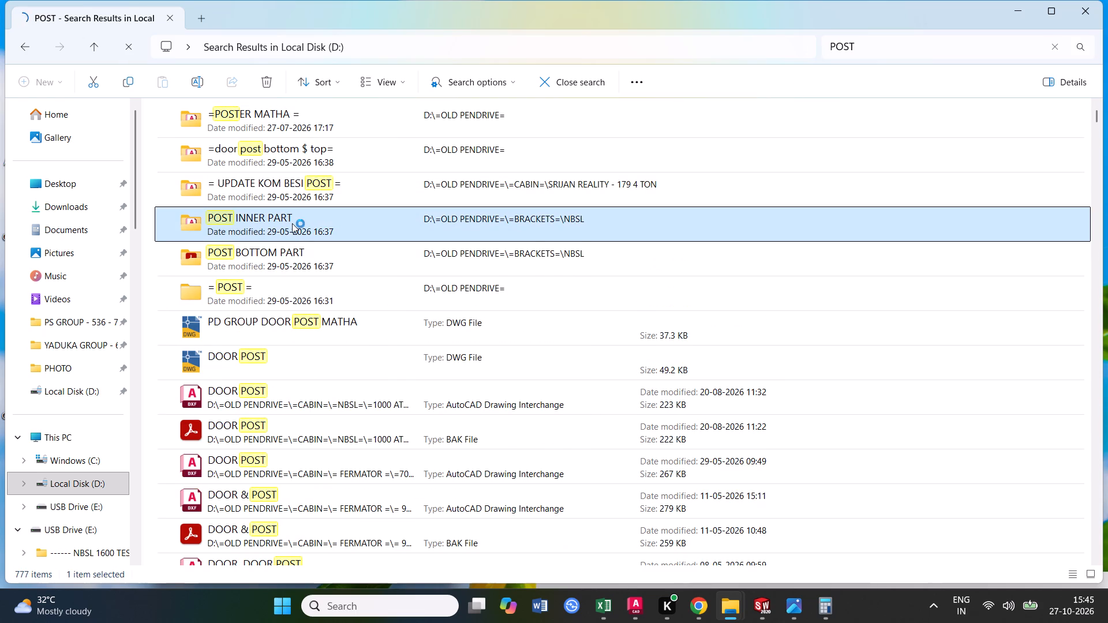
double_click(294, 223)
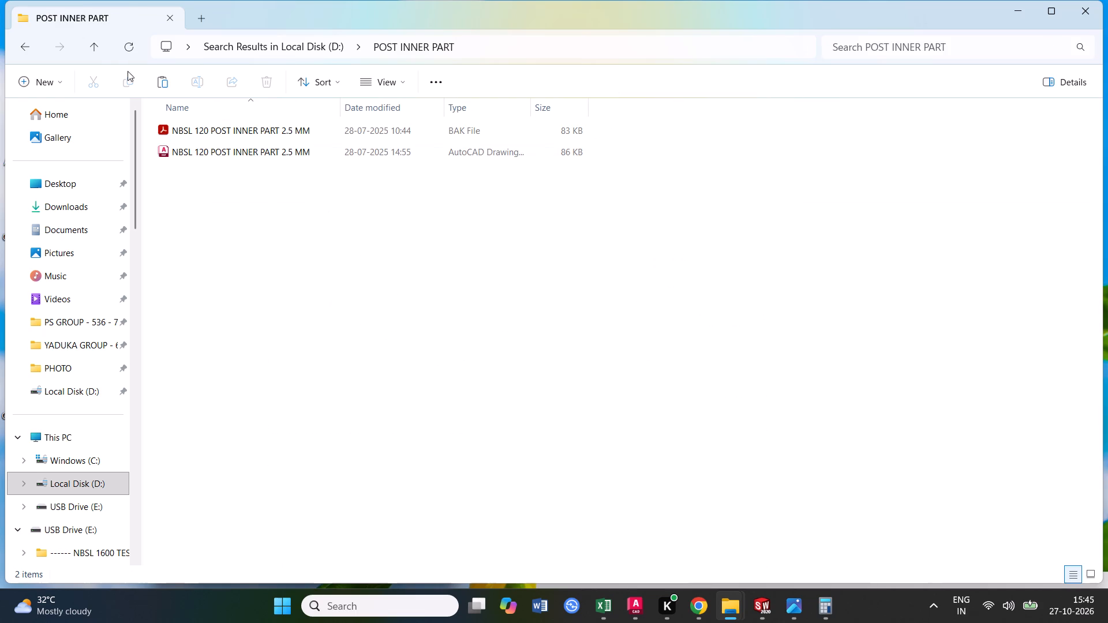
click(104, 50)
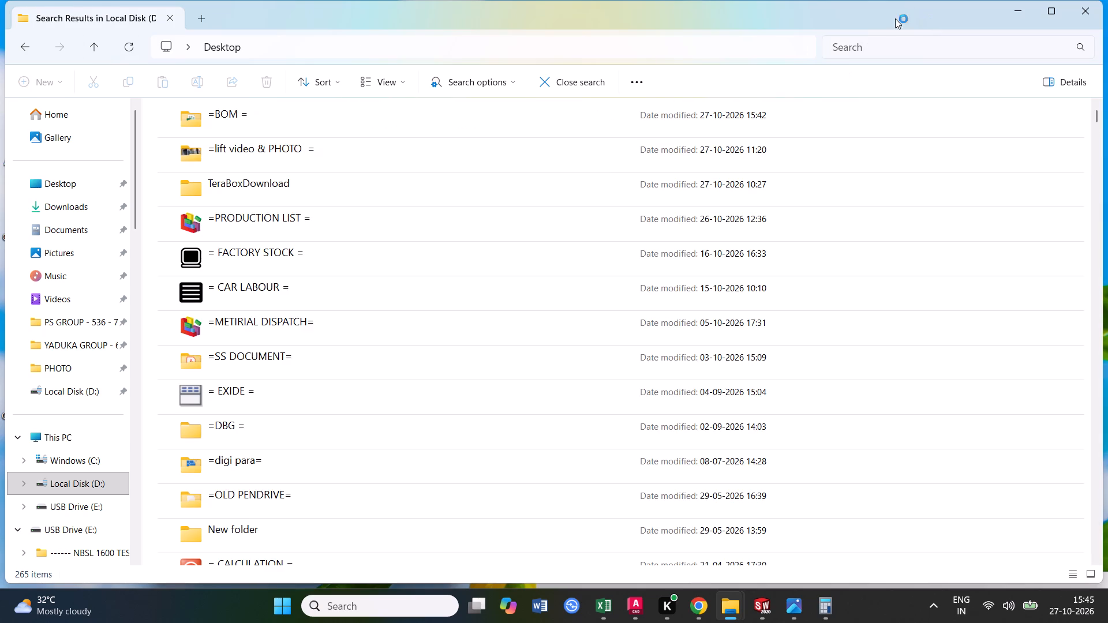